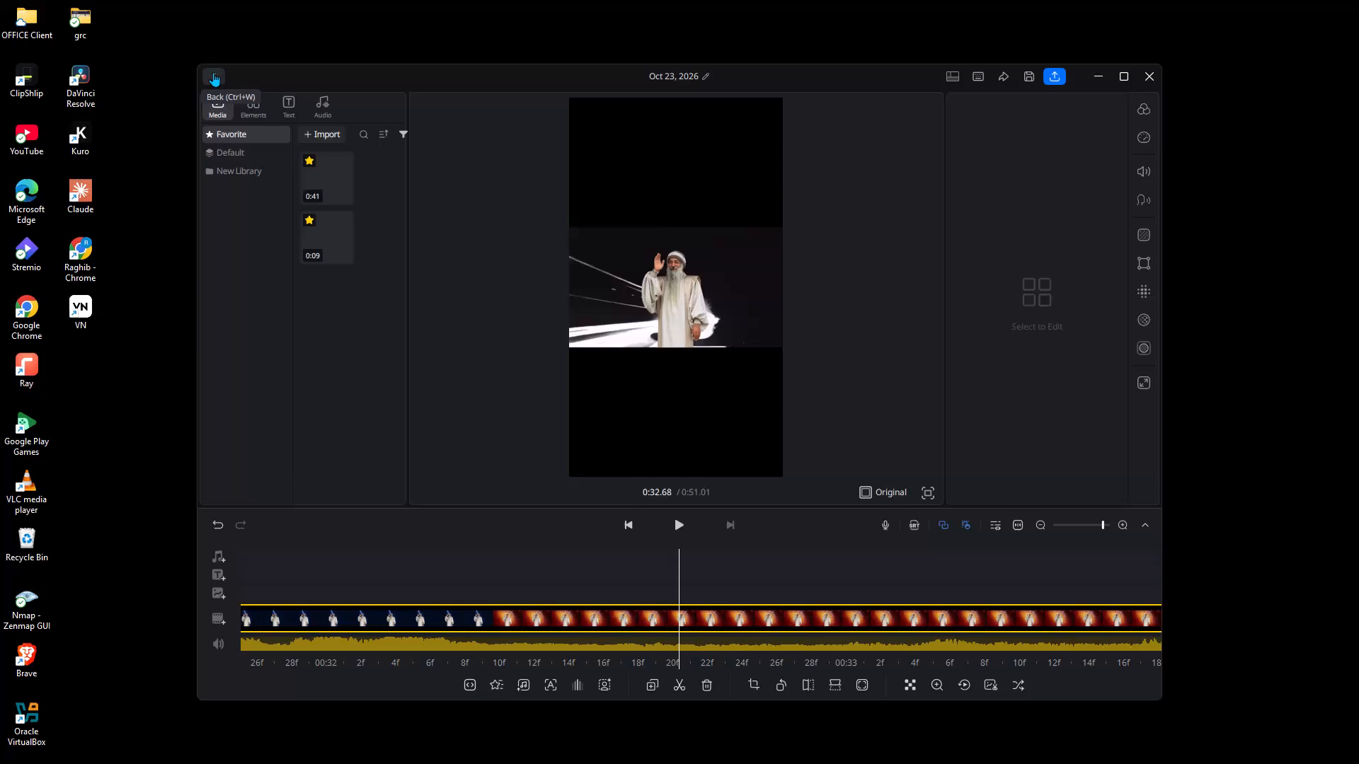
Leave the open project and create a new empty project.
{"action": "left_click", "coordinate": [213, 72]}
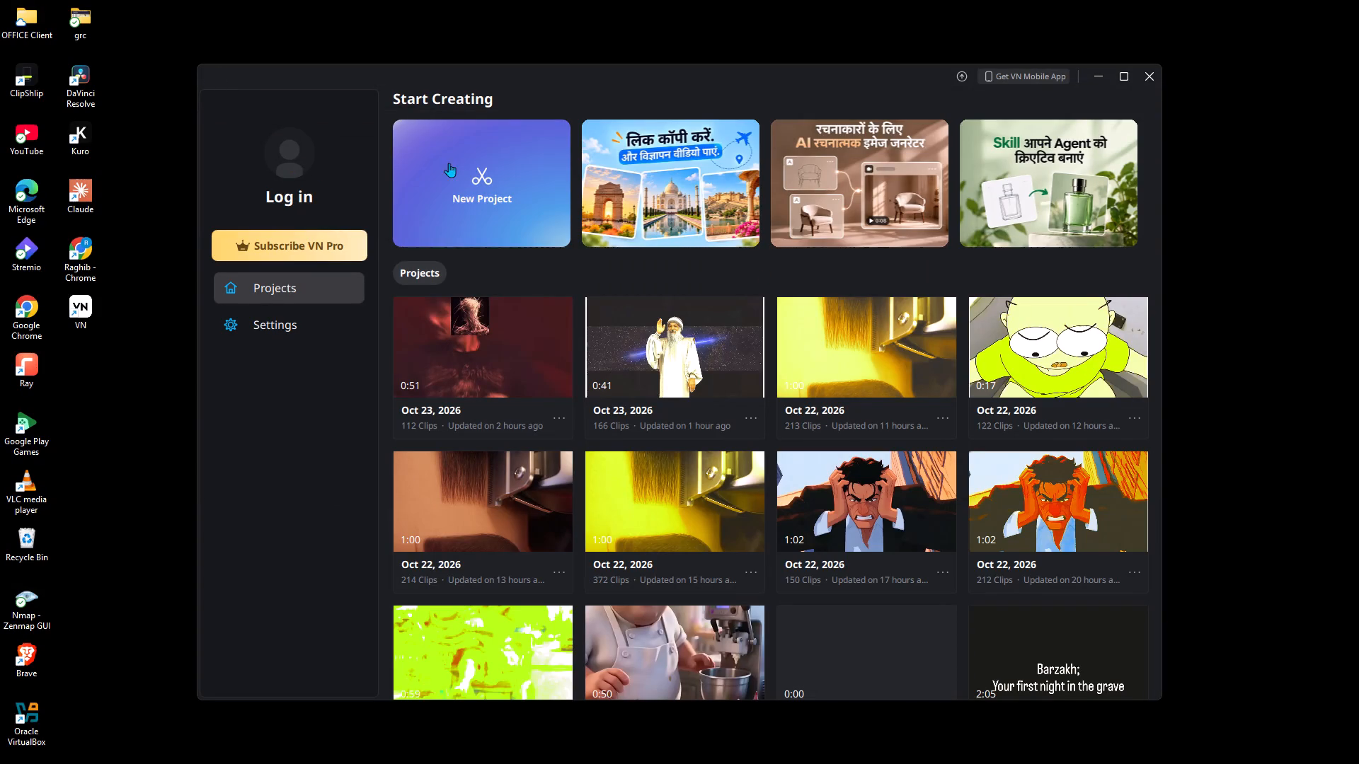
{"action": "left_click", "coordinate": [476, 190]}
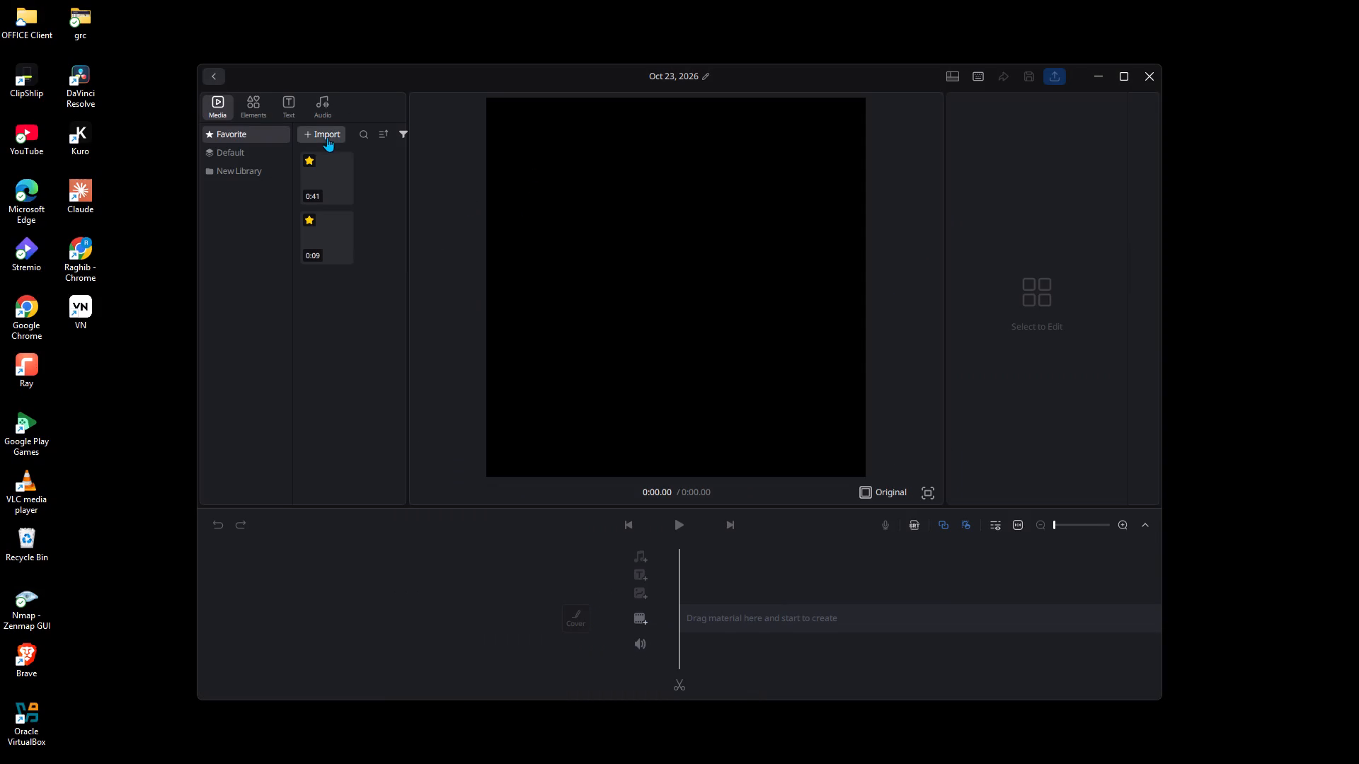
Delete the 0:41 and 0:09 clips from the Favorite media library.
{"action": "right_click", "coordinate": [316, 175]}
{"action": "left_click", "coordinate": [346, 181]}
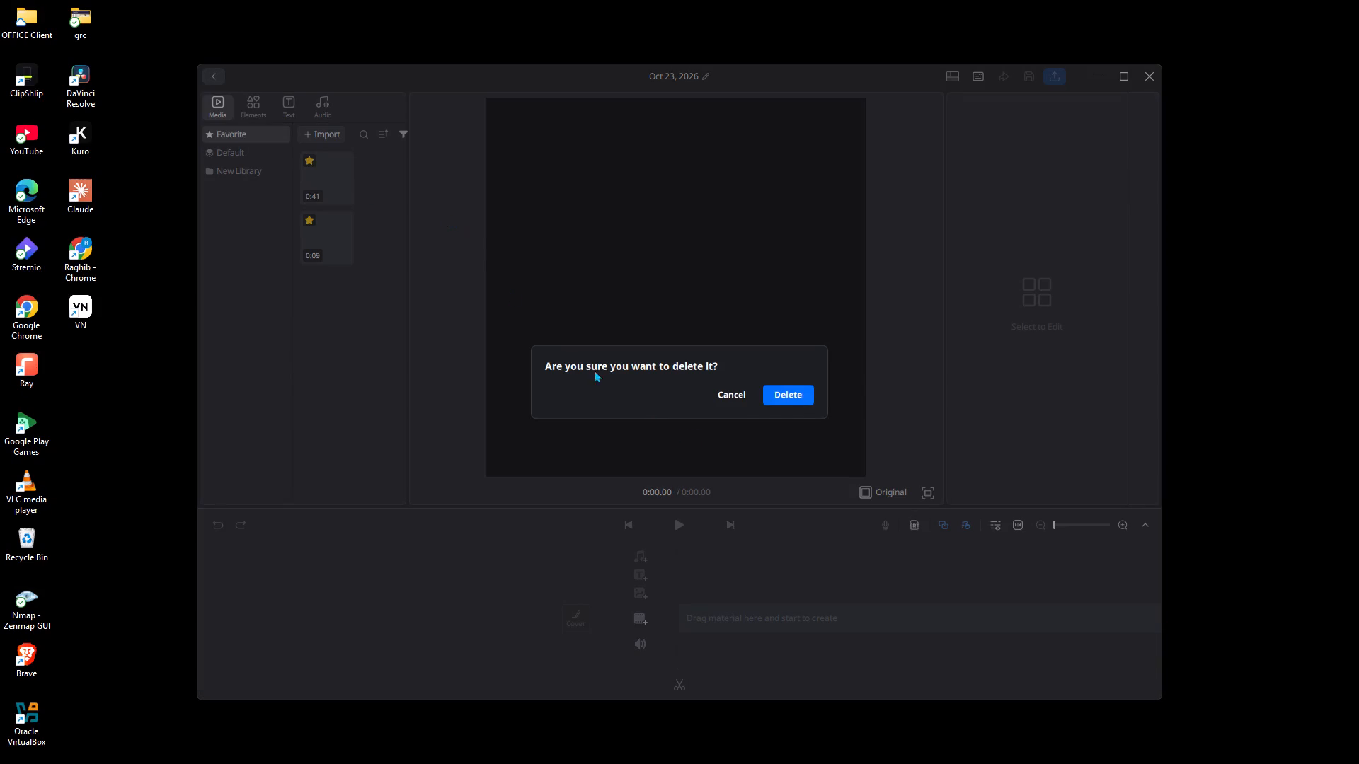
{"action": "left_click", "coordinate": [789, 389]}
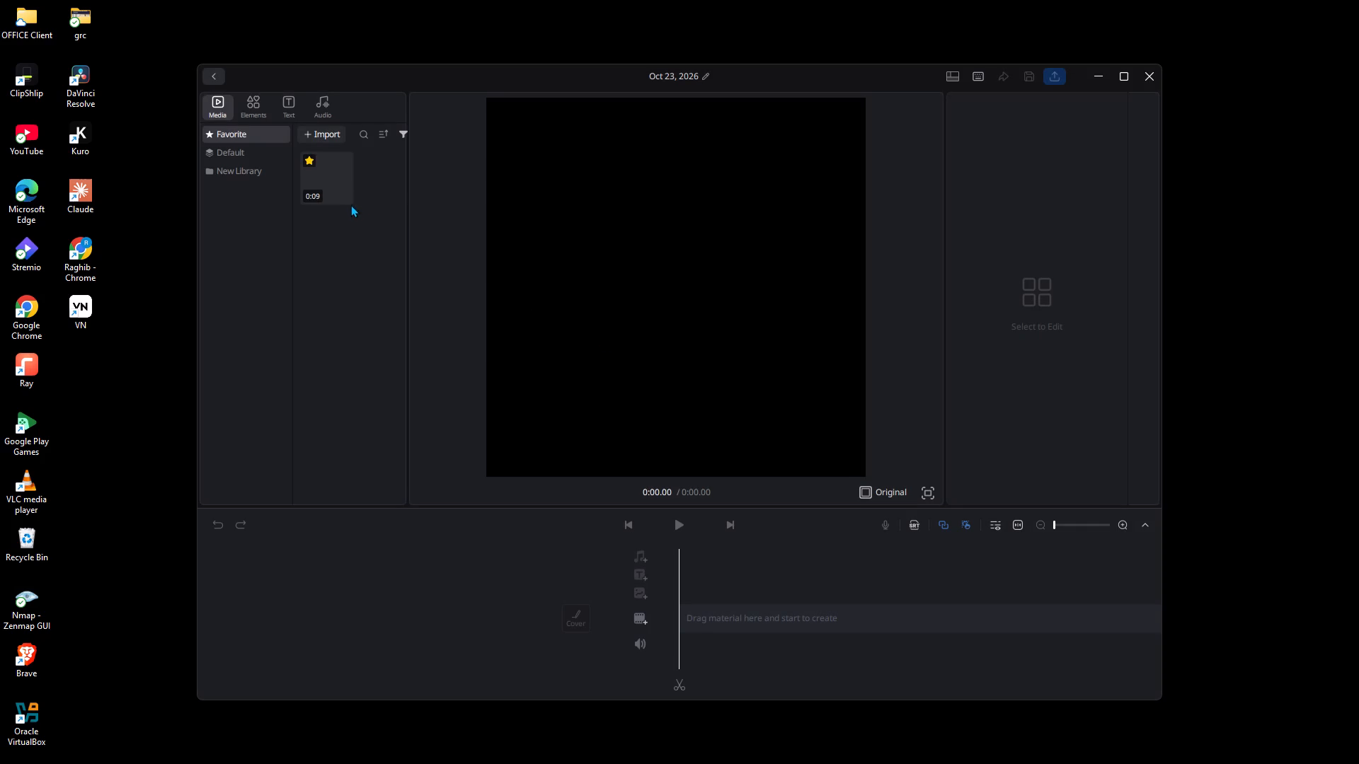
{"action": "right_click", "coordinate": [331, 172]}
{"action": "left_click", "coordinate": [371, 183]}
{"action": "left_click", "coordinate": [786, 396]}
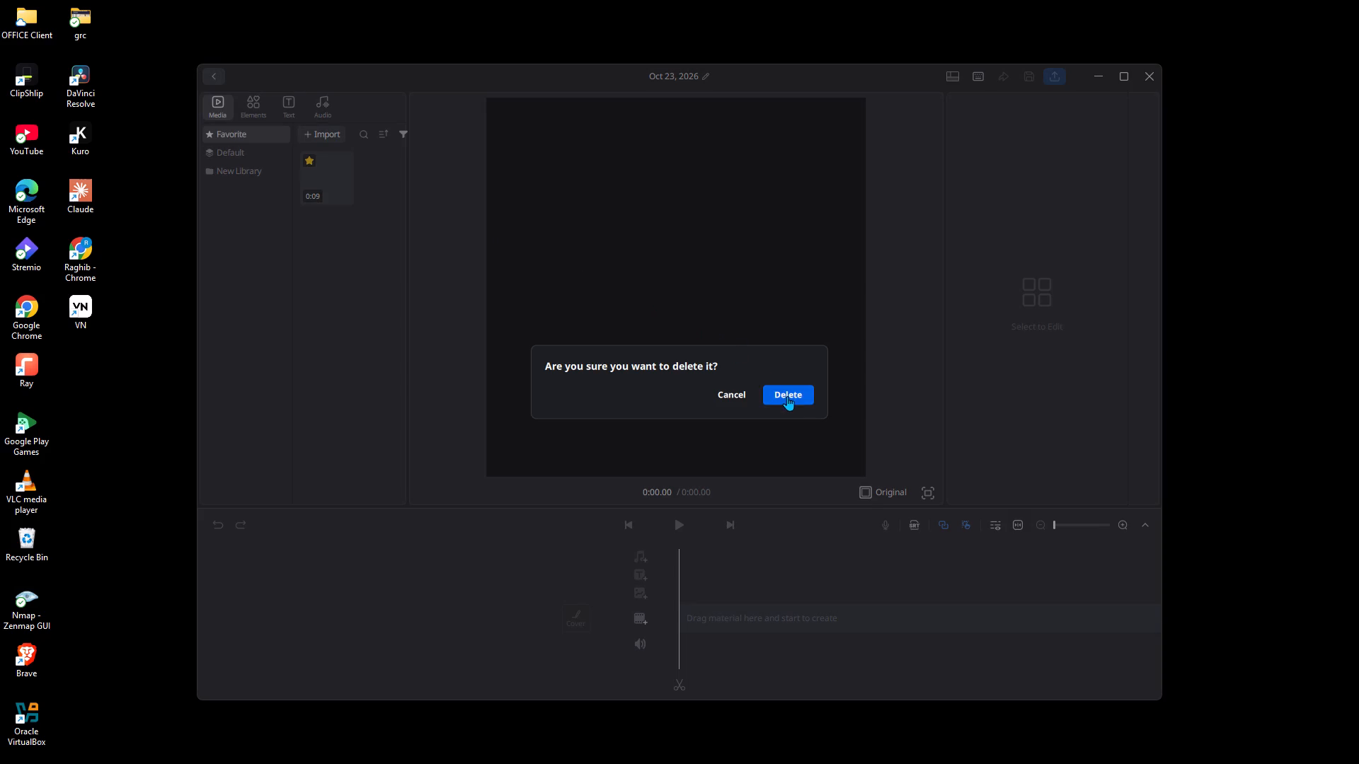
Import the video "Our Barzakh Series; first night in the grave" from Downloads into the Favorite library.
{"action": "left_click", "coordinate": [316, 132]}
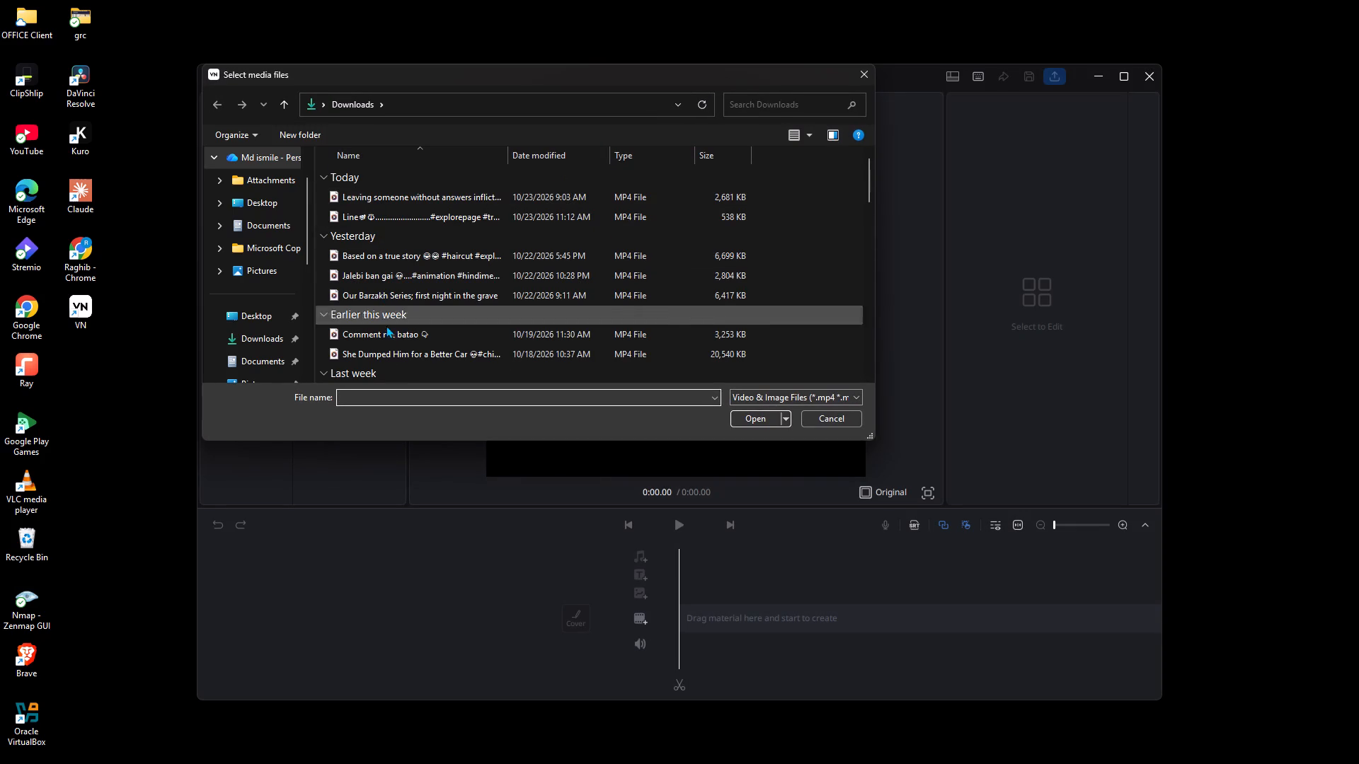
{"action": "left_click", "coordinate": [393, 301]}
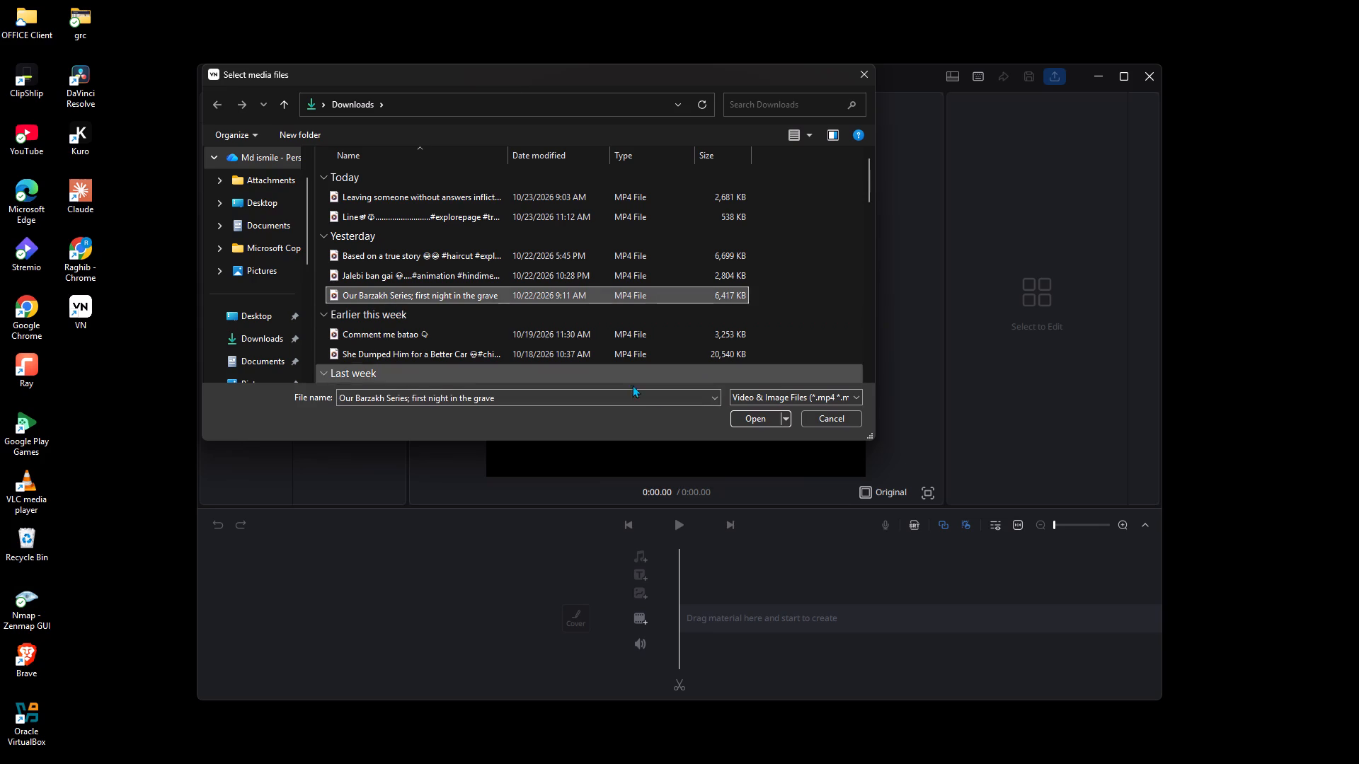
{"action": "left_click", "coordinate": [743, 424]}
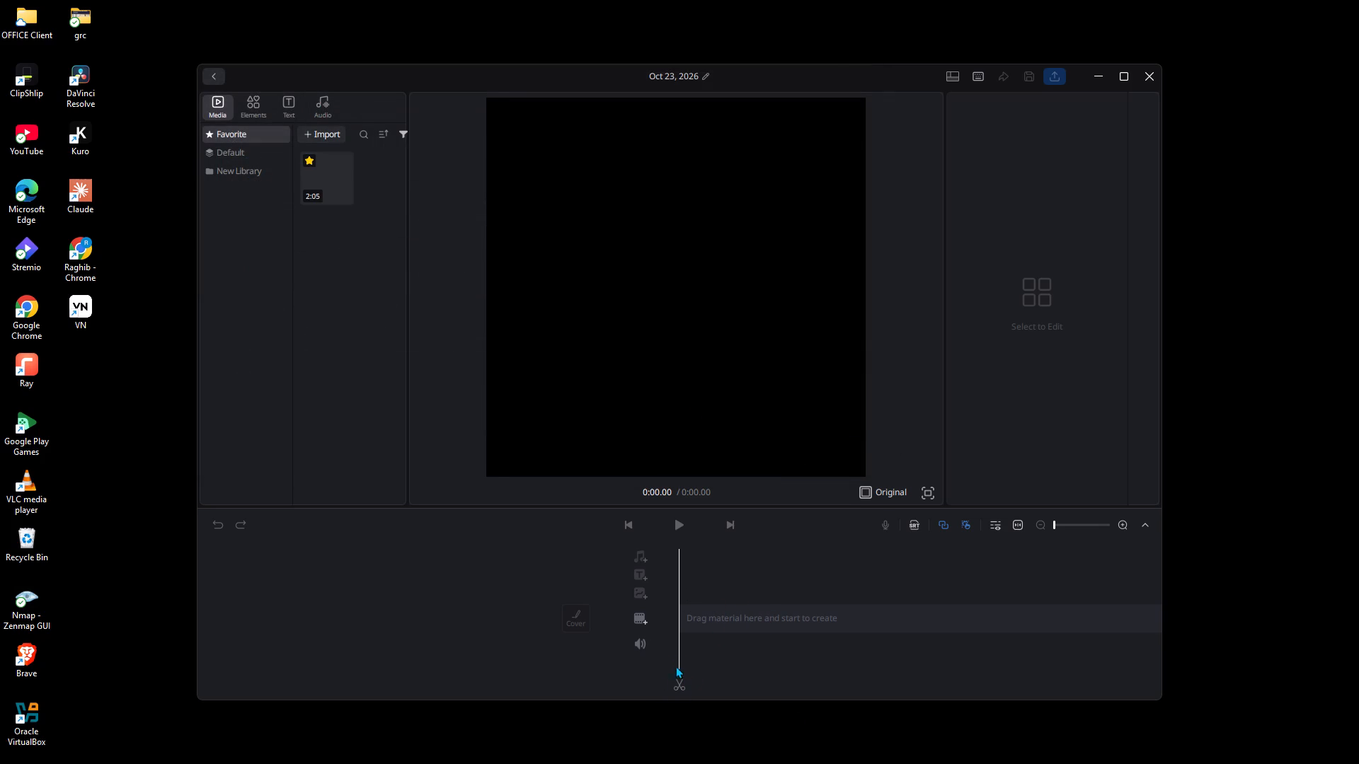
Place the imported 2:05 video at the start of the main timeline track.
{"action": "left_click_drag", "start_coordinate": [331, 167], "coordinate": [643, 478]}
{"action": "left_click_drag", "start_coordinate": [655, 507], "coordinate": [657, 519]}
{"action": "left_click_drag", "start_coordinate": [672, 543], "coordinate": [707, 582]}
{"action": "left_click_drag", "start_coordinate": [334, 170], "coordinate": [721, 606]}
{"action": "left_click_drag", "start_coordinate": [721, 606], "coordinate": [720, 606]}
{"action": "left_click", "coordinate": [805, 584]}
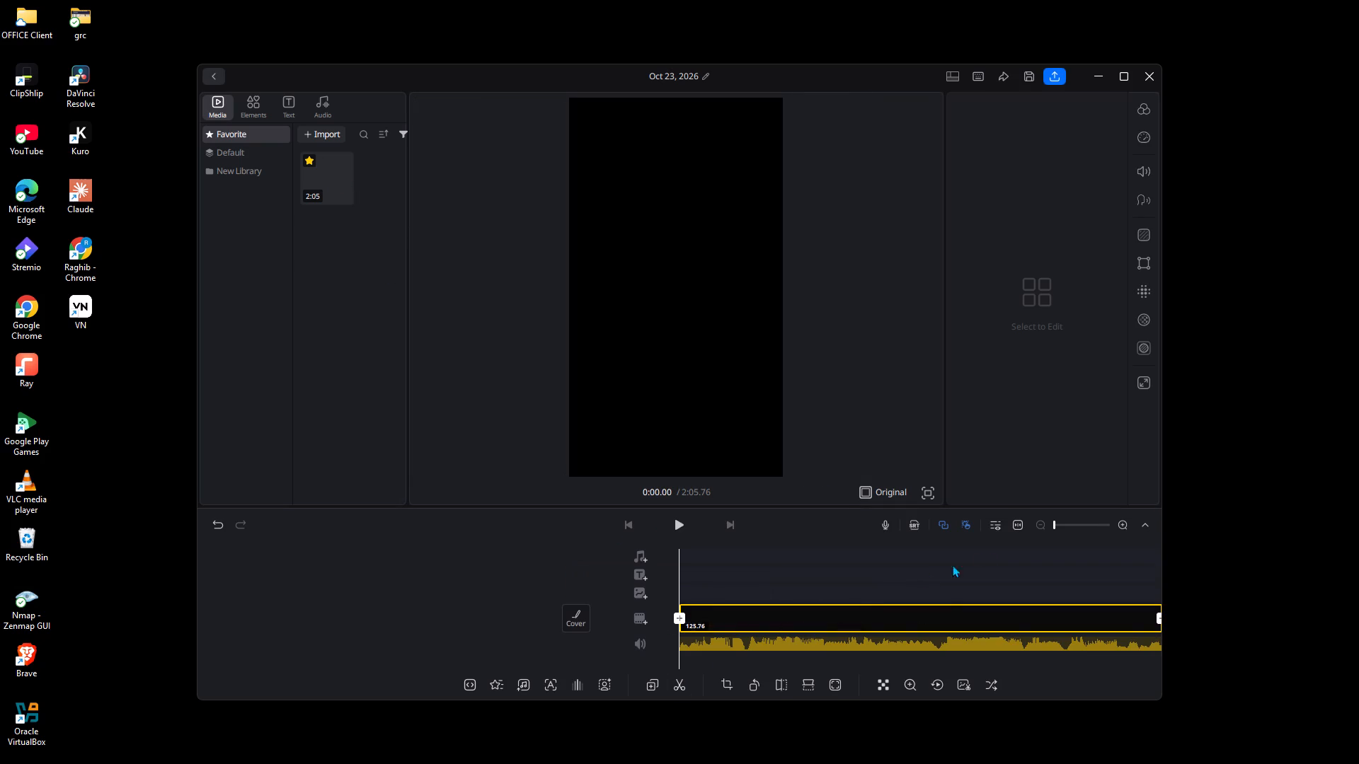
Split the video clip on the main track at 0:00.30.
{"action": "left_click", "coordinate": [1077, 520]}
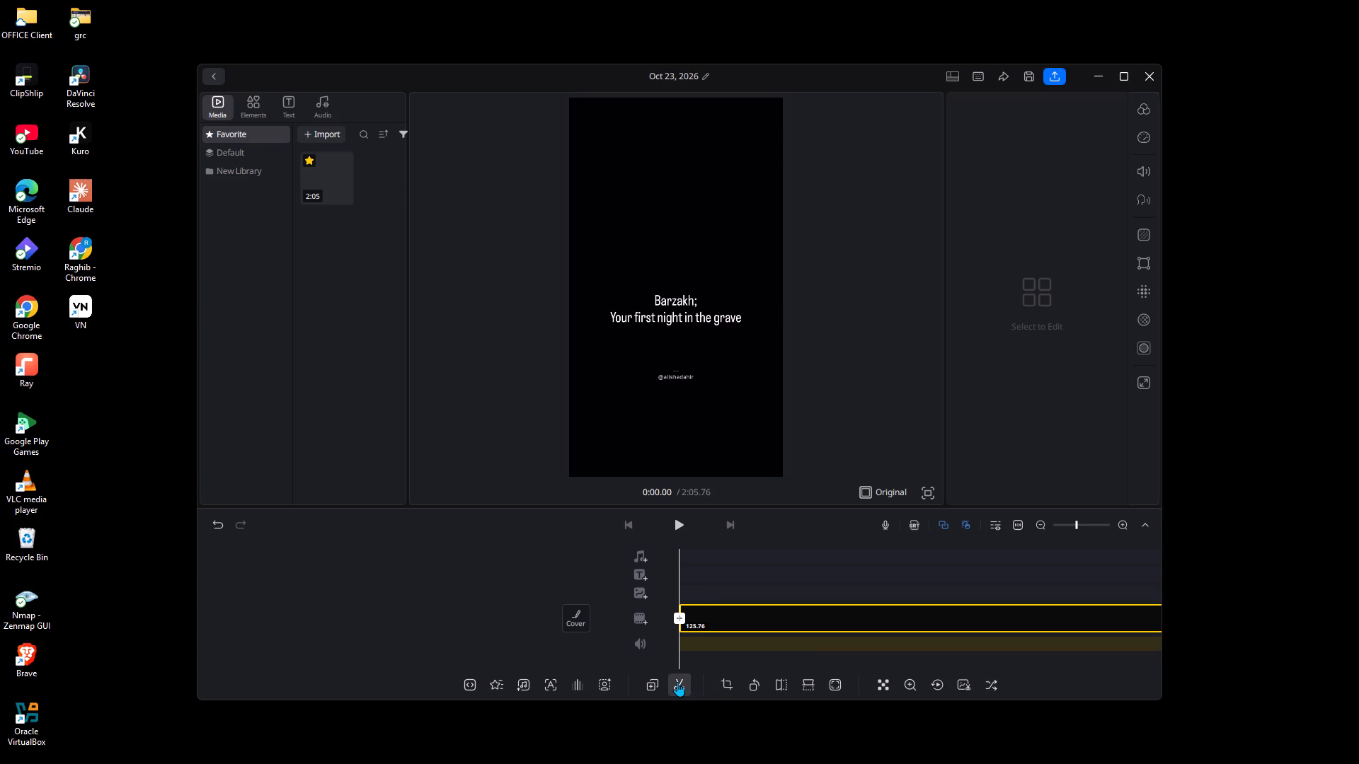
{"action": "key", "text": "Right"}
{"action": "key", "text": "Right"}
{"action": "key", "text": "Right"}
{"action": "key", "text": "Right"}
{"action": "key", "text": "Right"}
{"action": "key", "text": "Right"}
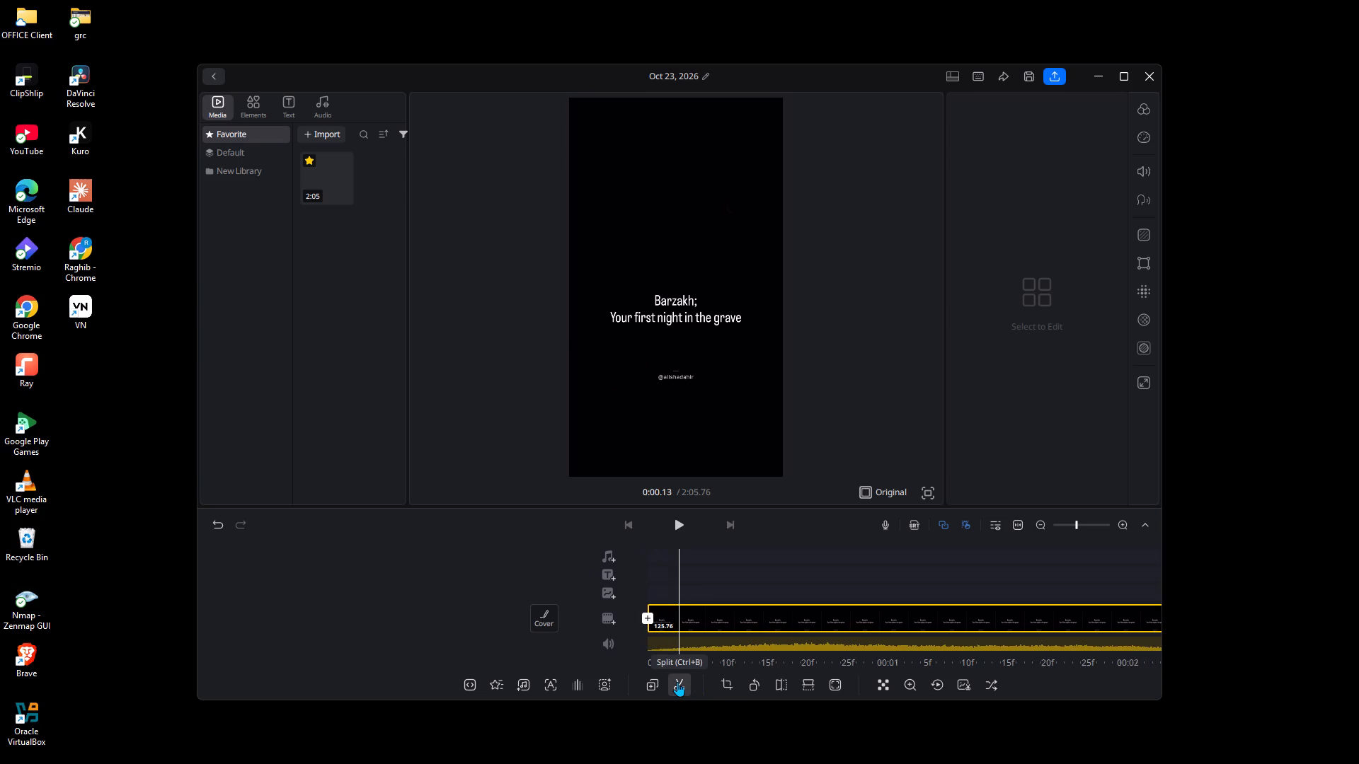
{"action": "key", "text": "Right"}
{"action": "key", "text": "Right"}
{"action": "key", "text": "Right"}
{"action": "left_click", "coordinate": [677, 682]}
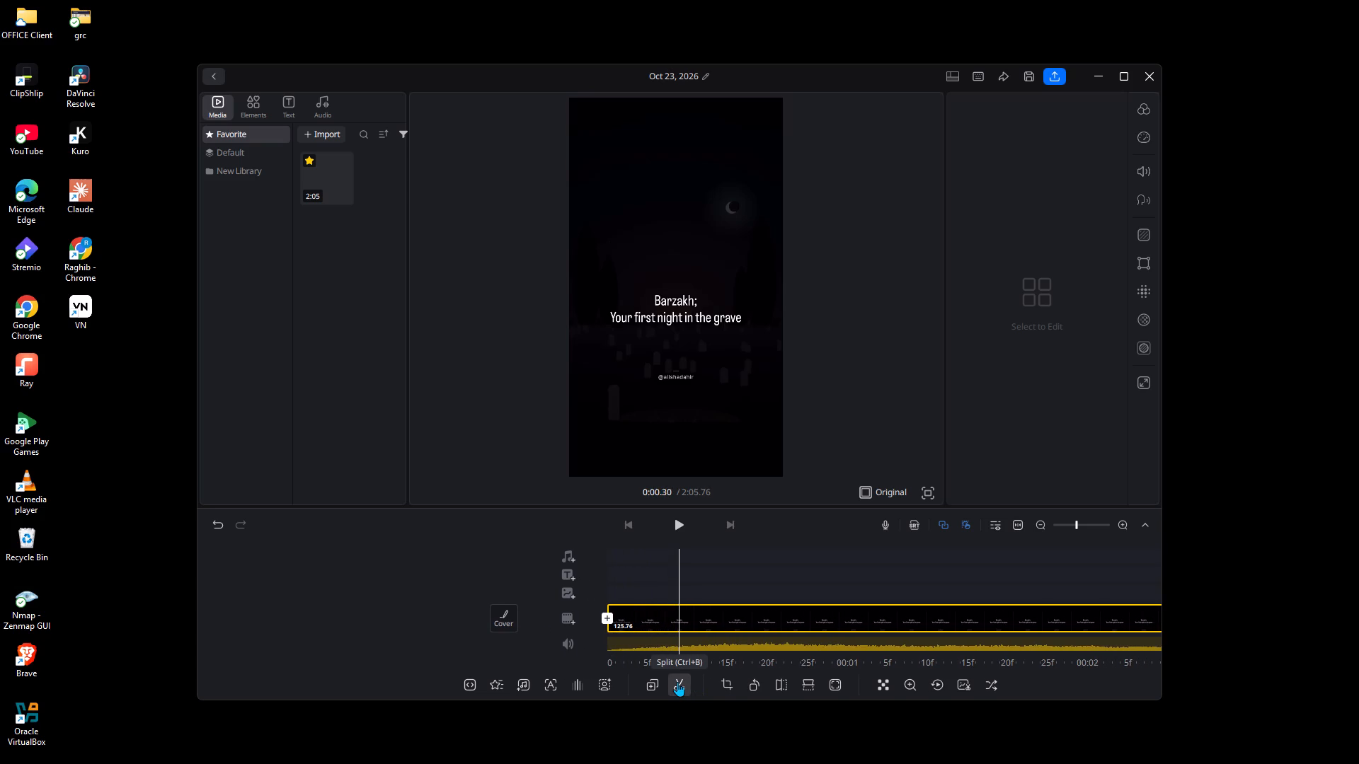
Split the remaining footage at 0:00.57, making a 0.27-second segment.
{"action": "key", "text": "Right"}
{"action": "key", "text": "Right"}
{"action": "key", "text": "Right"}
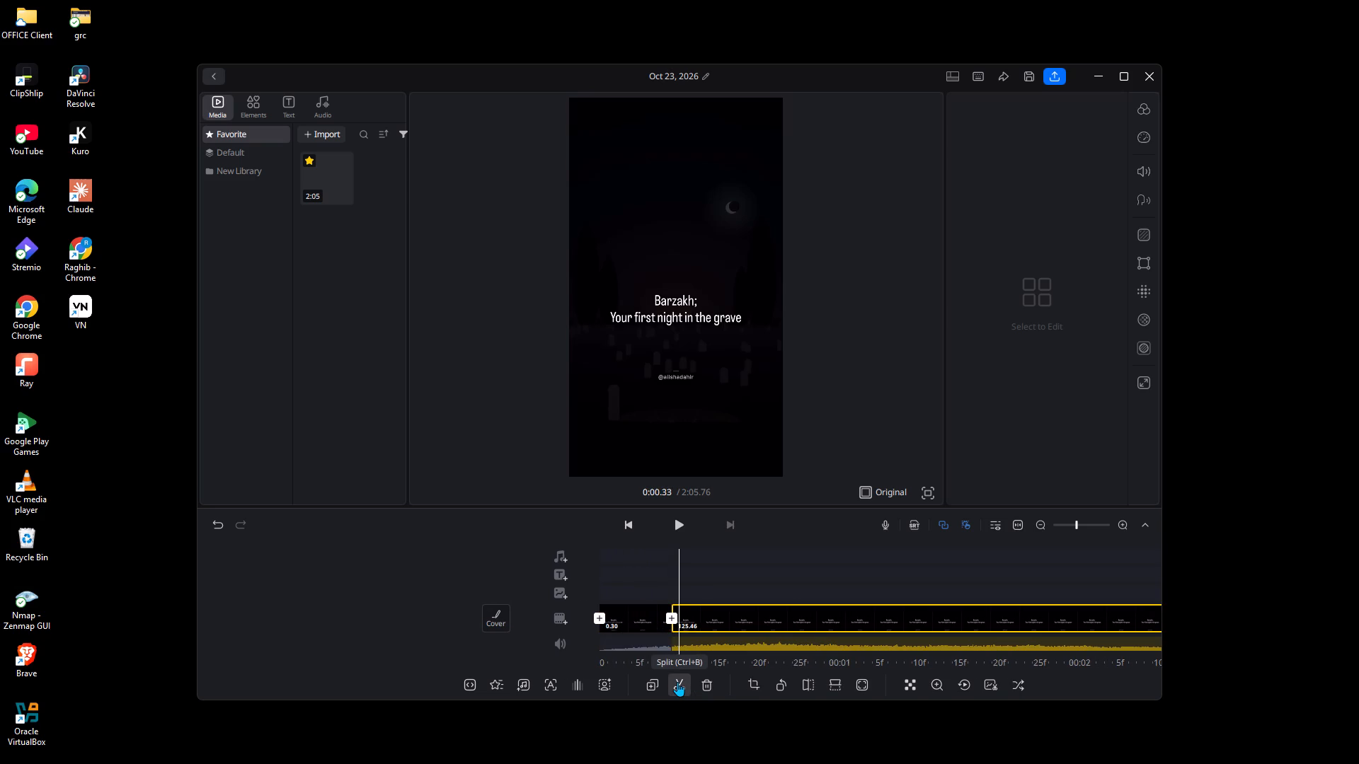
{"action": "key", "text": "Right"}
{"action": "key", "text": "Right"}
{"action": "key", "text": "Right"}
{"action": "key", "text": "Right"}
{"action": "key", "text": "Right"}
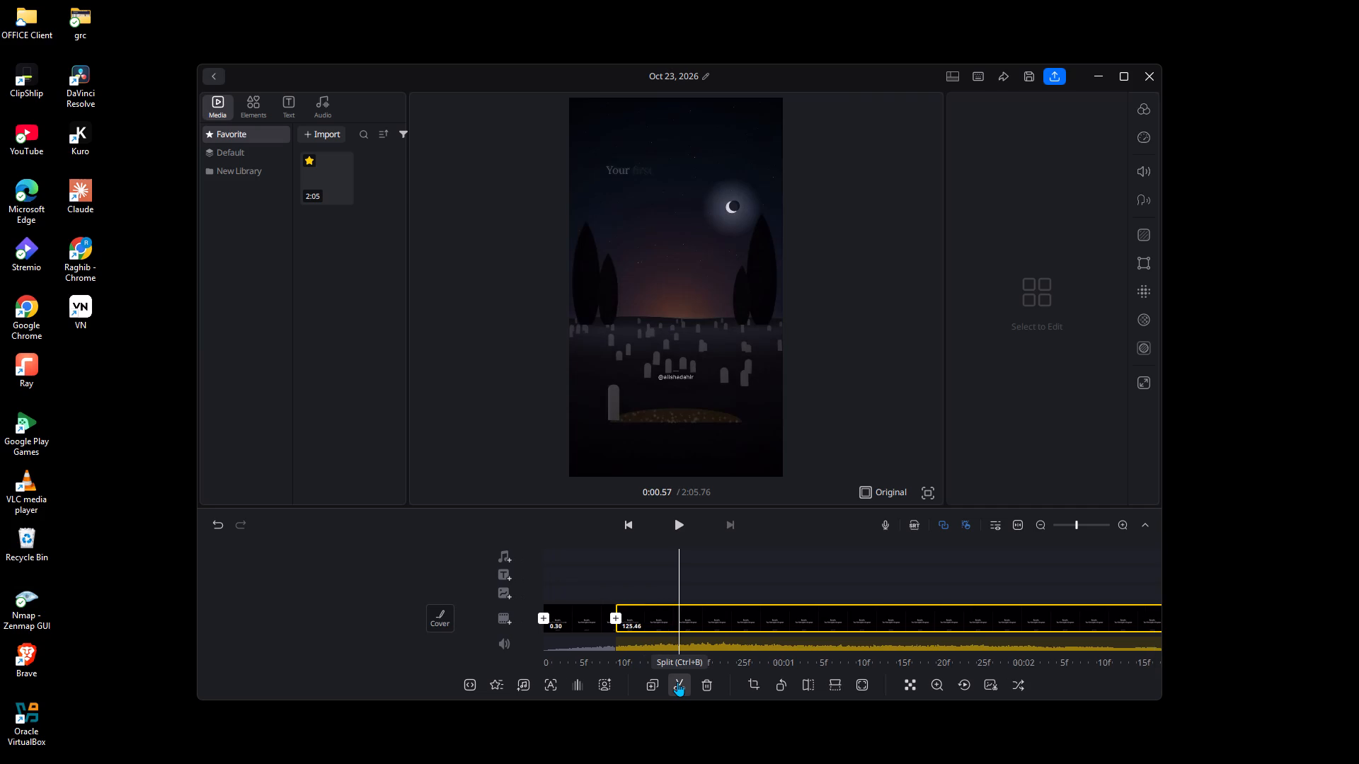
{"action": "left_click", "coordinate": [677, 682]}
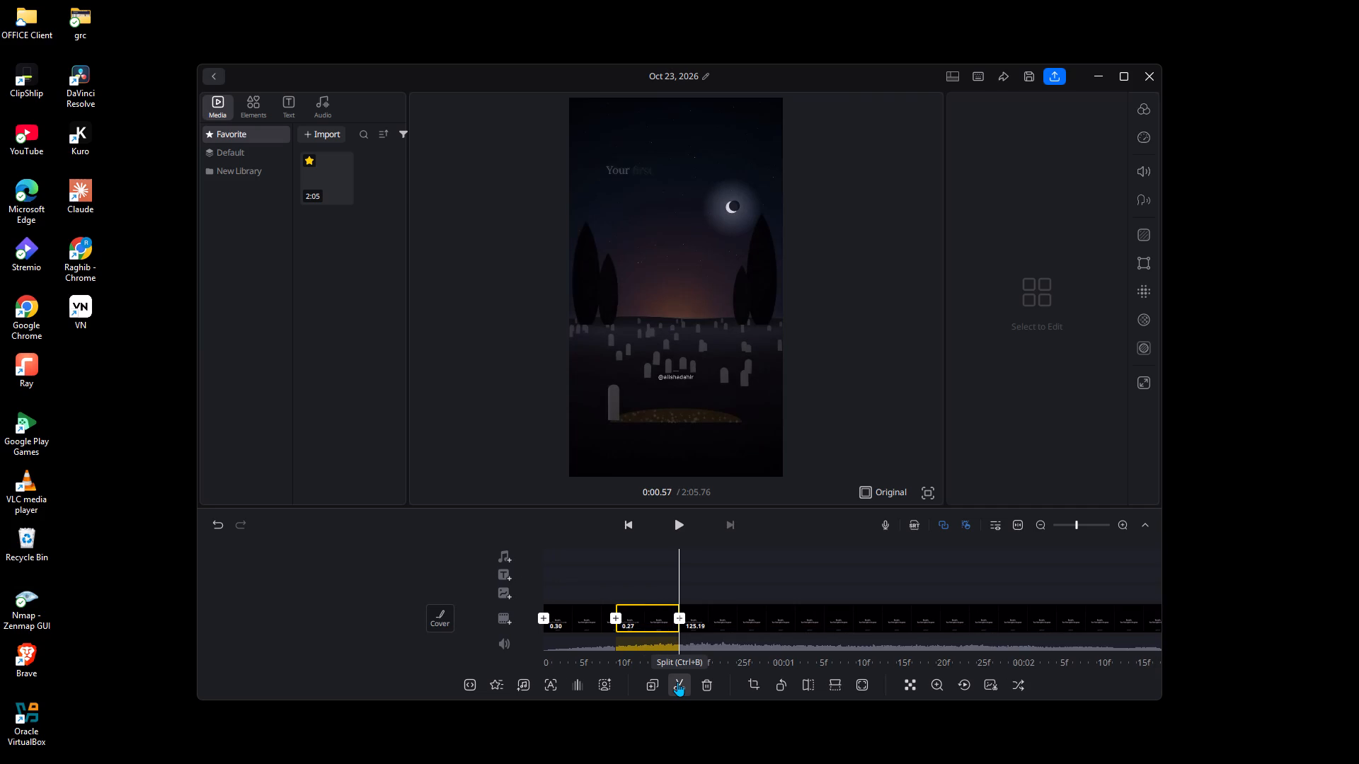
Split the remaining footage at 0:00.83, making another 0.27-second segment.
{"action": "key", "text": "Right"}
{"action": "key", "text": "Right"}
{"action": "key", "text": "Right"}
{"action": "key", "text": "Right"}
{"action": "key", "text": "Right"}
{"action": "key", "text": "Right"}
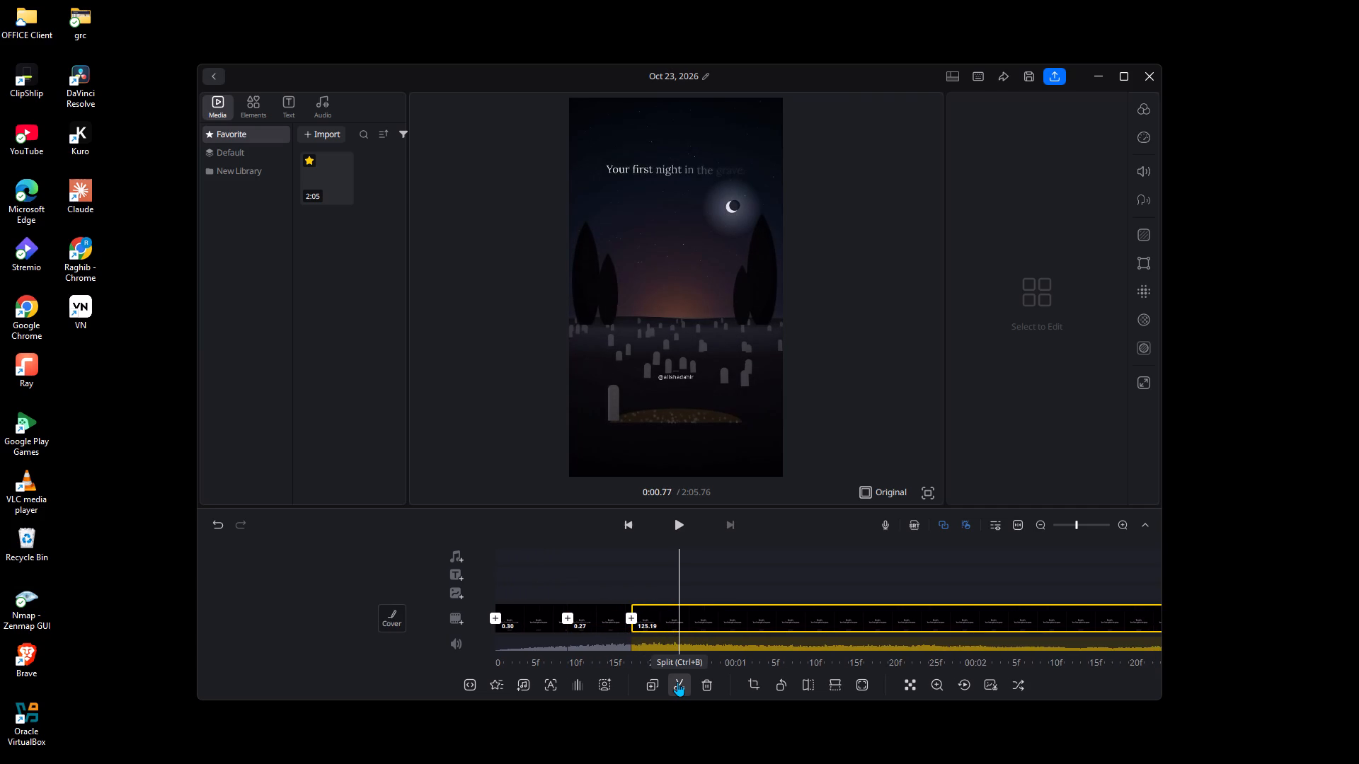
{"action": "key", "text": "Right"}
{"action": "key", "text": "Right"}
{"action": "left_click", "coordinate": [677, 682]}
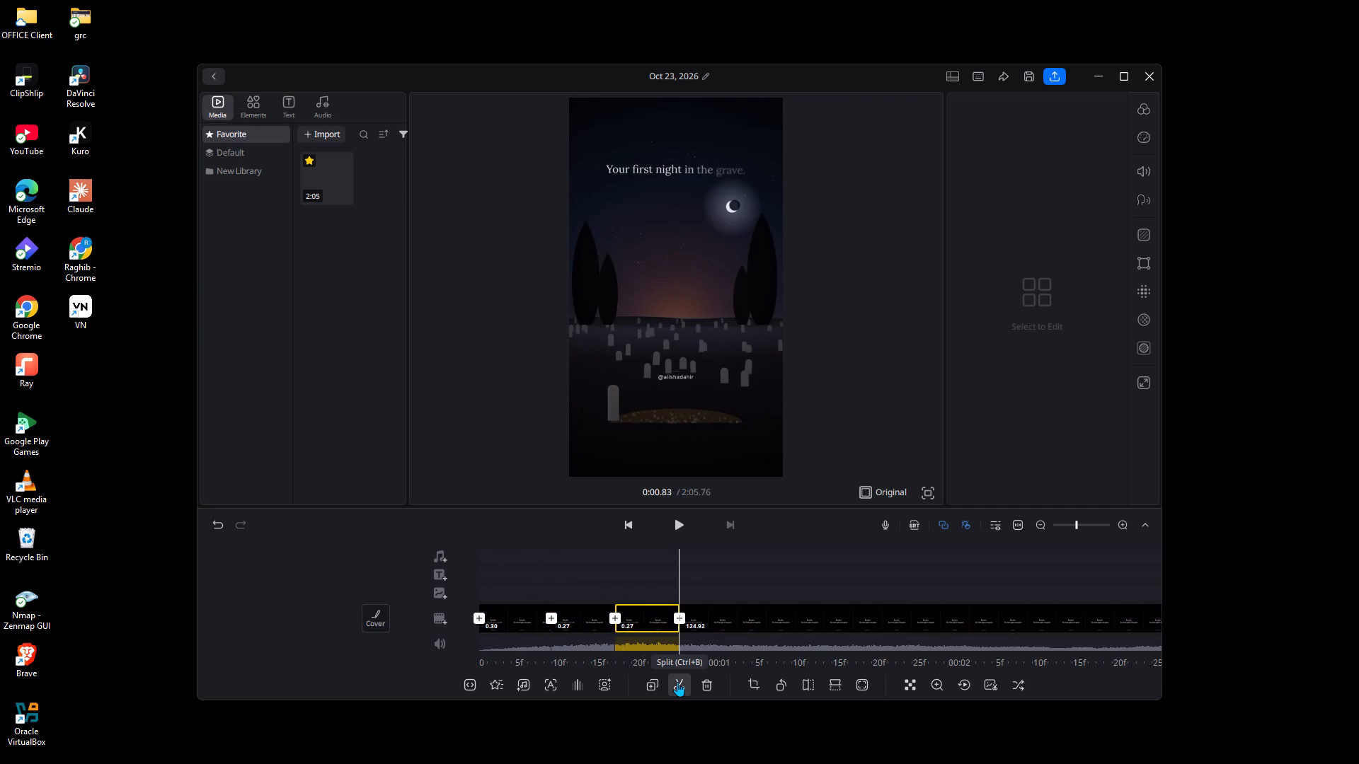
Split the remaining footage at 0:01.13, making a 0.30-second segment.
{"action": "key", "text": "Right"}
{"action": "key", "text": "Right"}
{"action": "key", "text": "Right"}
{"action": "key", "text": "Right"}
{"action": "key", "text": "Right"}
{"action": "key", "text": "Right"}
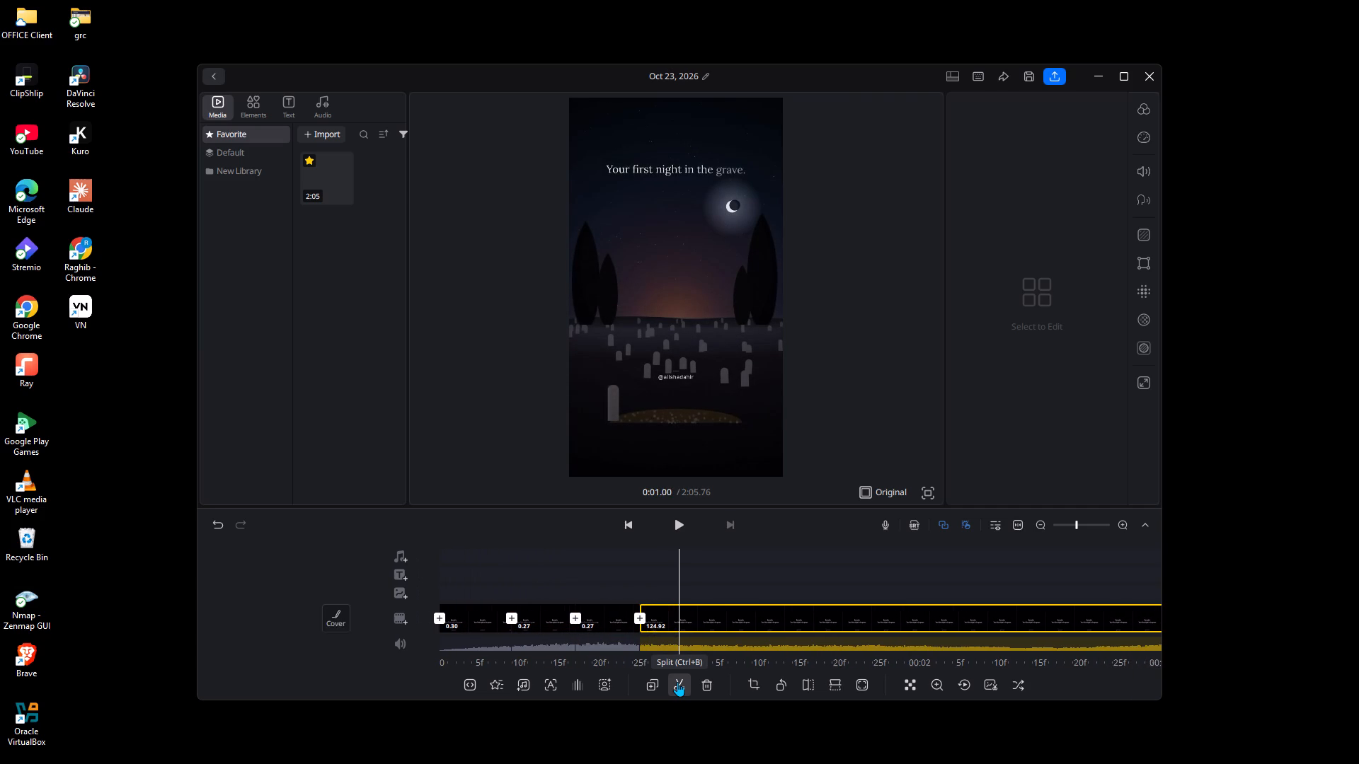
{"action": "key", "text": "Right"}
{"action": "key", "text": "Right"}
{"action": "key", "text": "Right"}
{"action": "left_click", "coordinate": [677, 682]}
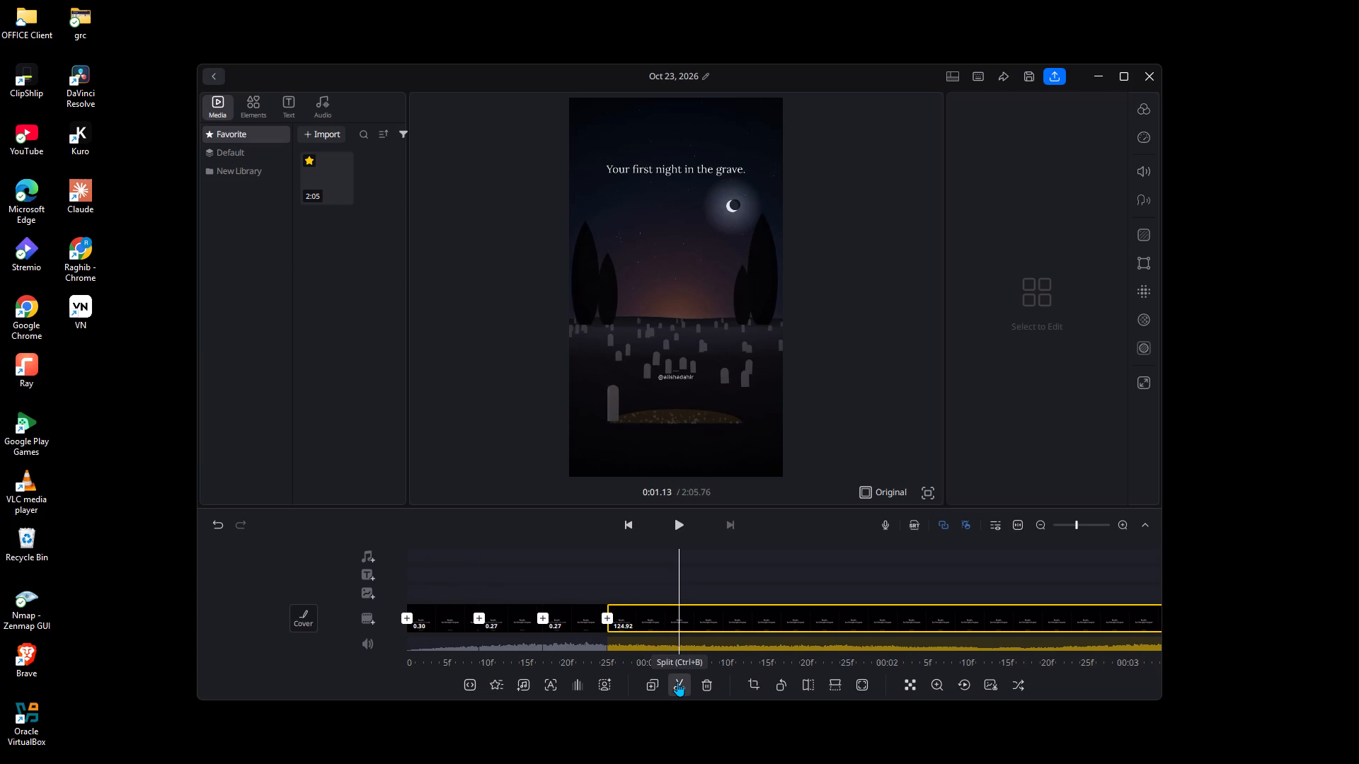
Split the remaining footage at 0:01.43, making another 0.30-second segment.
{"action": "key", "text": "Right"}
{"action": "key", "text": "Right"}
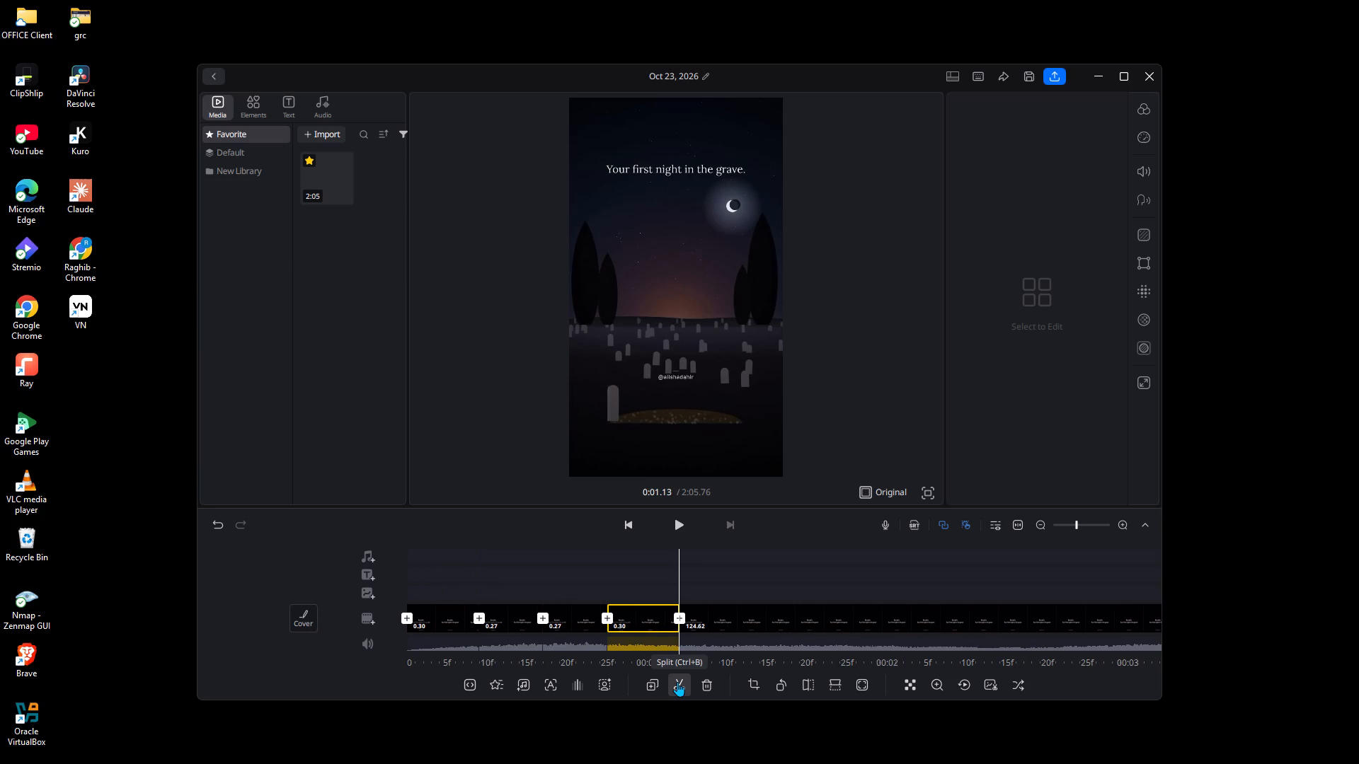
{"action": "key", "text": "Right"}
{"action": "key", "text": "Right"}
{"action": "key", "text": "Right"}
{"action": "key", "text": "Right"}
{"action": "key", "text": "Right"}
{"action": "key", "text": "Right"}
{"action": "key", "text": "Right"}
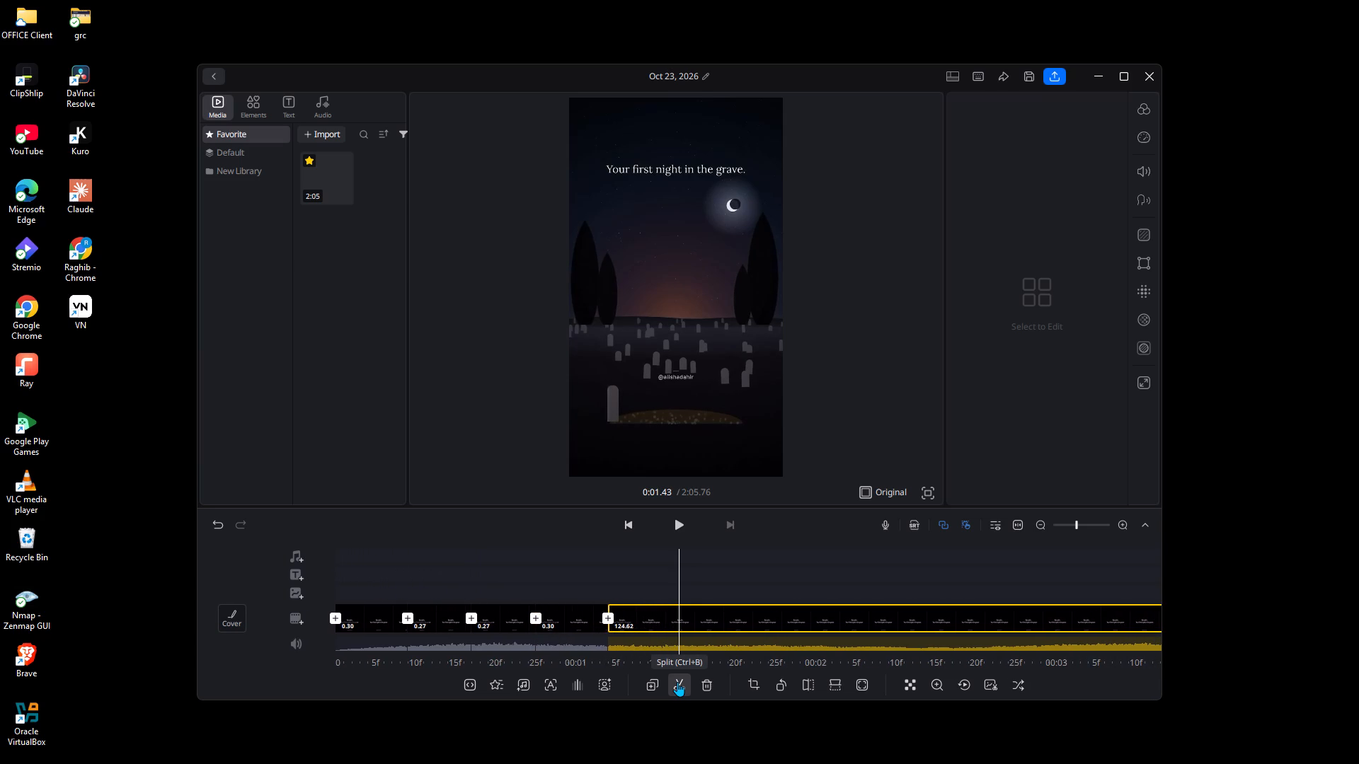
{"action": "left_click", "coordinate": [677, 682]}
Split the remaining footage at 0:01.67, making a 0.23-second segment.
{"action": "key", "text": "Right"}
{"action": "key", "text": "Right"}
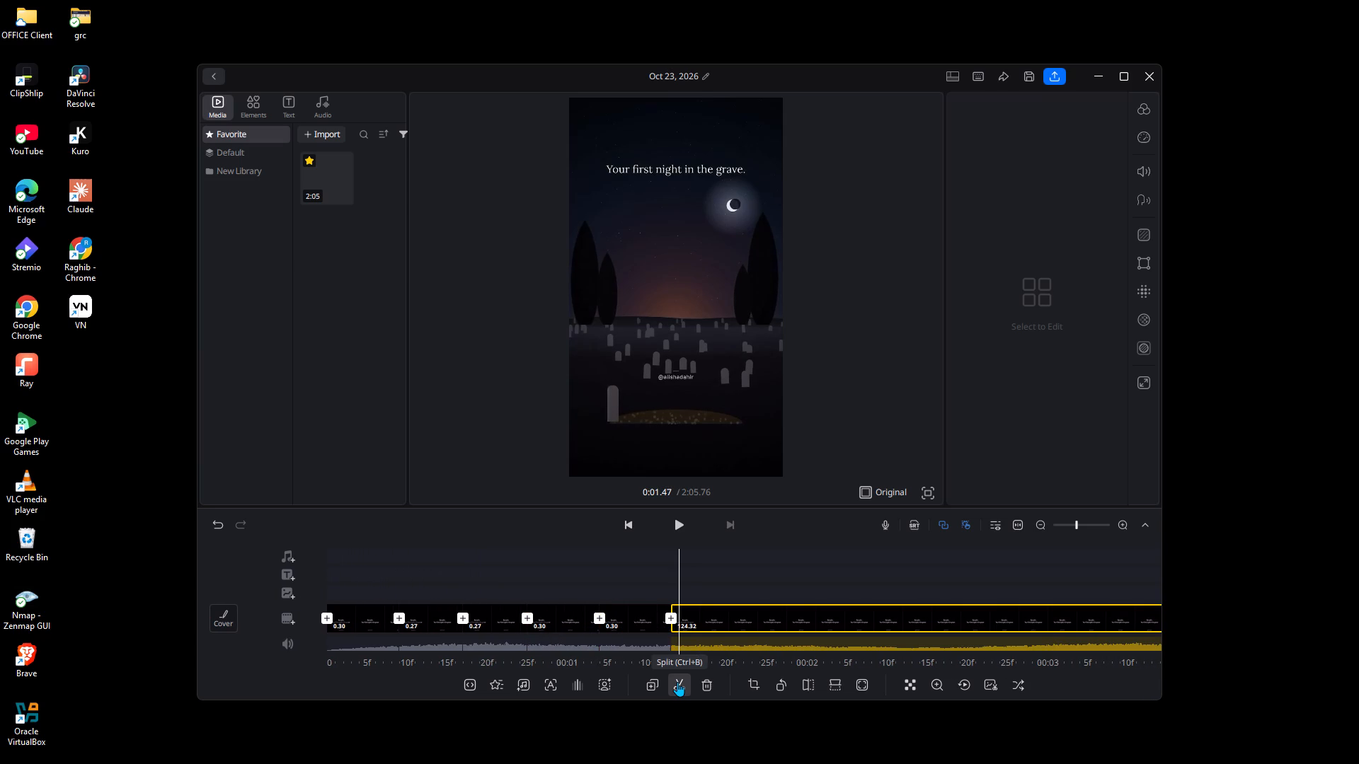
{"action": "key", "text": "Right"}
{"action": "key", "text": "Right"}
{"action": "key", "text": "Right"}
{"action": "key", "text": "Right"}
{"action": "key", "text": "Right"}
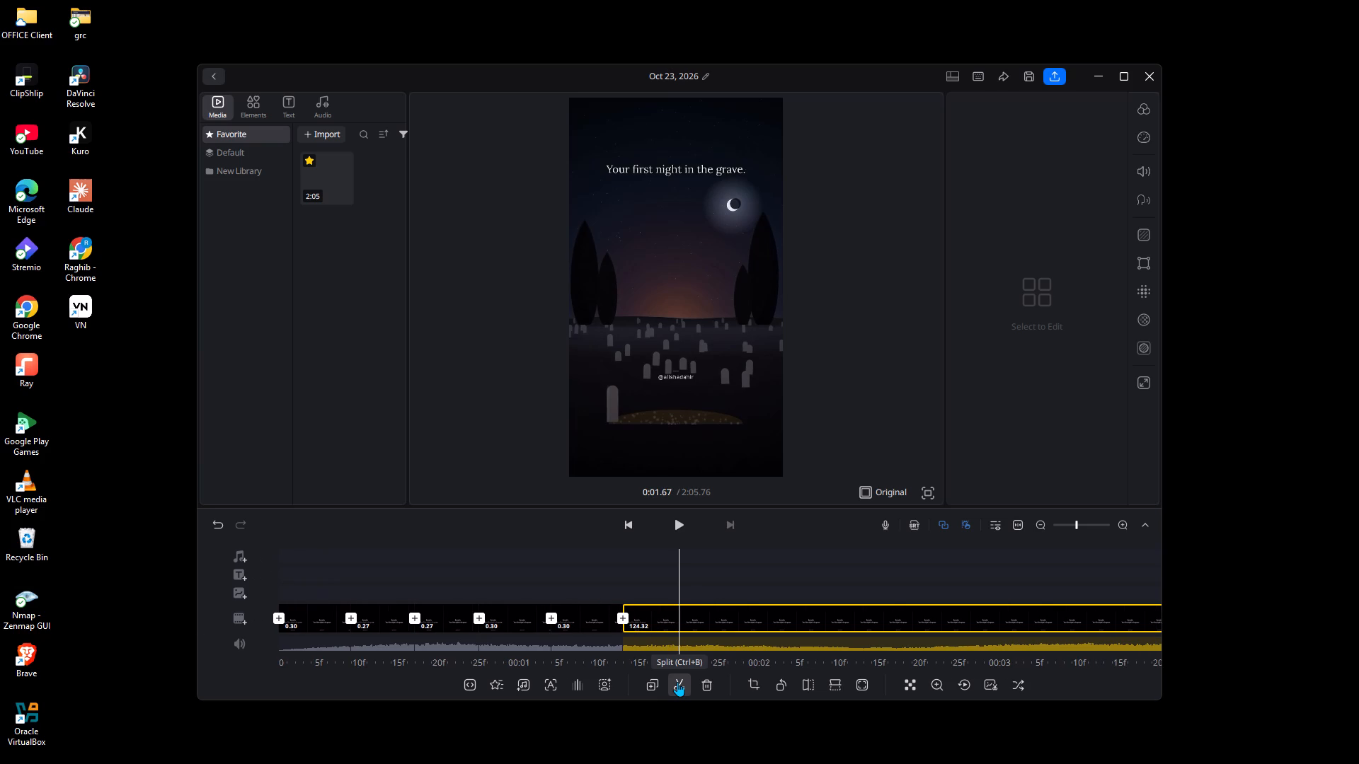
{"action": "left_click", "coordinate": [677, 682]}
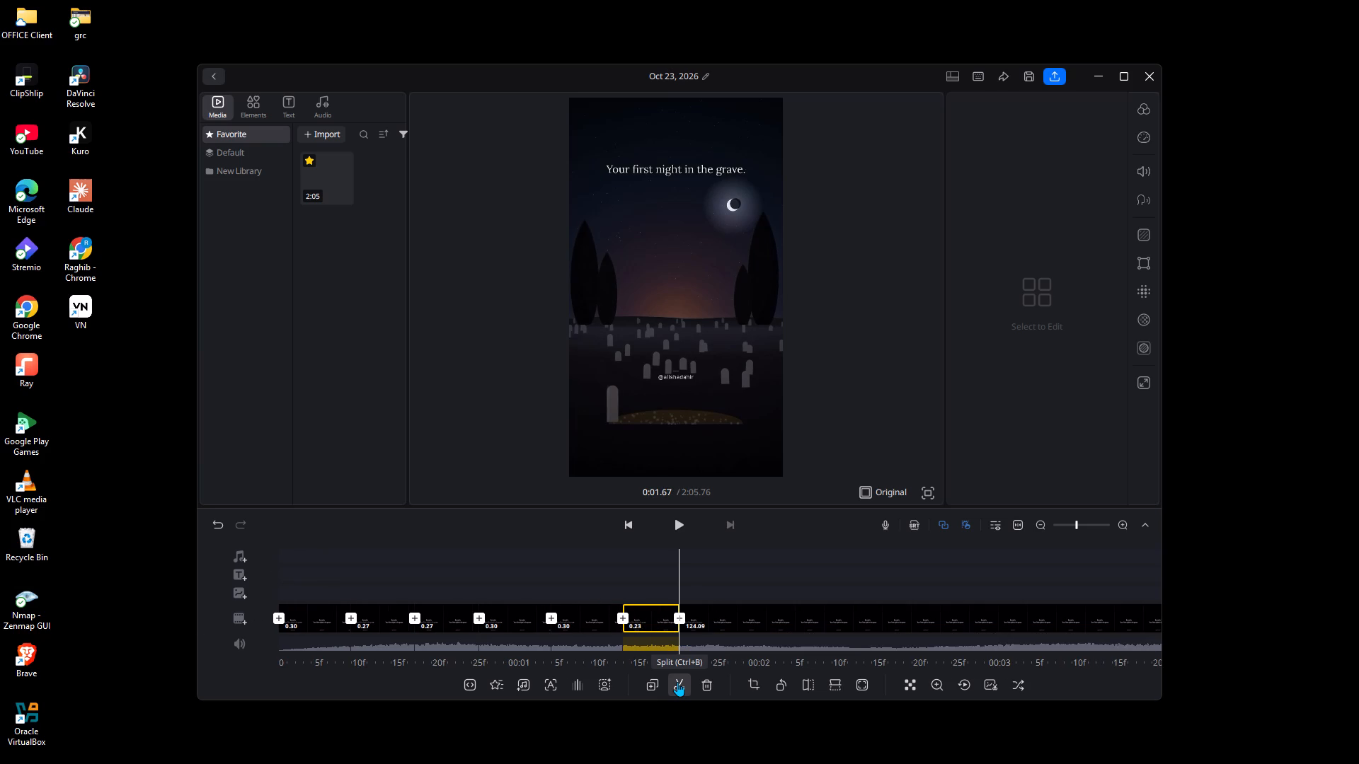
Split the remaining footage at 0:01.90, making another 0.23-second segment.
{"action": "key", "text": "Right"}
{"action": "key", "text": "Right"}
{"action": "key", "text": "Right"}
{"action": "key", "text": "Right"}
{"action": "key", "text": "Right"}
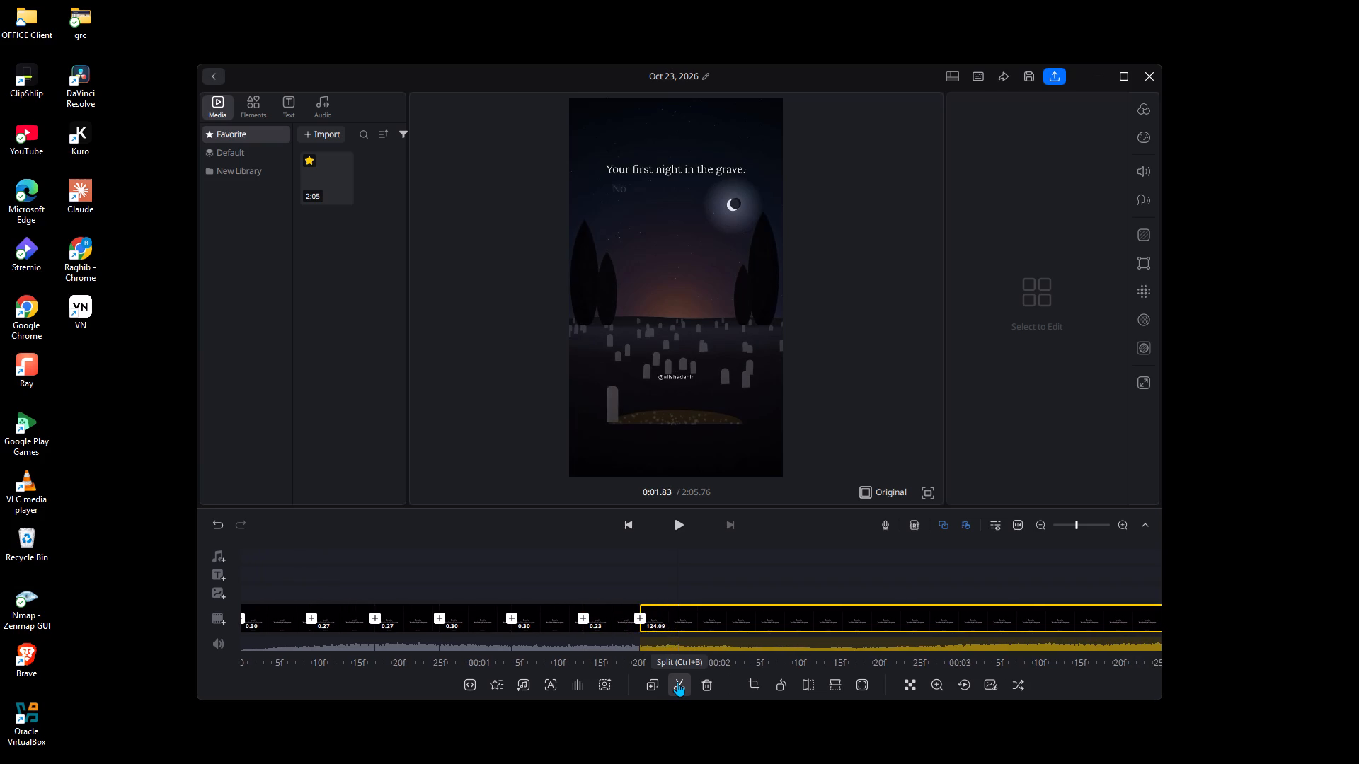
{"action": "key", "text": "Right"}
{"action": "key", "text": "Right"}
{"action": "left_click", "coordinate": [677, 682]}
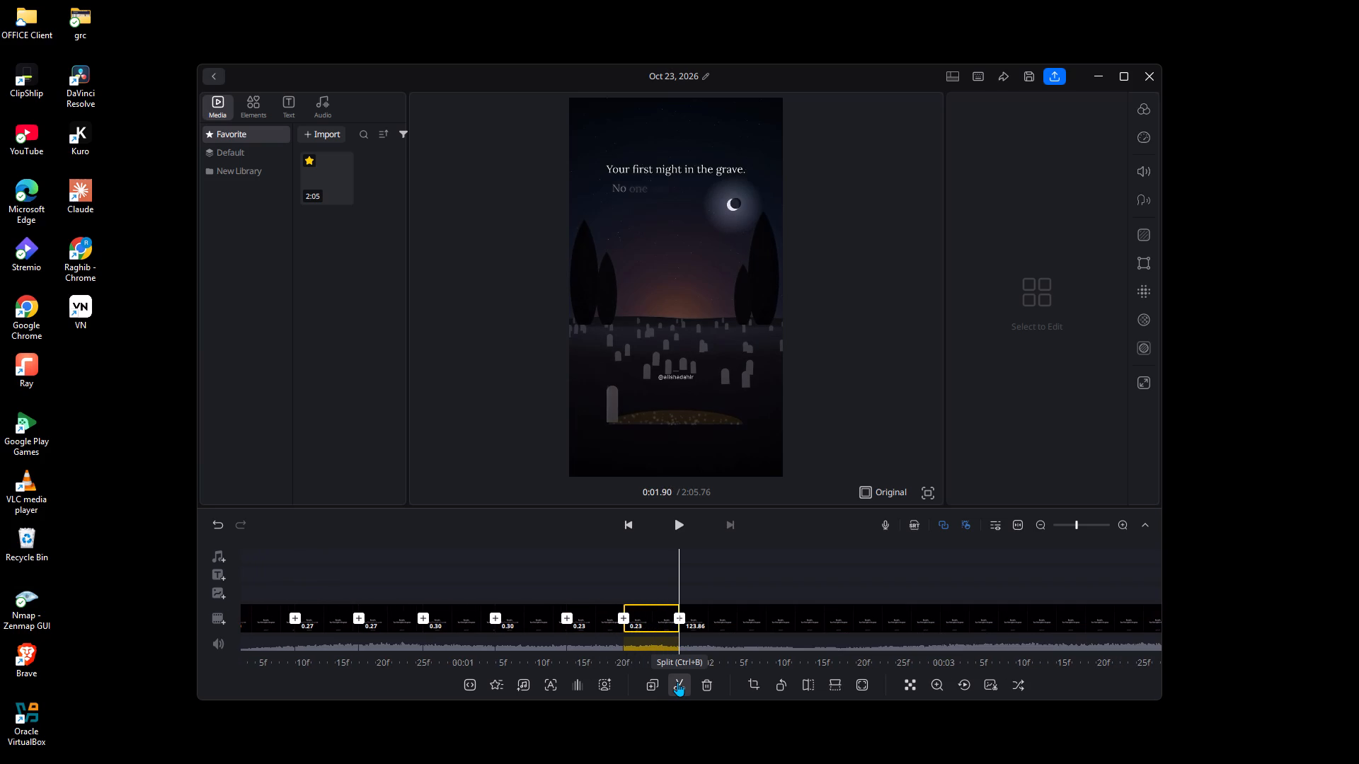
Split the remaining footage at 0:02.23, making a 0.33-second segment.
{"action": "key", "text": "Right"}
{"action": "key", "text": "Right"}
{"action": "key", "text": "Right"}
{"action": "key", "text": "Right"}
{"action": "key", "text": "Right"}
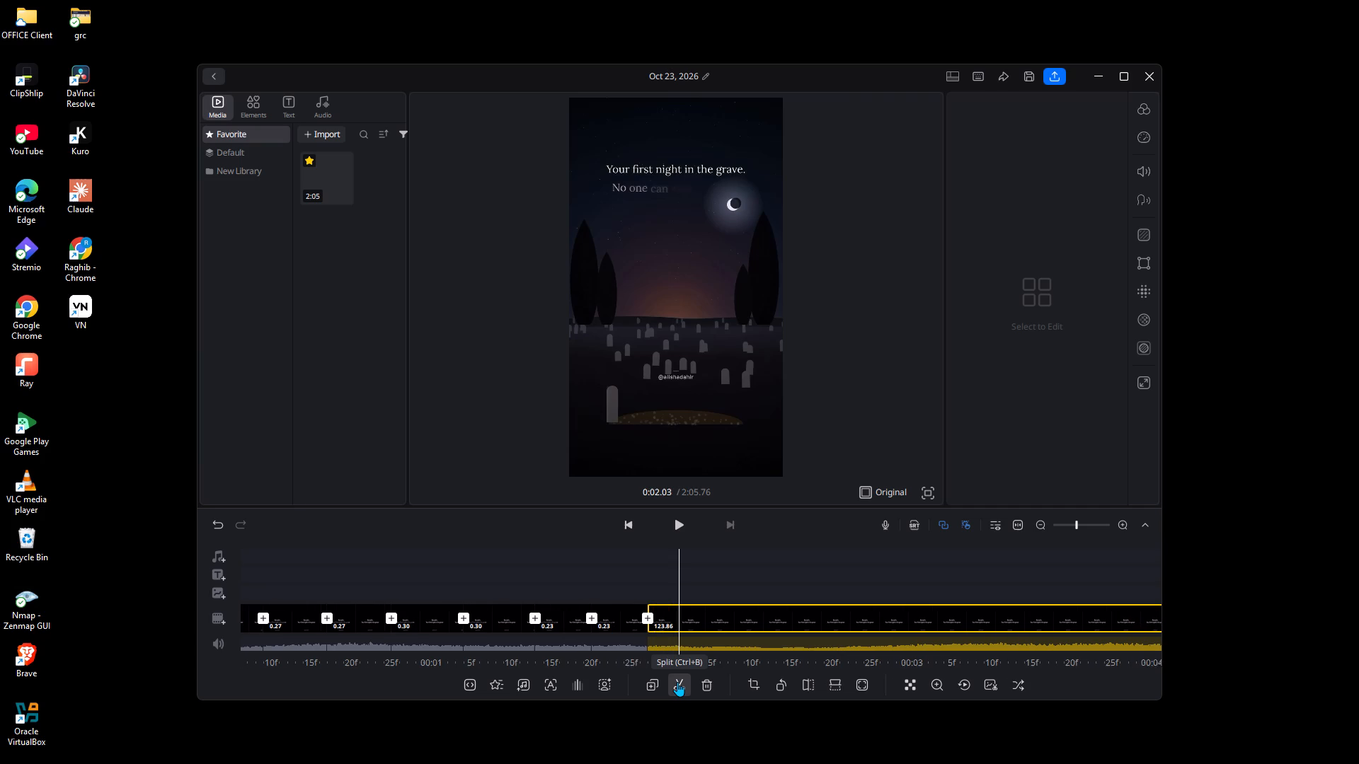
{"action": "key", "text": "Right"}
{"action": "key", "text": "Right"}
{"action": "key", "text": "Right"}
{"action": "key", "text": "Right"}
{"action": "key", "text": "Right"}
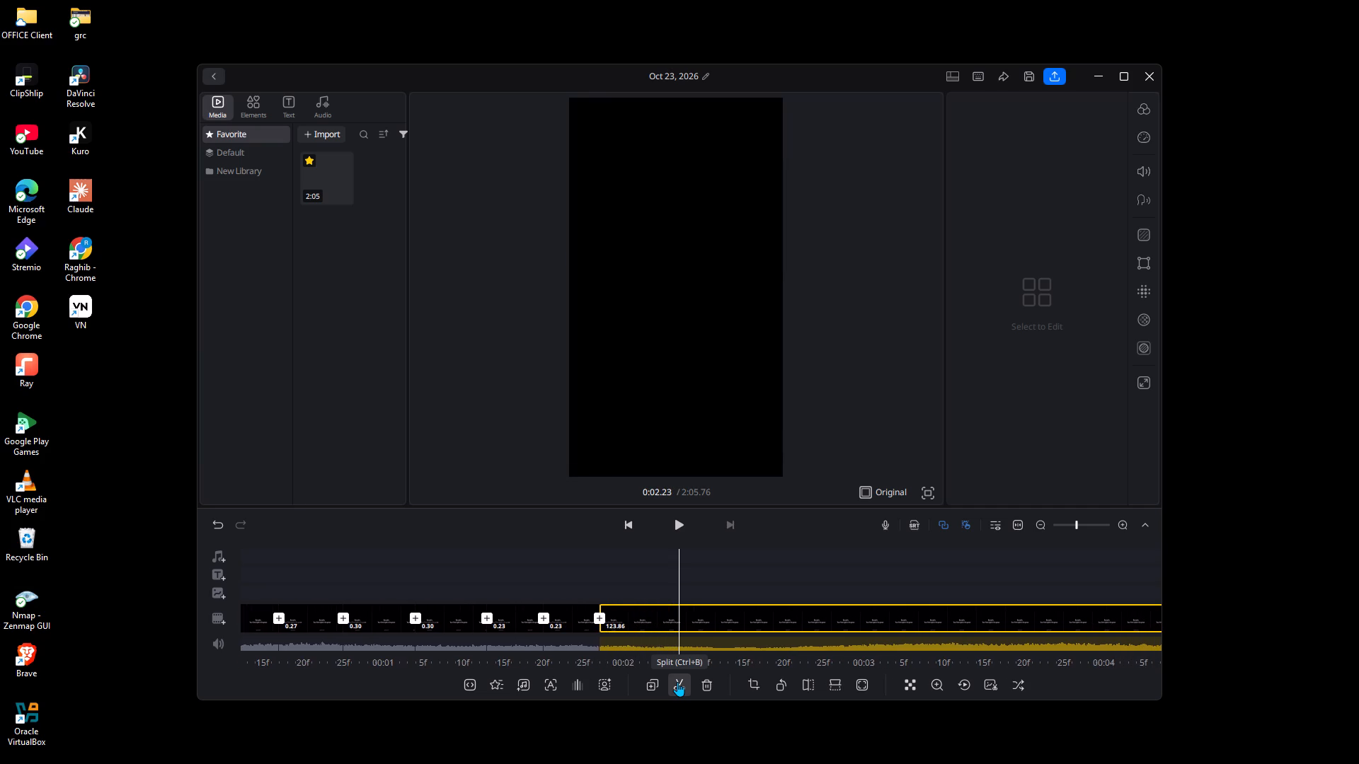
{"action": "left_click", "coordinate": [677, 682]}
Split the remaining footage at 0:02.53, making a 0.30-second segment.
{"action": "key", "text": "Right"}
{"action": "key", "text": "Right"}
{"action": "key", "text": "Right"}
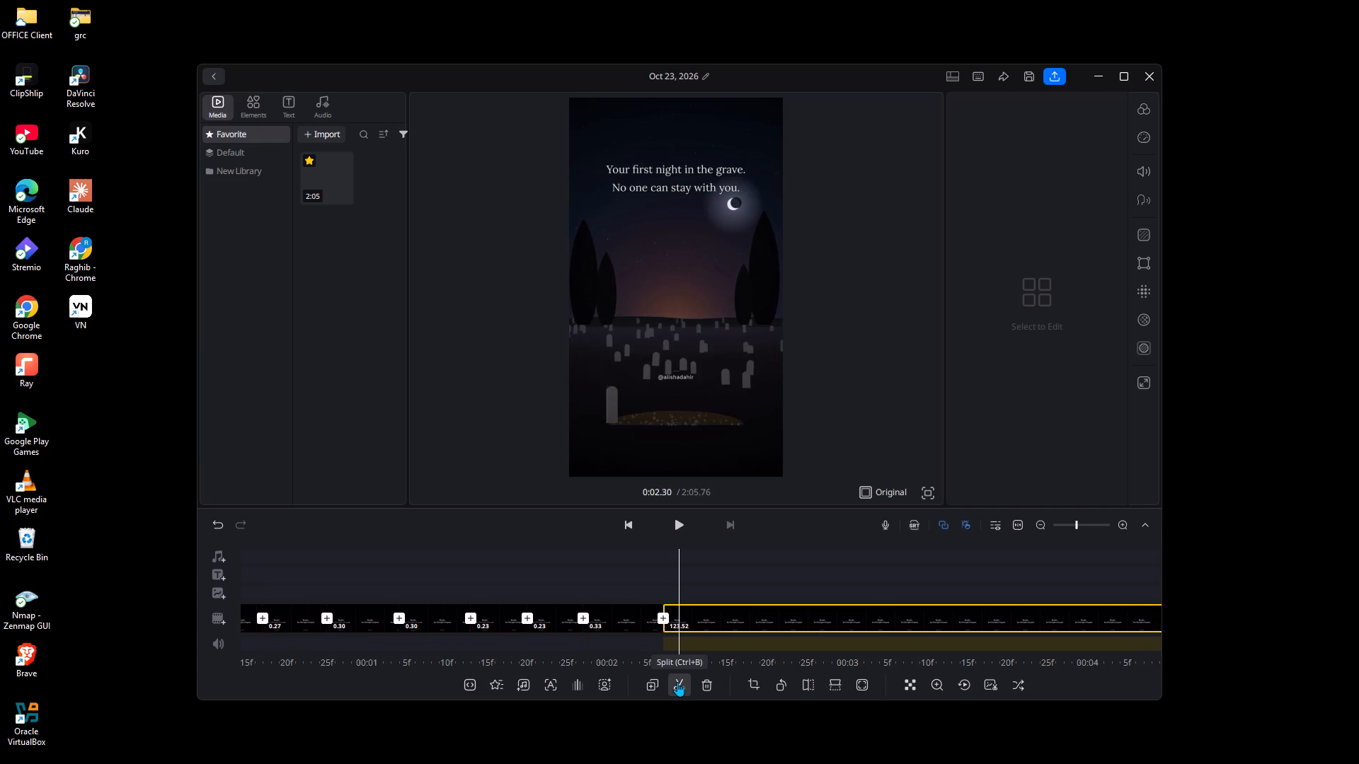
{"action": "key", "text": "Right"}
{"action": "key", "text": "Right"}
{"action": "key", "text": "Right"}
{"action": "key", "text": "Right"}
{"action": "key", "text": "Right"}
{"action": "key", "text": "Right"}
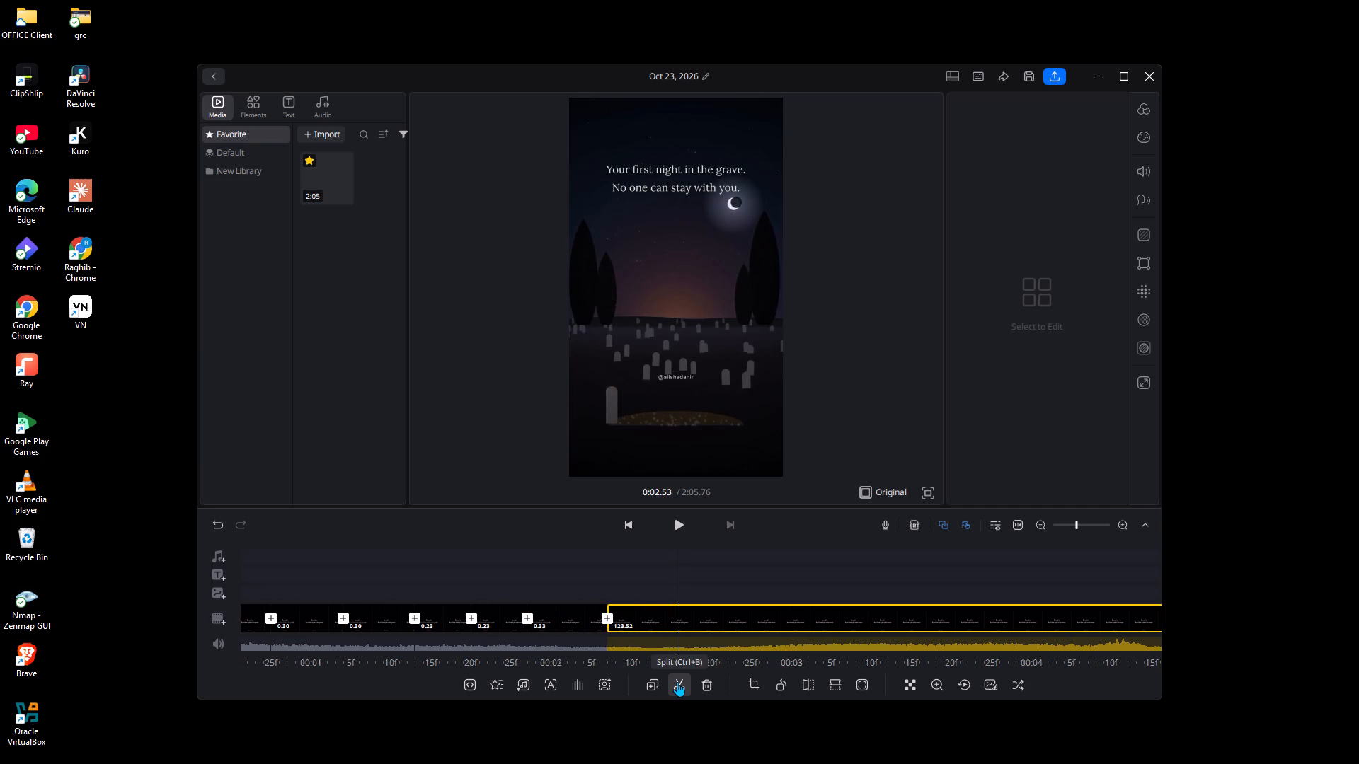
{"action": "left_click", "coordinate": [677, 682]}
Split the remaining footage at 0:02.80, making a 0.27-second segment.
{"action": "key", "text": "Right"}
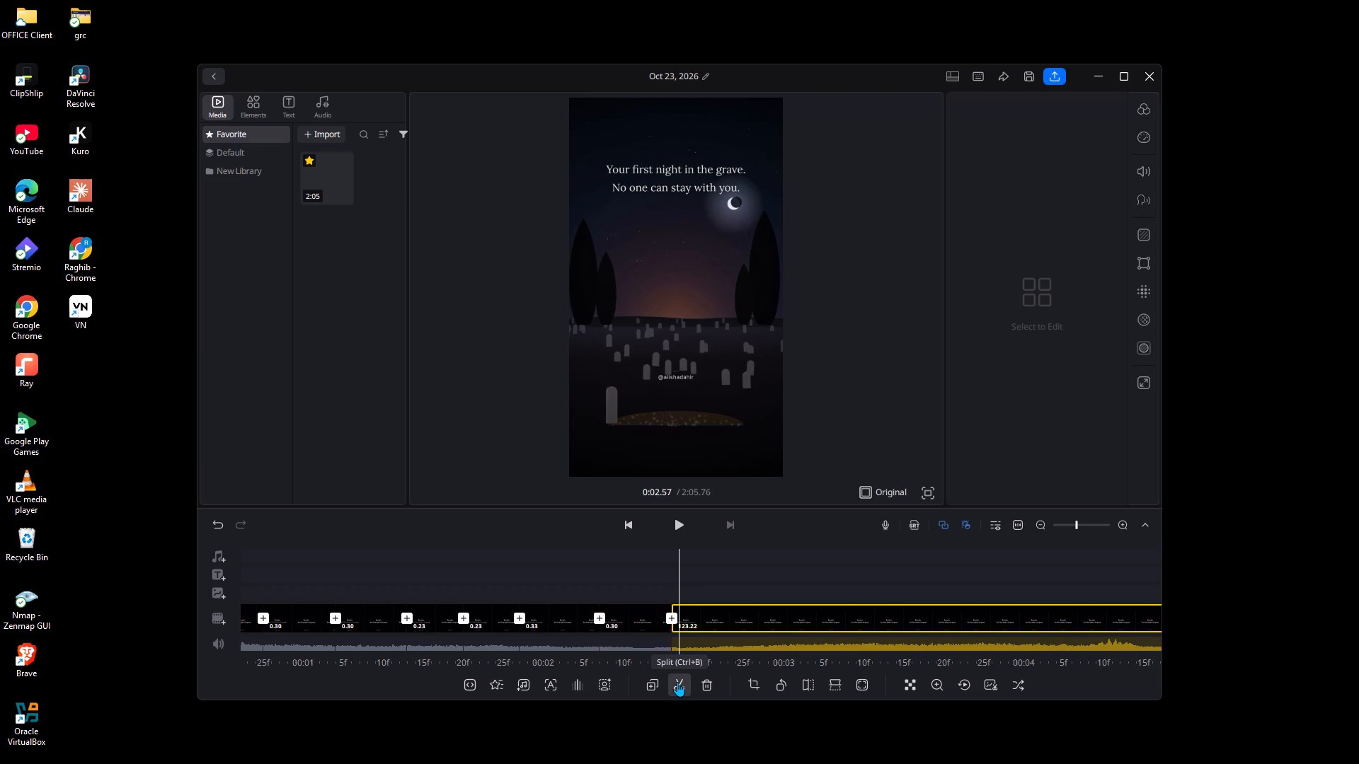
{"action": "key", "text": "Right"}
{"action": "key", "text": "Right"}
{"action": "key", "text": "Right"}
{"action": "key", "text": "Right"}
{"action": "key", "text": "Right"}
{"action": "key", "text": "Right"}
{"action": "key", "text": "Right"}
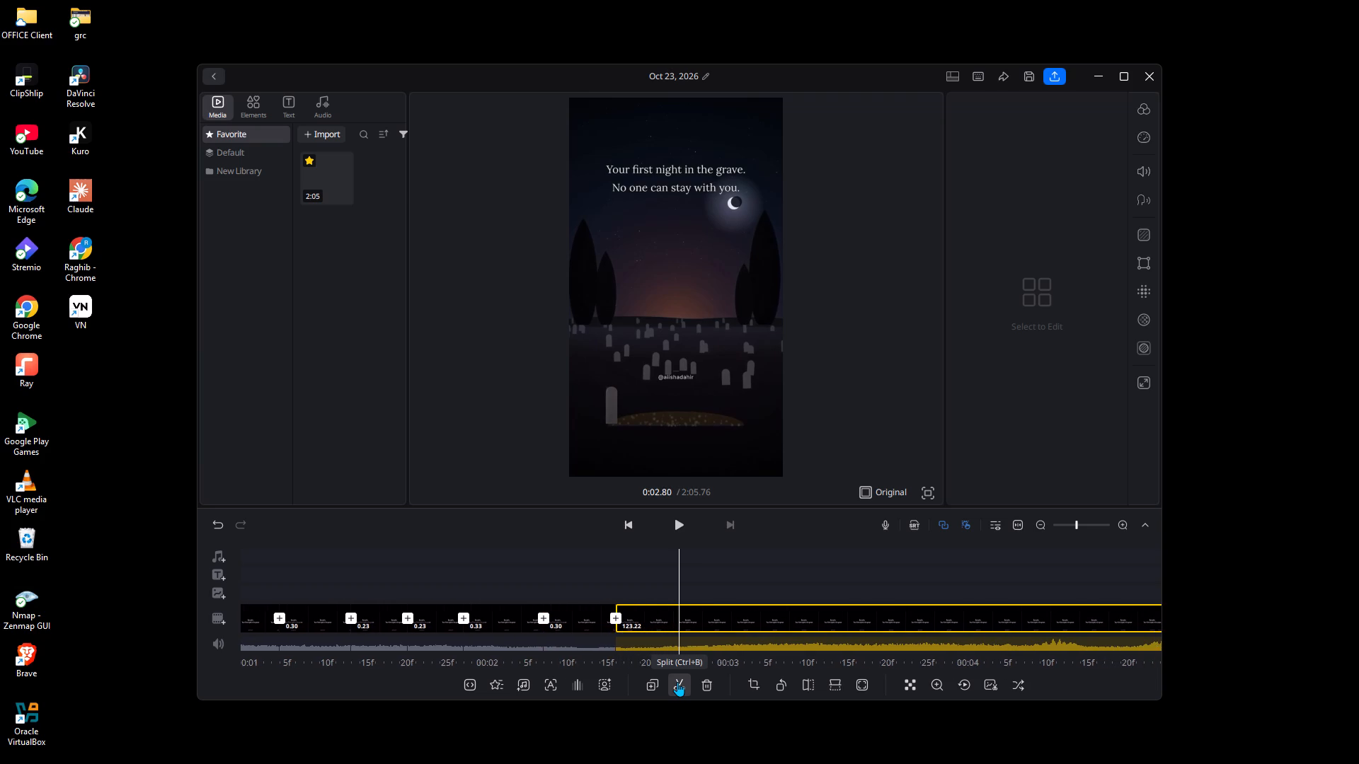
{"action": "left_click", "coordinate": [677, 682]}
Split the remaining footage at 0:03.07, making another 0.27-second segment.
{"action": "key", "text": "Right"}
{"action": "key", "text": "Right"}
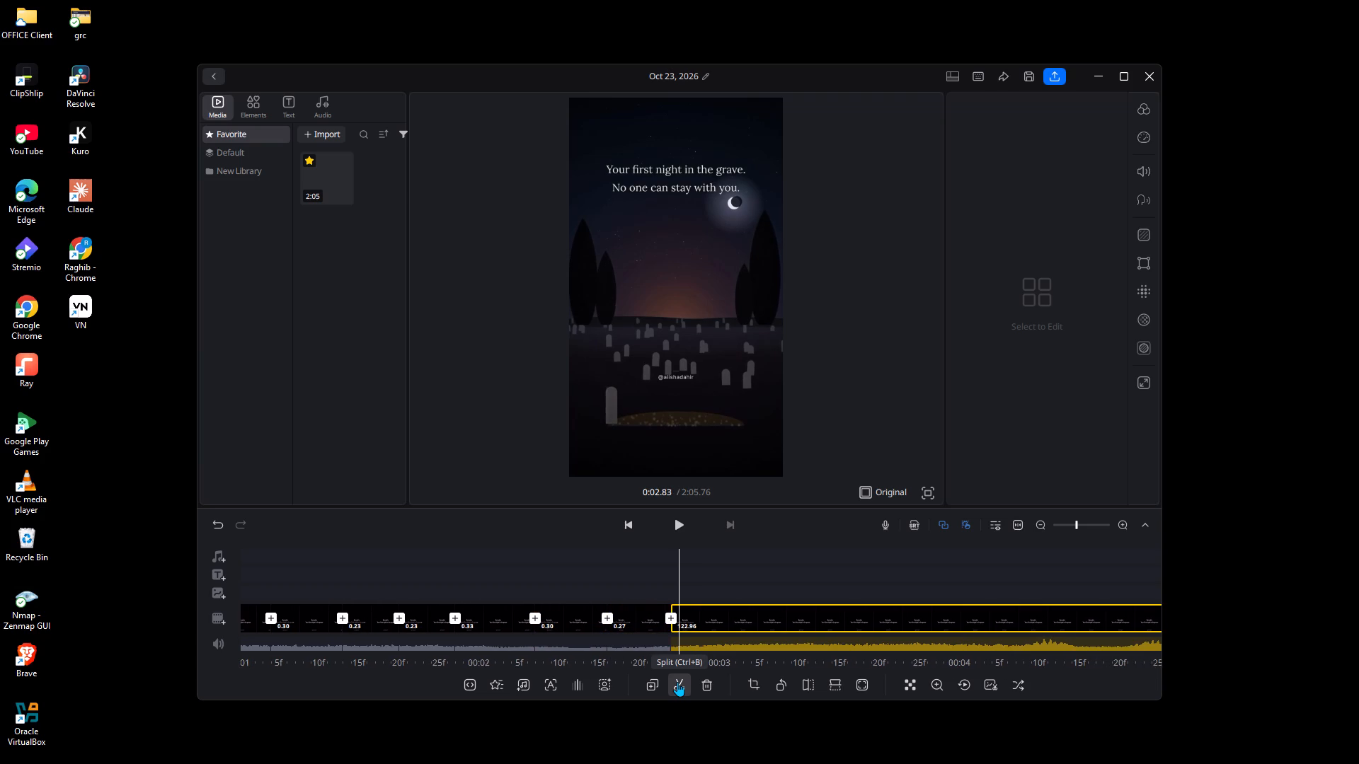
{"action": "key", "text": "Right"}
{"action": "key", "text": "Right"}
{"action": "key", "text": "Right"}
{"action": "key", "text": "Right"}
{"action": "key", "text": "Right"}
{"action": "key", "text": "Right"}
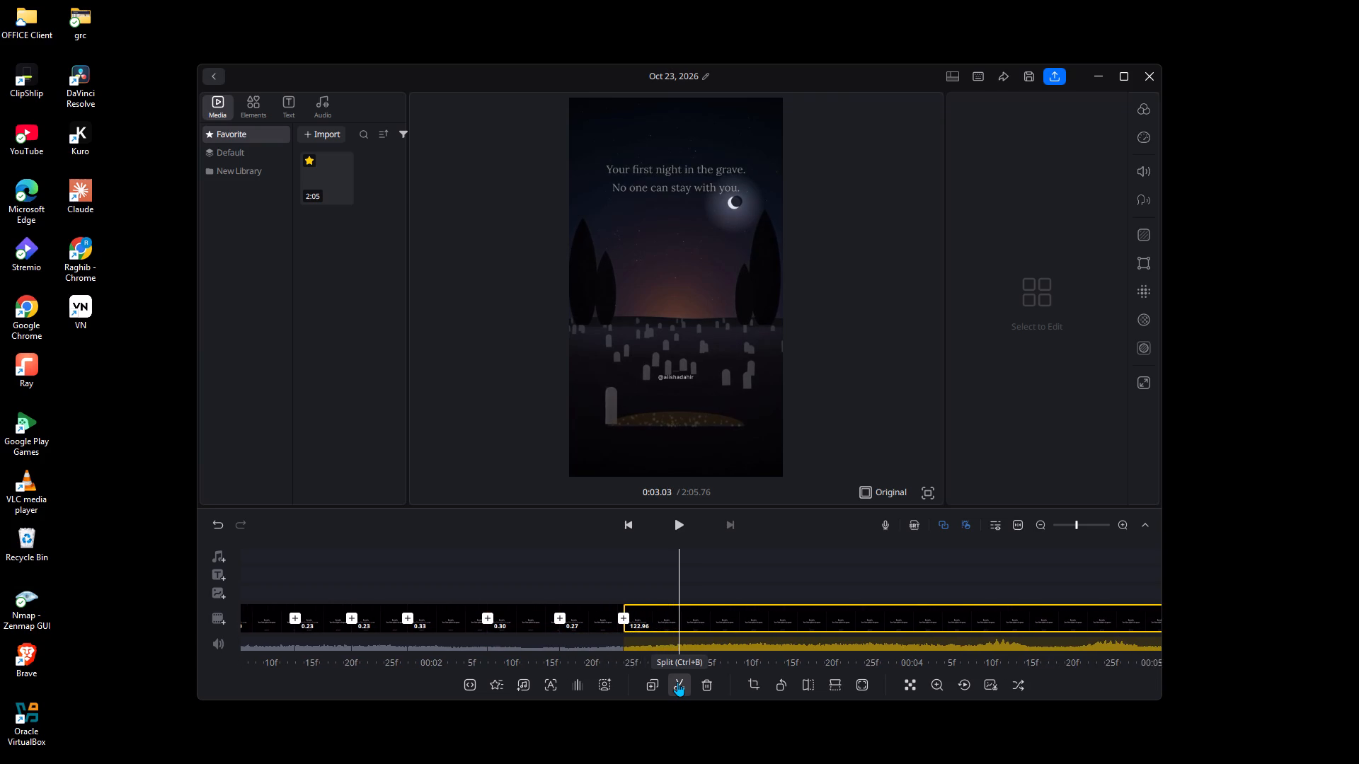
{"action": "left_click", "coordinate": [677, 682]}
Split the remaining footage at 0:03.40, making a 0.33-second segment.
{"action": "key", "text": "Right"}
{"action": "key", "text": "Right"}
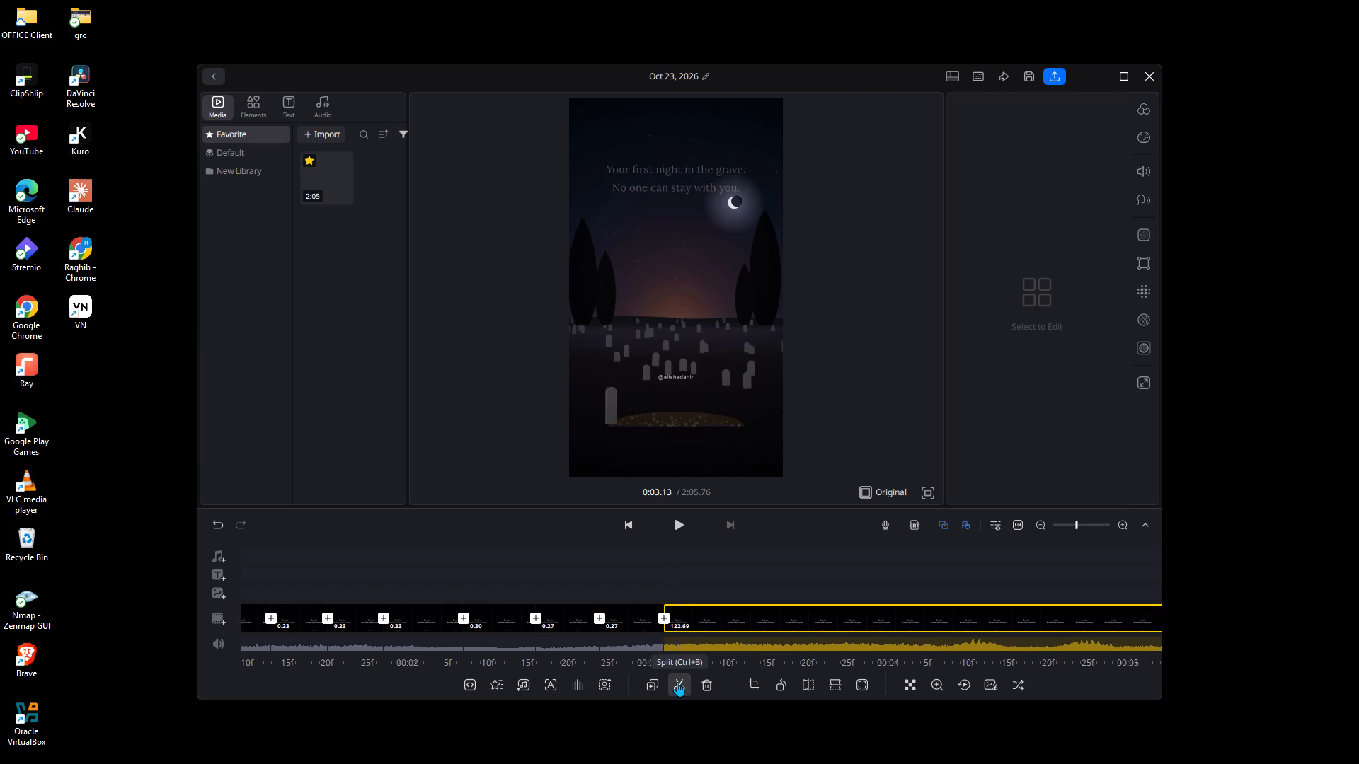
{"action": "key", "text": "Right"}
{"action": "key", "text": "Right"}
{"action": "key", "text": "Right"}
{"action": "key", "text": "Right"}
{"action": "key", "text": "Right"}
{"action": "key", "text": "Right"}
{"action": "key", "text": "Right"}
{"action": "key", "text": "Right"}
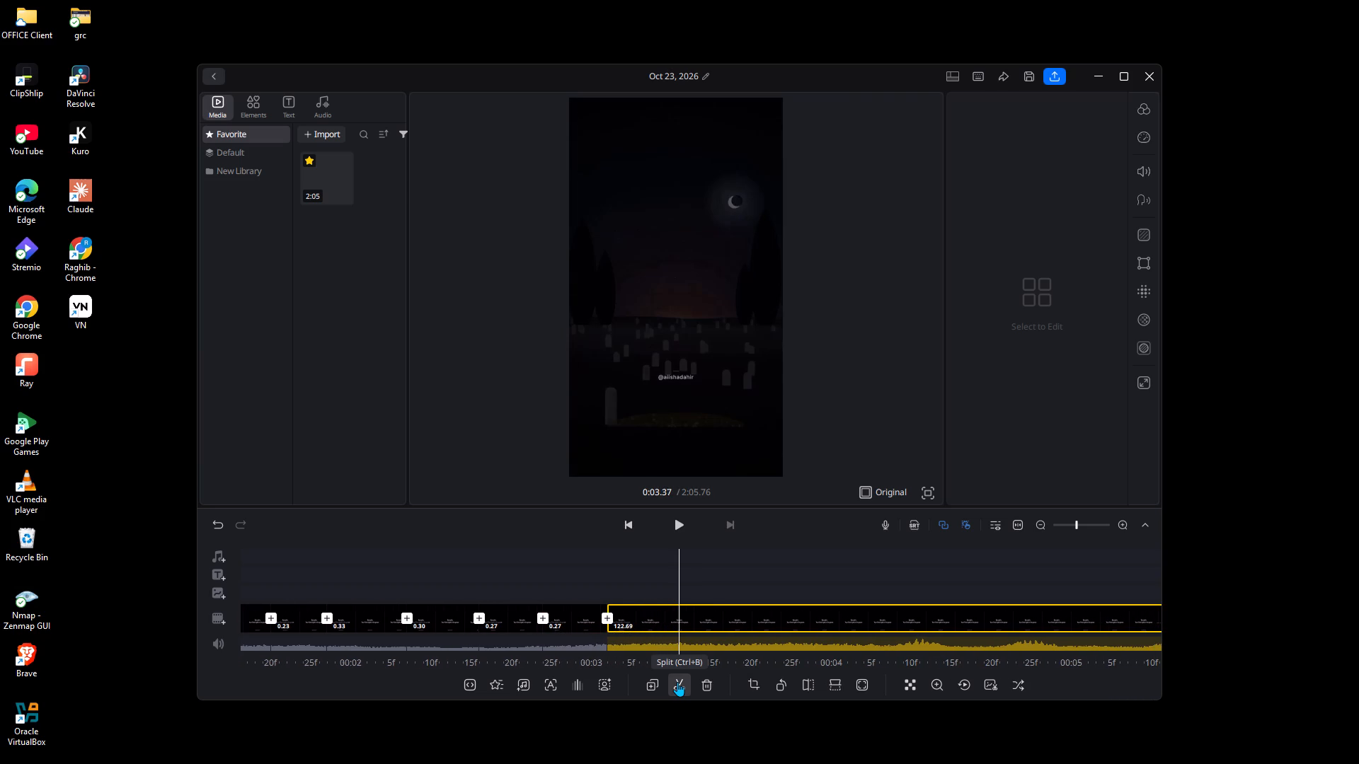
{"action": "left_click", "coordinate": [677, 682]}
Split the remaining footage at 0:03.70, making a 0.30-second segment.
{"action": "key", "text": "Right"}
{"action": "key", "text": "Right"}
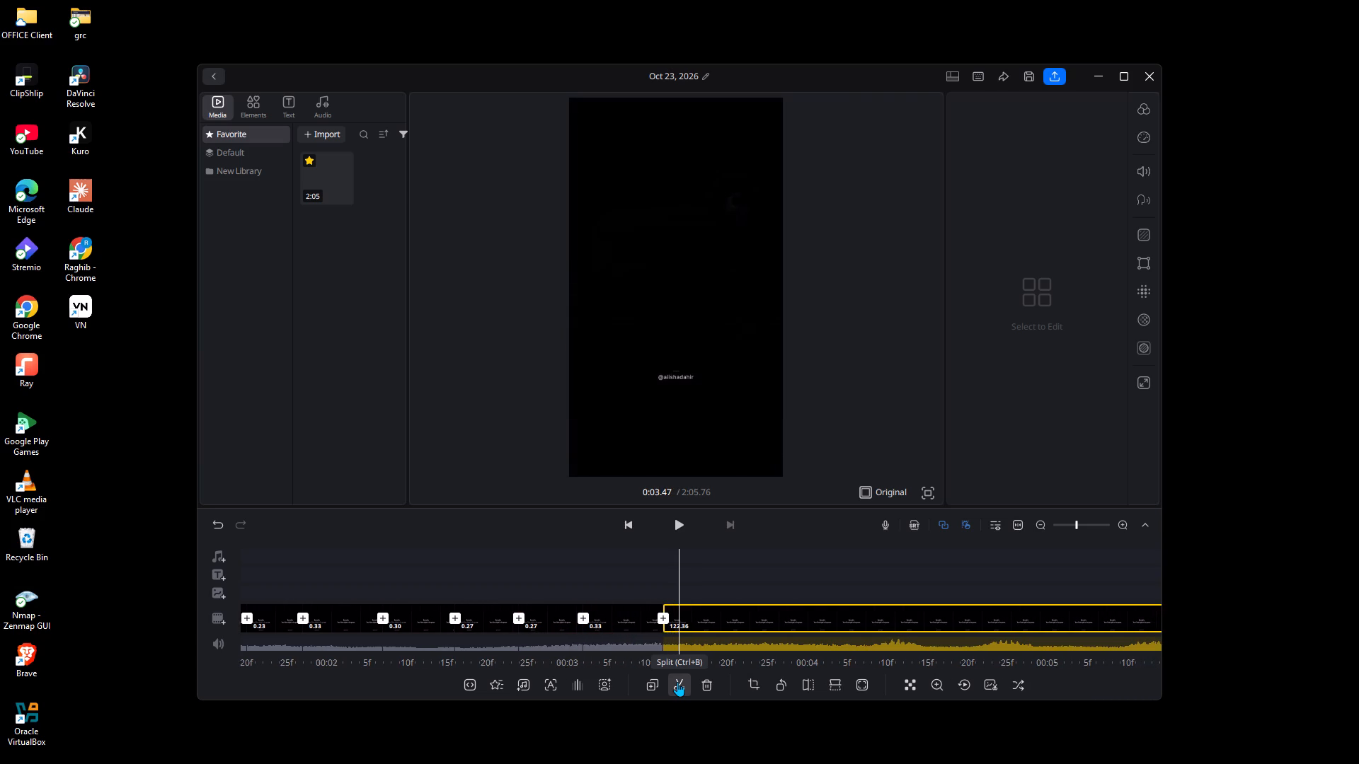
{"action": "key", "text": "Right"}
{"action": "key", "text": "Right"}
{"action": "key", "text": "Right"}
{"action": "key", "text": "Right"}
{"action": "key", "text": "Right"}
{"action": "key", "text": "Right"}
{"action": "key", "text": "Right"}
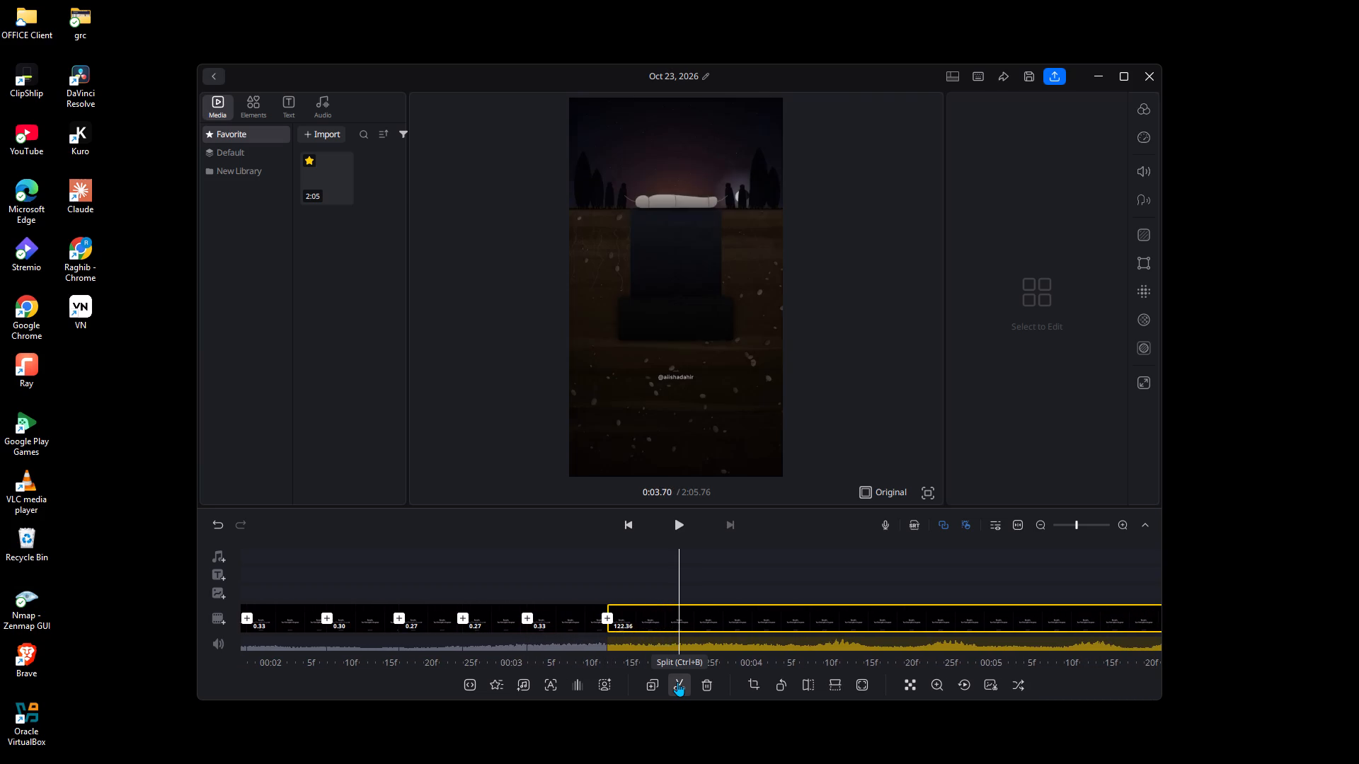
{"action": "left_click", "coordinate": [677, 682]}
Split the remaining footage at 0:04.03, making a 0.33-second segment.
{"action": "key", "text": "Right"}
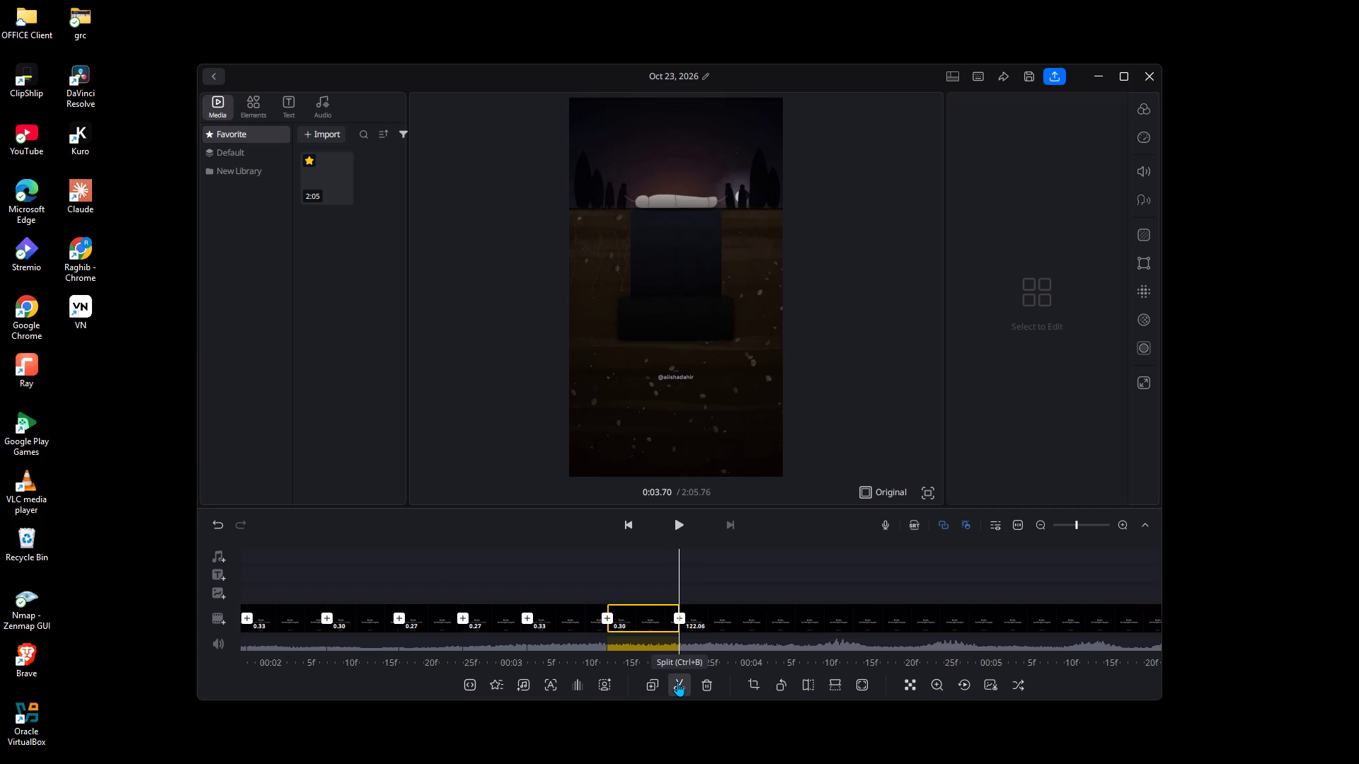
{"action": "key", "text": "Right"}
{"action": "key", "text": "Right"}
{"action": "key", "text": "Right"}
{"action": "key", "text": "Right"}
{"action": "key", "text": "Right"}
{"action": "key", "text": "Right"}
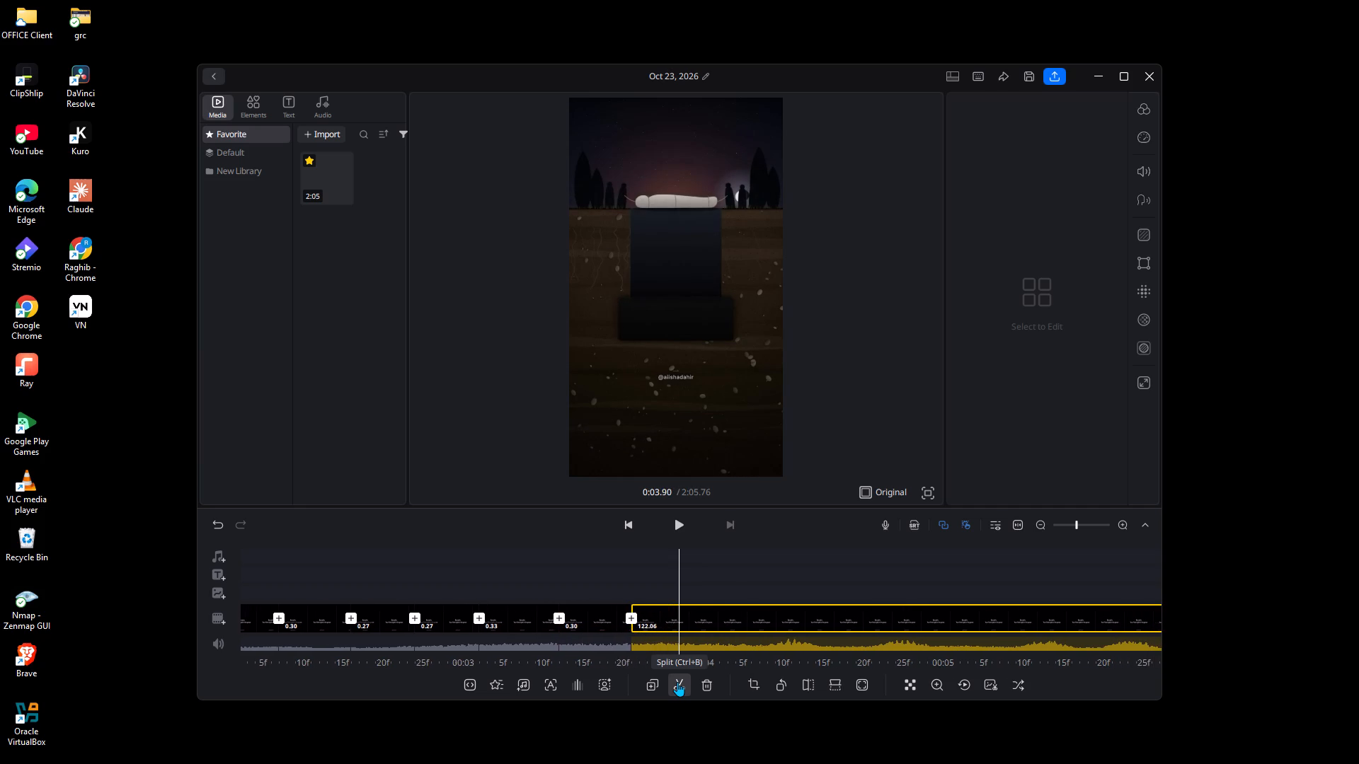
{"action": "key", "text": "Right"}
{"action": "key", "text": "Right"}
{"action": "key", "text": "Right"}
{"action": "left_click", "coordinate": [677, 682]}
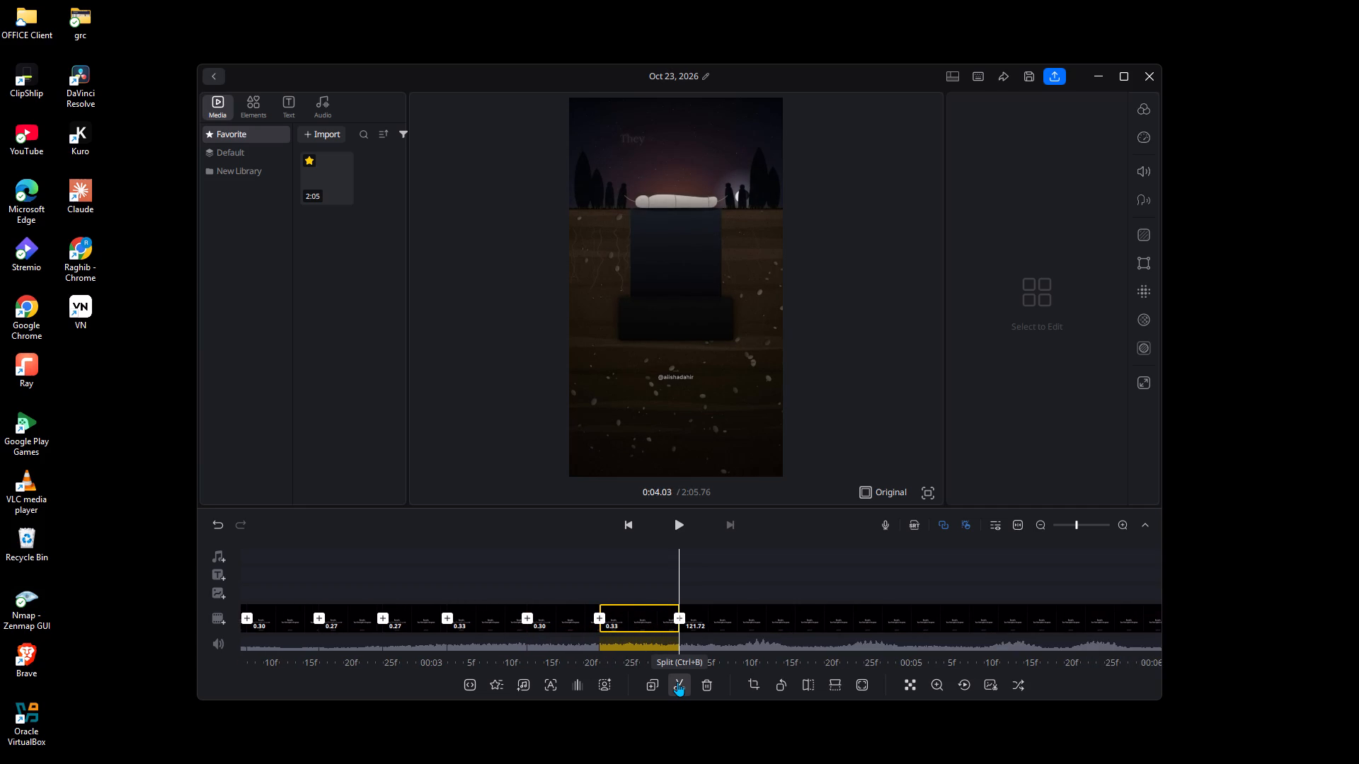
Split the remaining footage at 0:04.33, making a 0.30-second segment.
{"action": "key", "text": "Right"}
{"action": "key", "text": "Right"}
{"action": "key", "text": "Right"}
{"action": "key", "text": "Right"}
{"action": "key", "text": "Right"}
{"action": "key", "text": "Right"}
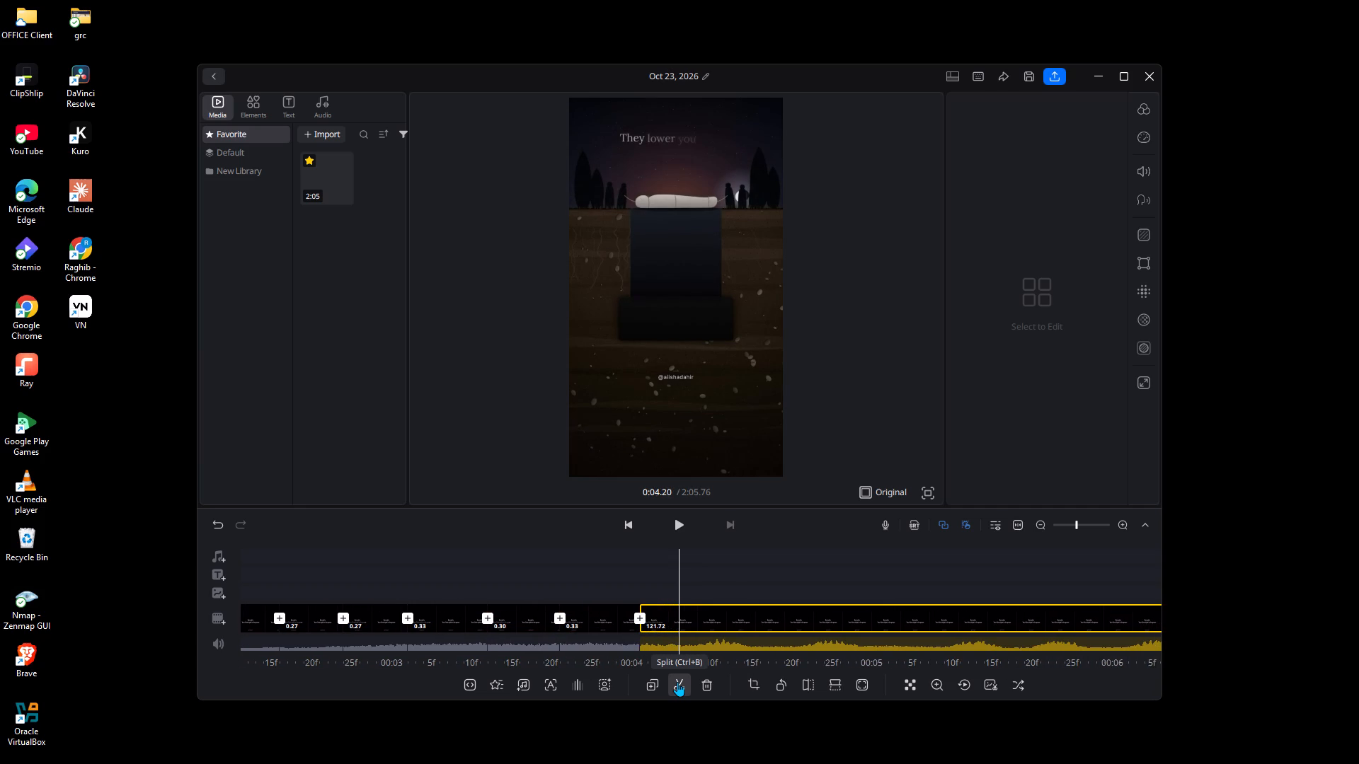
{"action": "key", "text": "Right"}
{"action": "key", "text": "Right"}
{"action": "key", "text": "Right"}
{"action": "left_click", "coordinate": [677, 682]}
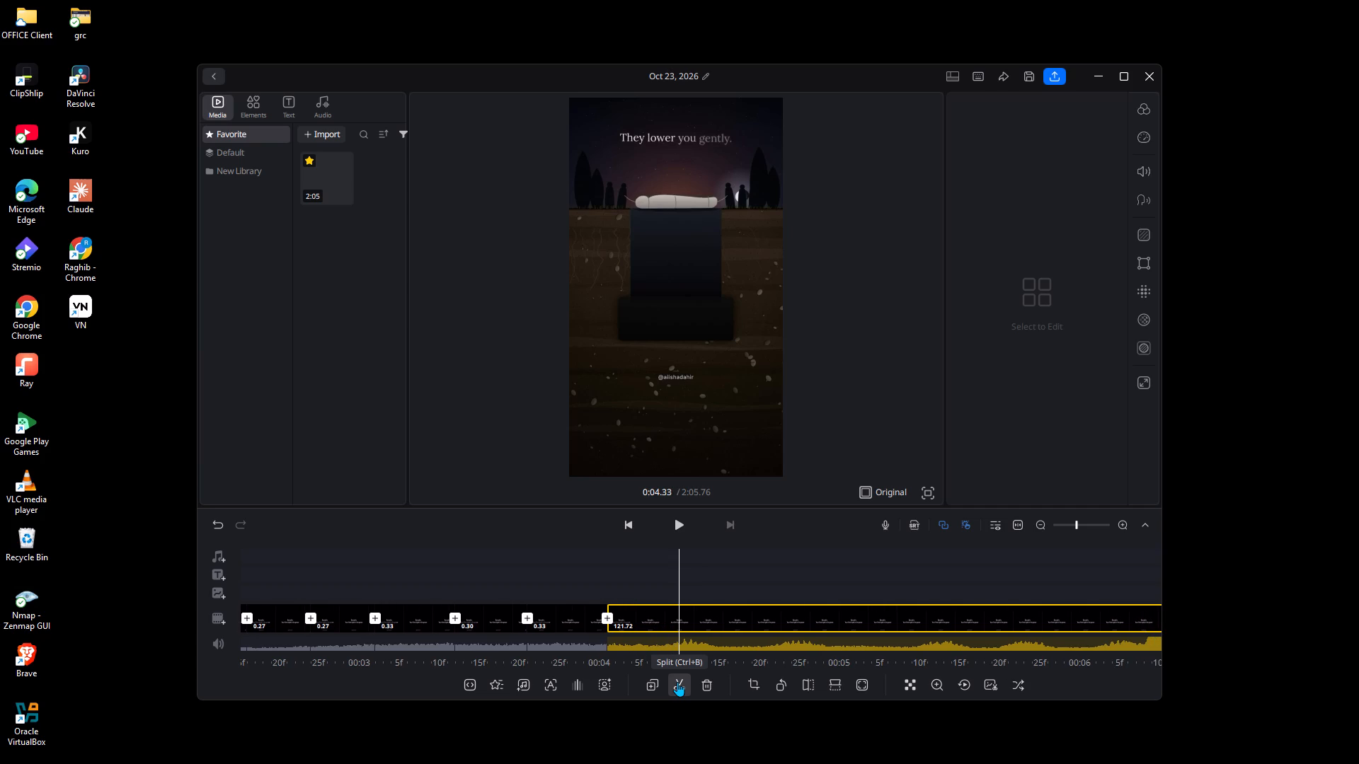
Split the remaining footage at 0:04.60, making a 0.27-second segment.
{"action": "key", "text": "Right"}
{"action": "key", "text": "Right"}
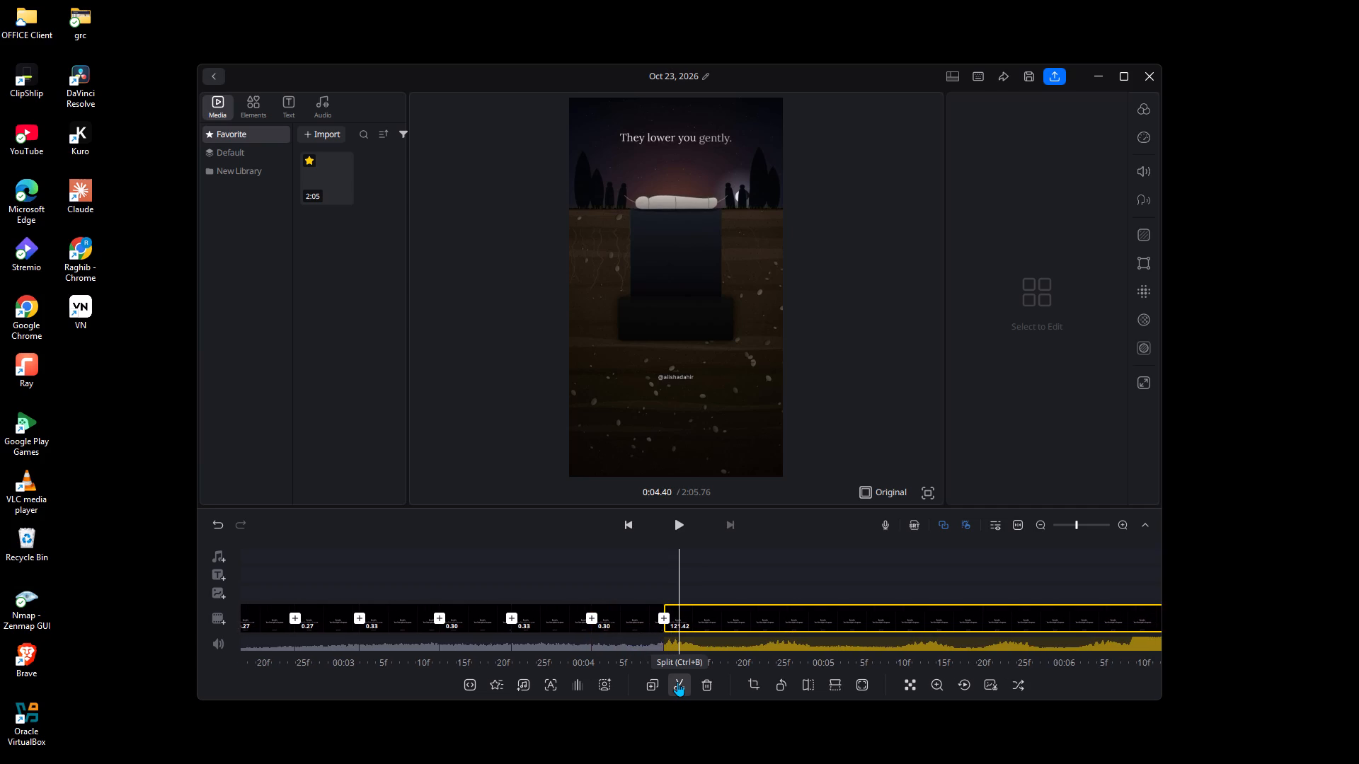
{"action": "key", "text": "Right"}
{"action": "key", "text": "Right"}
{"action": "key", "text": "Right"}
{"action": "key", "text": "Right"}
{"action": "key", "text": "Right"}
{"action": "key", "text": "Right"}
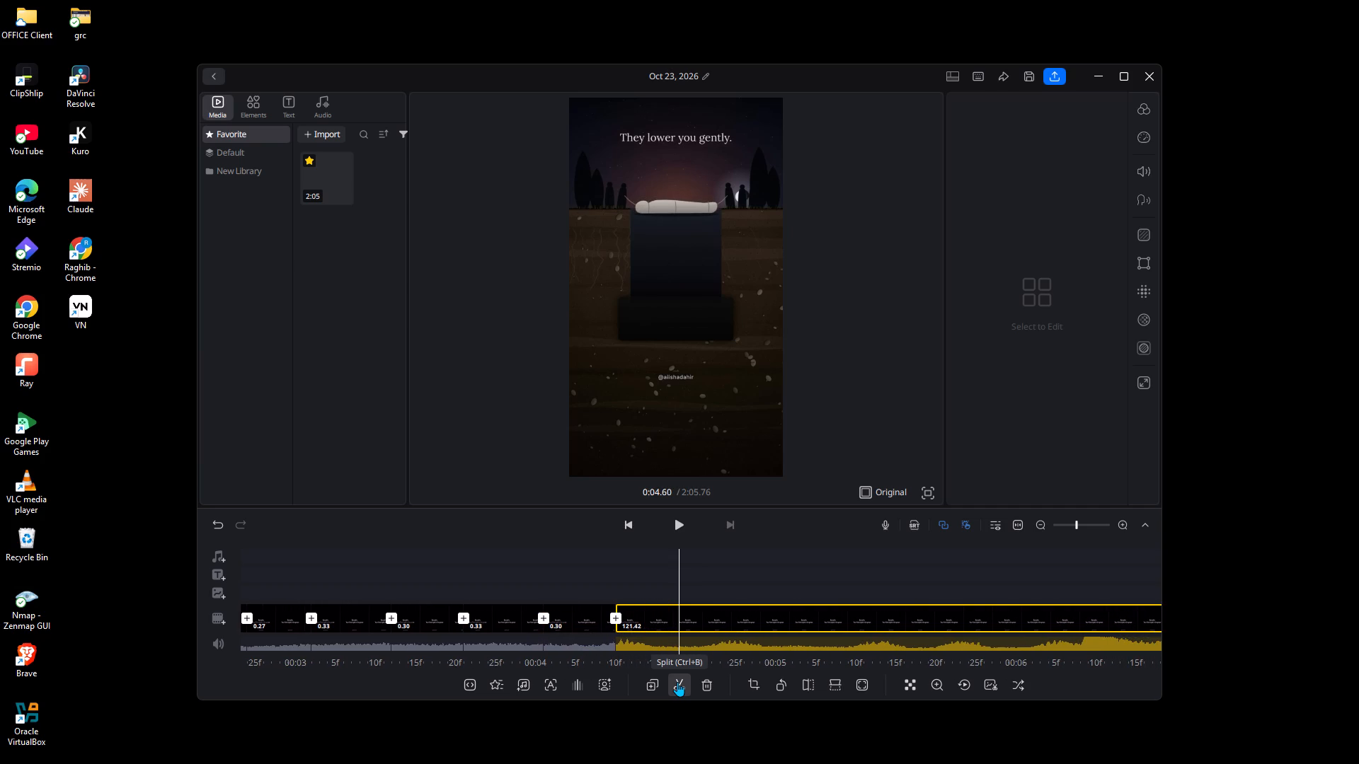
{"action": "left_click", "coordinate": [677, 682]}
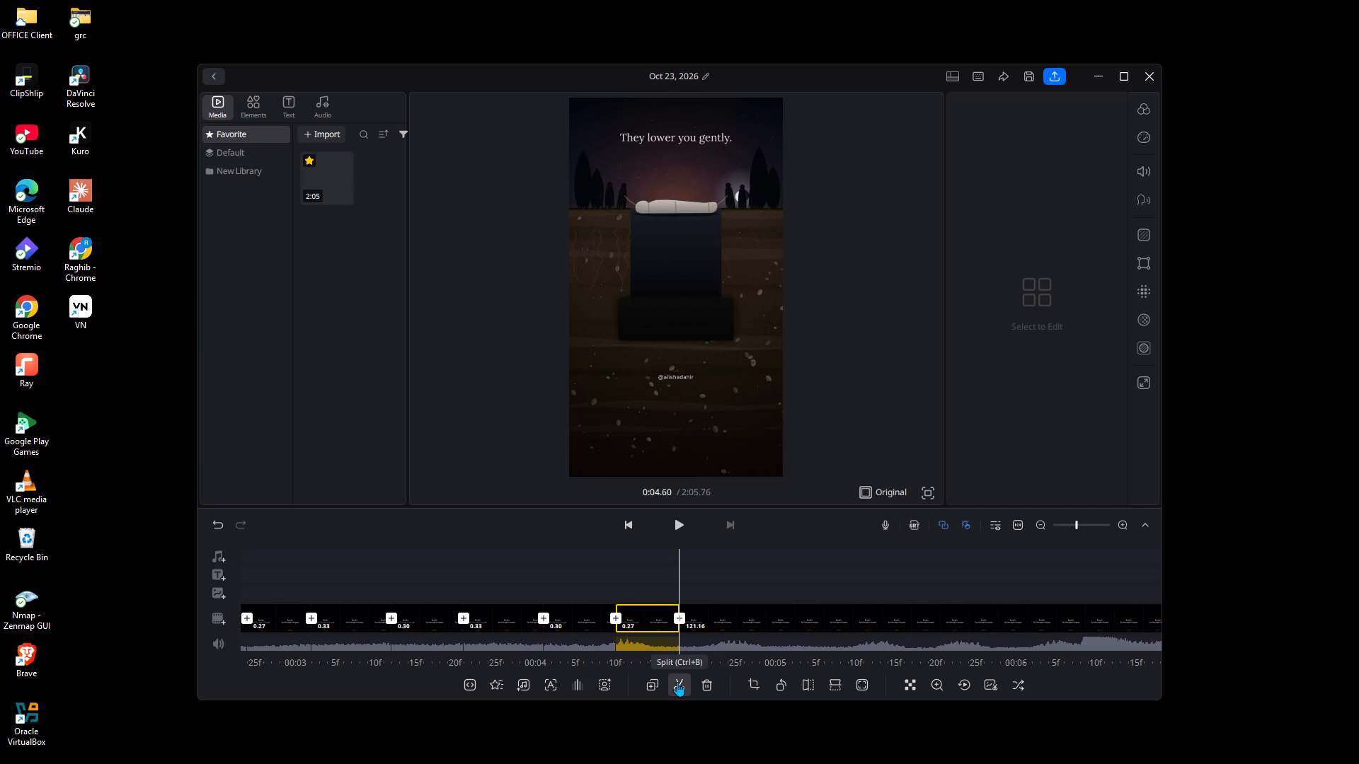
Split the remaining footage at 0:04.90, making a 0.30-second segment.
{"action": "key", "text": "Right"}
{"action": "key", "text": "Right"}
{"action": "key", "text": "Right"}
{"action": "key", "text": "Right"}
{"action": "key", "text": "Right"}
{"action": "key", "text": "Right"}
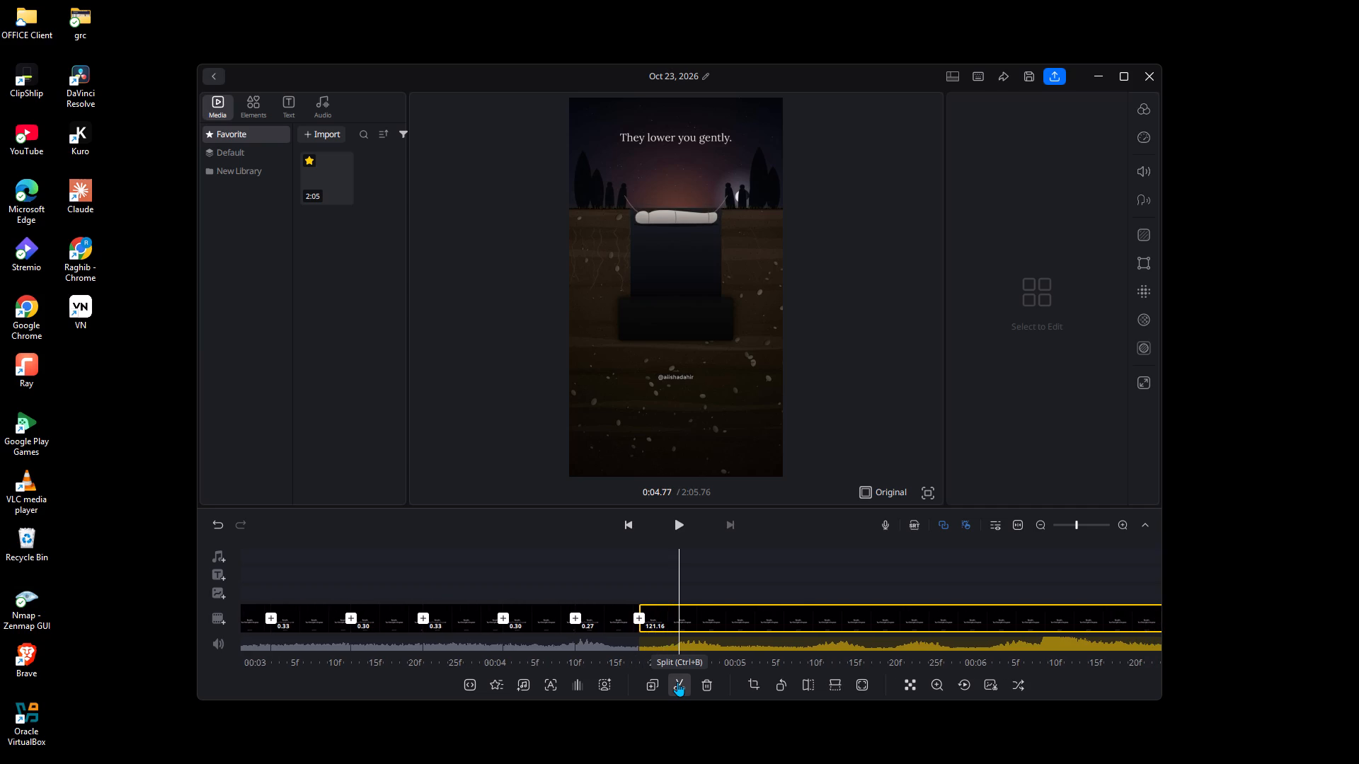
{"action": "key", "text": "Right"}
{"action": "key", "text": "Right"}
{"action": "key", "text": "Right"}
{"action": "left_click", "coordinate": [677, 682]}
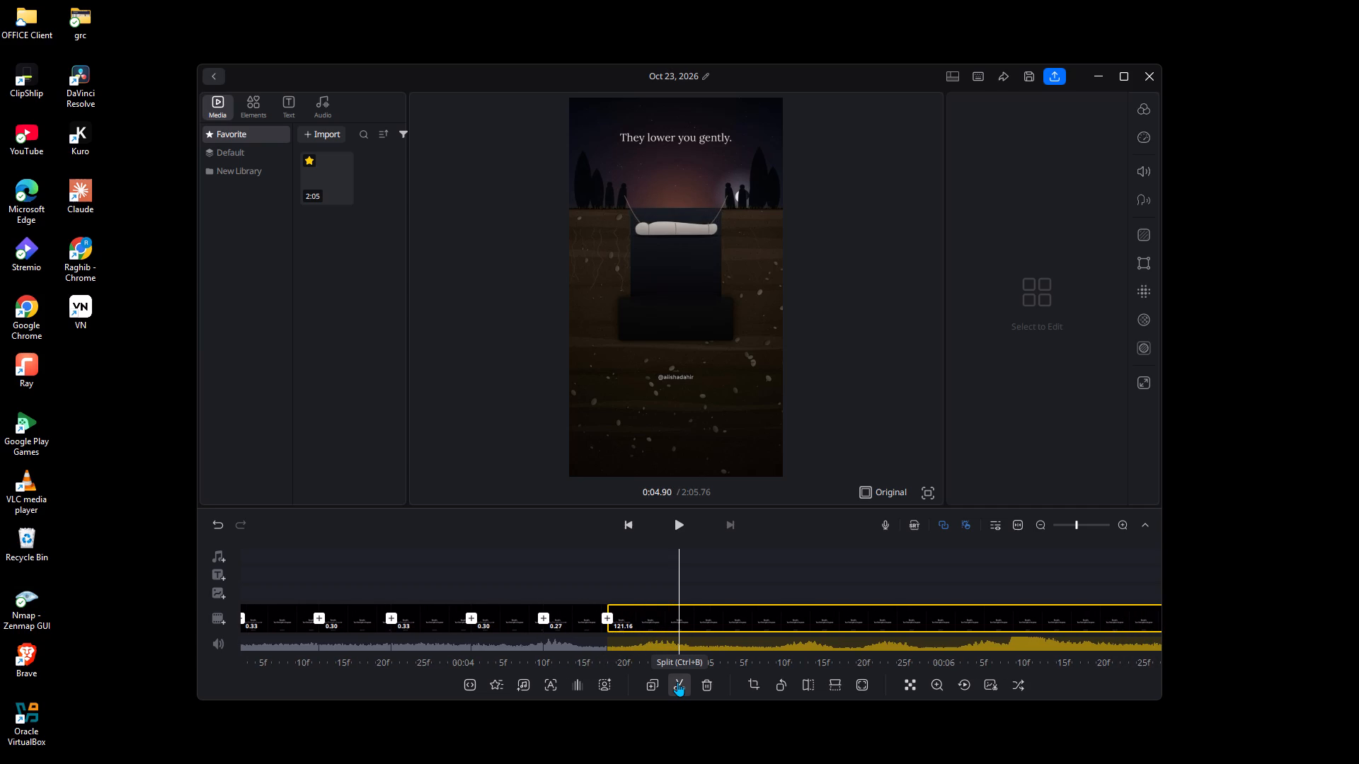
Split the remaining footage at 0:05.23, making a 0.33-second segment.
{"action": "key", "text": "Right"}
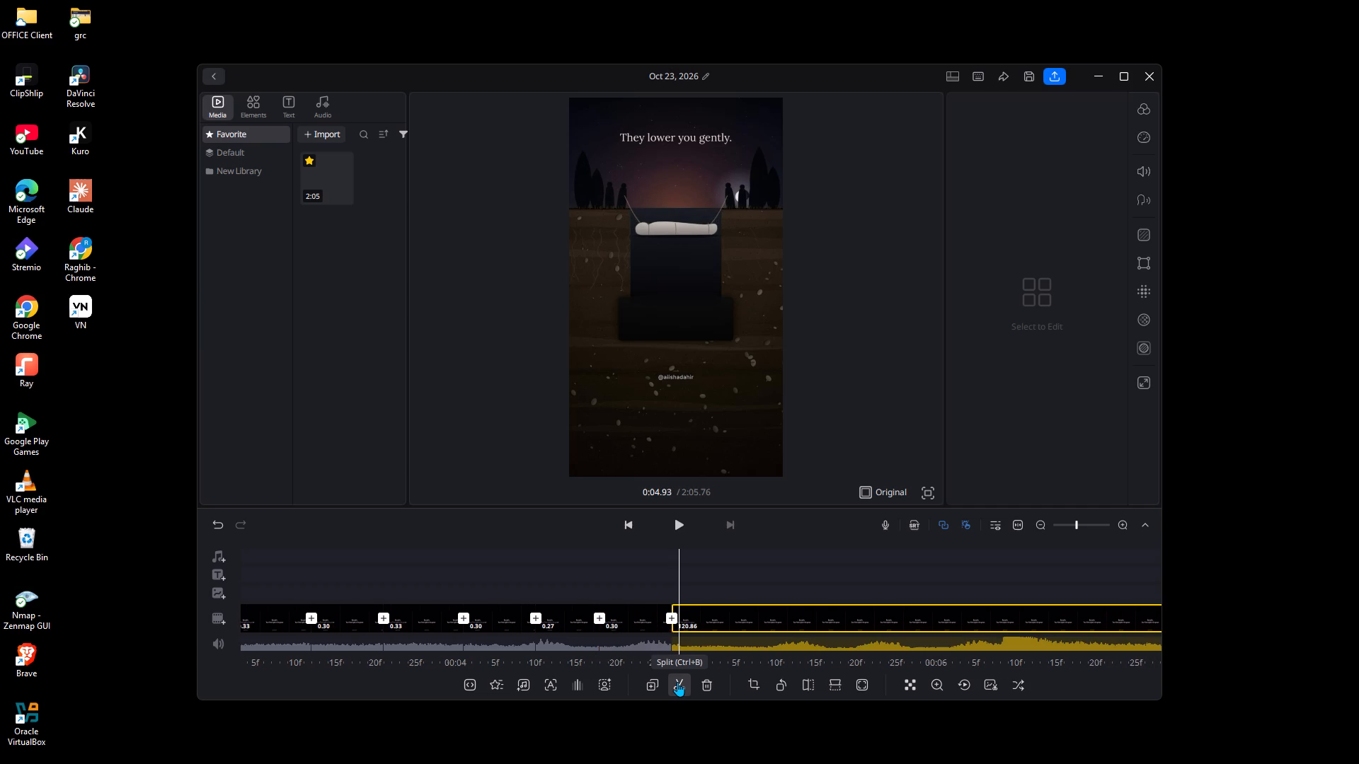
{"action": "key", "text": "Right"}
{"action": "key", "text": "Right"}
{"action": "key", "text": "Right"}
{"action": "key", "text": "Right"}
{"action": "key", "text": "Right"}
{"action": "key", "text": "Right"}
{"action": "key", "text": "Right"}
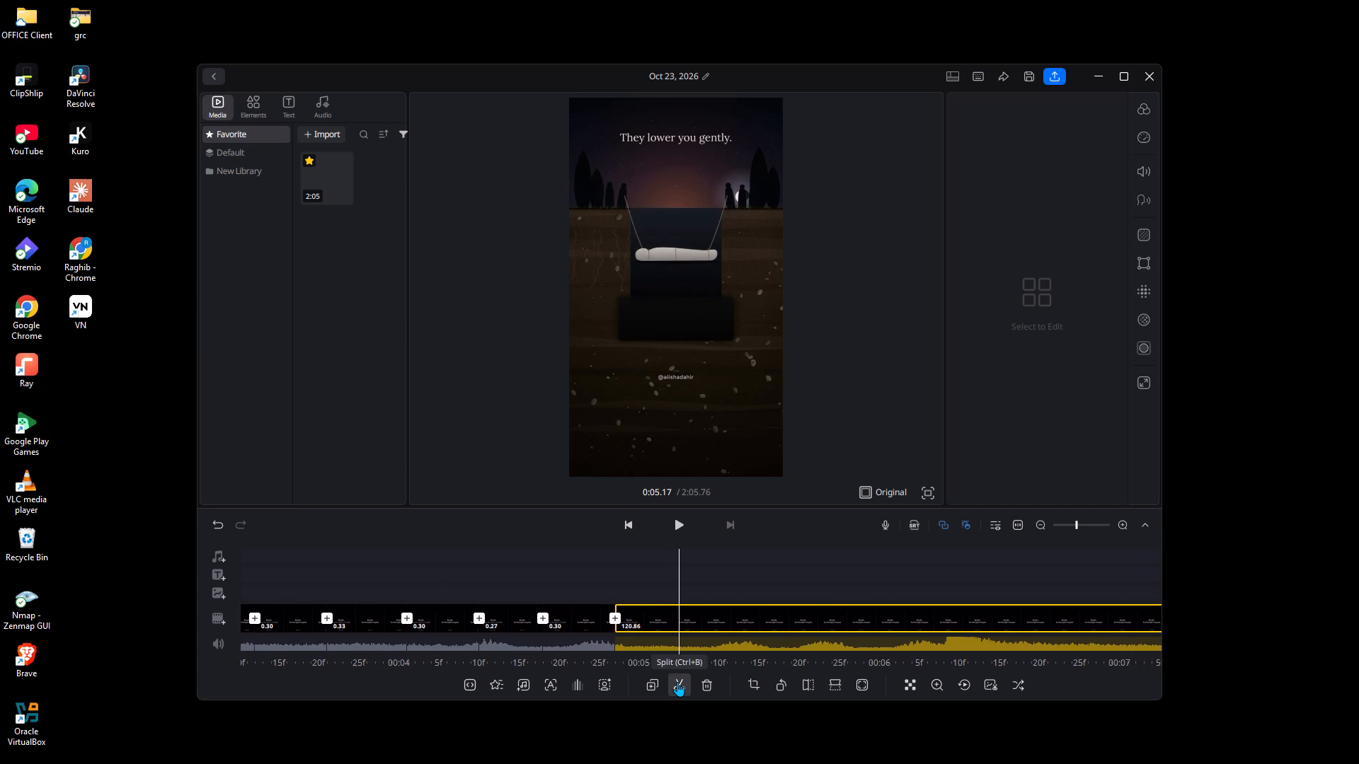
{"action": "key", "text": "Right"}
{"action": "key", "text": "Right"}
{"action": "key", "text": "Right"}
{"action": "key", "text": "Left"}
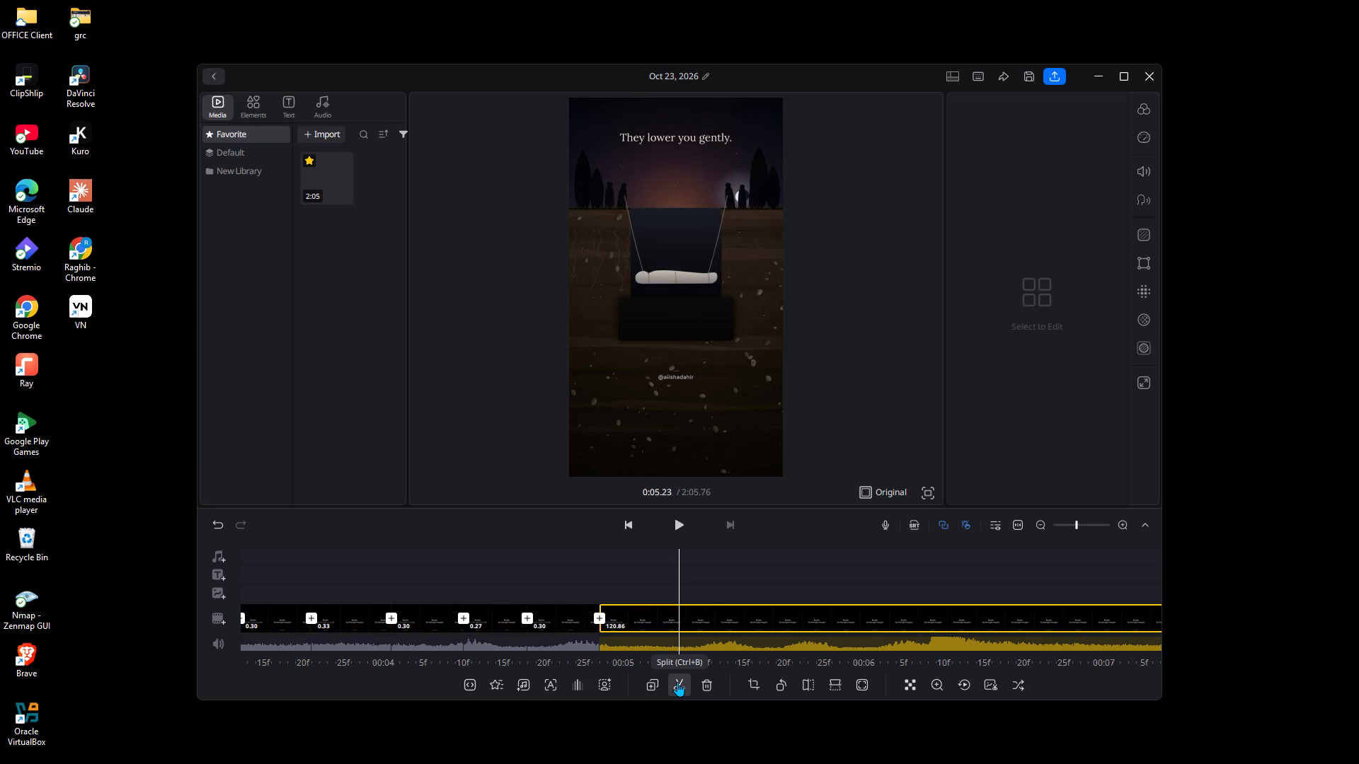
{"action": "left_click", "coordinate": [677, 682]}
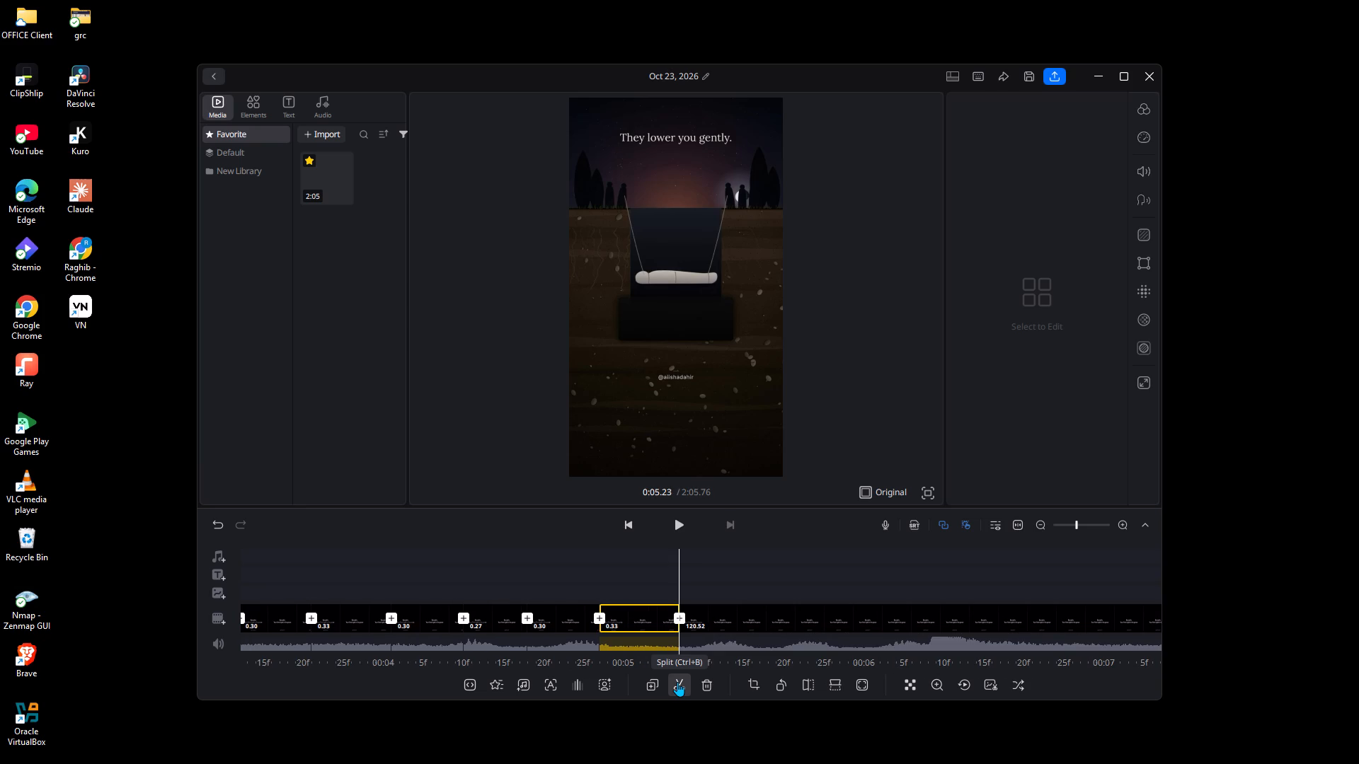
Split the remaining footage at 0:05.53, making a 0.30-second segment.
{"action": "key", "text": "Down"}
{"action": "key", "text": "Right"}
{"action": "key", "text": "Right"}
{"action": "key", "text": "Right"}
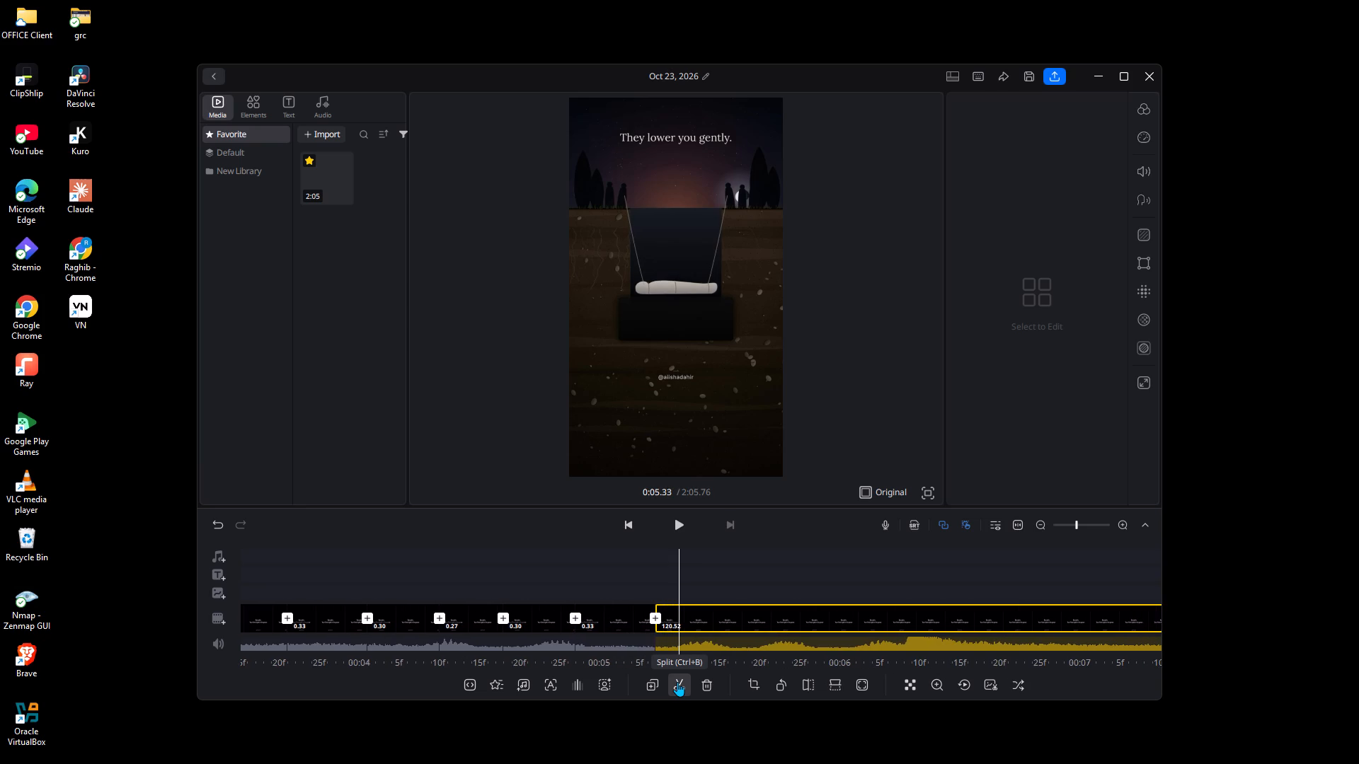
{"action": "key", "text": "Right"}
{"action": "key", "text": "Right"}
{"action": "key", "text": "Right"}
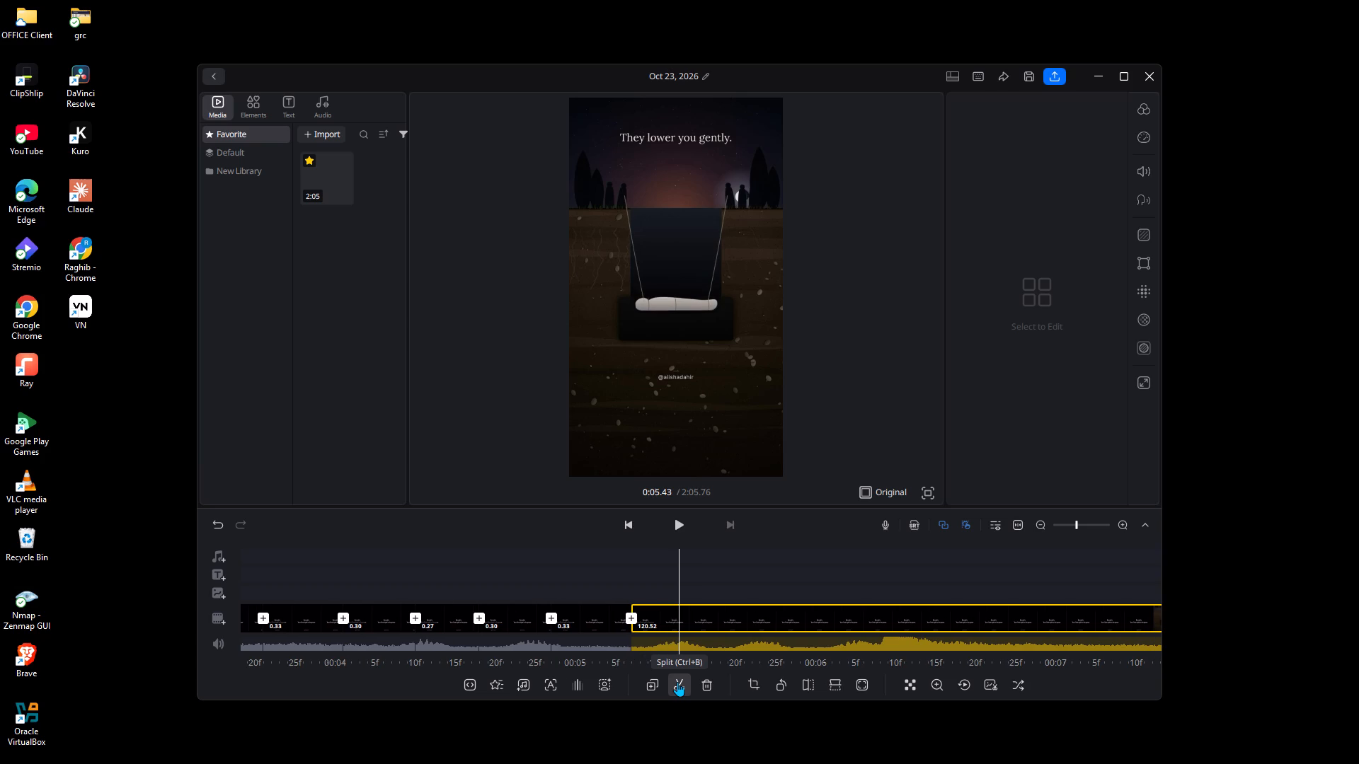
{"action": "key", "text": "Page_Down"}
{"action": "key", "text": "Page_Down"}
{"action": "key", "text": "Page_Down"}
{"action": "key", "text": "Page_Down"}
{"action": "key", "text": "Page_Down"}
{"action": "key", "text": "Page_Down"}
{"action": "key", "text": "Page_Down"}
{"action": "key", "text": "Page_Down"}
{"action": "key", "text": "Page_Down"}
{"action": "key", "text": "Right"}
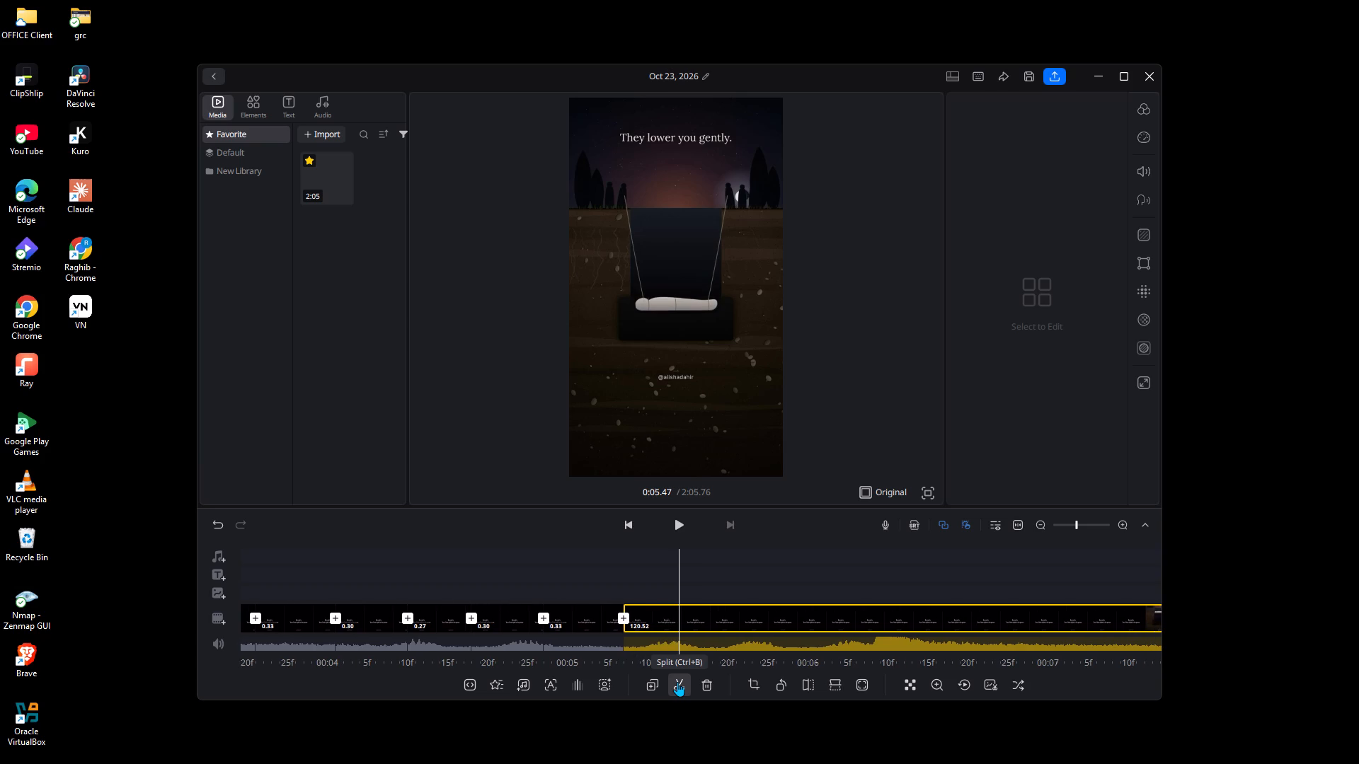
{"action": "key", "text": "Right"}
{"action": "key", "text": "Right"}
{"action": "left_click", "coordinate": [677, 682]}
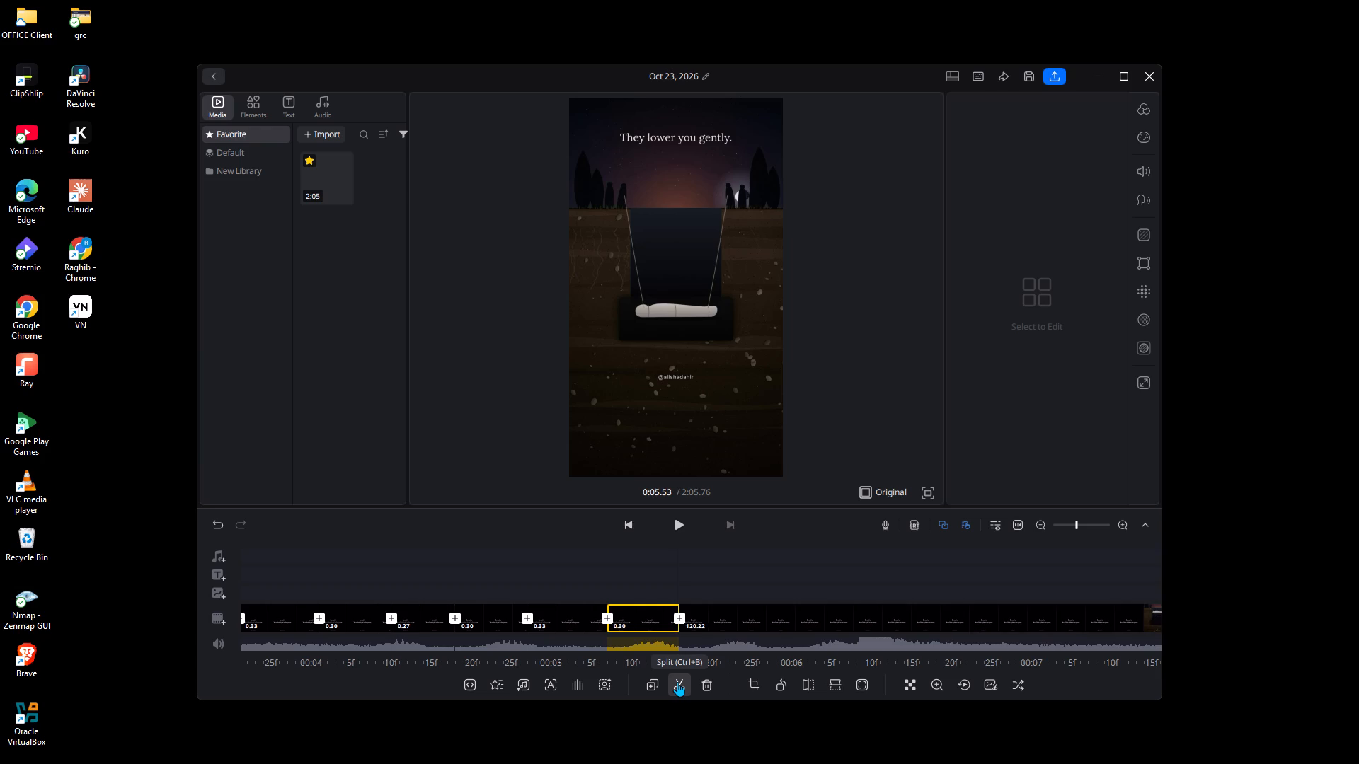
Split the remaining footage at 0:05.83, making another 0.30-second segment.
{"action": "key", "text": "Right"}
{"action": "key", "text": "Right"}
{"action": "key", "text": "Right"}
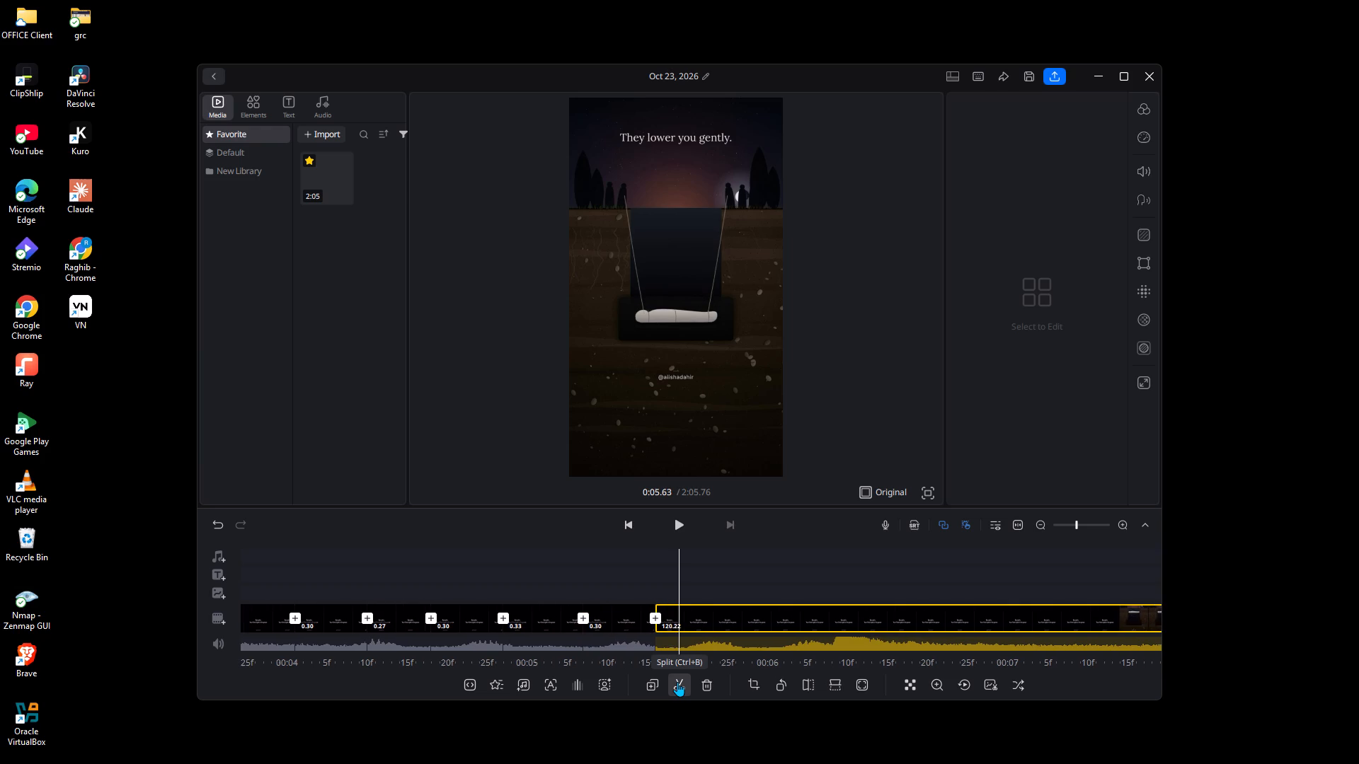
{"action": "key", "text": "Right"}
{"action": "key", "text": "Right"}
{"action": "key", "text": "Right"}
{"action": "key", "text": "Right"}
{"action": "key", "text": "Right"}
{"action": "key", "text": "Right"}
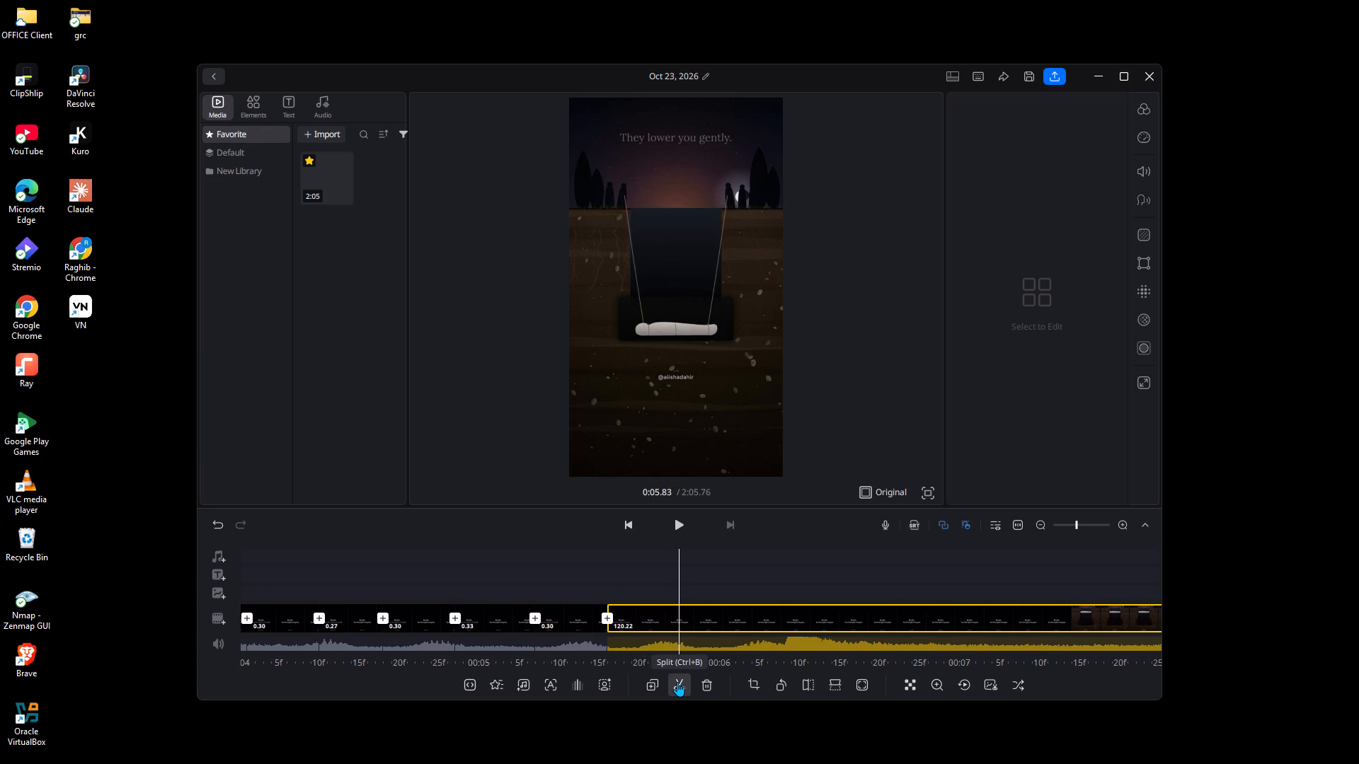
{"action": "left_click", "coordinate": [677, 682]}
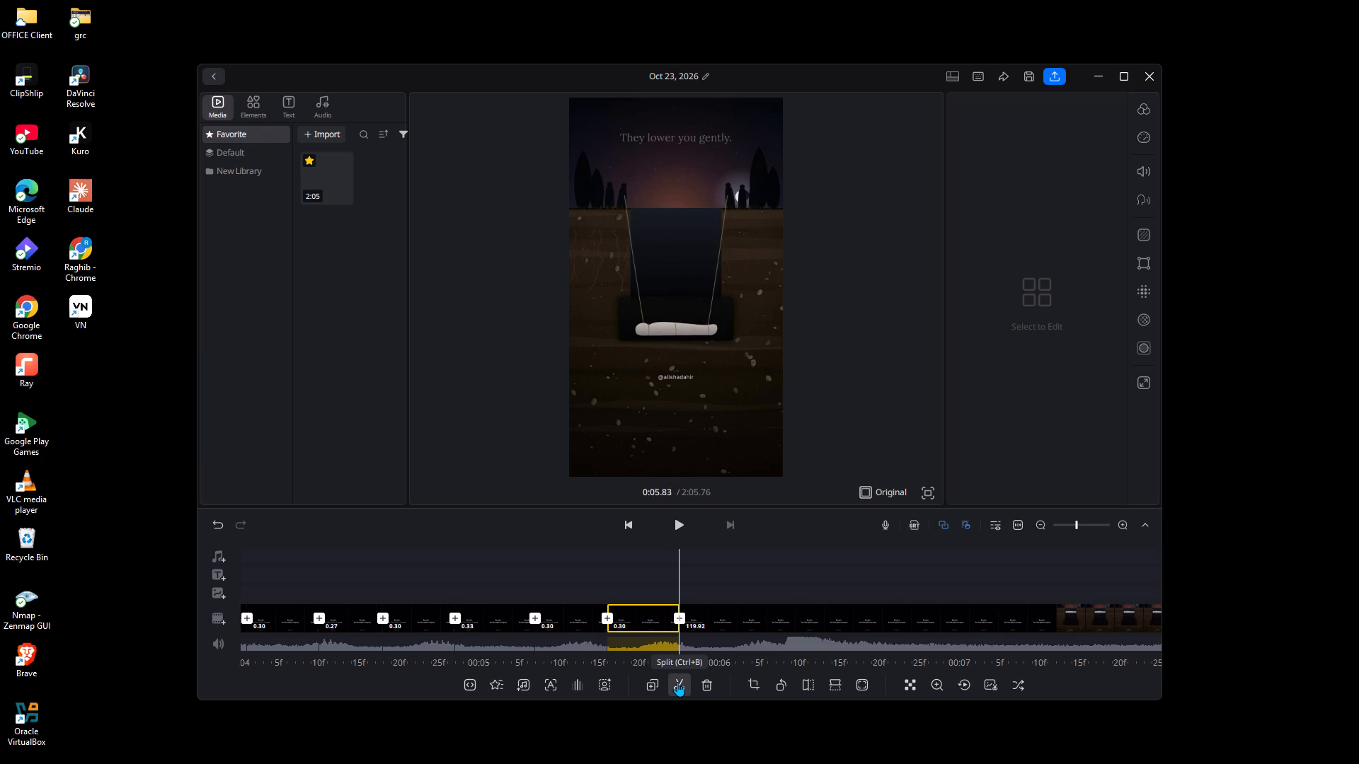
Split the remaining footage at 0:06.13, making another 0.30-second segment.
{"action": "key", "text": "Right"}
{"action": "key", "text": "Right"}
{"action": "key", "text": "Right"}
{"action": "key", "text": "Right"}
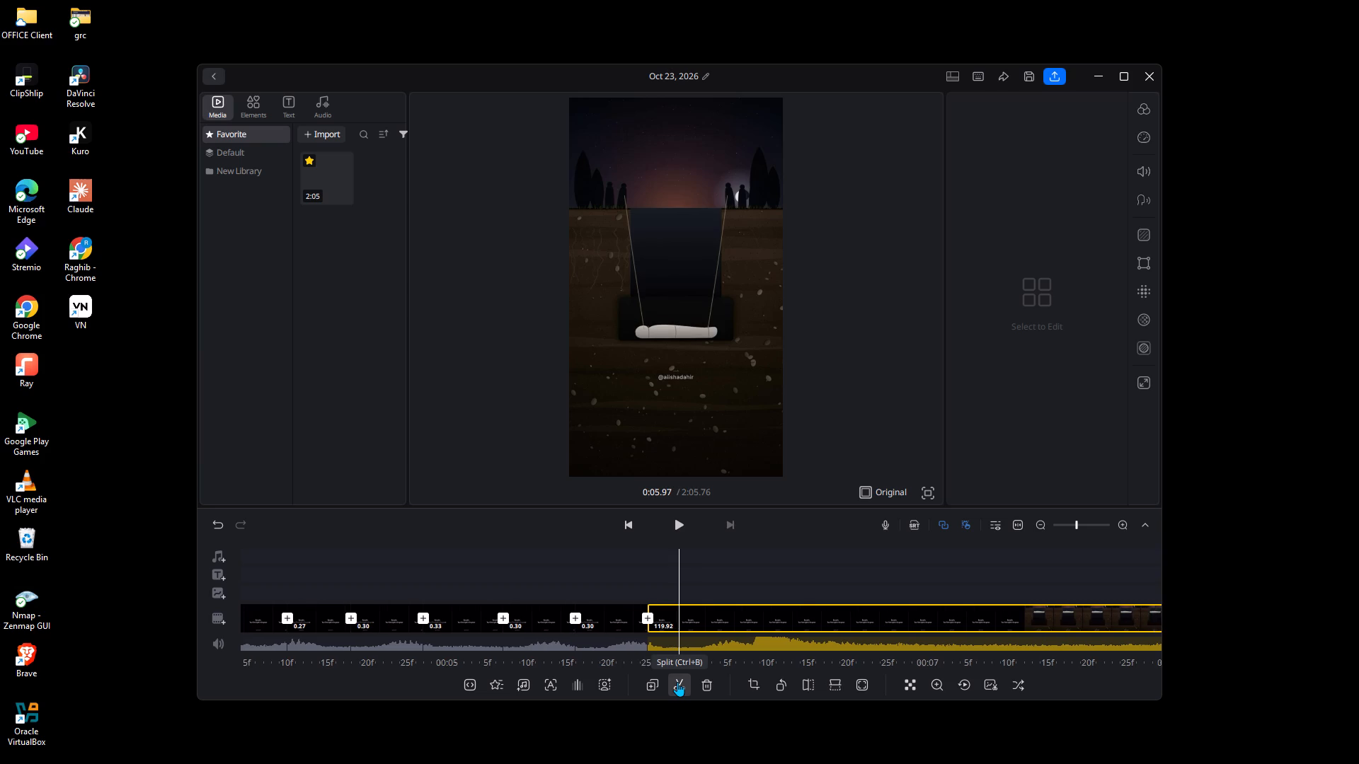
{"action": "key", "text": "Right"}
{"action": "key", "text": "Right"}
{"action": "key", "text": "Right"}
{"action": "key", "text": "Right"}
{"action": "key", "text": "Right"}
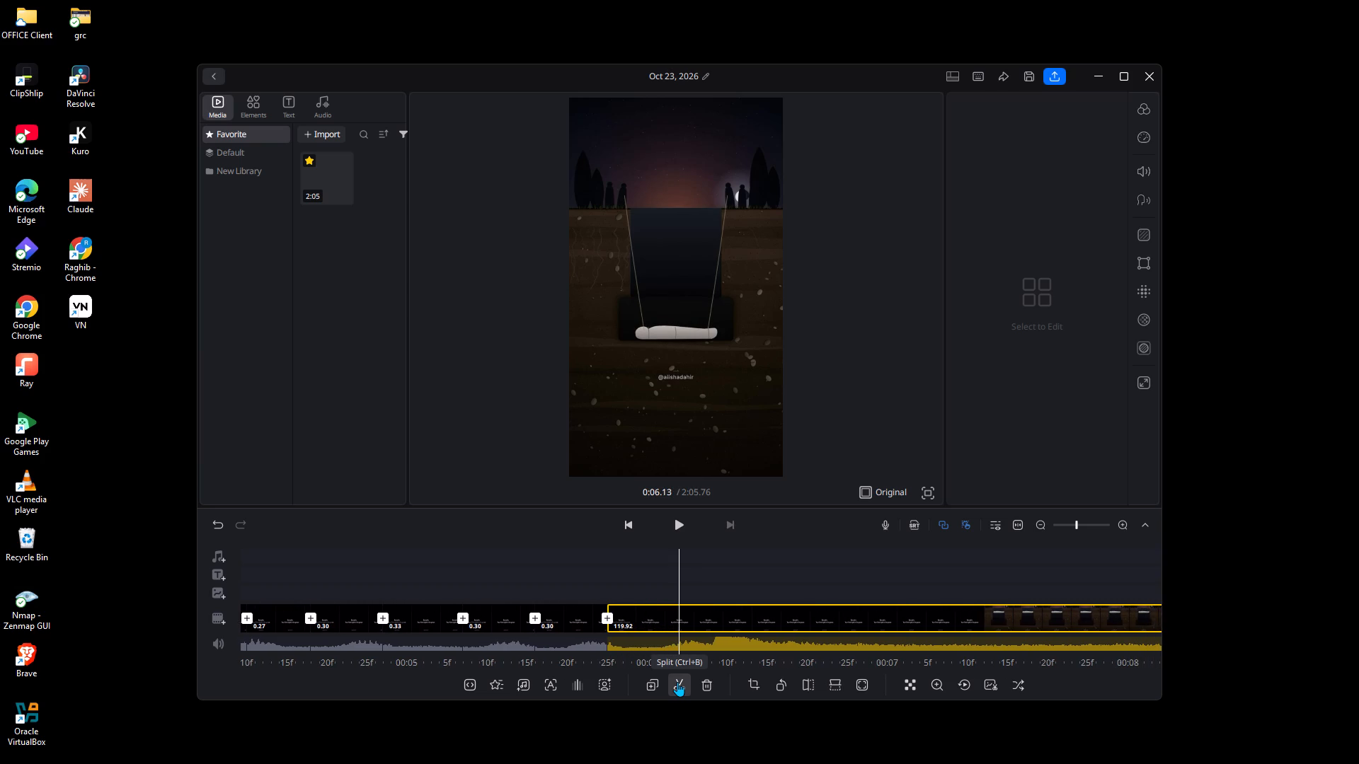
{"action": "left_click", "coordinate": [677, 682]}
Split the remaining footage at 0:06.43, making another 0.30-second segment.
{"action": "key", "text": "Right"}
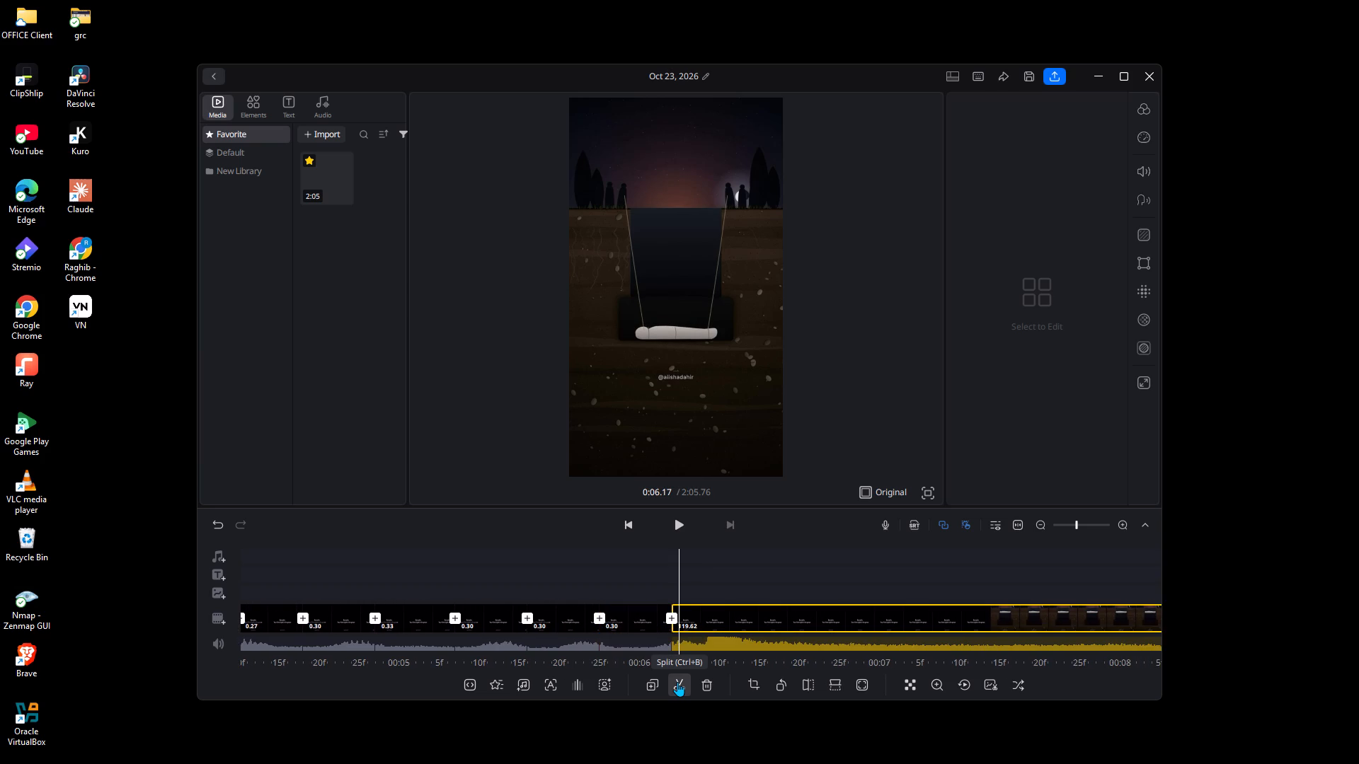
{"action": "key", "text": "Right"}
{"action": "key", "text": "Right"}
{"action": "key", "text": "Right"}
{"action": "key", "text": "Right"}
{"action": "key", "text": "Right"}
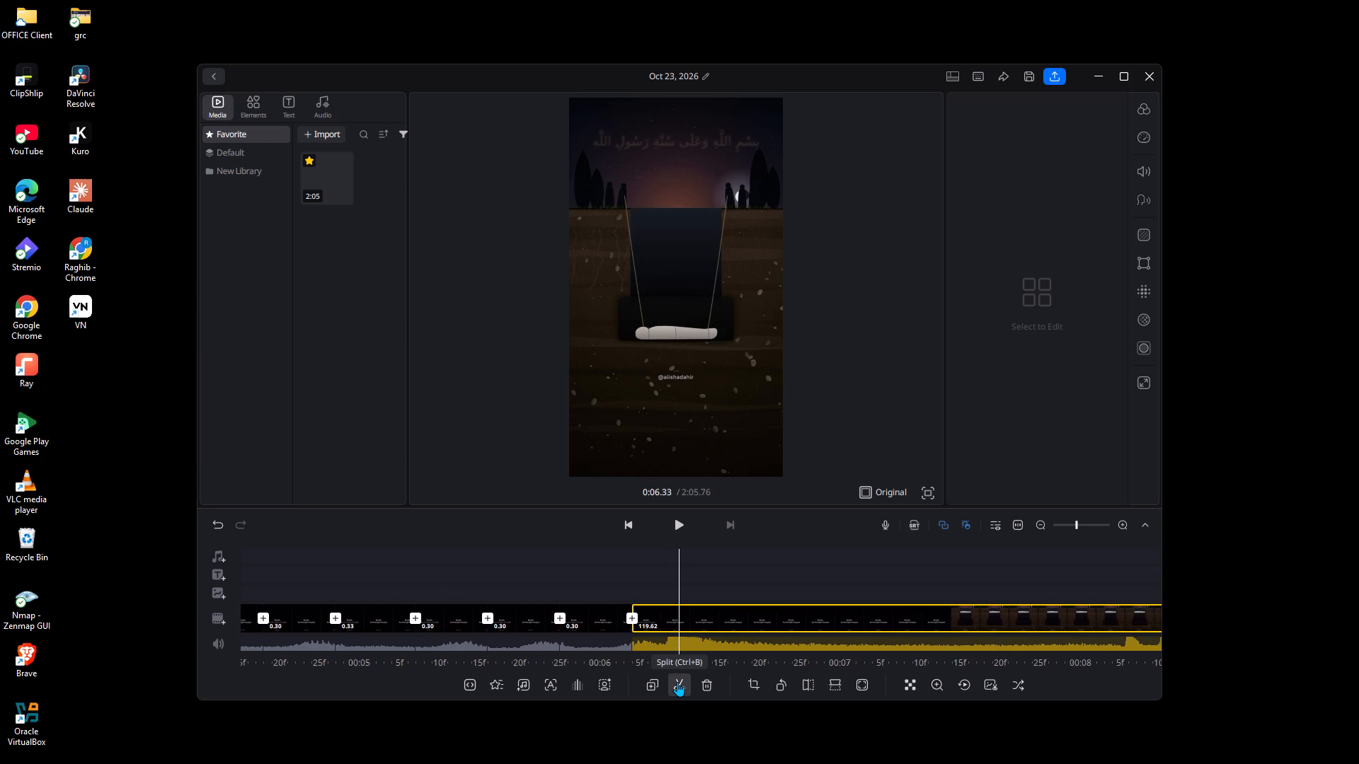
{"action": "key", "text": "Right"}
{"action": "key", "text": "Right"}
{"action": "key", "text": "Right"}
{"action": "left_click", "coordinate": [677, 682]}
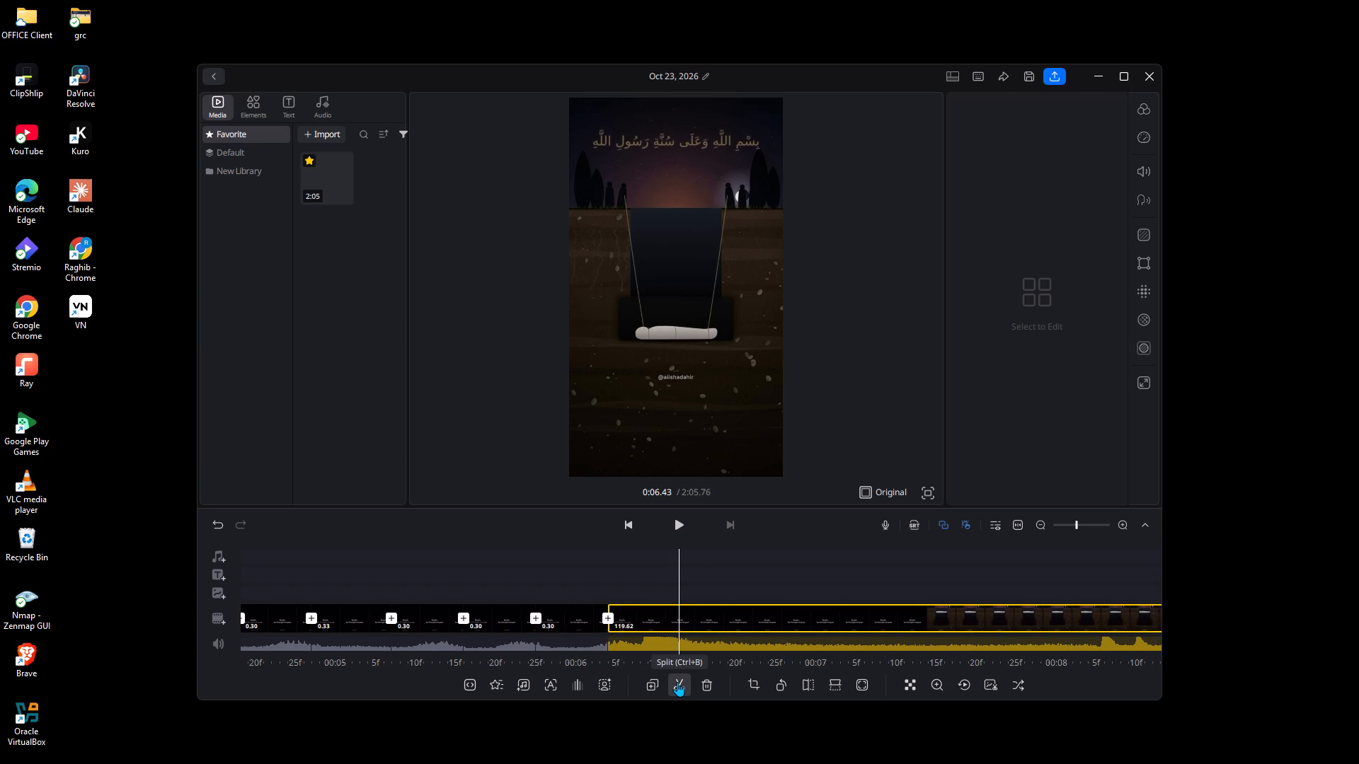
Split the remaining footage at 0:06.70, making a 0.27-second segment.
{"action": "key", "text": "Right"}
{"action": "key", "text": "Right"}
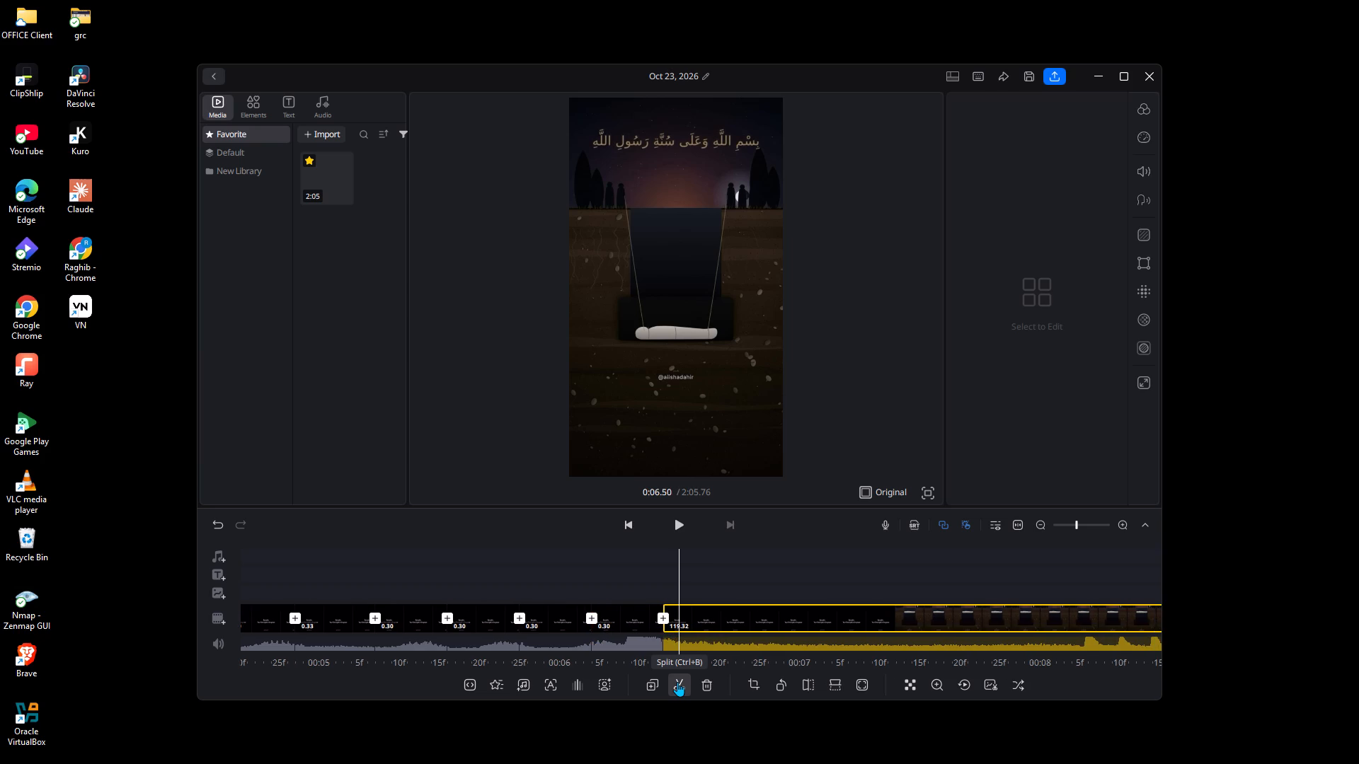
{"action": "key", "text": "Right"}
{"action": "key", "text": "Right"}
{"action": "key", "text": "Right"}
{"action": "key", "text": "Right"}
{"action": "key", "text": "Right"}
{"action": "key", "text": "Right"}
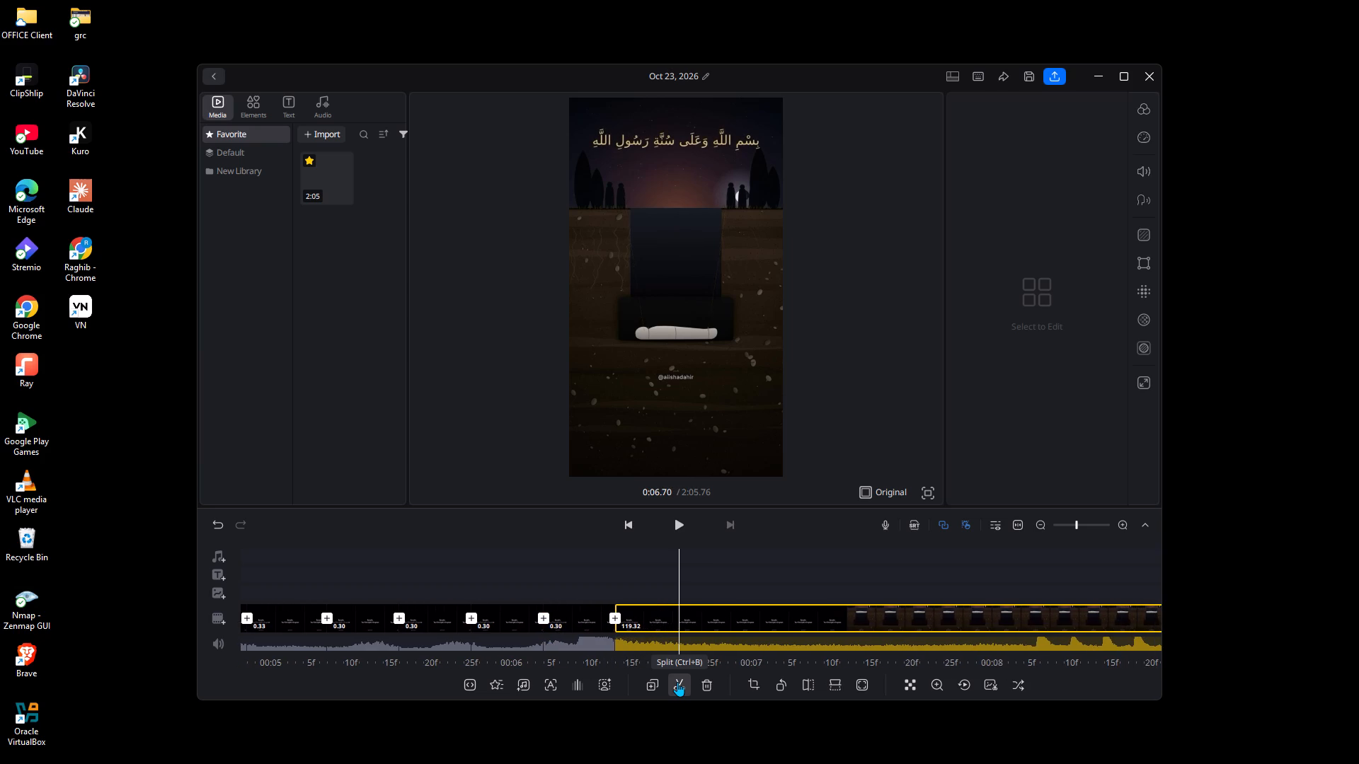
{"action": "left_click", "coordinate": [677, 682]}
Split the remaining footage at 0:07.10, making a 0.40-second segment.
{"action": "key", "text": "Right"}
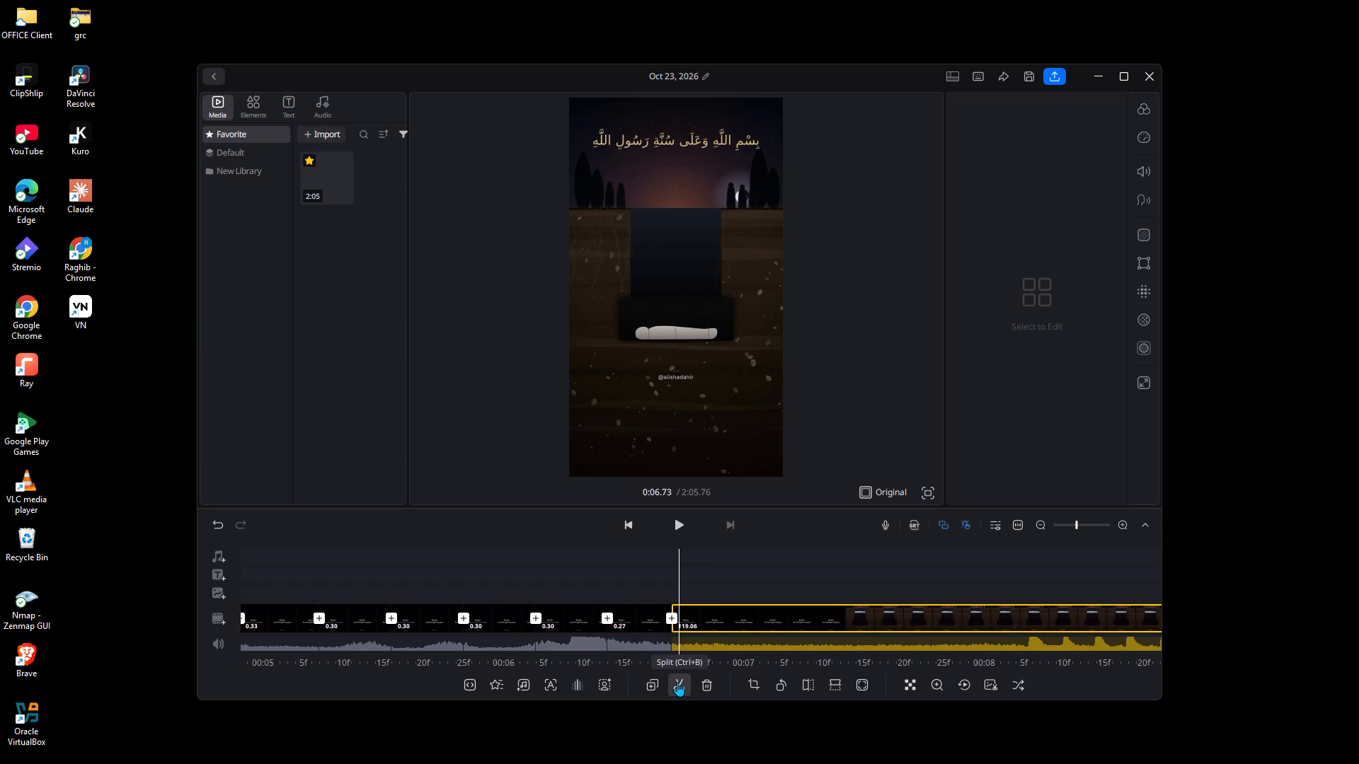
{"action": "key", "text": "Right"}
{"action": "key", "text": "Right"}
{"action": "key", "text": "Right"}
{"action": "key", "text": "Right"}
{"action": "key", "text": "Right"}
{"action": "key", "text": "Right"}
{"action": "key", "text": "Right"}
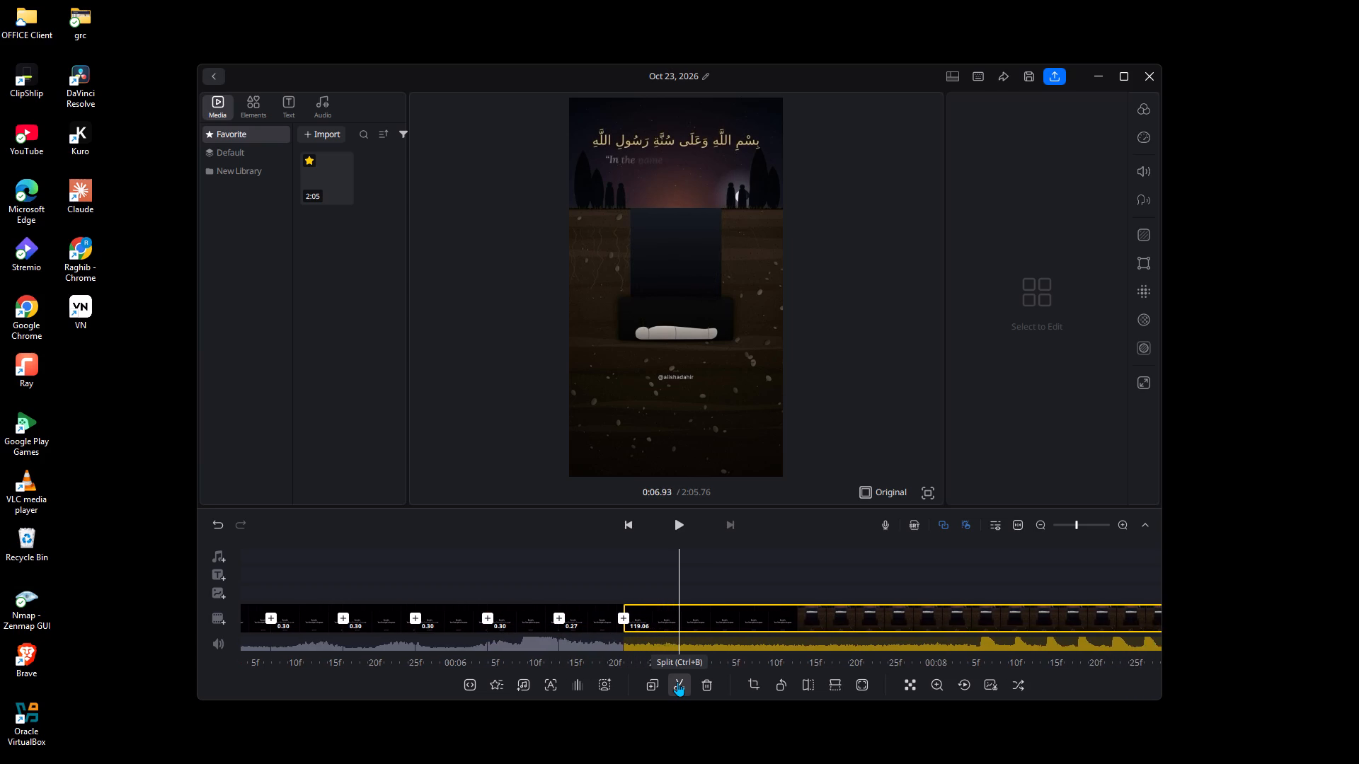
{"action": "key", "text": "Right"}
{"action": "key", "text": "Right"}
{"action": "key", "text": "Right"}
{"action": "key", "text": "Right"}
{"action": "left_click", "coordinate": [677, 682]}
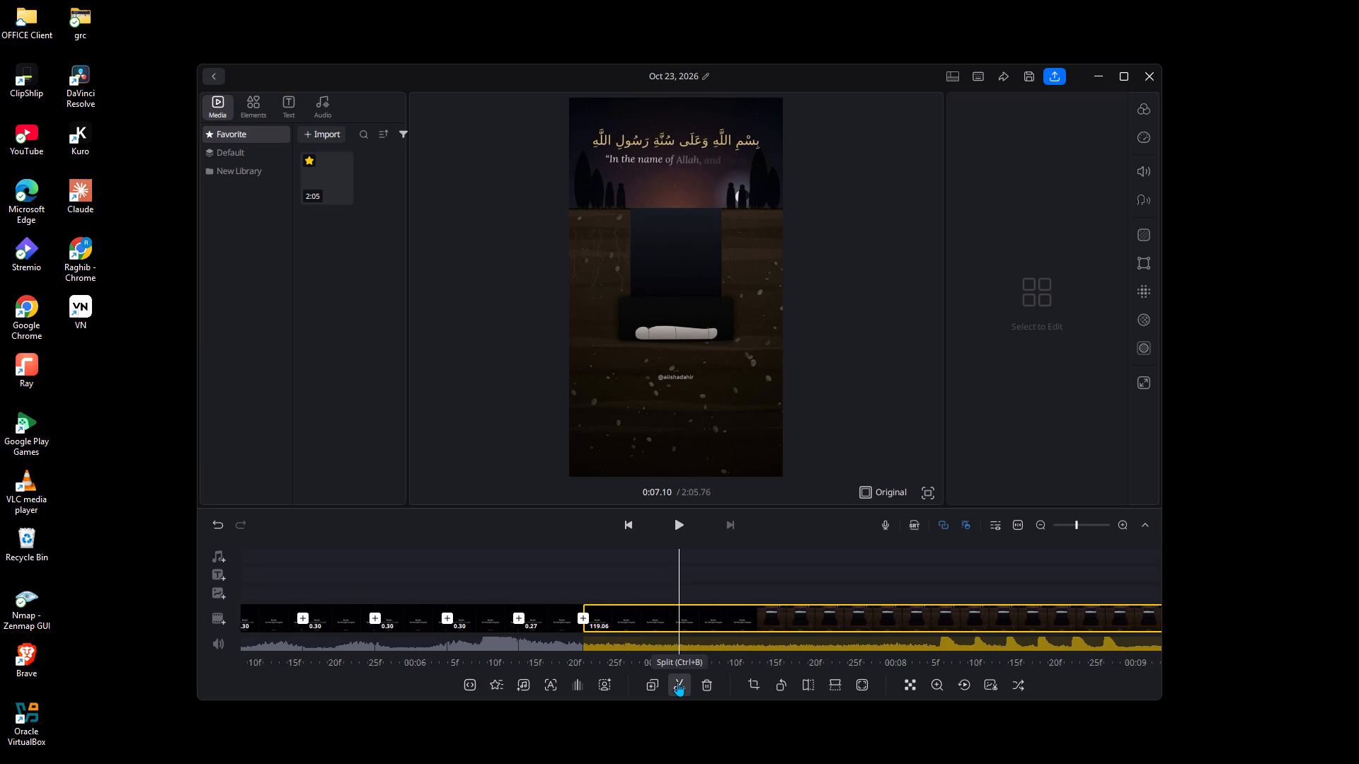
Split the remaining footage at 0:07.47, making a 0.37-second segment.
{"action": "key", "text": "Right"}
{"action": "key", "text": "Right"}
{"action": "key", "text": "Right"}
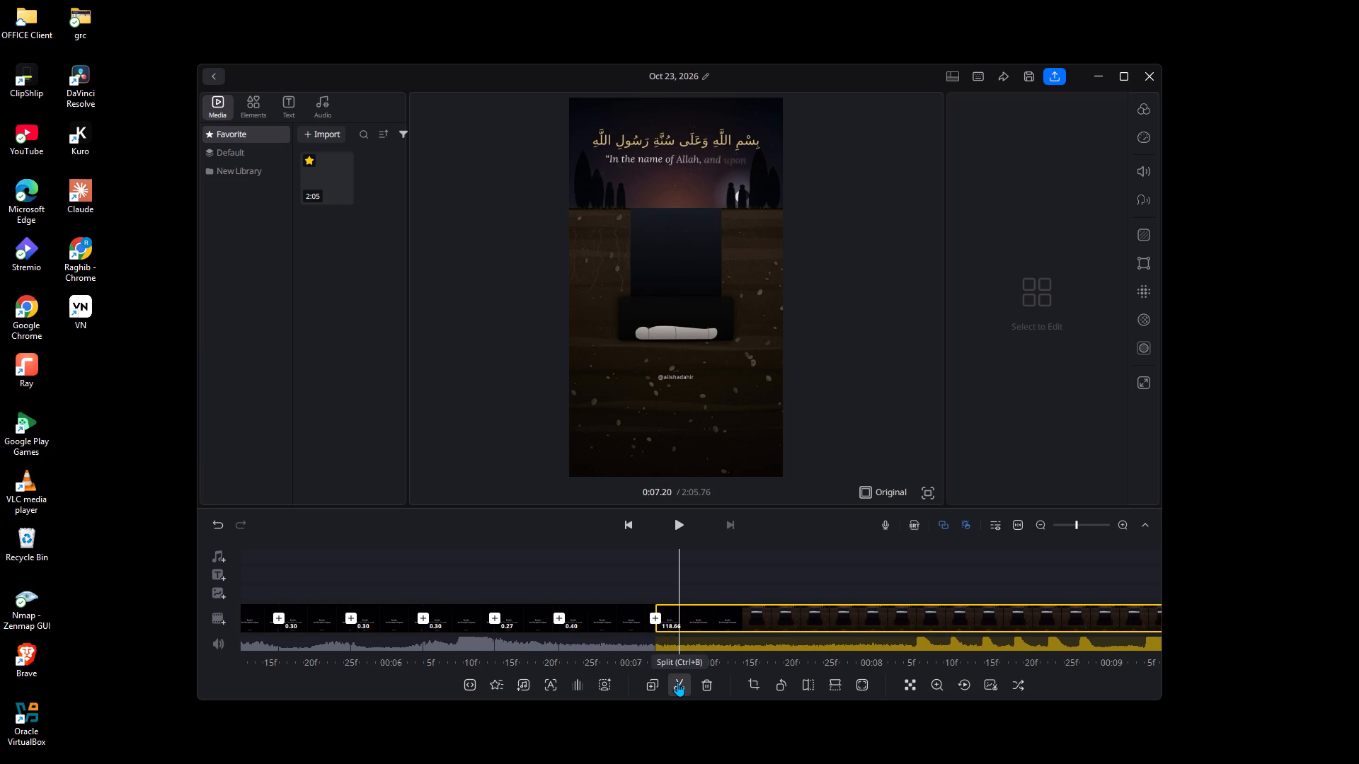
{"action": "key", "text": "Right"}
{"action": "key", "text": "Right"}
{"action": "key", "text": "Right"}
{"action": "key", "text": "Right"}
{"action": "key", "text": "Right"}
{"action": "key", "text": "Right"}
{"action": "key", "text": "Right"}
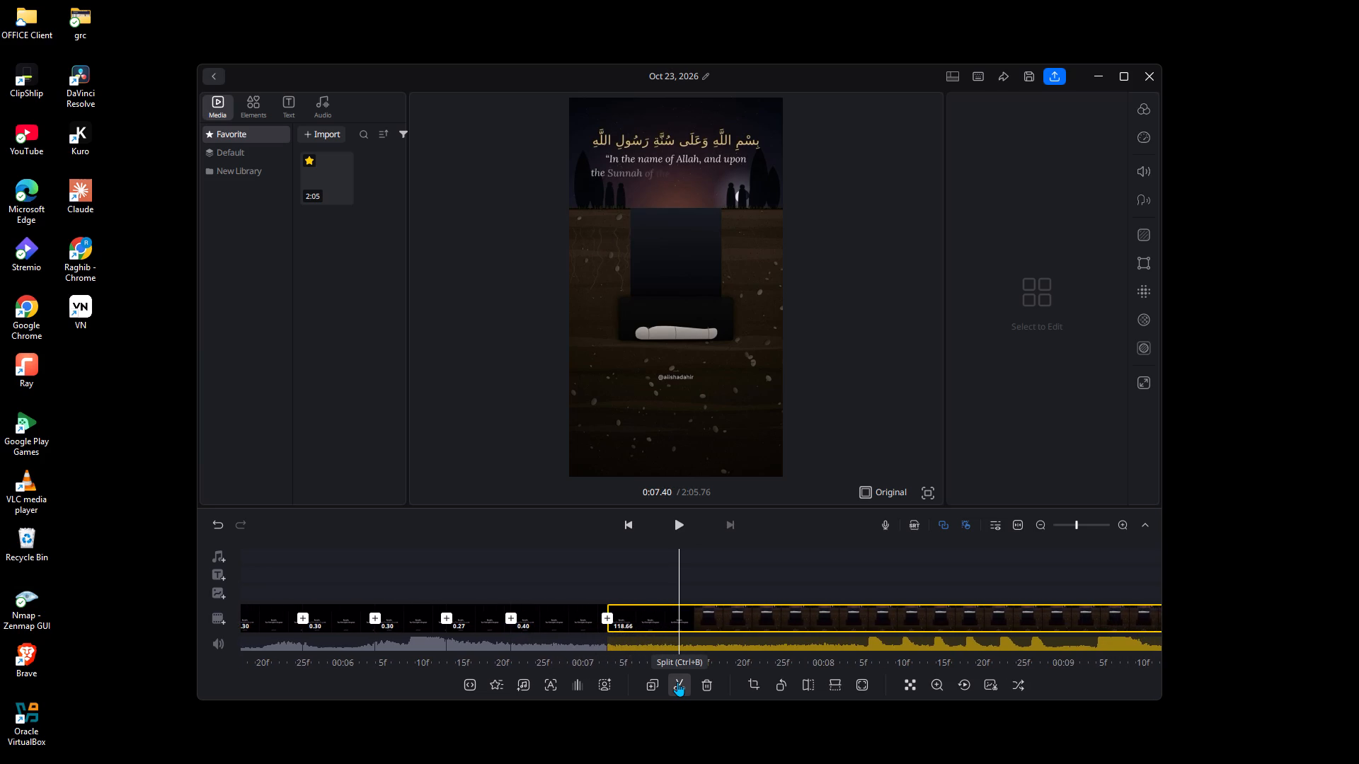
{"action": "key", "text": "Right"}
{"action": "left_click", "coordinate": [677, 682]}
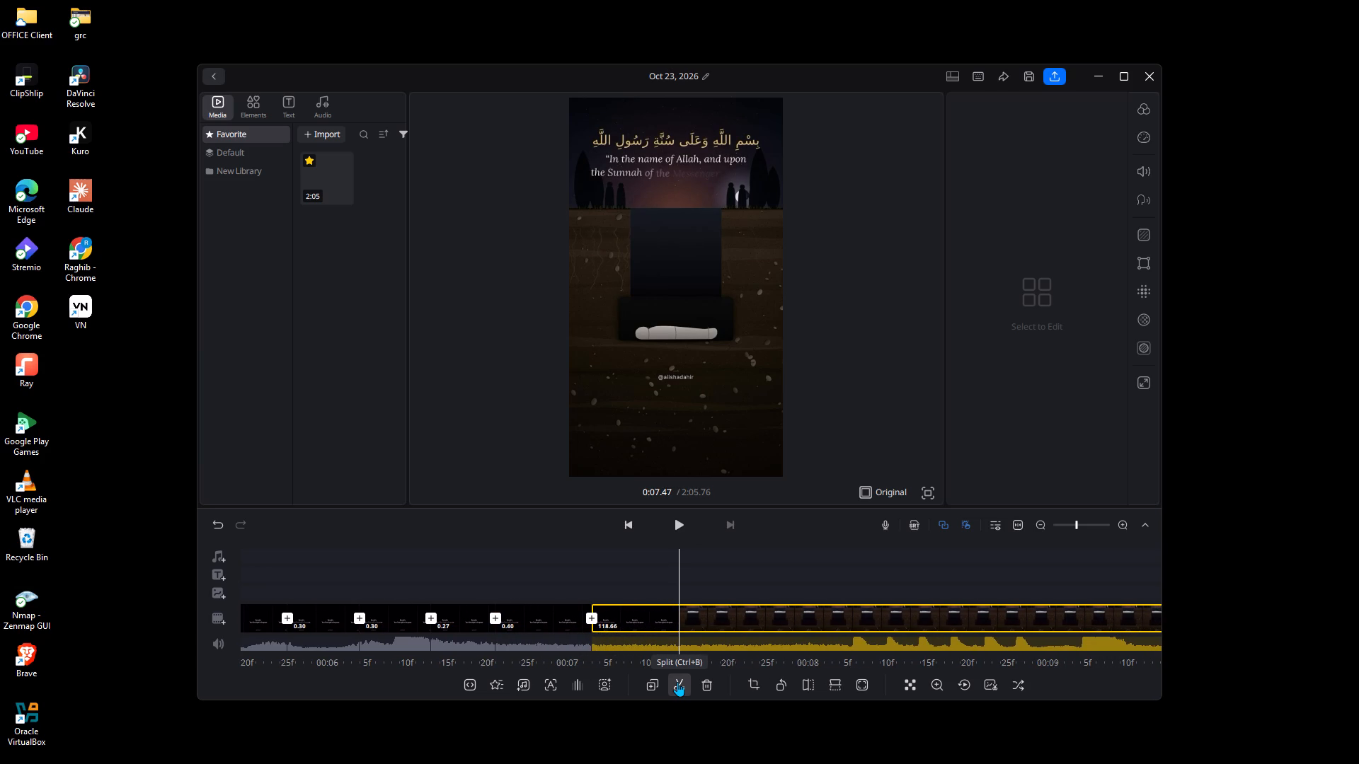
Split the remaining footage at 0:07.73, making a 0.27-second segment.
{"action": "key", "text": "Right"}
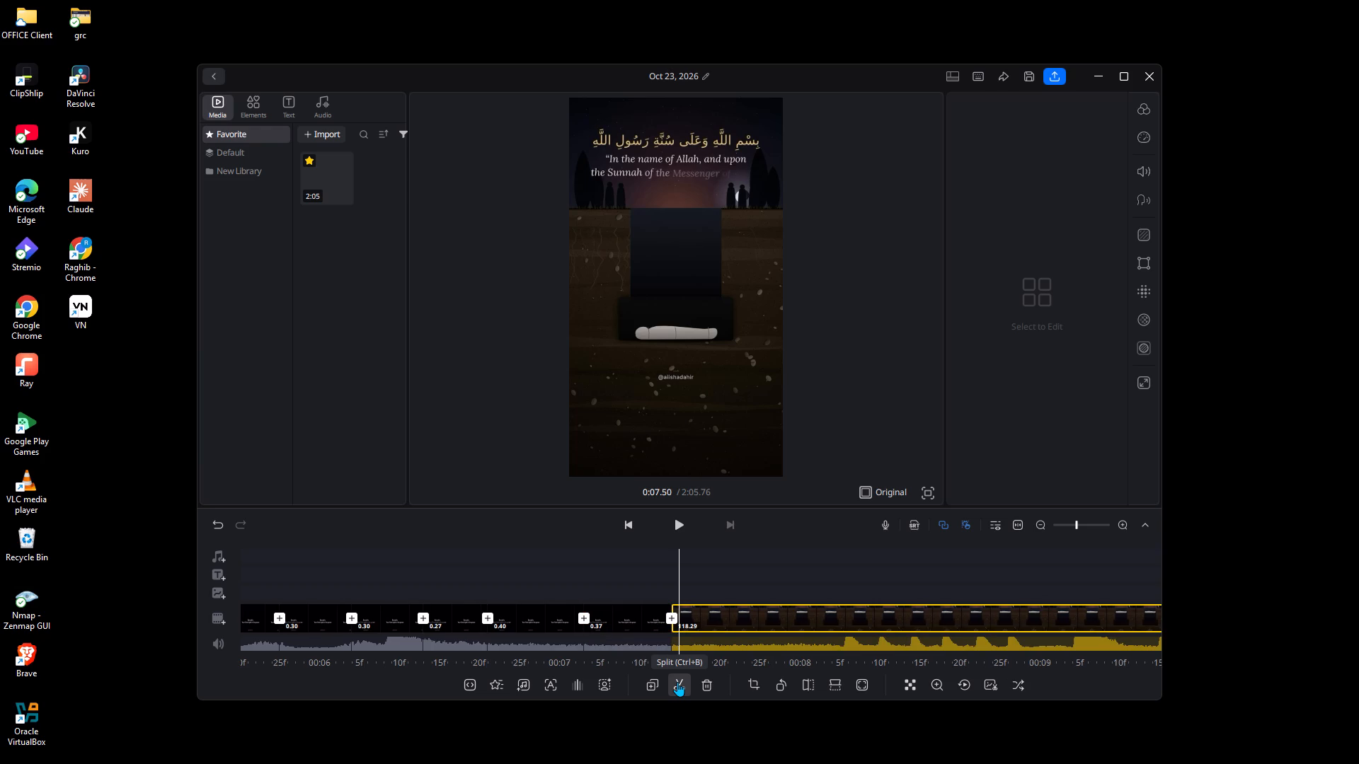
{"action": "key", "text": "Right"}
{"action": "key", "text": "Right"}
{"action": "key", "text": "Right"}
{"action": "key", "text": "Right"}
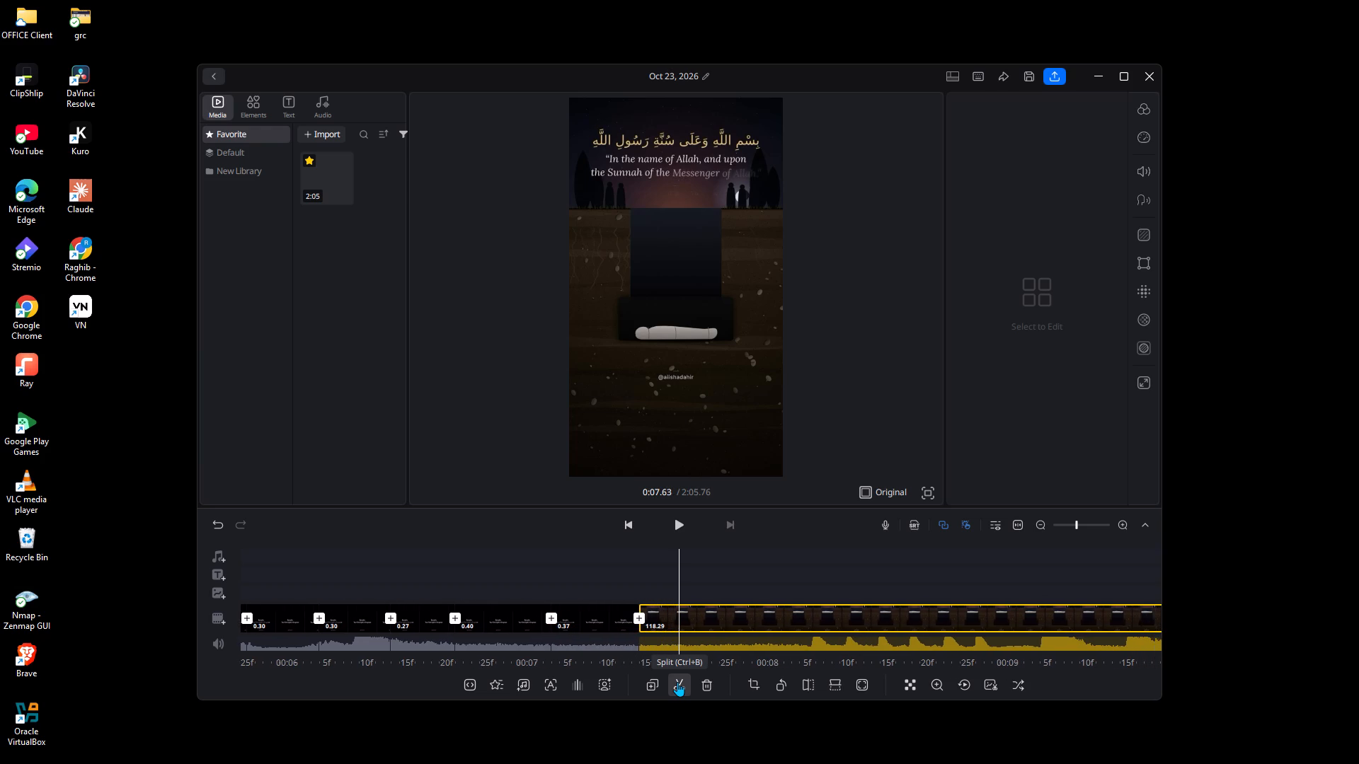
{"action": "key", "text": "Right"}
{"action": "key", "text": "Right"}
{"action": "key", "text": "Right"}
{"action": "left_click", "coordinate": [677, 682]}
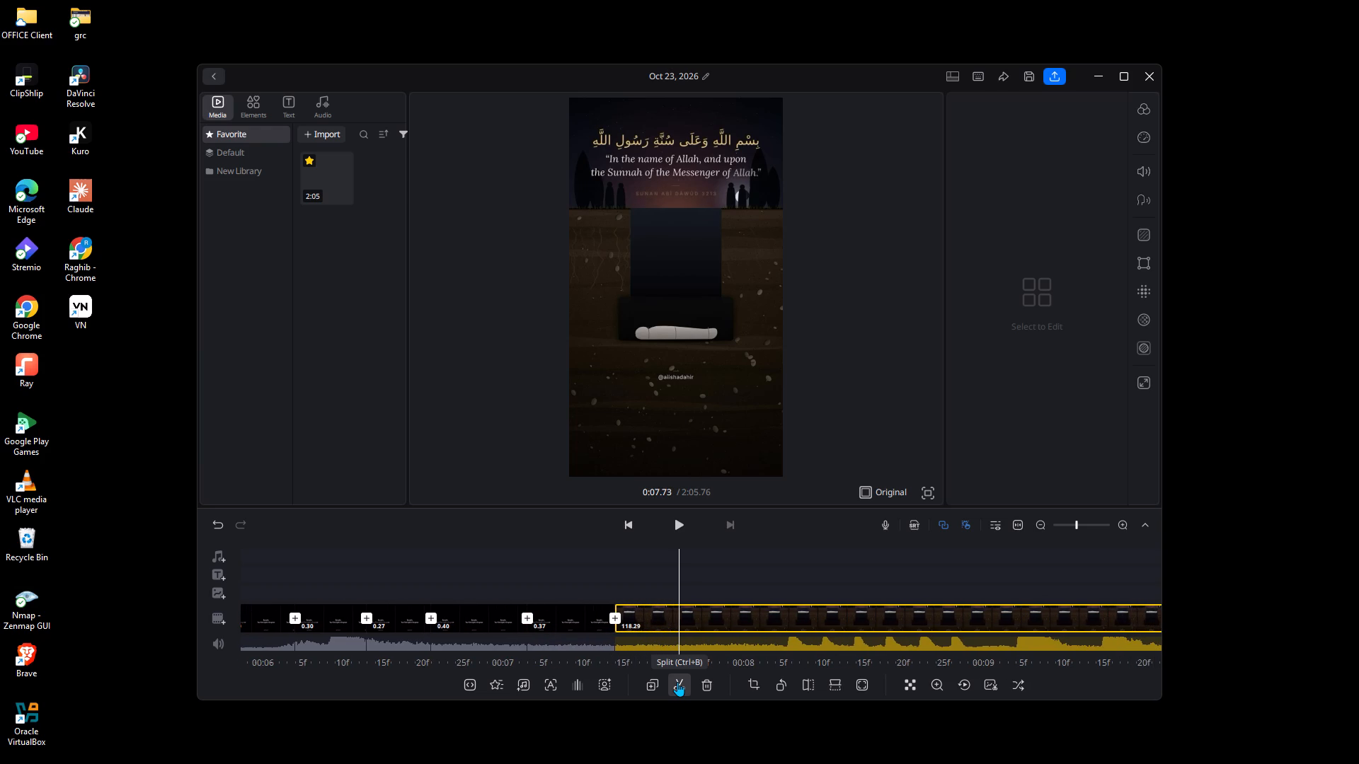
Split the remaining footage at 0:08.10, making a 0.37-second segment.
{"action": "key", "text": "Right"}
{"action": "key", "text": "Right"}
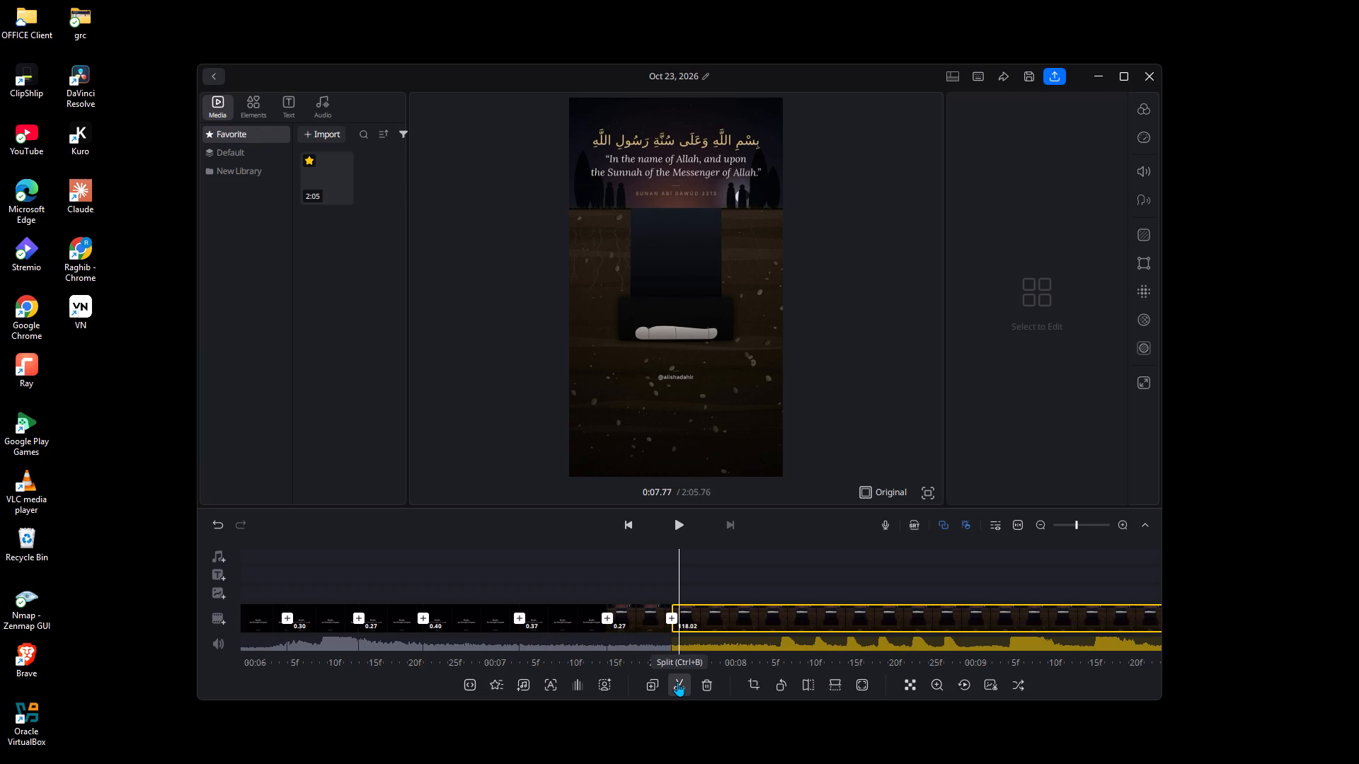
{"action": "key", "text": "Right"}
{"action": "key", "text": "Right"}
{"action": "key", "text": "Right"}
{"action": "key", "text": "Right"}
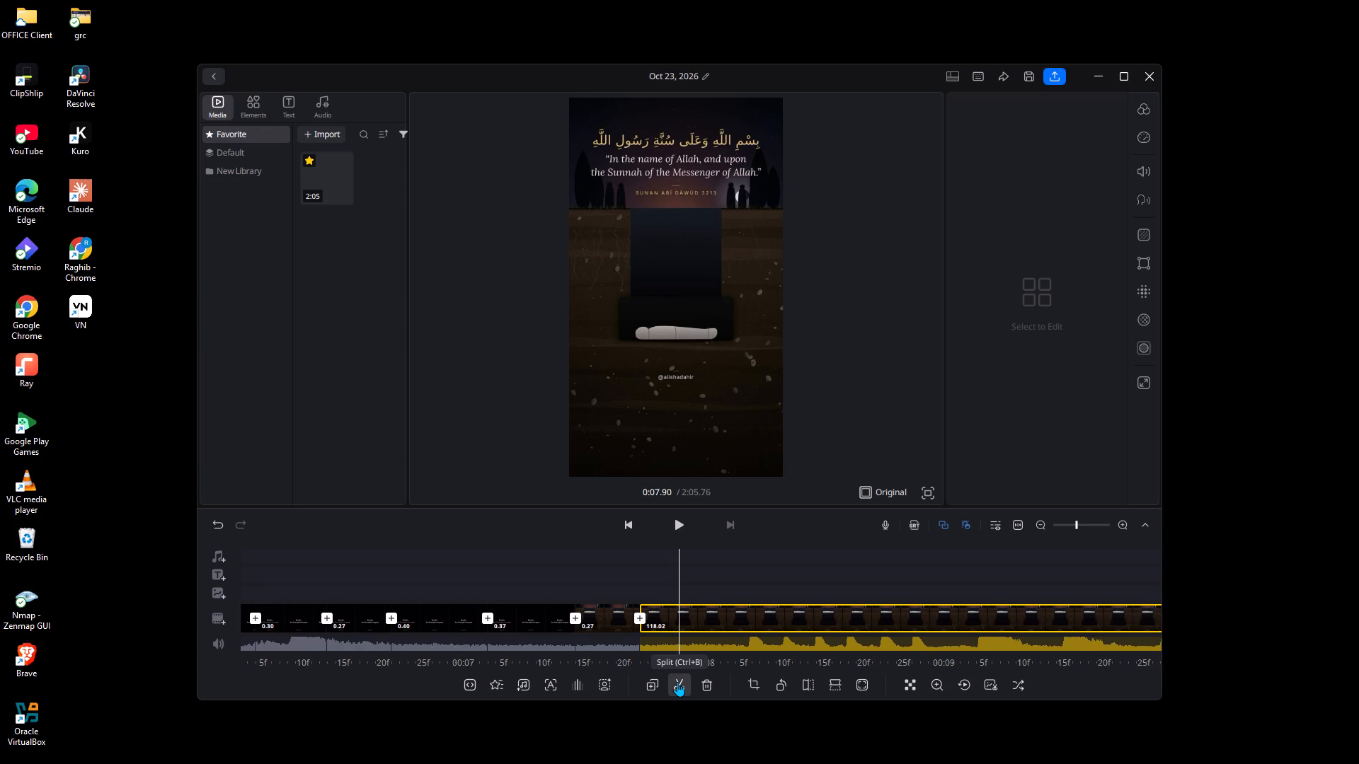
{"action": "key", "text": "Right"}
{"action": "key", "text": "Right"}
{"action": "key", "text": "Right"}
{"action": "key", "text": "Right"}
{"action": "key", "text": "Right"}
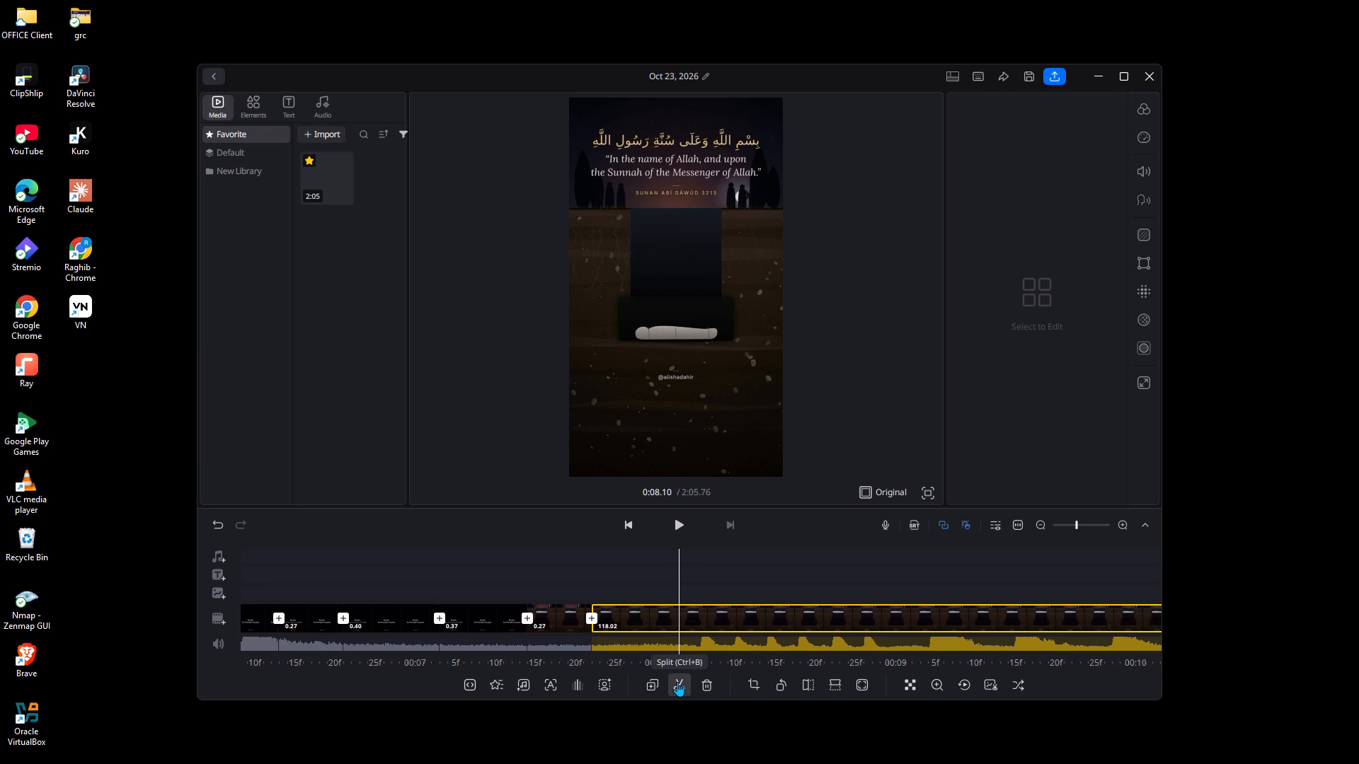
{"action": "left_click", "coordinate": [677, 682]}
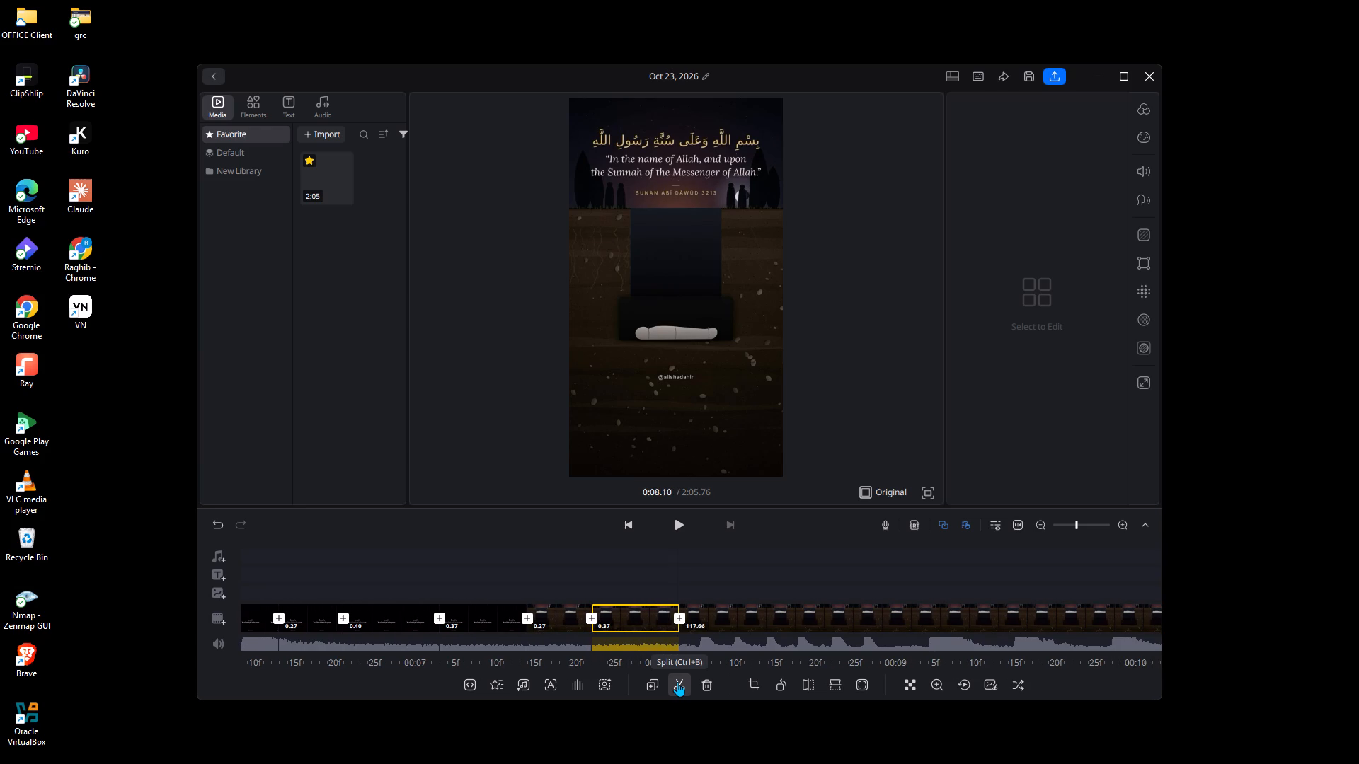
Split the remaining footage after the 0.37-second segment at 0:08.40.
{"action": "key", "text": "Right"}
{"action": "key", "text": "Right"}
{"action": "key", "text": "Right"}
{"action": "key", "text": "Right"}
{"action": "key", "text": "Right"}
{"action": "key", "text": "Right"}
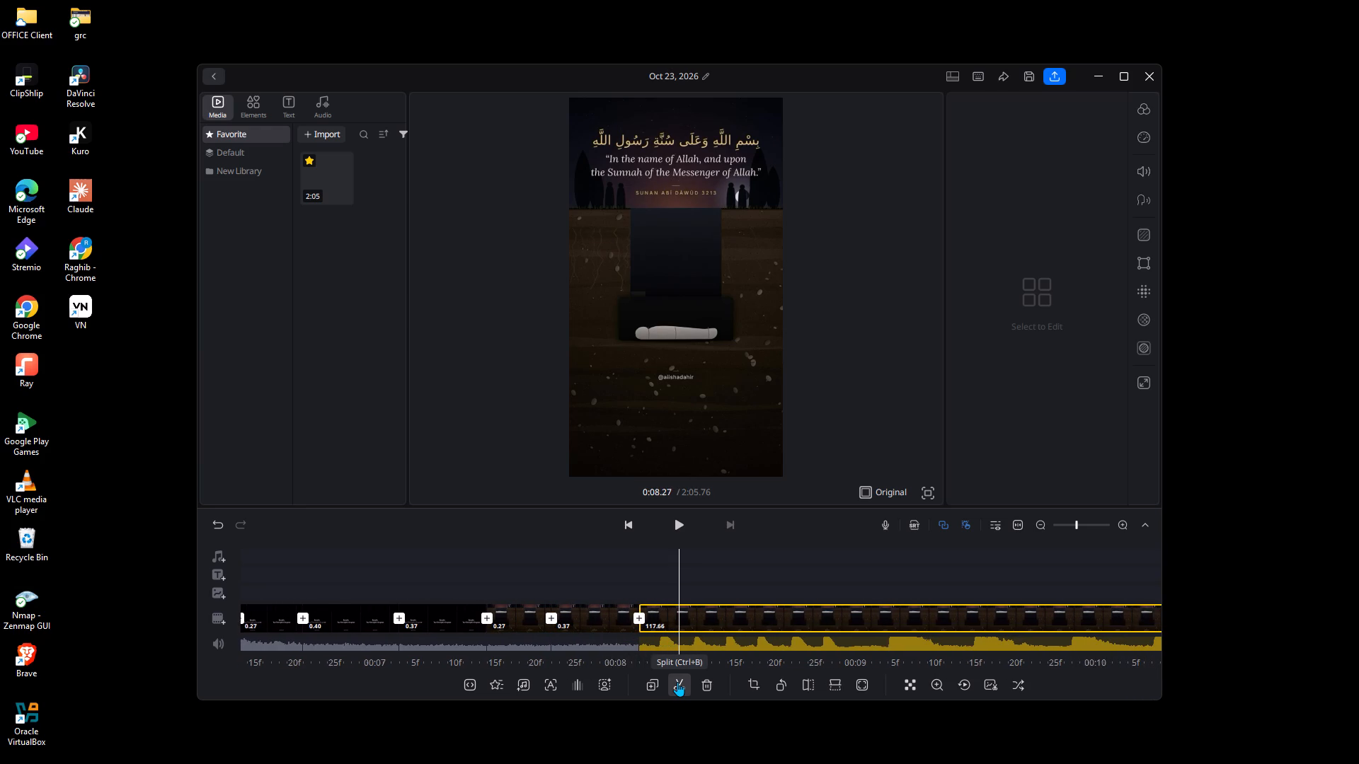
{"action": "key", "text": "Right"}
{"action": "key", "text": "Right"}
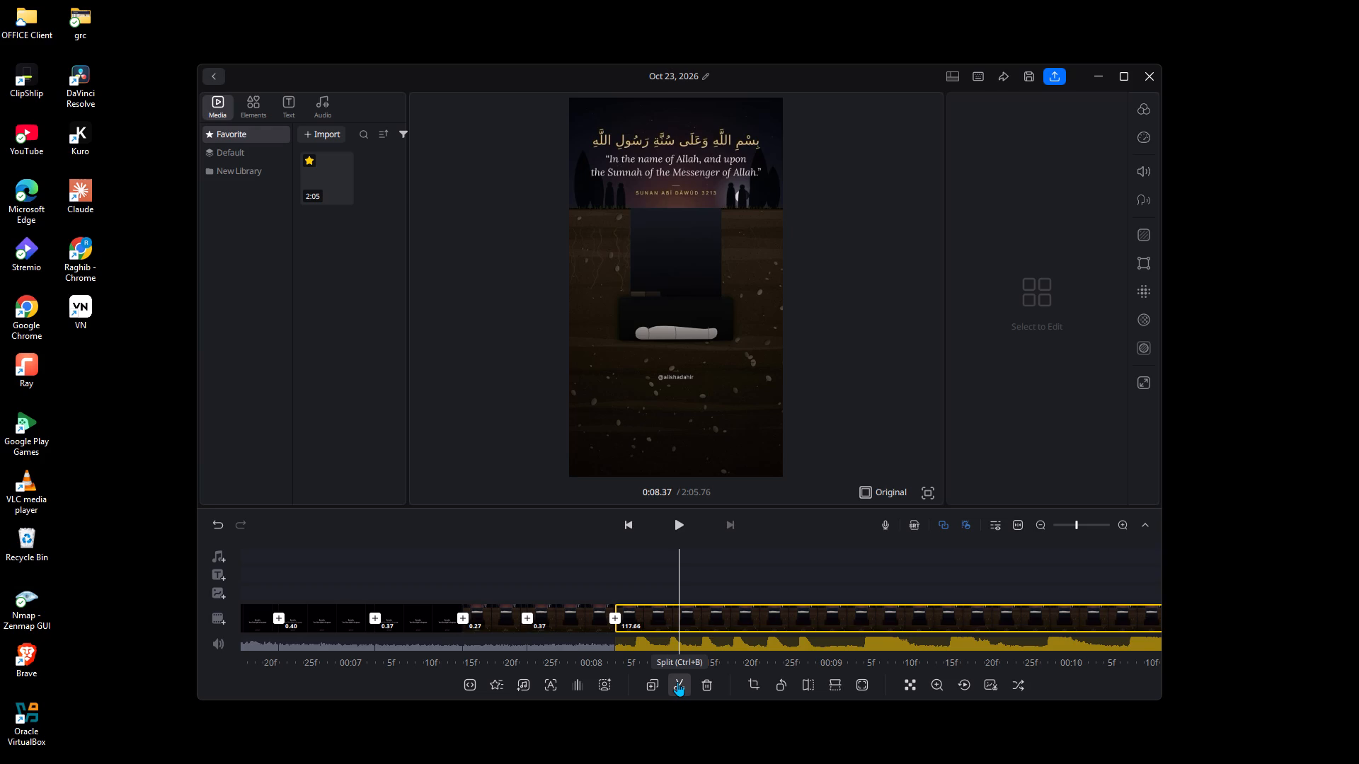
{"action": "key", "text": "Right"}
{"action": "left_click", "coordinate": [677, 682]}
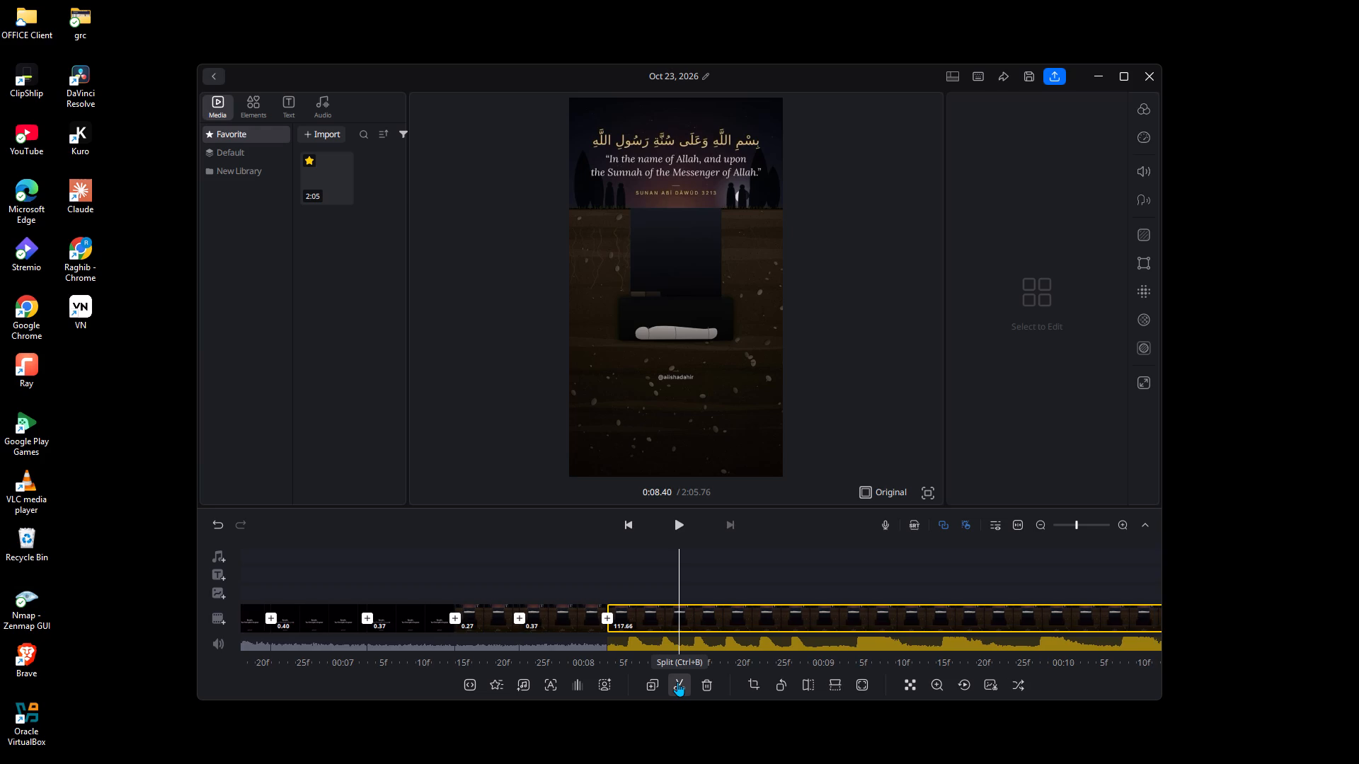
Split the remaining footage at 0:08.77, making a 0.37-second segment.
{"action": "key", "text": "Right"}
{"action": "key", "text": "Right"}
{"action": "key", "text": "Right"}
{"action": "key", "text": "Right"}
{"action": "key", "text": "Right"}
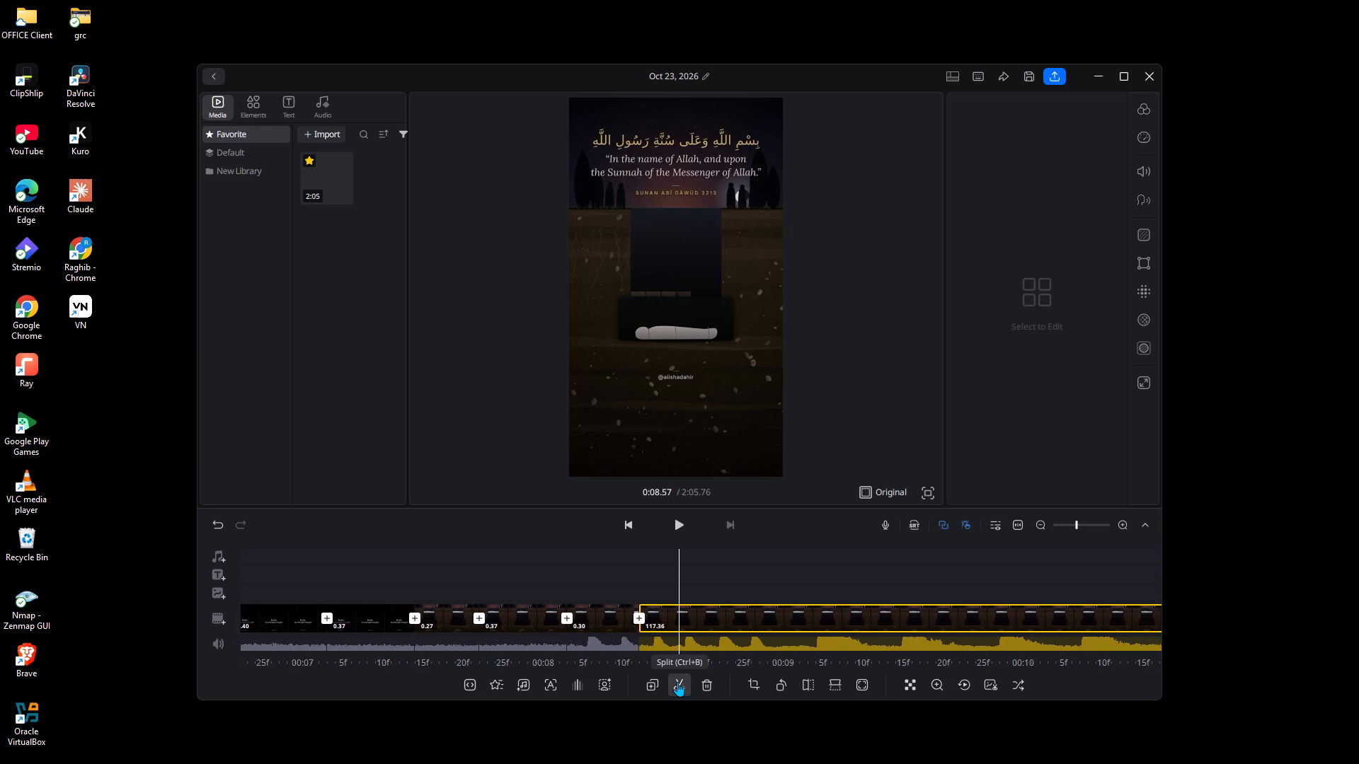
{"action": "key", "text": "Right"}
{"action": "key", "text": "Right"}
{"action": "key", "text": "Right"}
{"action": "key", "text": "Right"}
{"action": "key", "text": "Right"}
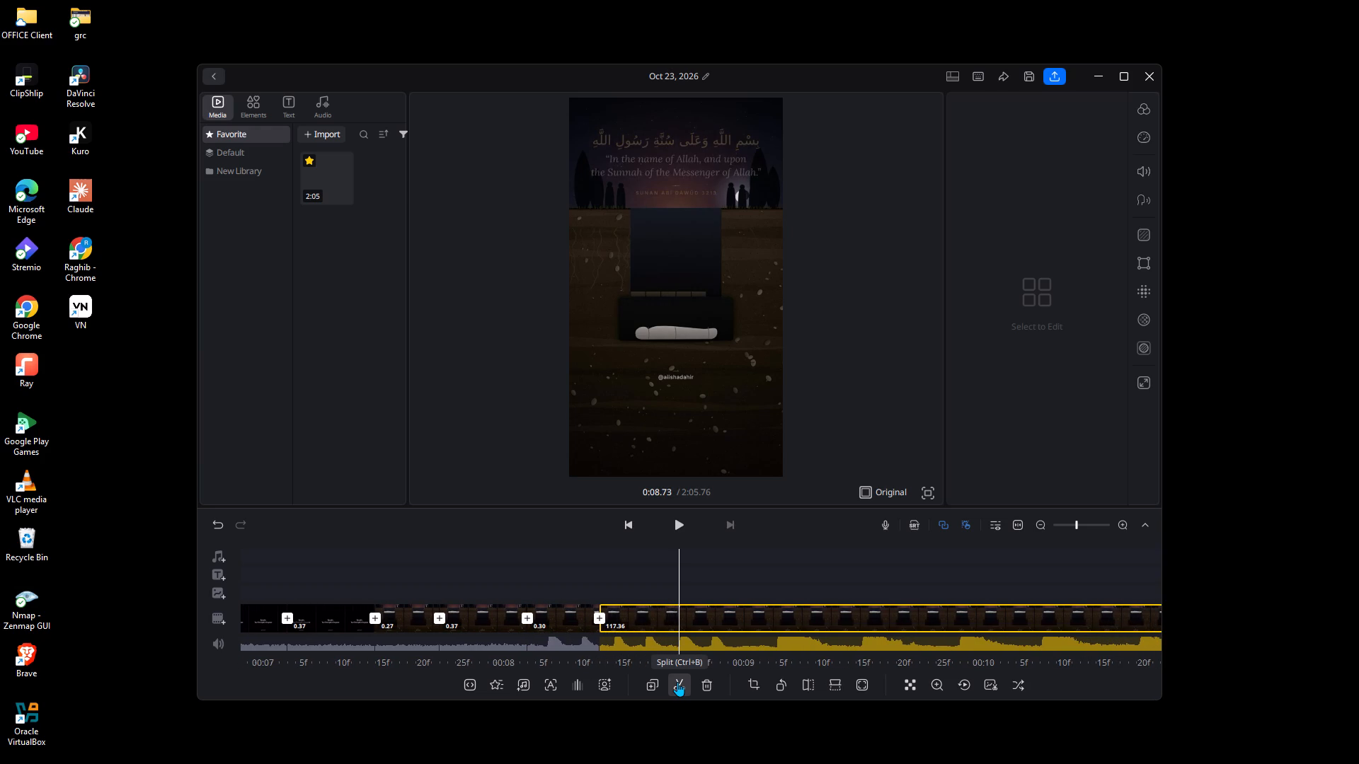
{"action": "key", "text": "Right"}
{"action": "left_click", "coordinate": [677, 682]}
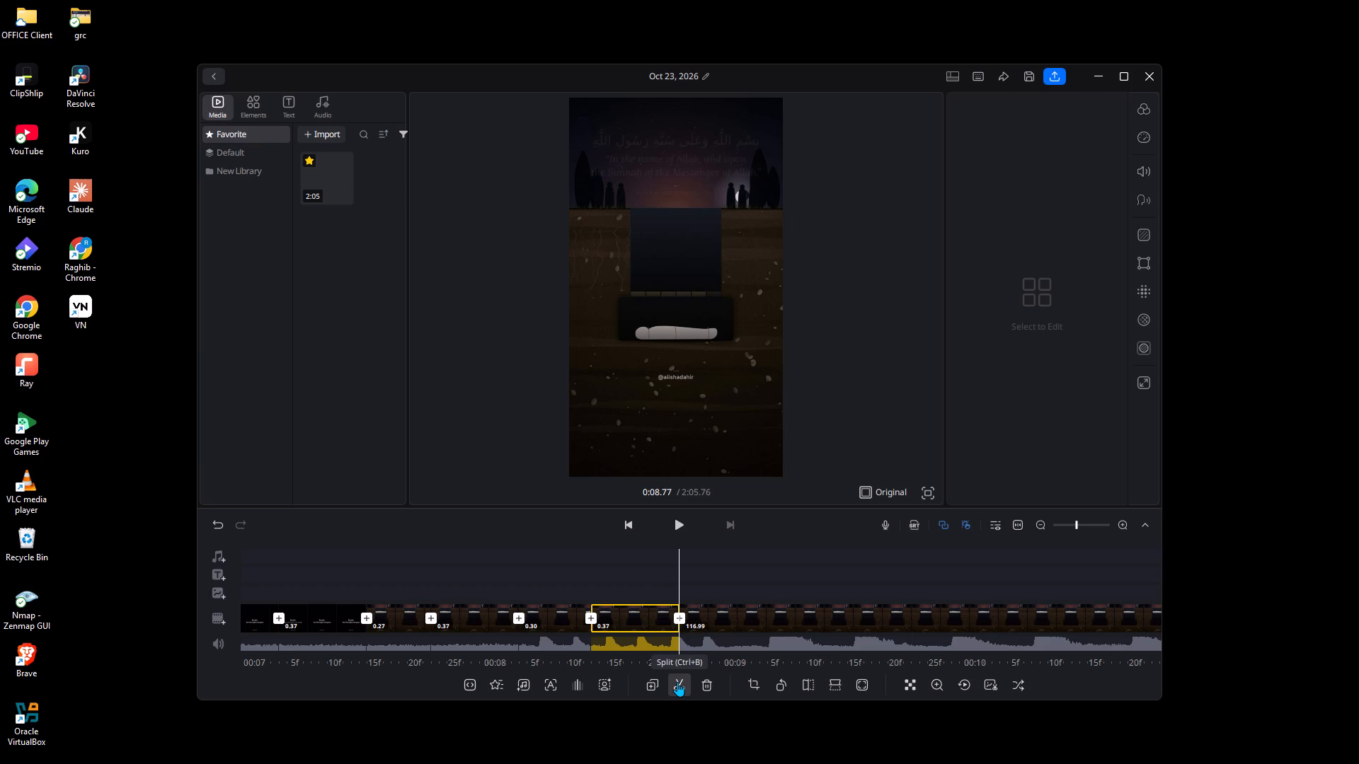
Split the remaining footage at 0:09.03, making a 0.27-second segment.
{"action": "key", "text": "Right"}
{"action": "key", "text": "Right"}
{"action": "key", "text": "Right"}
{"action": "key", "text": "Right"}
{"action": "key", "text": "Right"}
{"action": "key", "text": "Right"}
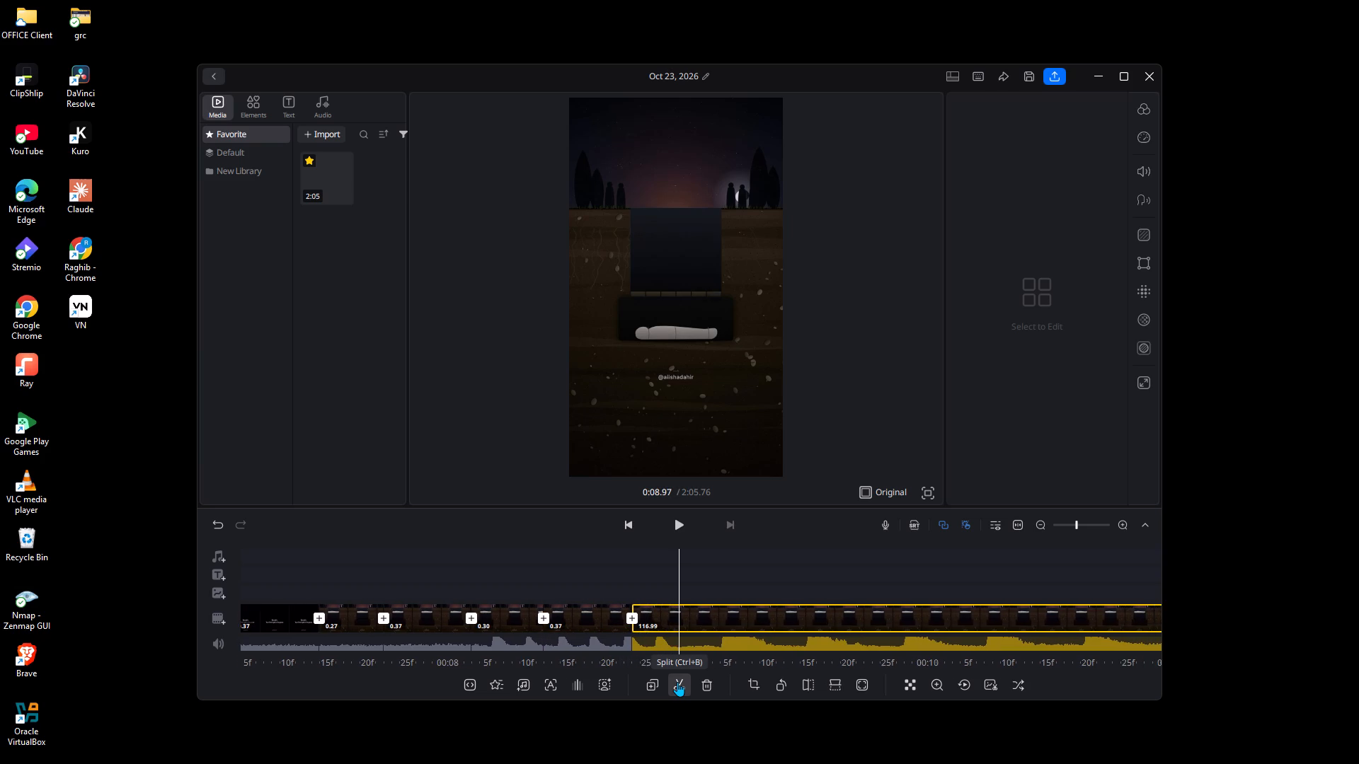
{"action": "key", "text": "Right"}
{"action": "key", "text": "Right"}
{"action": "left_click", "coordinate": [677, 682]}
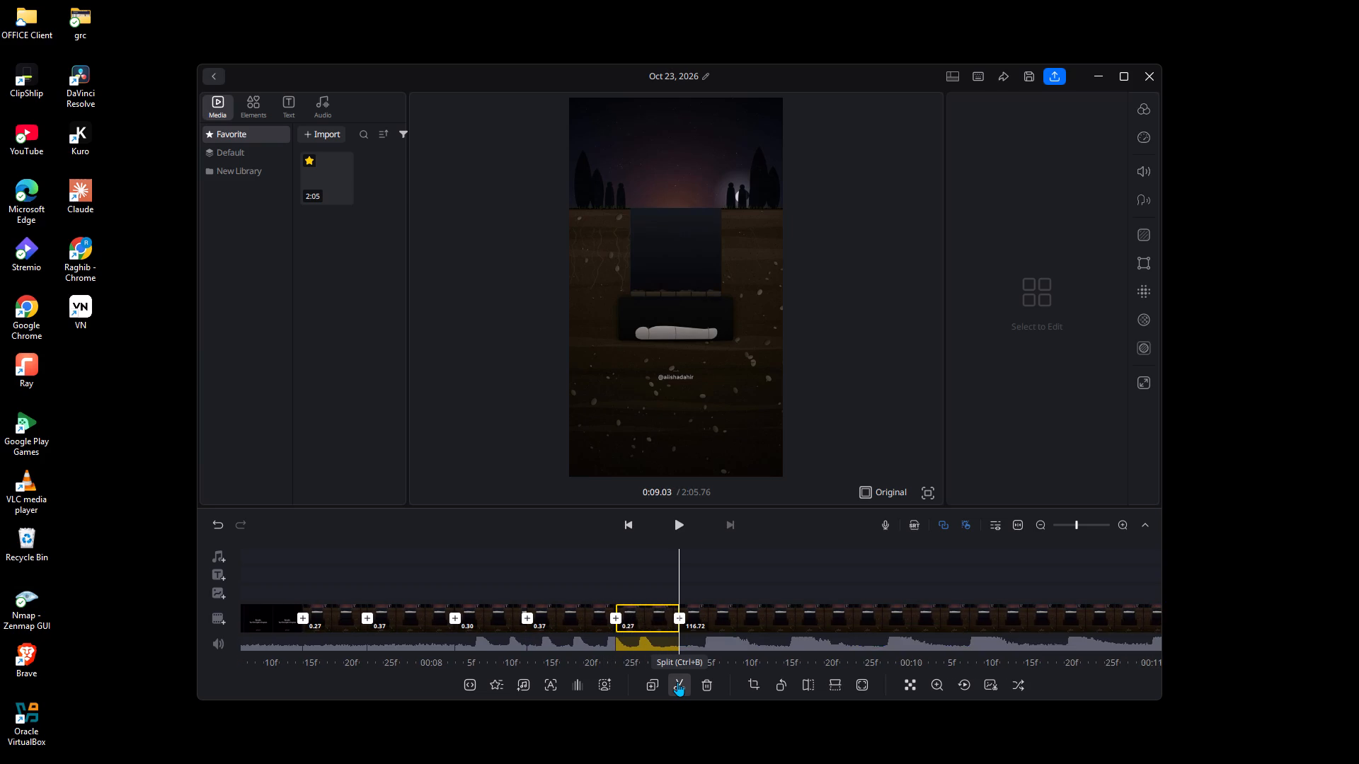
Split the remaining footage at 0:09.30, making another 0.27-second segment.
{"action": "key", "text": "Right"}
{"action": "key", "text": "Right"}
{"action": "key", "text": "Right"}
{"action": "key", "text": "Right"}
{"action": "key", "text": "Right"}
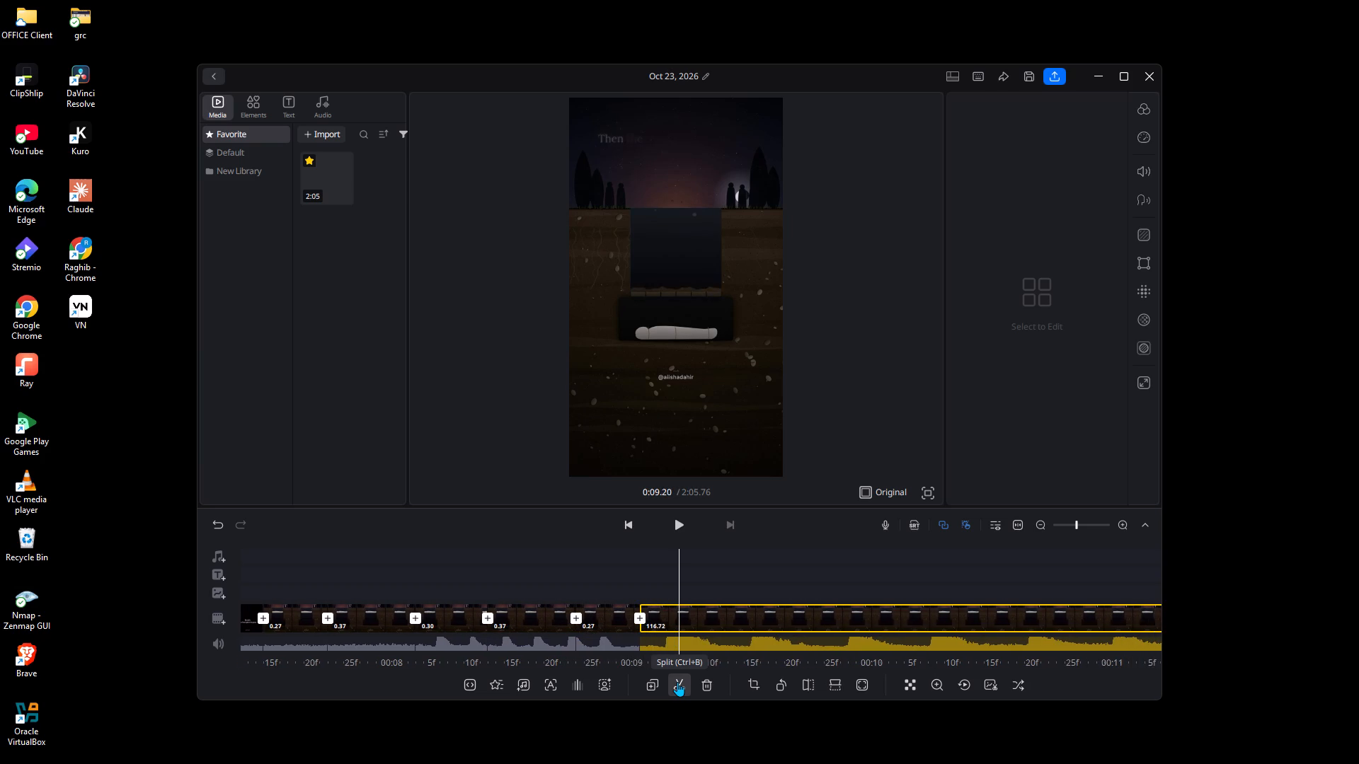
{"action": "key", "text": "Right"}
{"action": "key", "text": "Right"}
{"action": "key", "text": "Right"}
{"action": "double_click", "coordinate": [677, 682]}
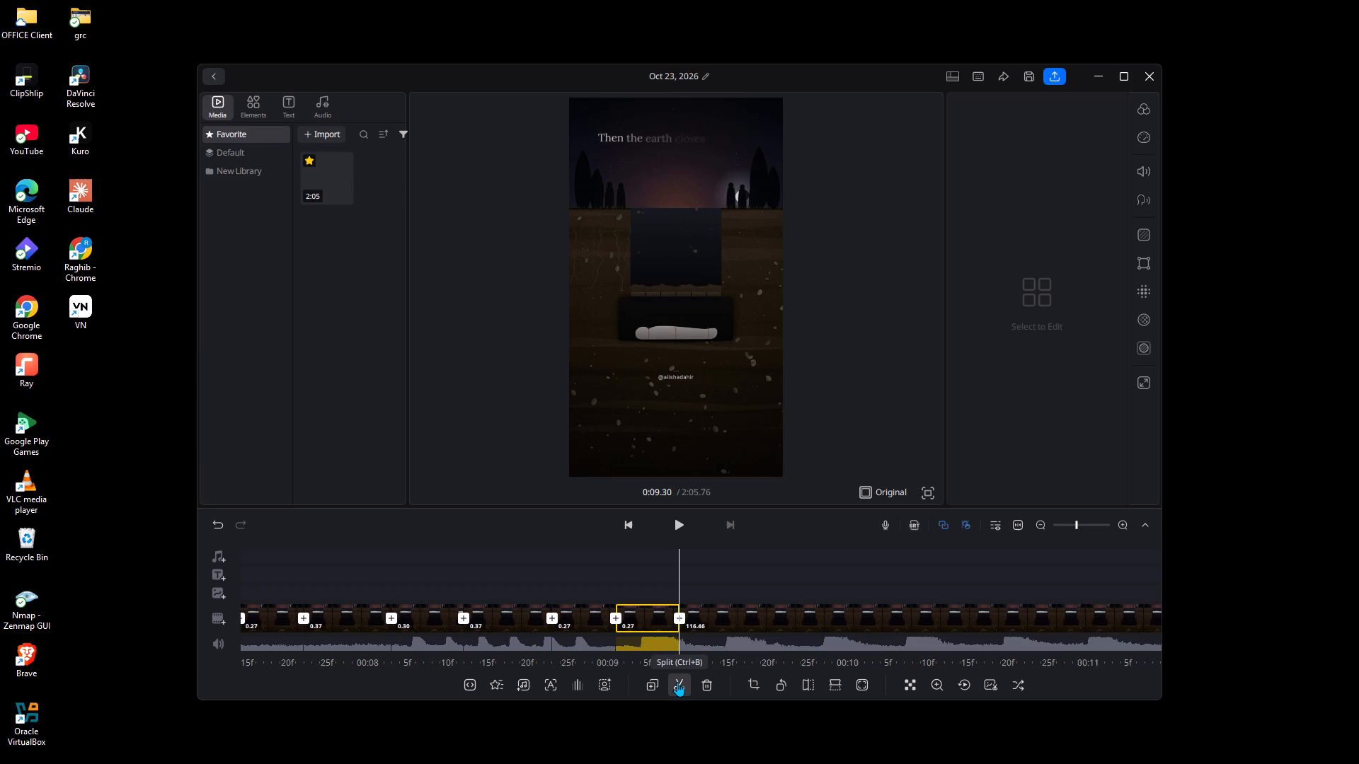
Split the remaining footage at 0:09.57, making another 0.27-second segment.
{"action": "key", "text": "Right"}
{"action": "key", "text": "Right"}
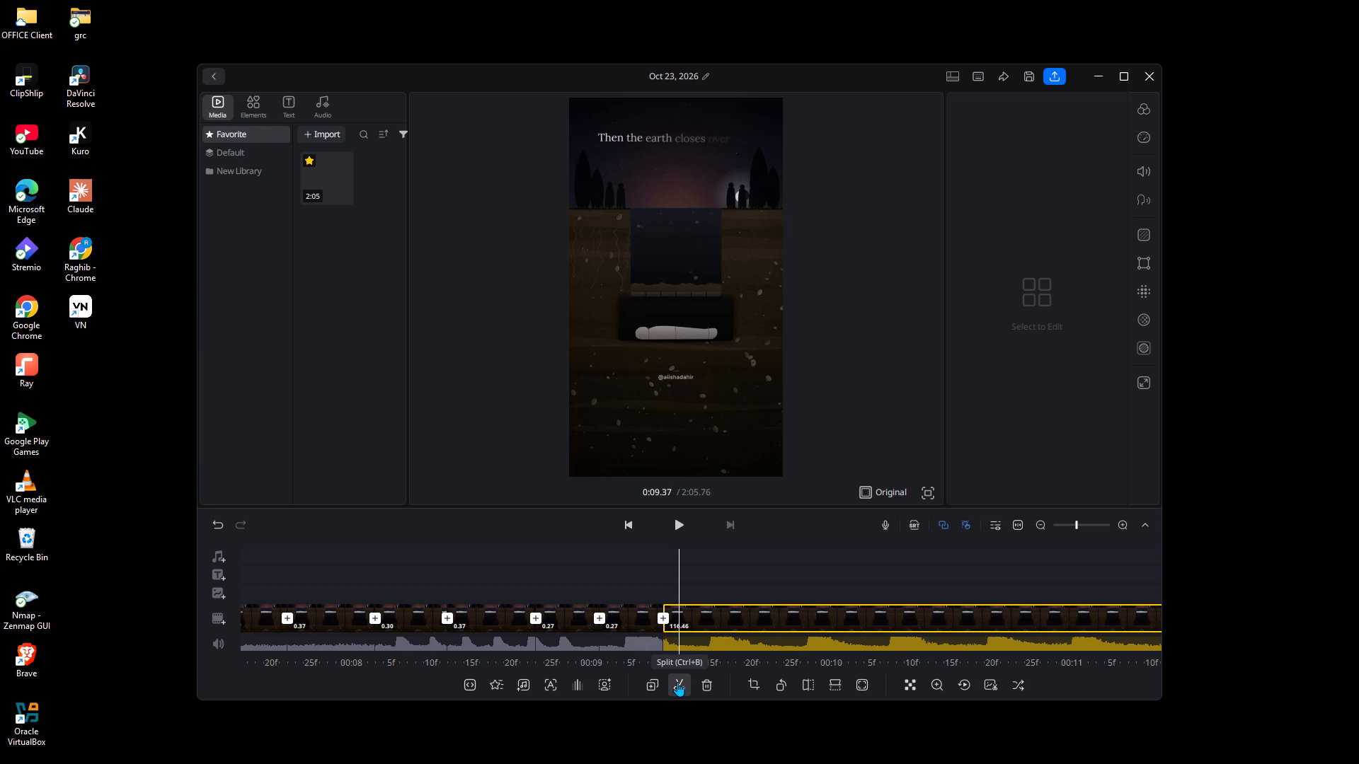
{"action": "key", "text": "Right"}
{"action": "key", "text": "Right"}
{"action": "key", "text": "Right"}
{"action": "key", "text": "Right"}
{"action": "key", "text": "Right"}
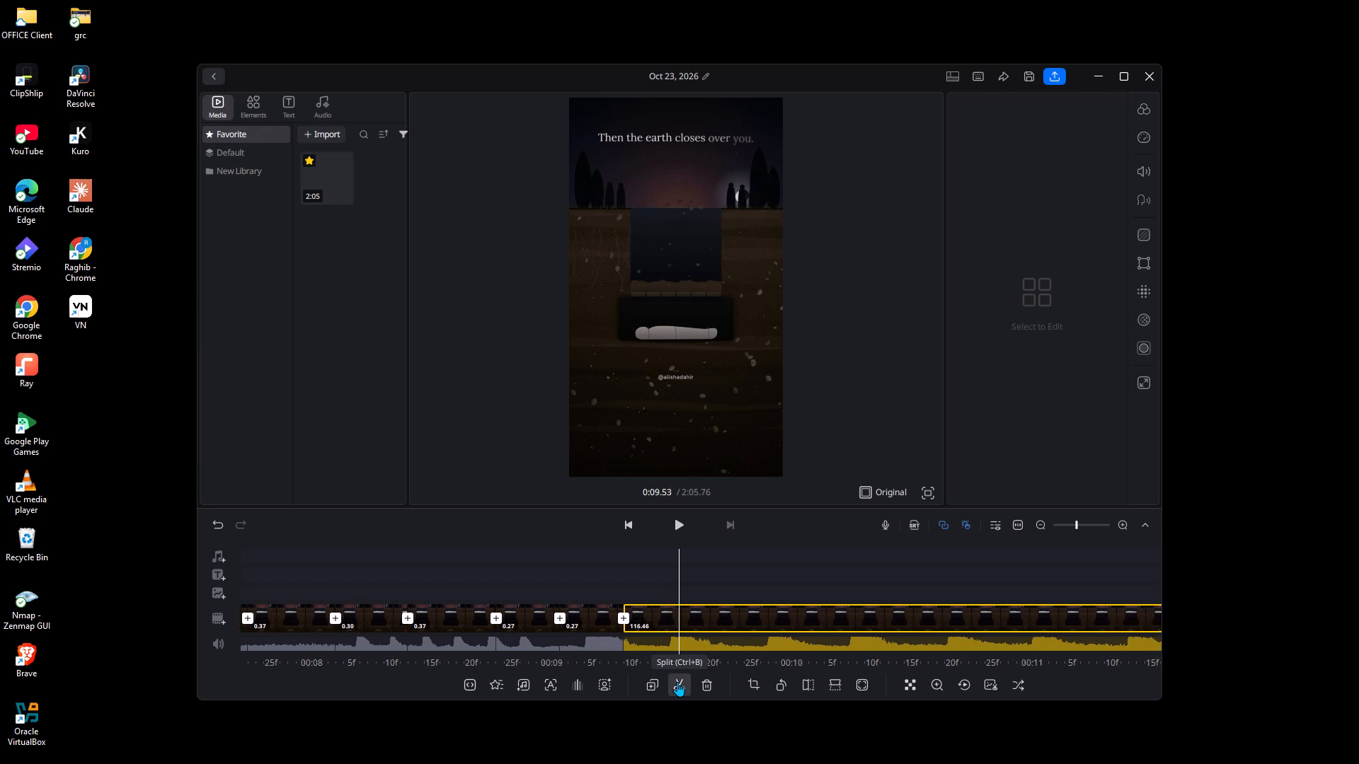
{"action": "key", "text": "Right"}
{"action": "left_click", "coordinate": [677, 682]}
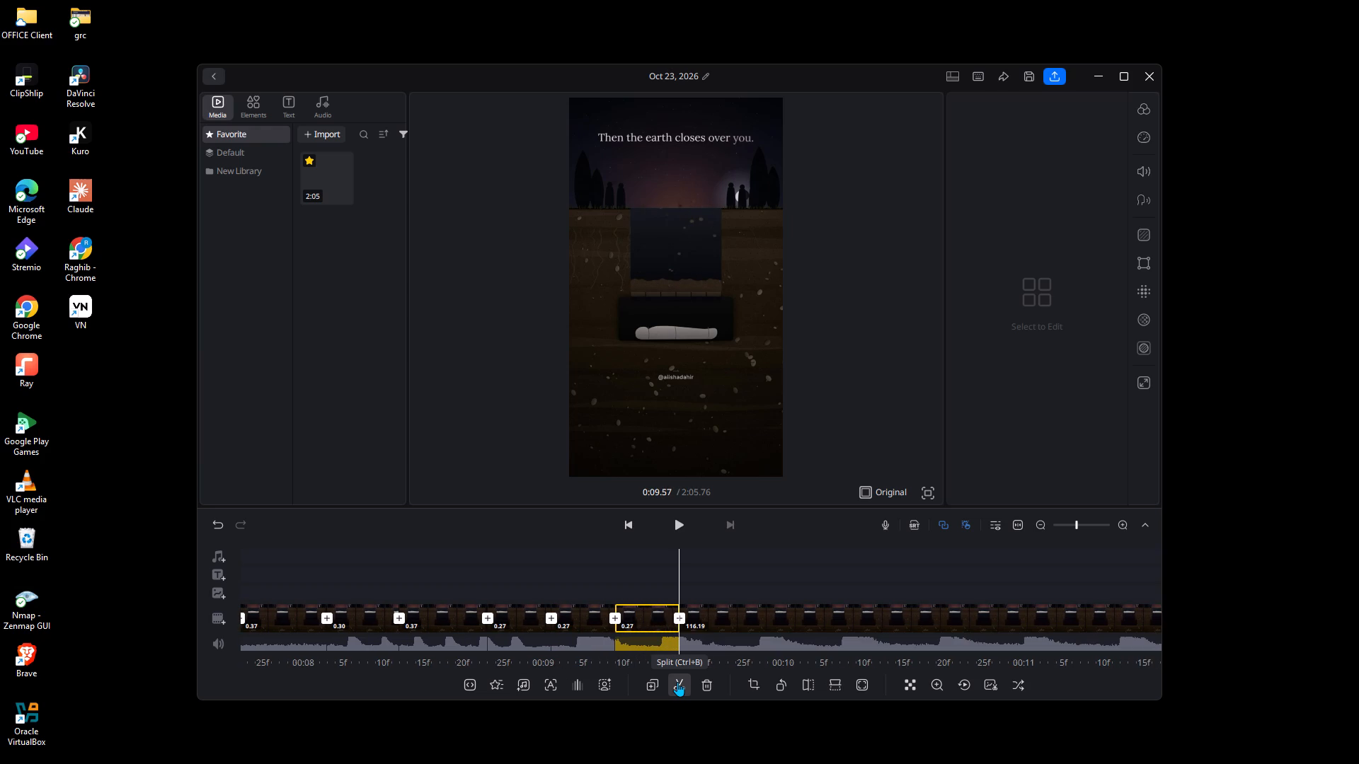
Split the remaining footage at 0:09.87, making a 0.30-second segment.
{"action": "key", "text": "Right"}
{"action": "key", "text": "Right"}
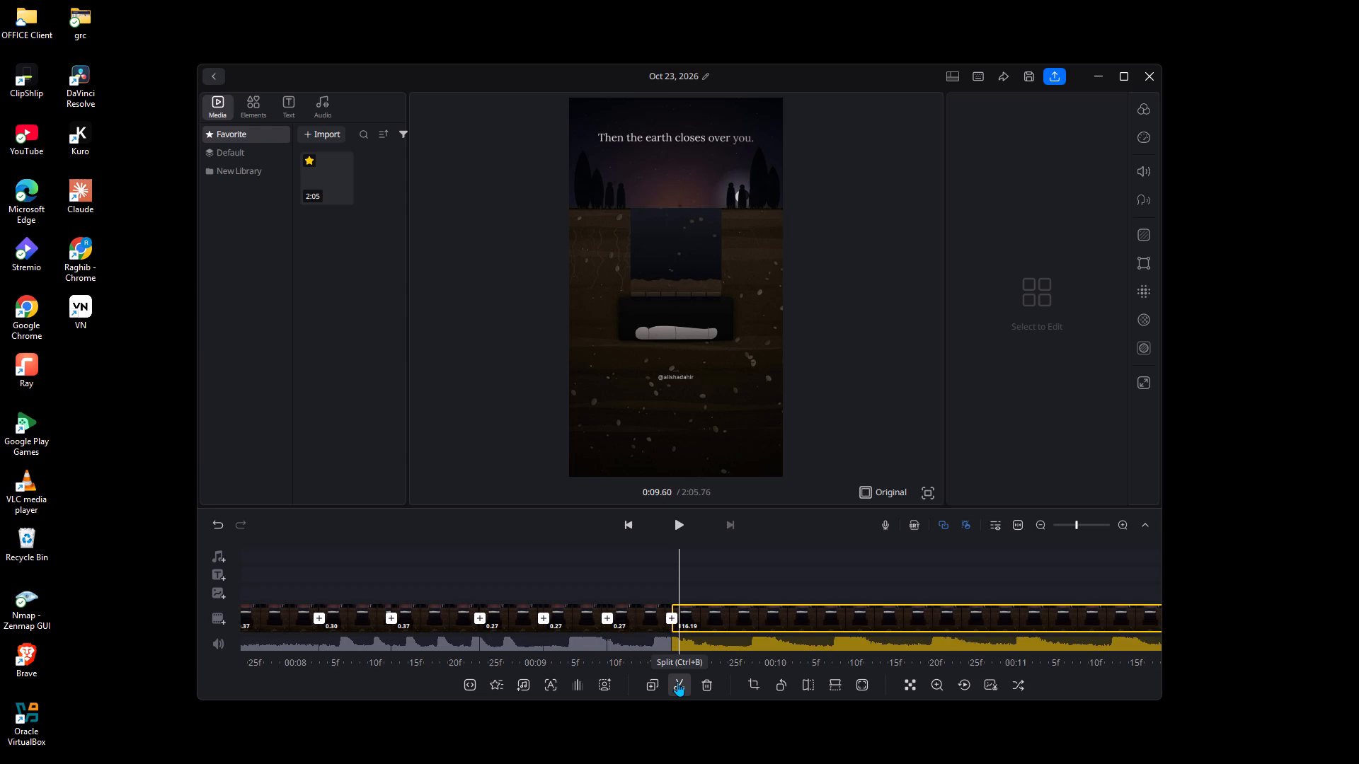
{"action": "key", "text": "Right"}
{"action": "key", "text": "Right"}
{"action": "key", "text": "Right"}
{"action": "key", "text": "Right"}
{"action": "key", "text": "Right"}
{"action": "key", "text": "Right"}
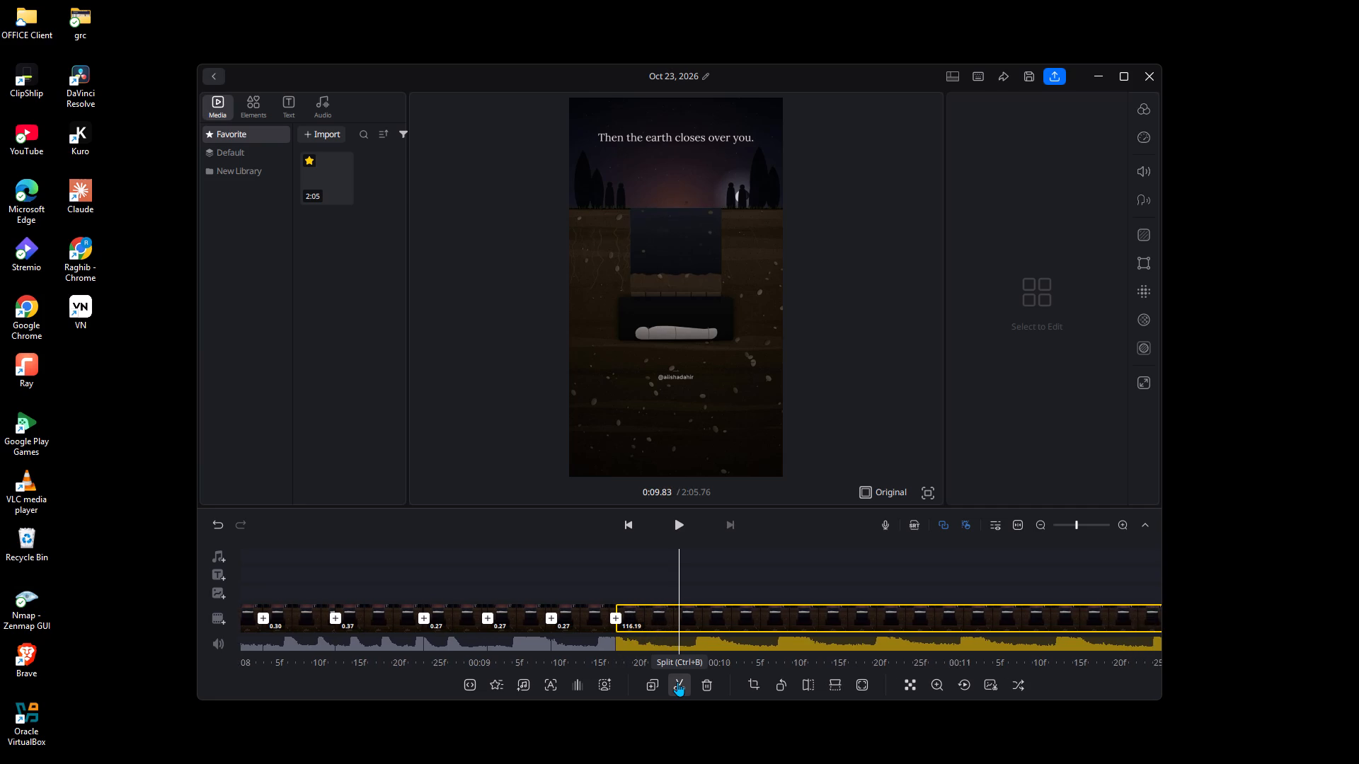
{"action": "key", "text": "Right"}
{"action": "left_click", "coordinate": [677, 682]}
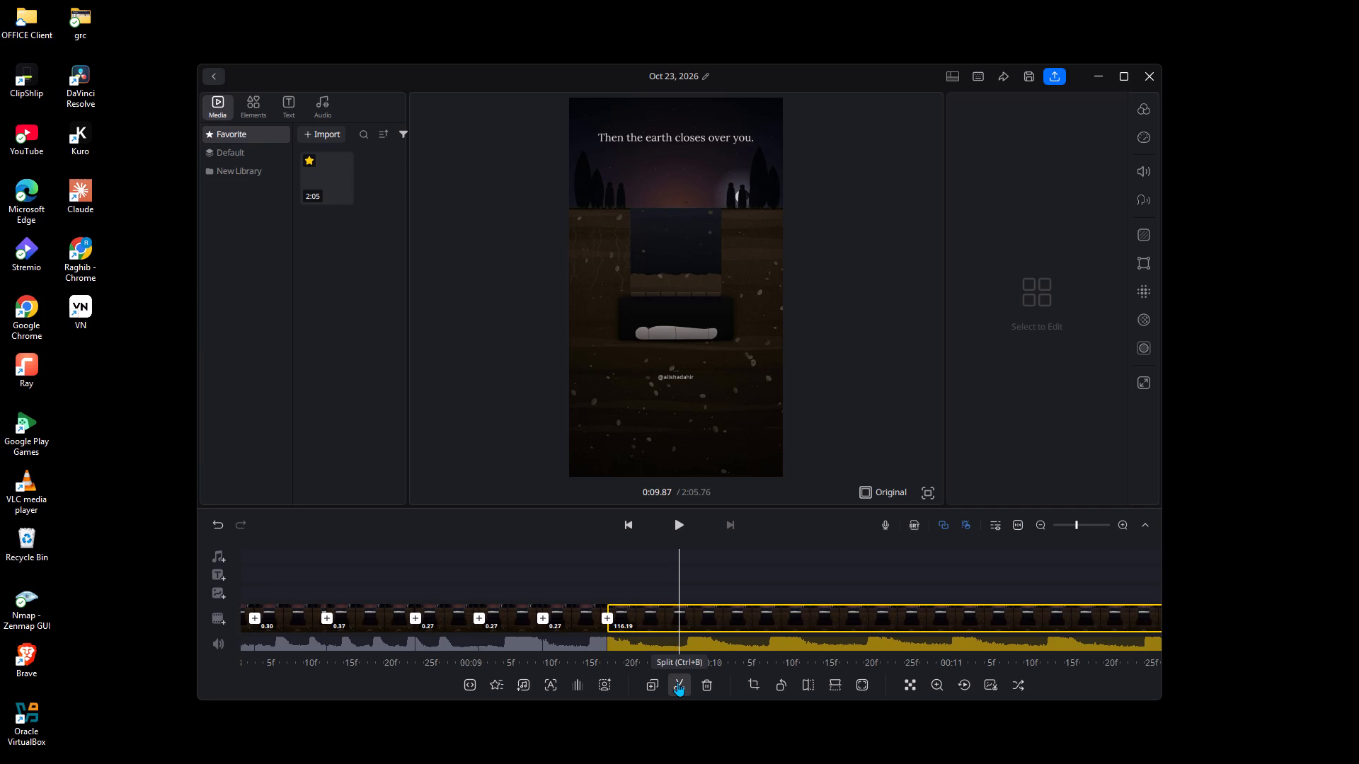
Split the remaining footage at 0:10.17, making another 0.30-second segment.
{"action": "key", "text": "Right"}
{"action": "key", "text": "Right"}
{"action": "key", "text": "Right"}
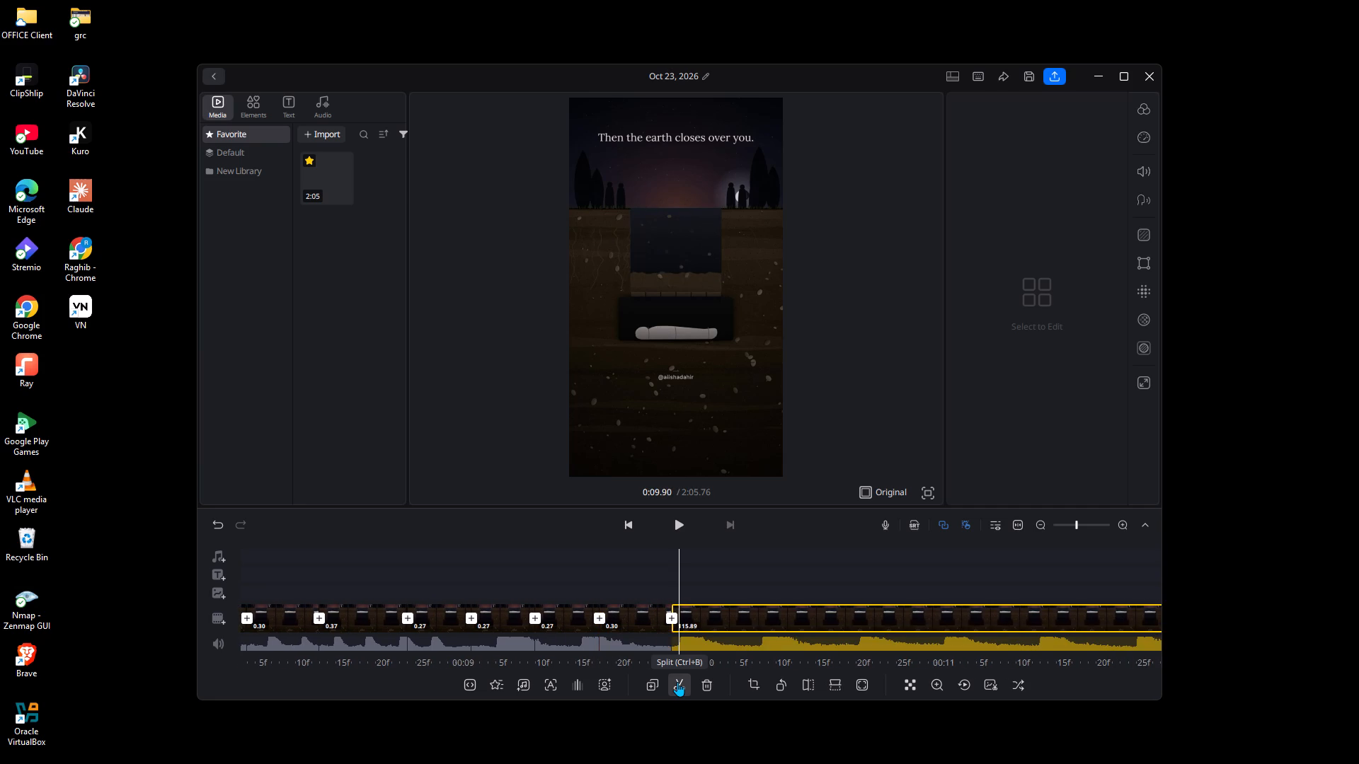
{"action": "key", "text": "Right"}
{"action": "key", "text": "Right"}
{"action": "key", "text": "Right"}
{"action": "key", "text": "Right"}
{"action": "key", "text": "Right"}
{"action": "key", "text": "Right"}
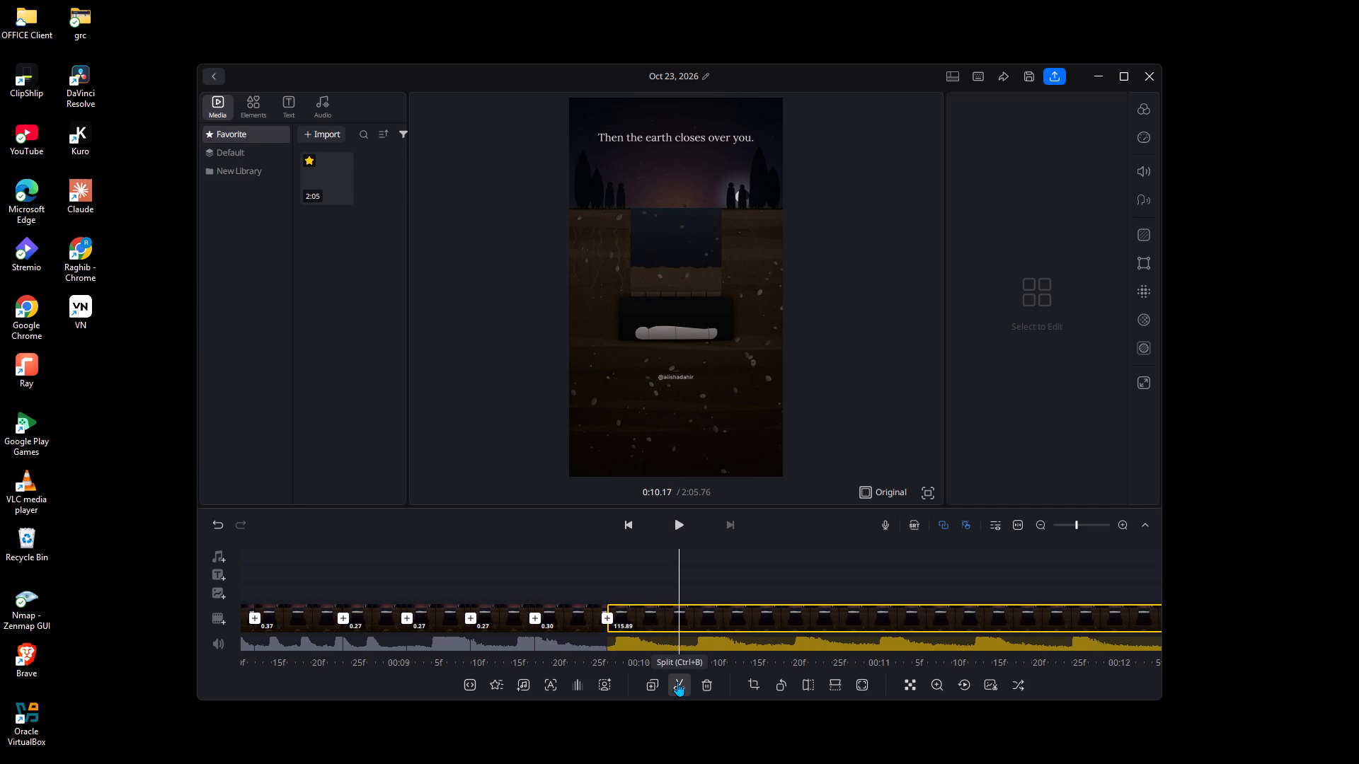
{"action": "left_click", "coordinate": [677, 682]}
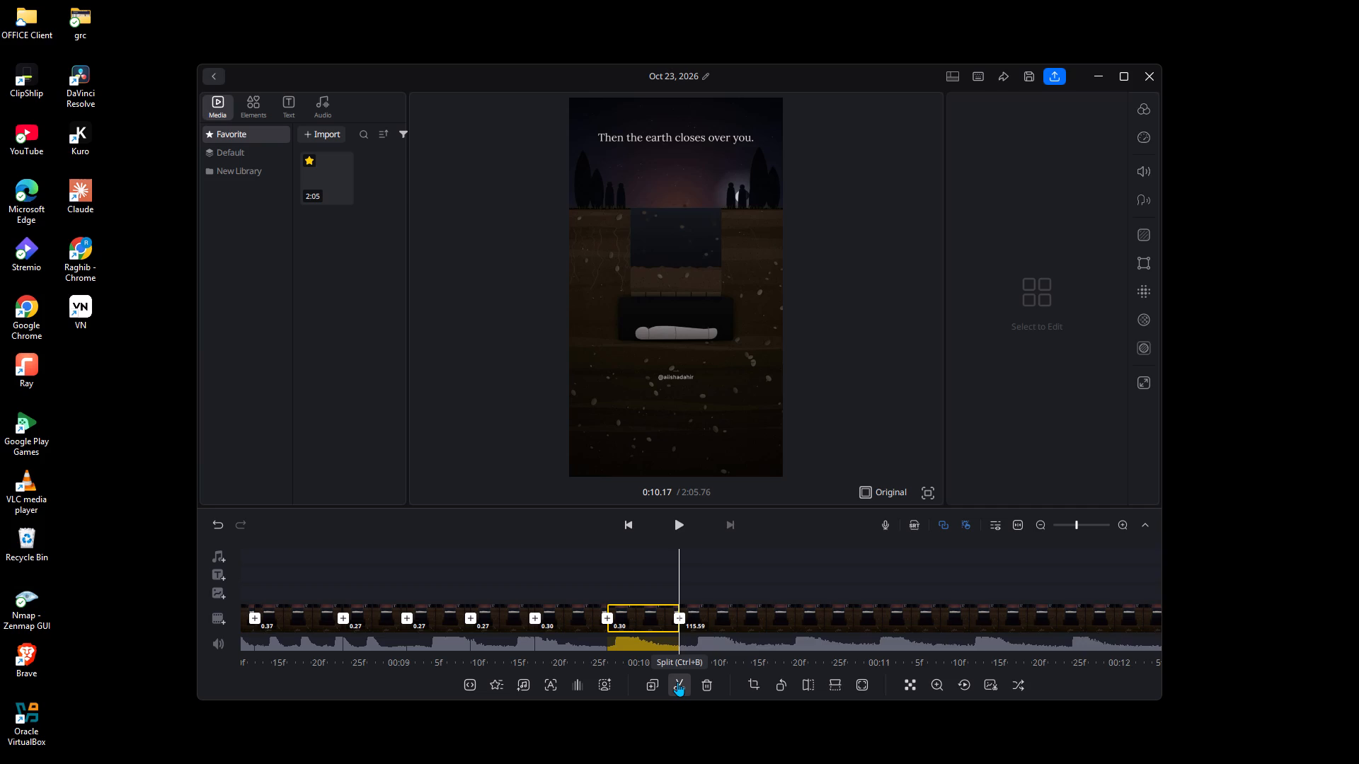
Split the remaining footage at 0:10.47, making another 0.30-second segment.
{"action": "key", "text": "Right"}
{"action": "key", "text": "Right"}
{"action": "key", "text": "Right"}
{"action": "key", "text": "Right"}
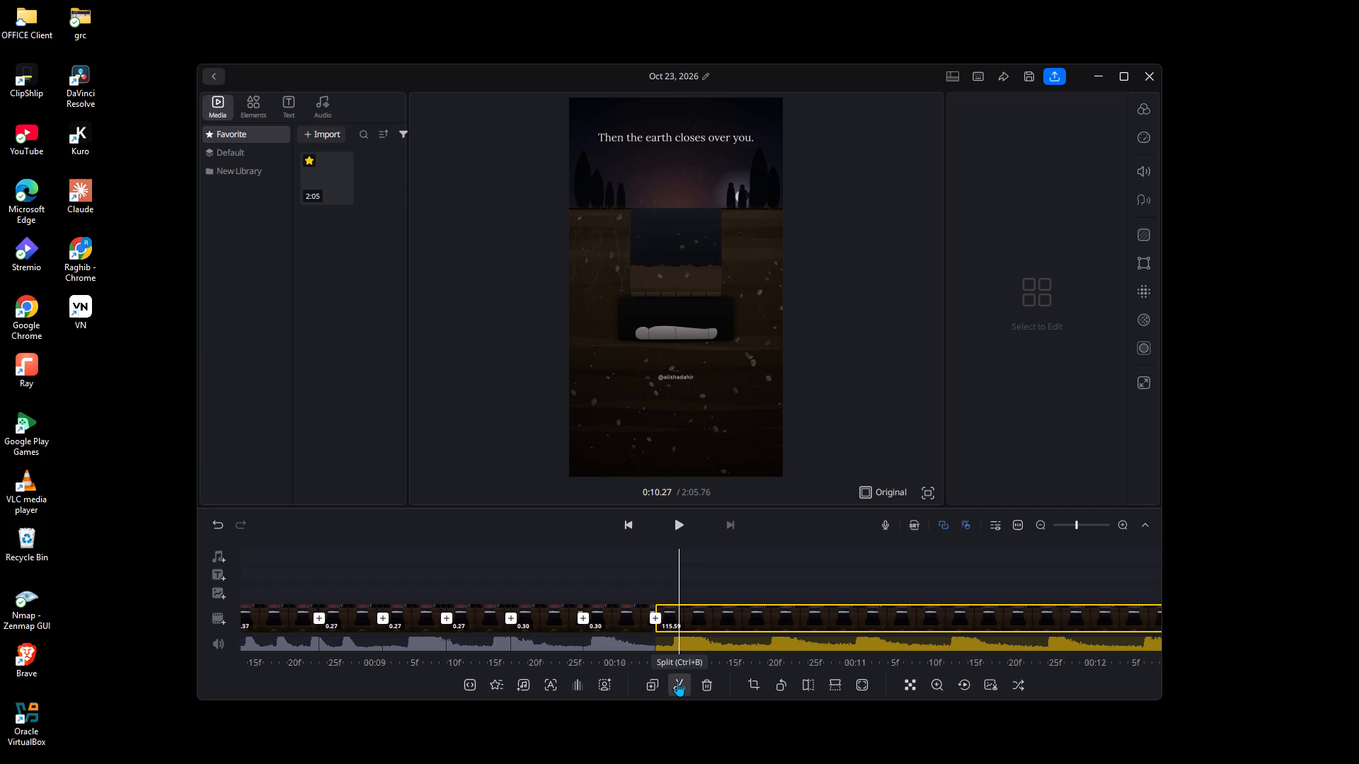
{"action": "key", "text": "Right"}
{"action": "key", "text": "Right"}
{"action": "key", "text": "Right"}
{"action": "key", "text": "Right"}
{"action": "key", "text": "Right"}
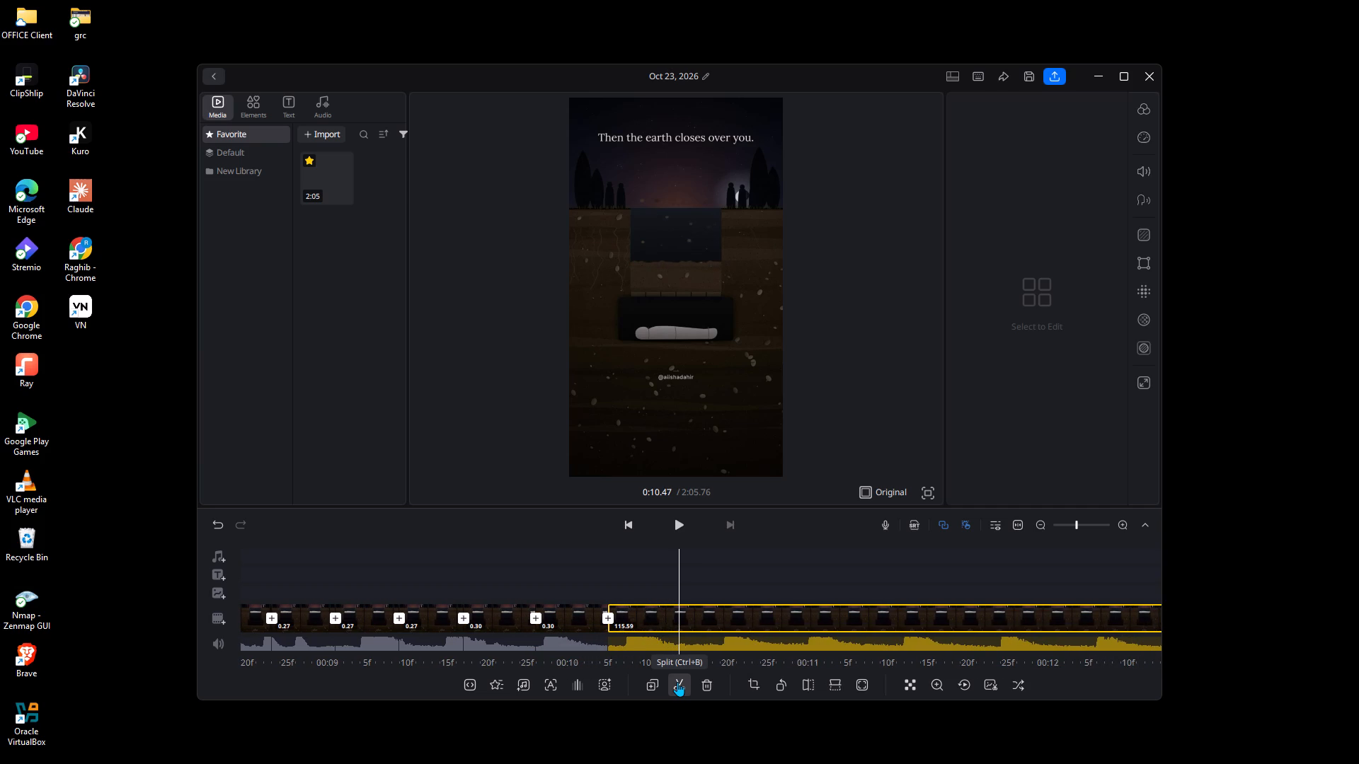
{"action": "left_click", "coordinate": [677, 682]}
Split the remaining footage at 0:10.83, making a 0.37-second segment.
{"action": "key", "text": "Right"}
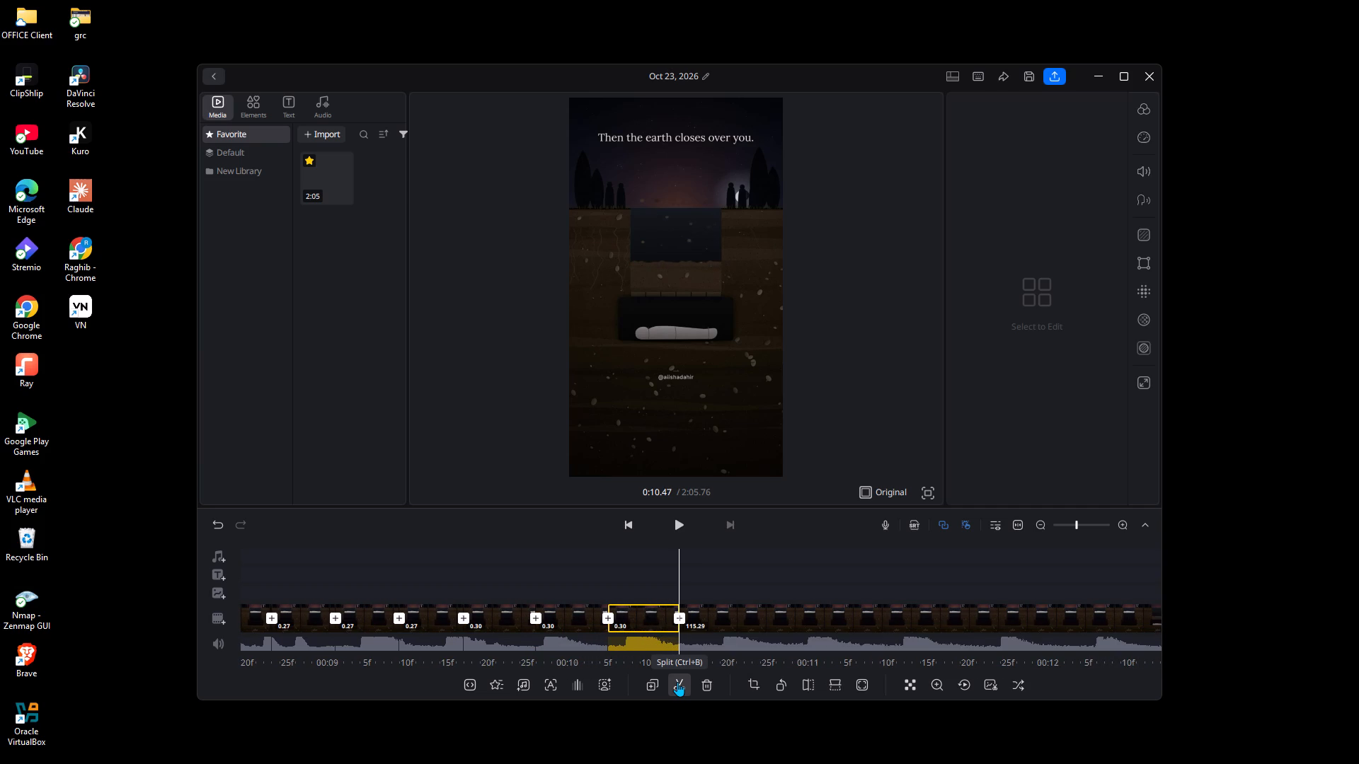
{"action": "key", "text": "Right"}
{"action": "key", "text": "Right"}
{"action": "key", "text": "Right"}
{"action": "key", "text": "Right"}
{"action": "key", "text": "Right"}
{"action": "key", "text": "Right"}
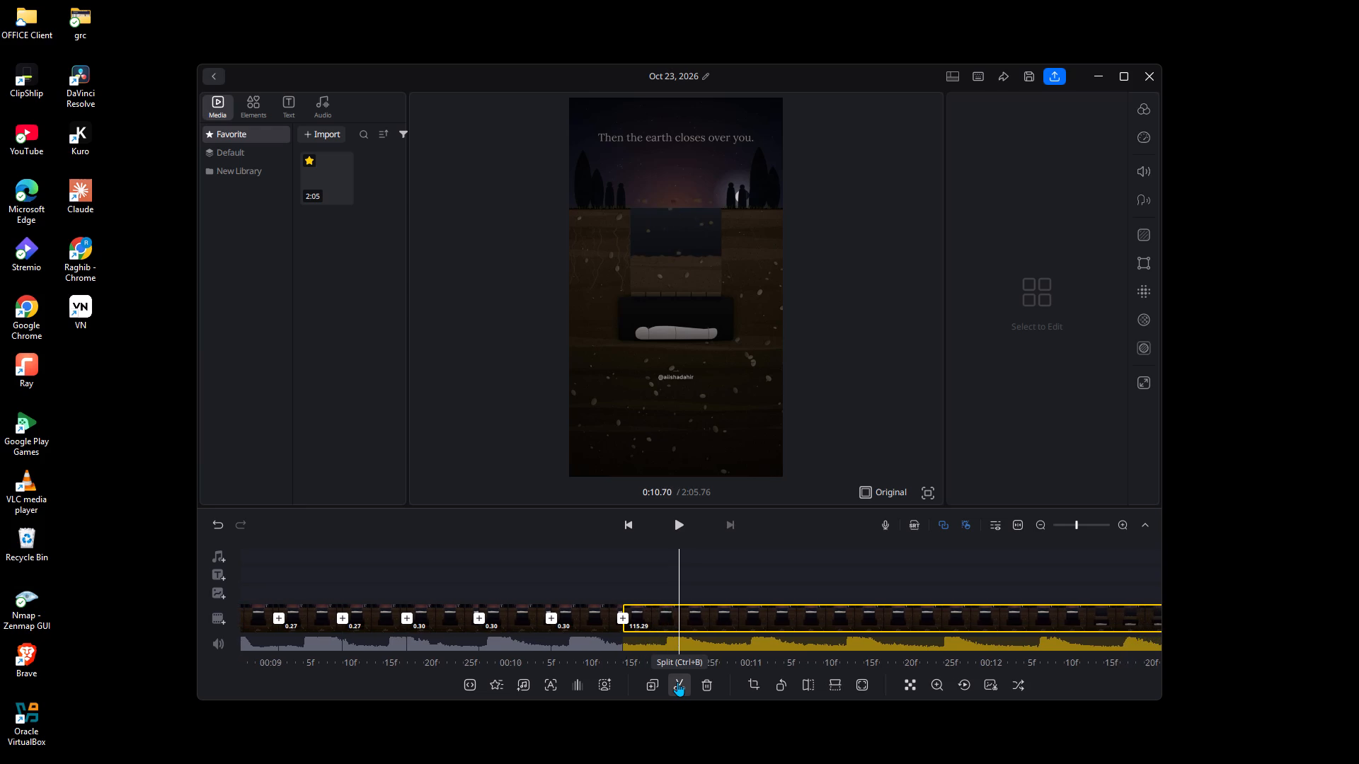
{"action": "key", "text": "Right"}
{"action": "key", "text": "Right"}
{"action": "key", "text": "Right"}
{"action": "key", "text": "Right"}
{"action": "key", "text": "Right"}
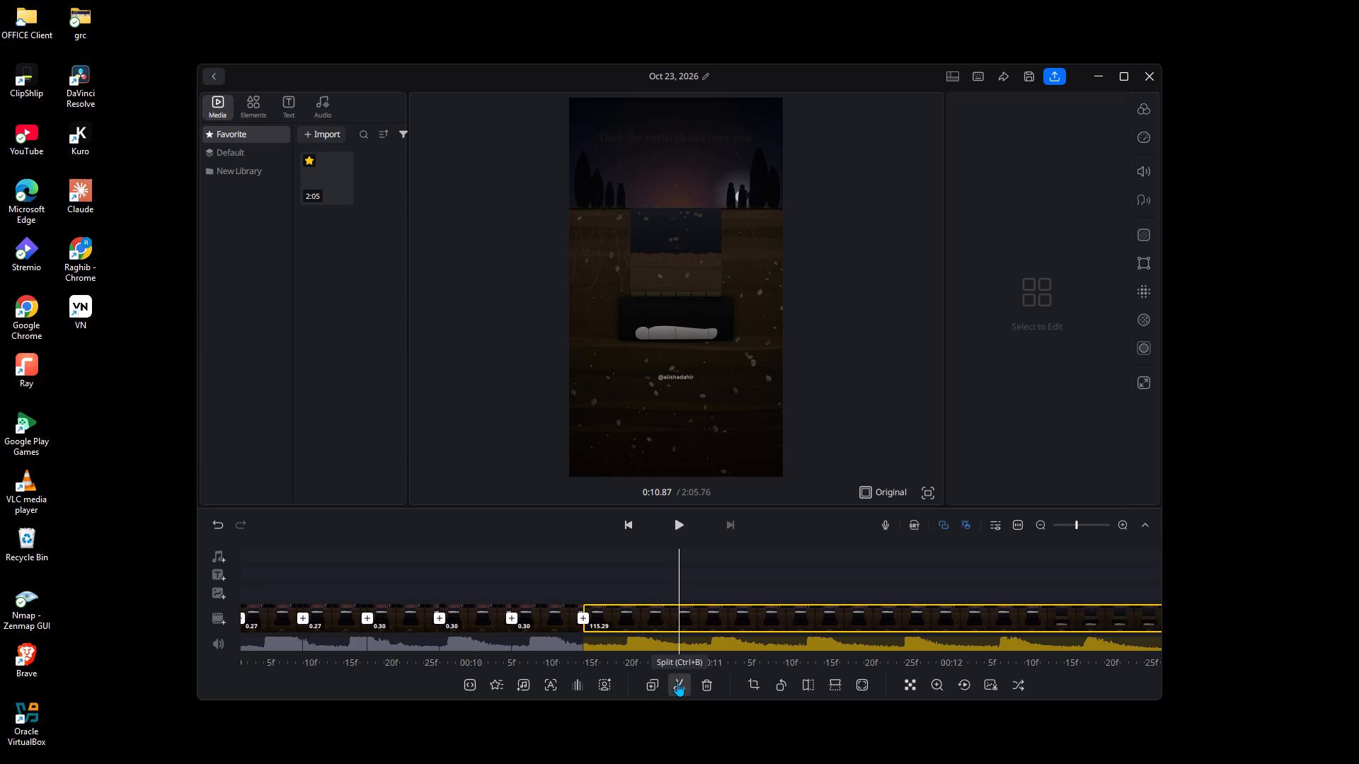
{"action": "key", "text": "Left"}
{"action": "left_click", "coordinate": [677, 682]}
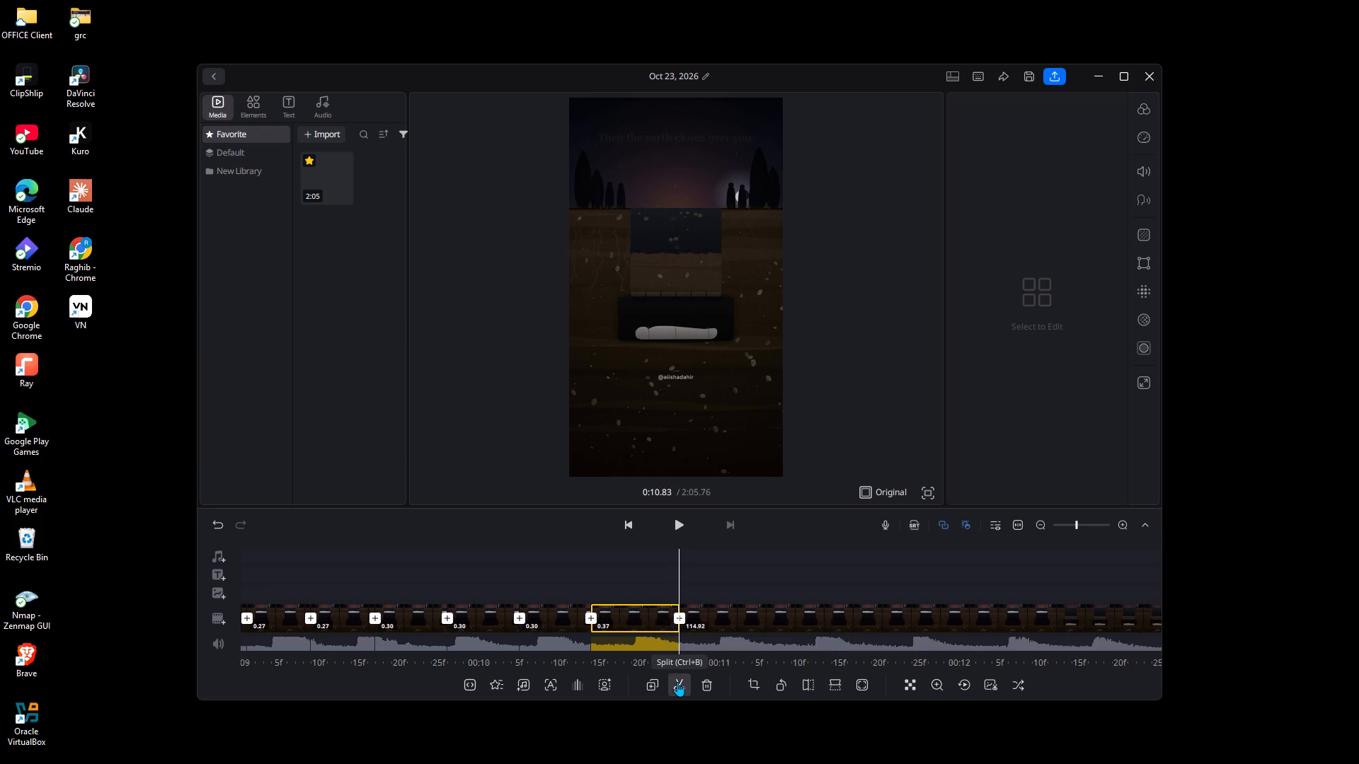
Split the remaining footage at 0:11.13, making a 0.30-second segment.
{"action": "key", "text": "Right"}
{"action": "key", "text": "Right"}
{"action": "key", "text": "Right"}
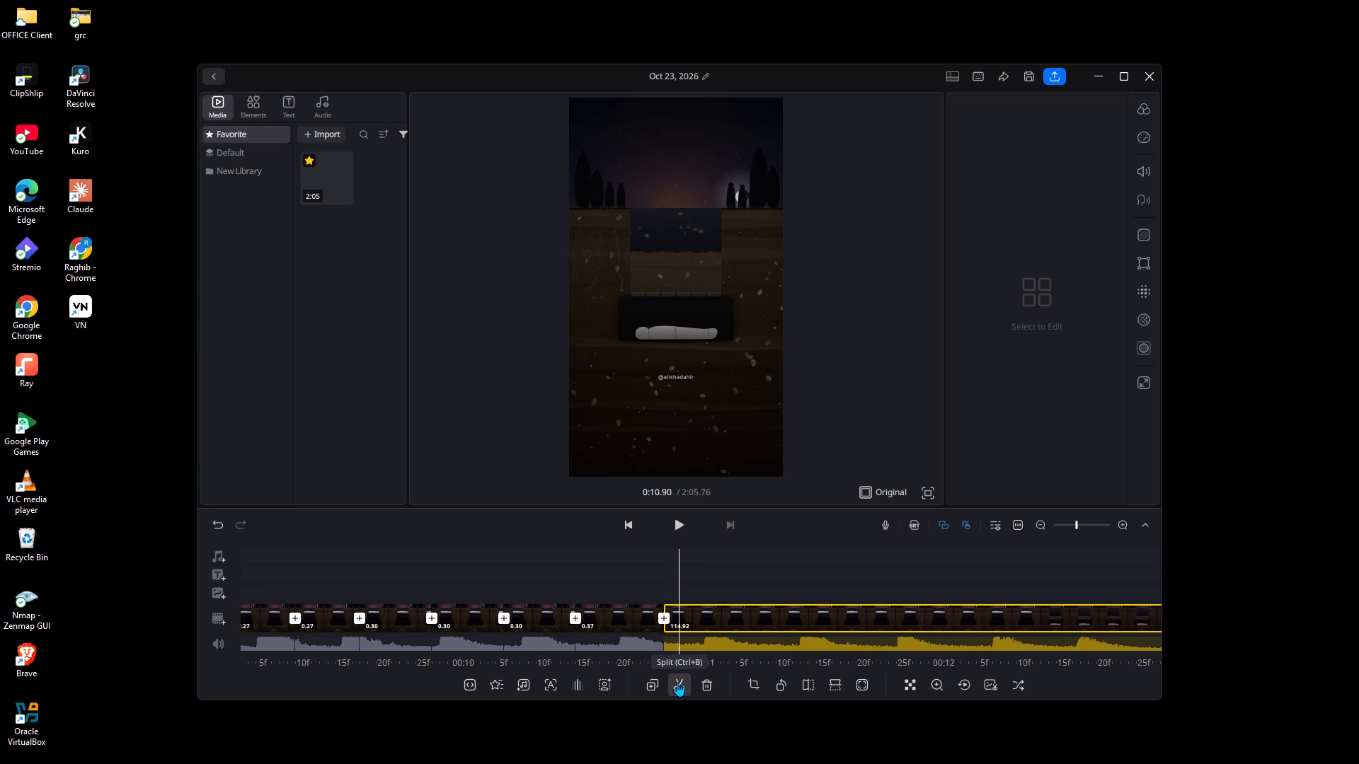
{"action": "key", "text": "Right"}
{"action": "key", "text": "Right"}
{"action": "key", "text": "Right"}
{"action": "key", "text": "Right"}
{"action": "key", "text": "Right"}
{"action": "key", "text": "Right"}
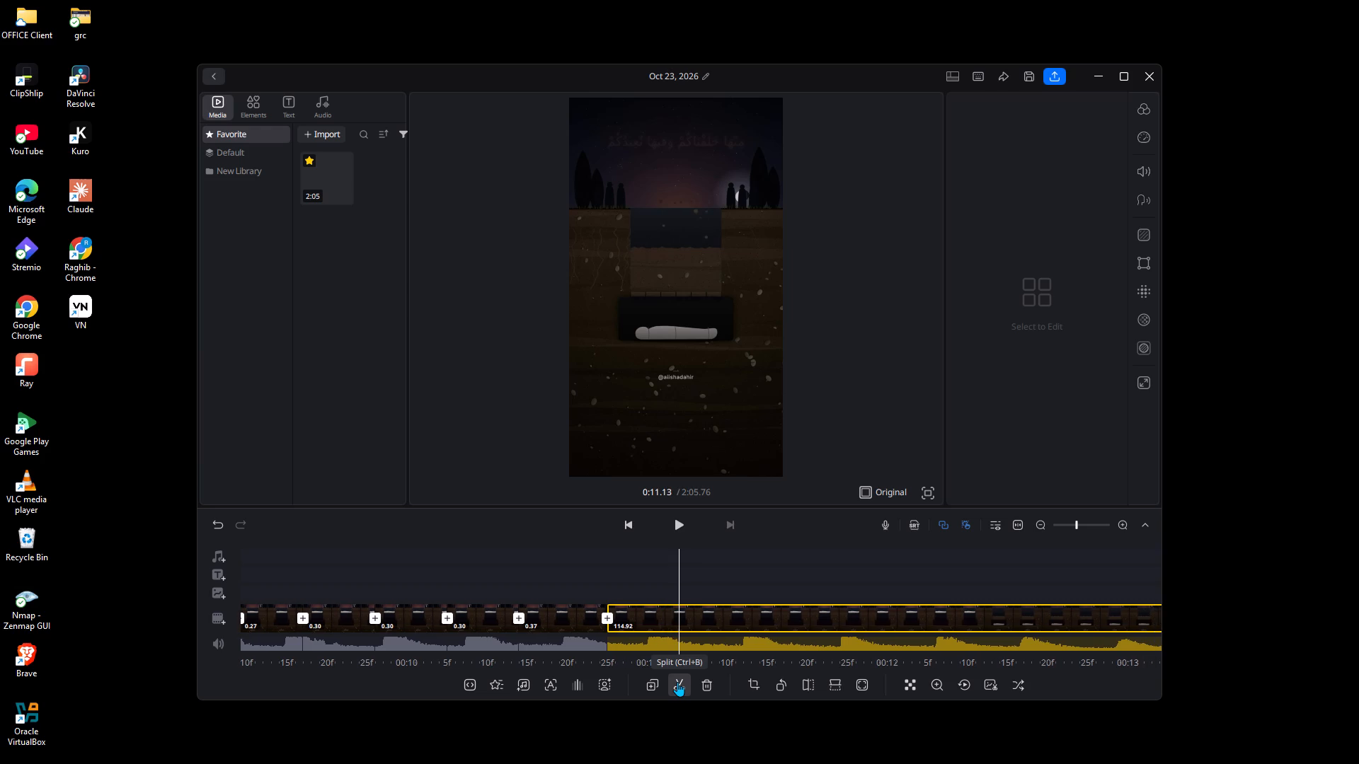
{"action": "left_click", "coordinate": [677, 682]}
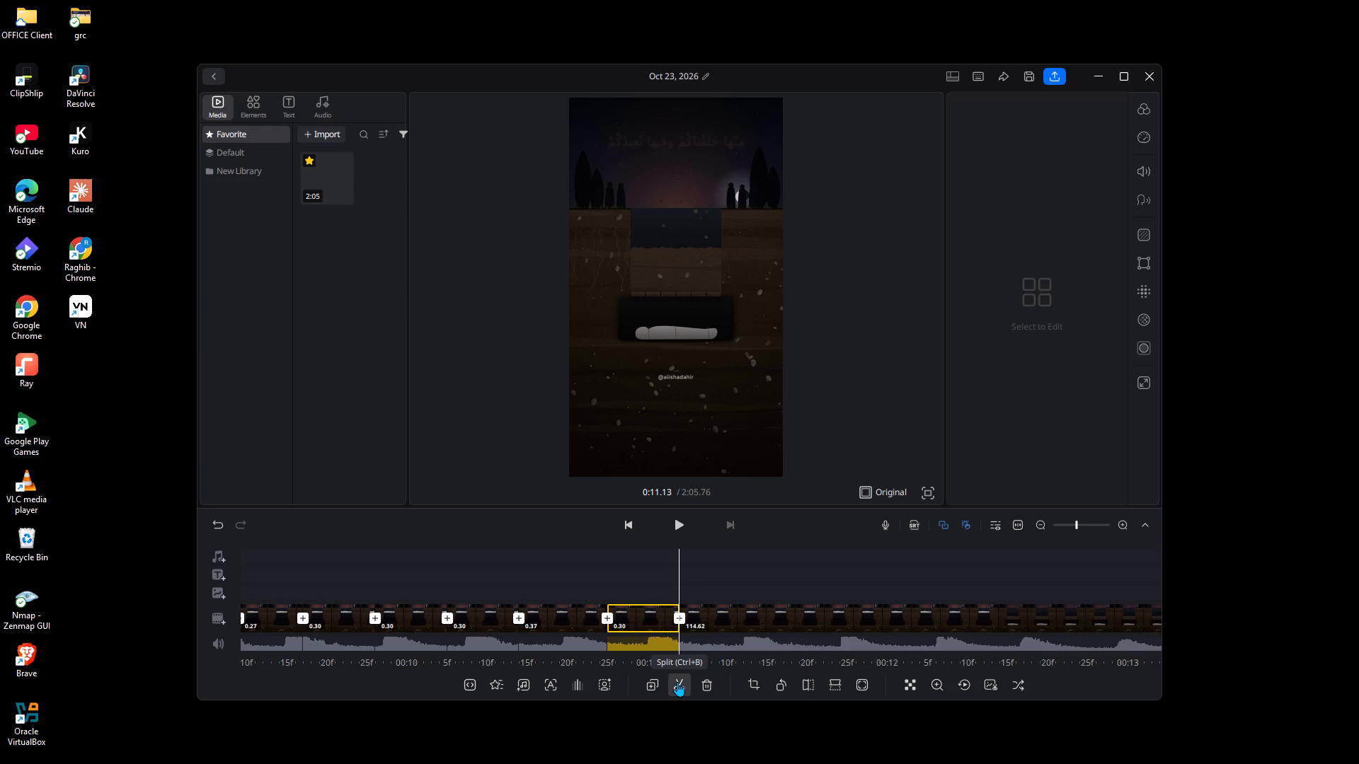
Split the remaining footage at 0:11.43, making another 0.30-second segment.
{"action": "key", "text": "Right"}
{"action": "key", "text": "Right"}
{"action": "key", "text": "Right"}
{"action": "key", "text": "Right"}
{"action": "key", "text": "Right"}
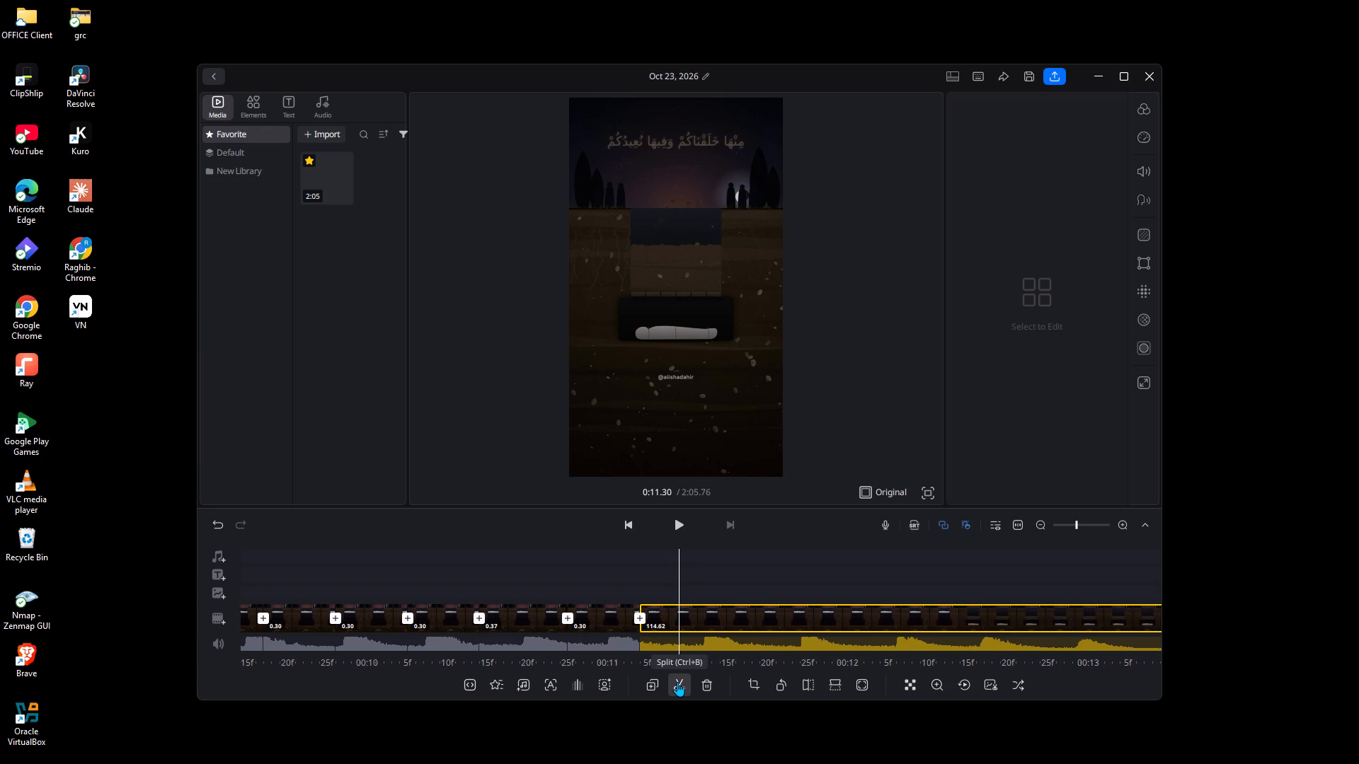
{"action": "key", "text": "Right"}
{"action": "key", "text": "Right"}
{"action": "key", "text": "Right"}
{"action": "key", "text": "Right"}
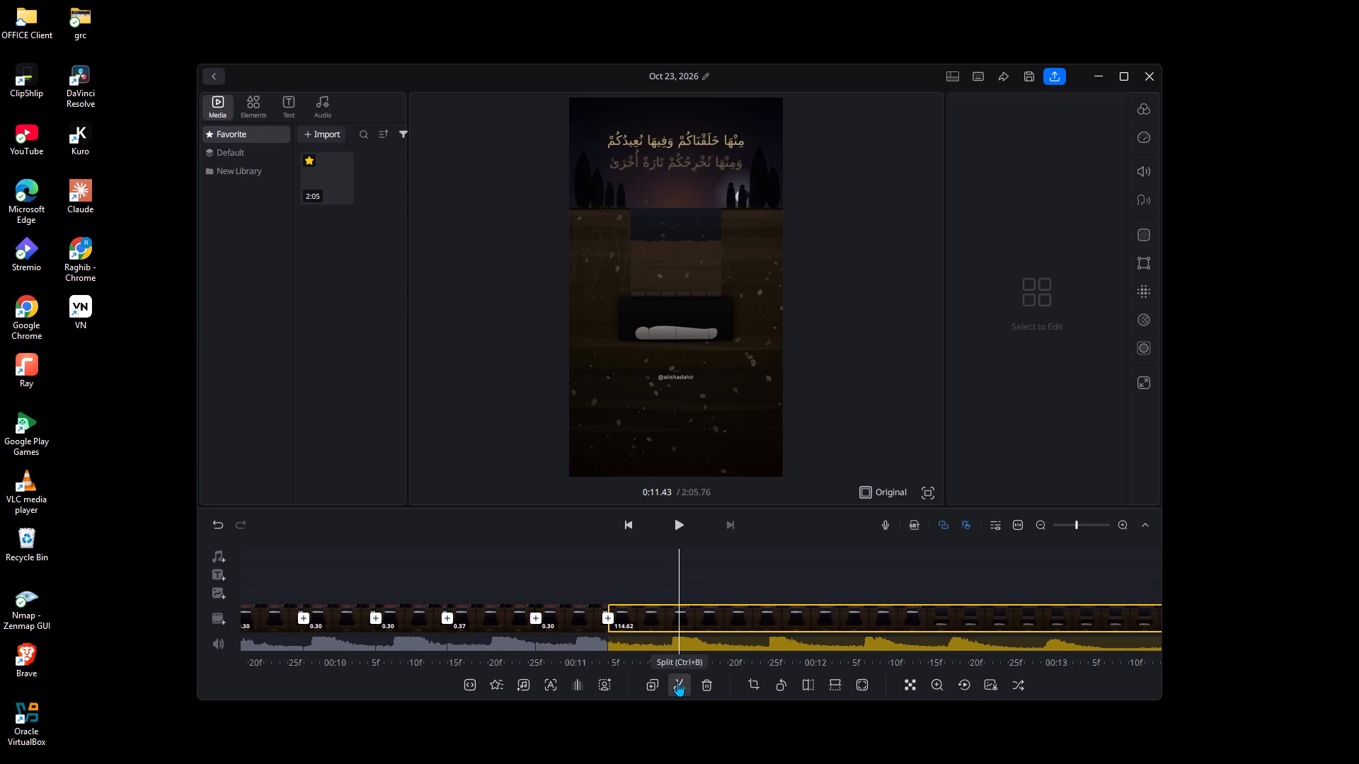
{"action": "left_click", "coordinate": [677, 682]}
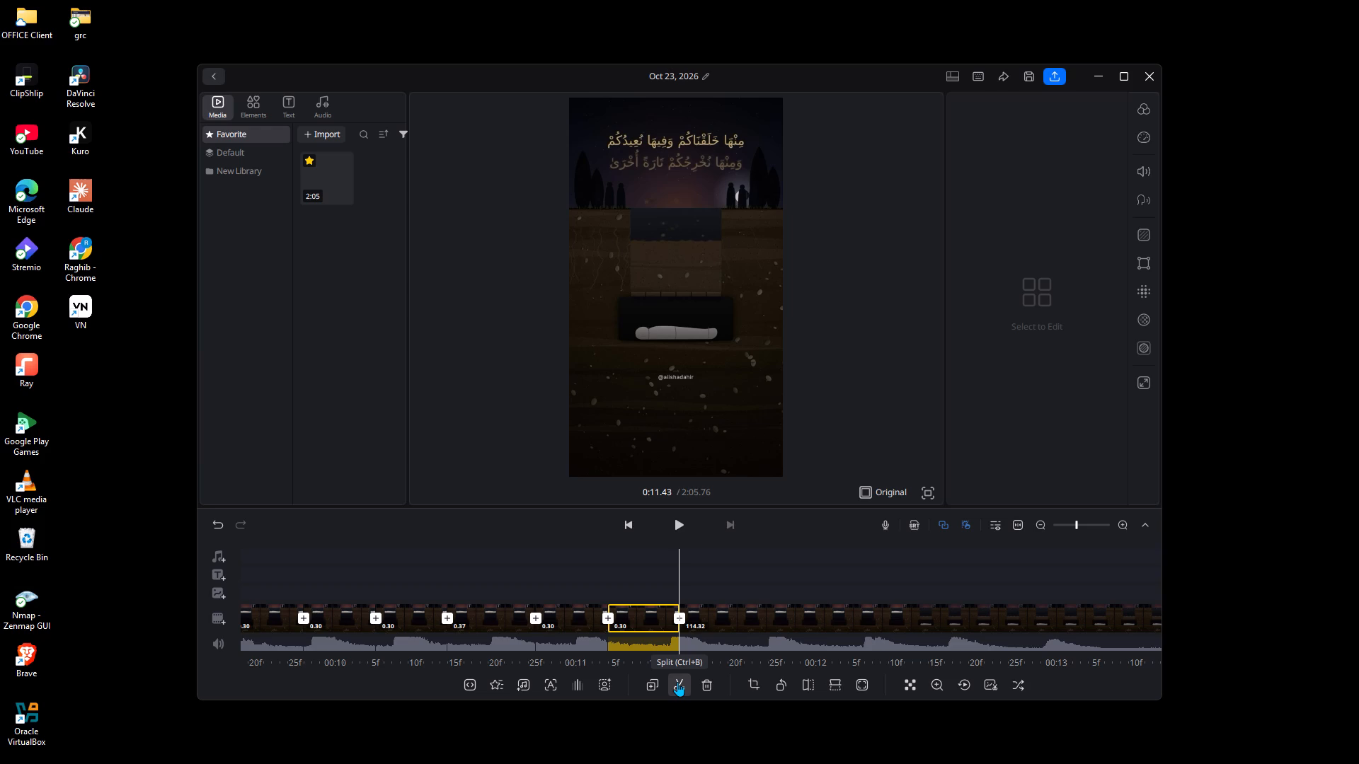
Split the remaining footage at 0:11.77, making a 0.33-second segment.
{"action": "key", "text": "Right"}
{"action": "key", "text": "Right"}
{"action": "key", "text": "Right"}
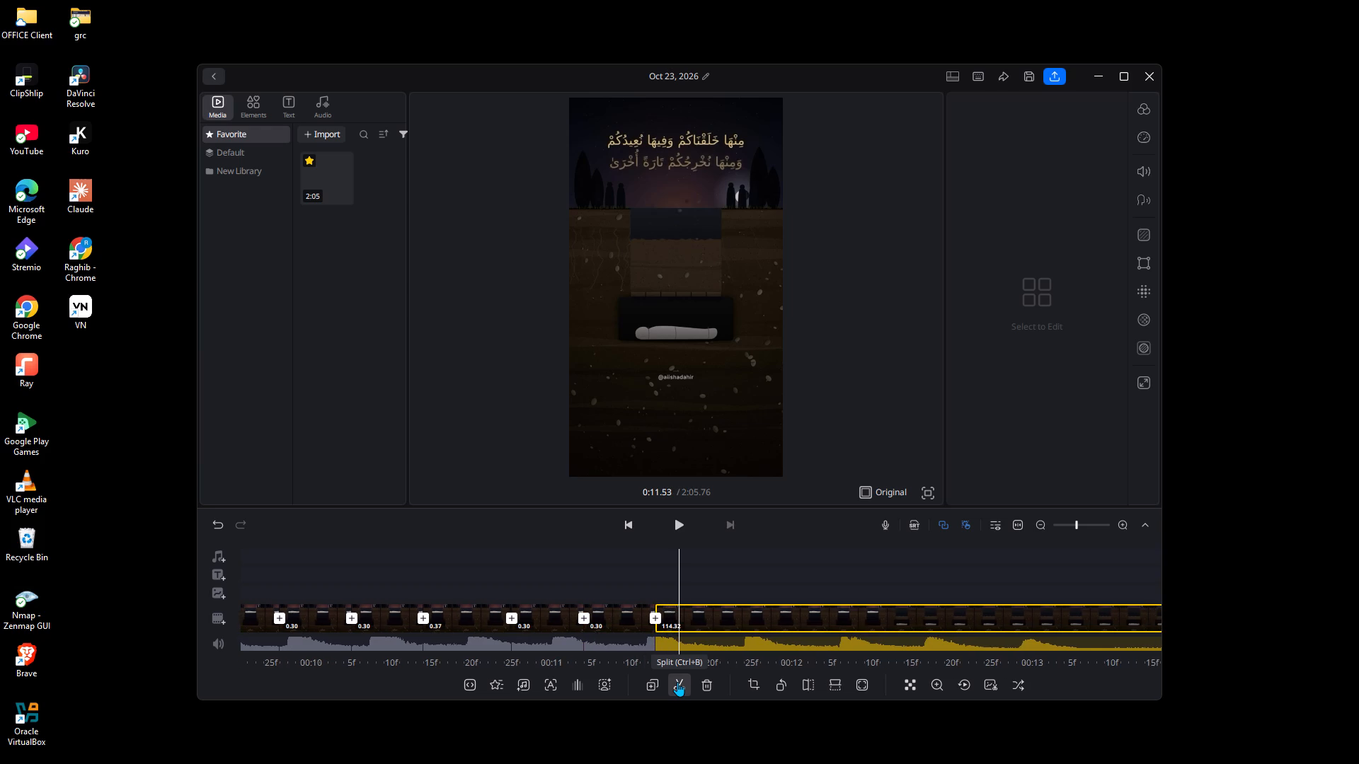
{"action": "key", "text": "Right"}
{"action": "key", "text": "Right"}
{"action": "key", "text": "Right"}
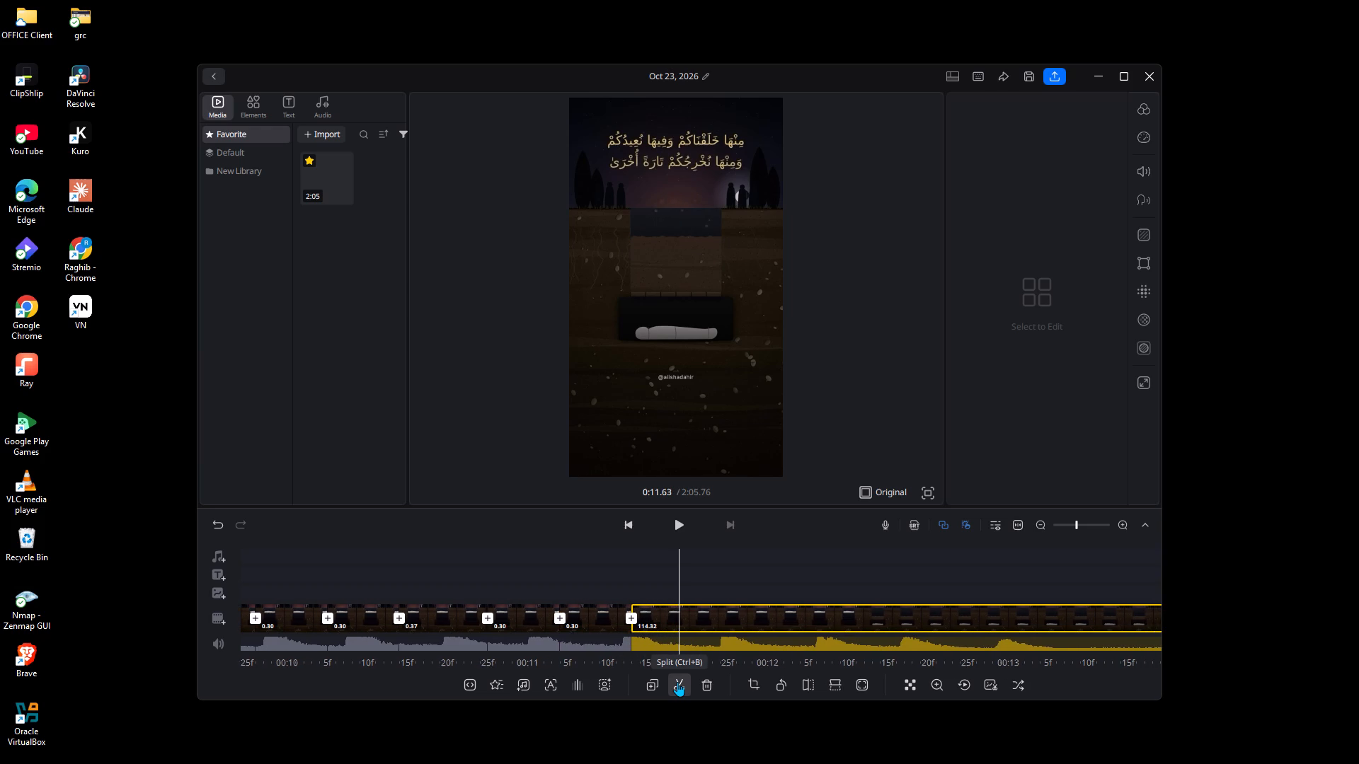
{"action": "key", "text": "Right"}
{"action": "key", "text": "Right"}
{"action": "key", "text": "Right"}
{"action": "key", "text": "Right"}
{"action": "left_click", "coordinate": [677, 682]}
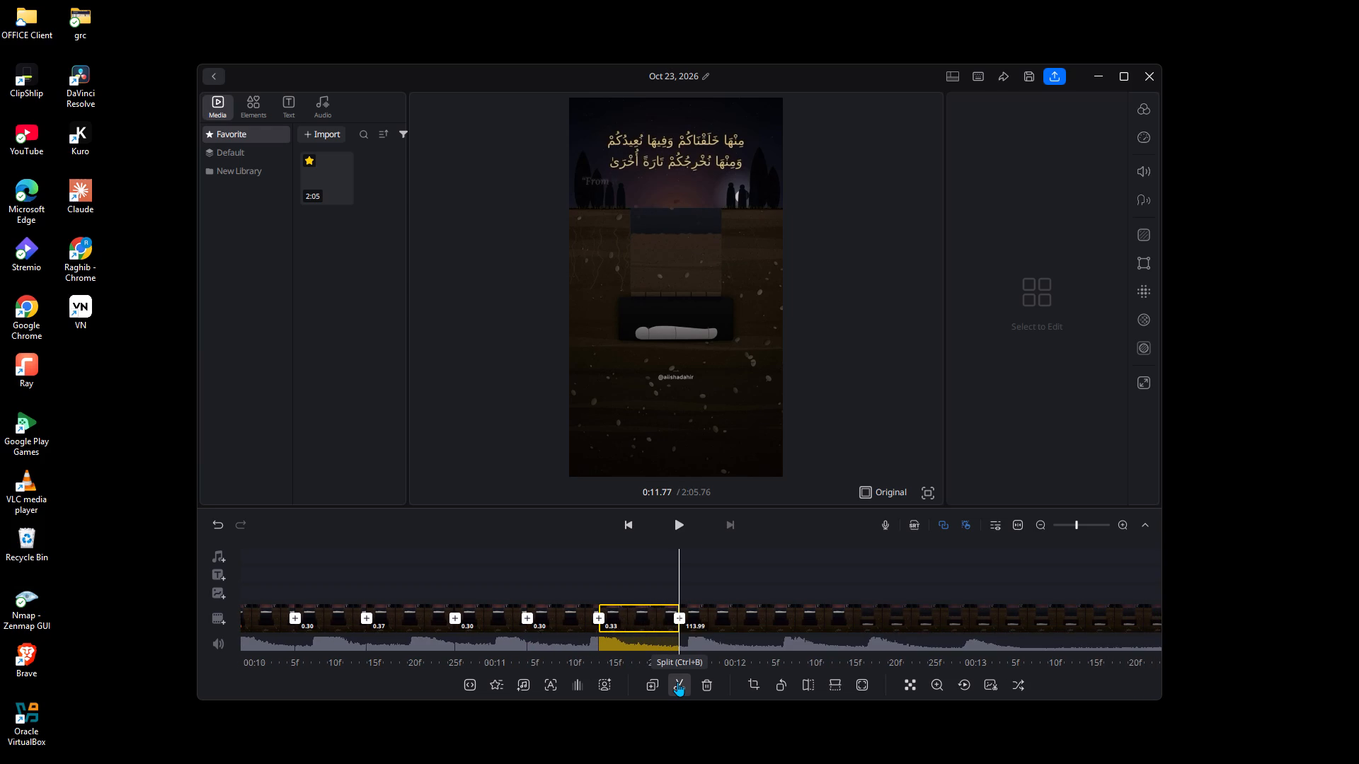
Split the remaining footage at 0:12.03, making a 0.27-second segment.
{"action": "key", "text": "Right"}
{"action": "key", "text": "Right"}
{"action": "key", "text": "Right"}
{"action": "key", "text": "Right"}
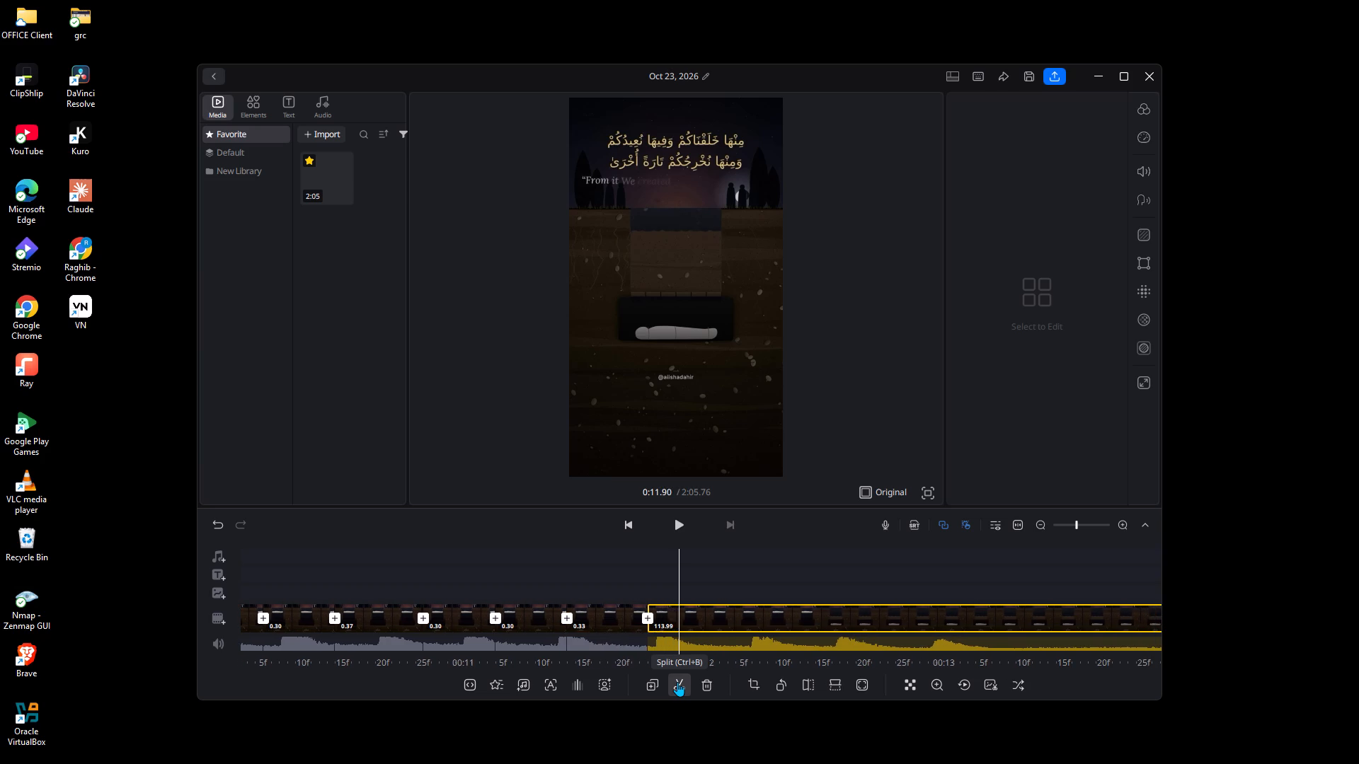
{"action": "key", "text": "Right"}
{"action": "key", "text": "Right"}
{"action": "key", "text": "Right"}
{"action": "key", "text": "Right"}
{"action": "left_click", "coordinate": [677, 682]}
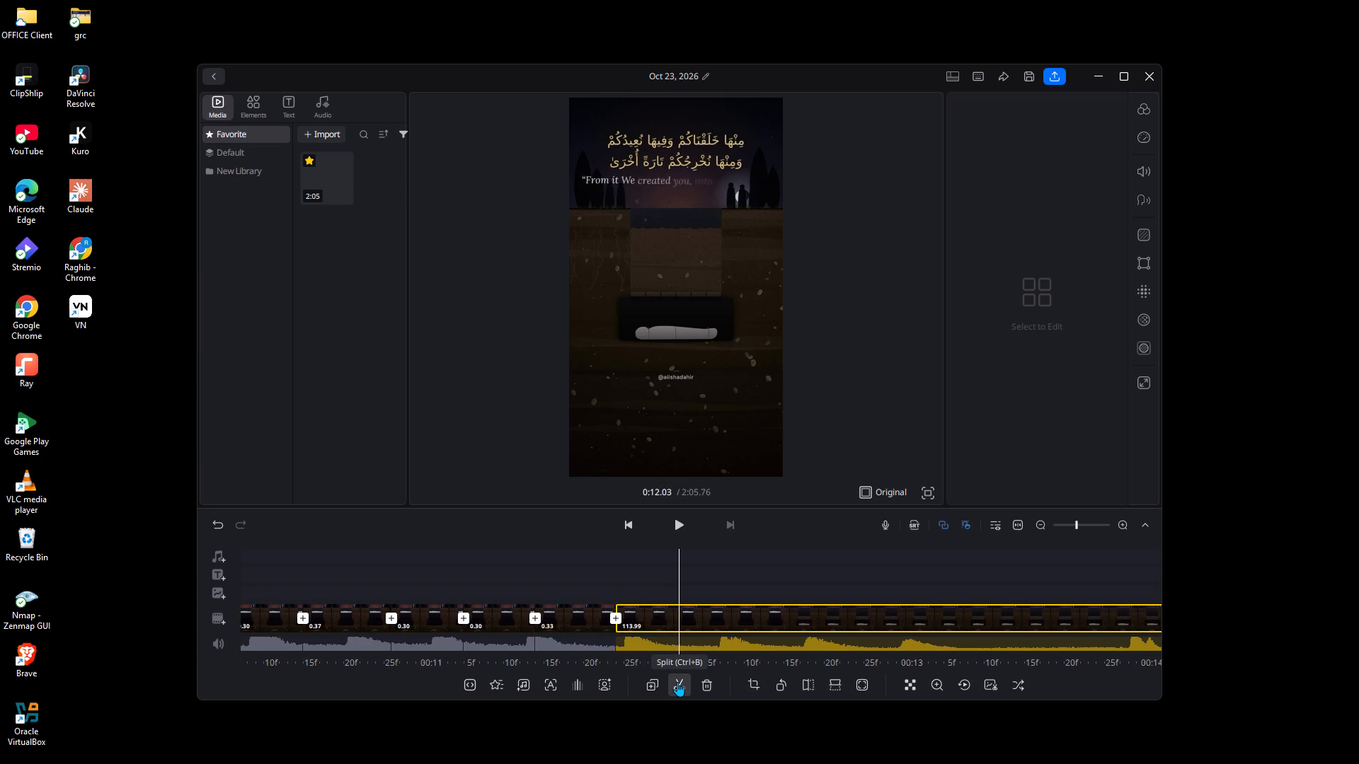
Split the remaining footage at 0:12.37, making a 0.33-second segment.
{"action": "key", "text": "Right"}
{"action": "key", "text": "Right"}
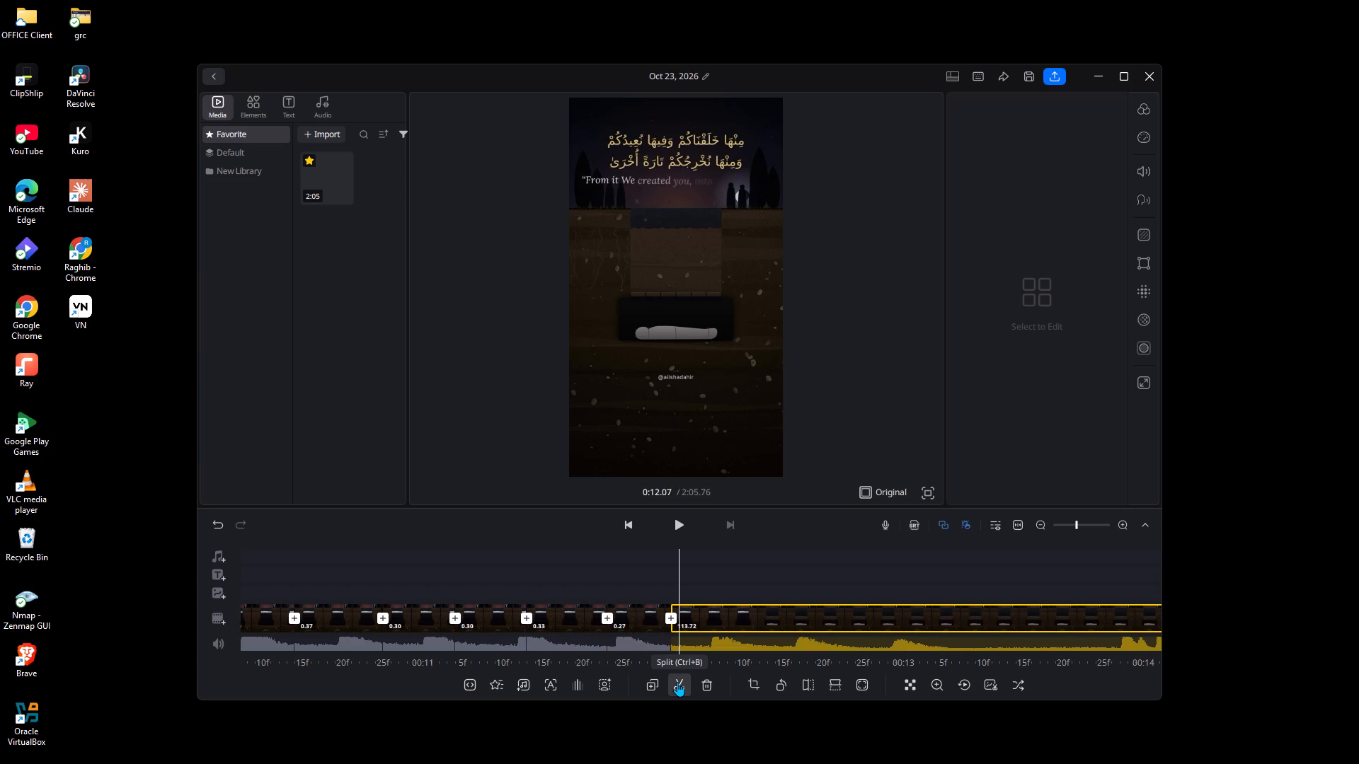
{"action": "key", "text": "Right"}
{"action": "key", "text": "Right"}
{"action": "key", "text": "Right"}
{"action": "key", "text": "Right"}
{"action": "key", "text": "Right"}
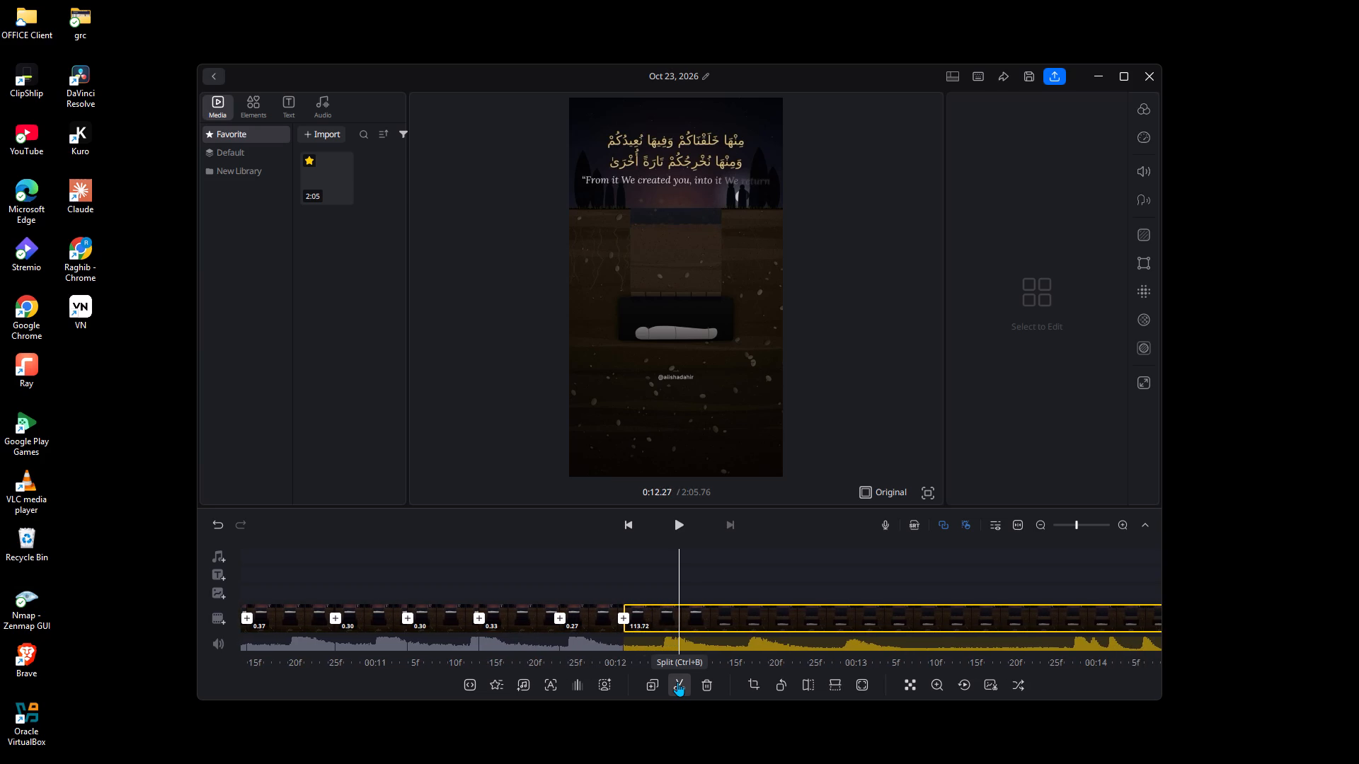
{"action": "key", "text": "Right"}
{"action": "key", "text": "Right"}
{"action": "key", "text": "Right"}
{"action": "left_click", "coordinate": [677, 682]}
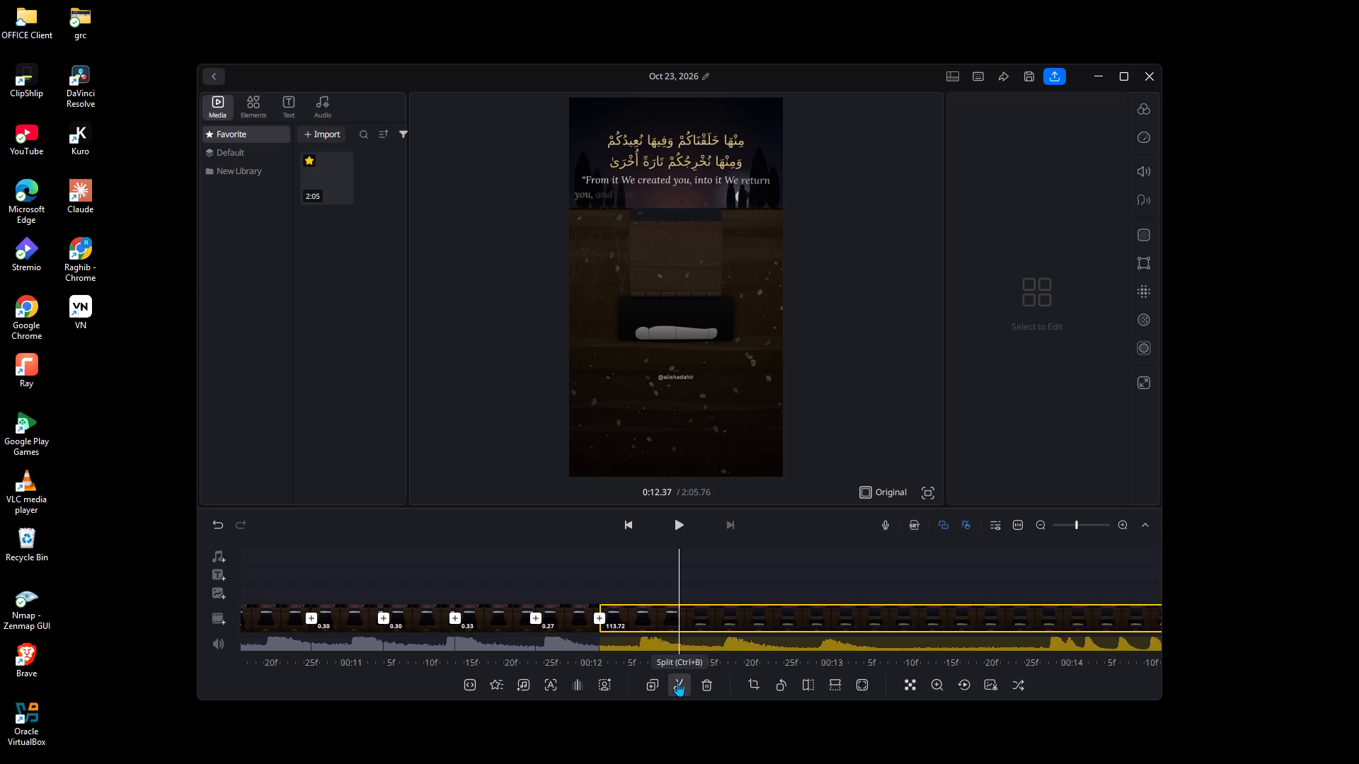
Split the remaining footage at 0:12.67, making a 0.30-second segment.
{"action": "key", "text": "Right"}
{"action": "key", "text": "Right"}
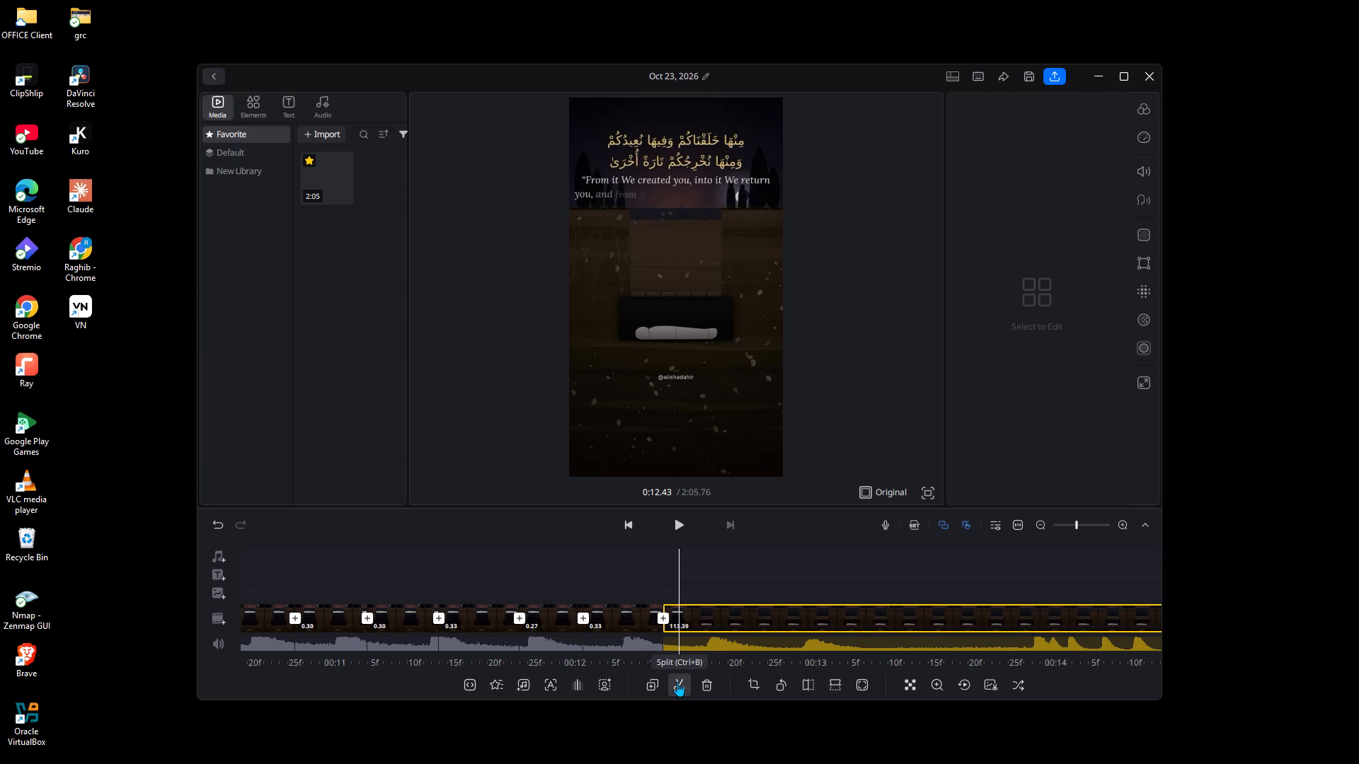
{"action": "key", "text": "Right"}
{"action": "key", "text": "Right"}
{"action": "key", "text": "Right"}
{"action": "key", "text": "Right"}
{"action": "key", "text": "Right"}
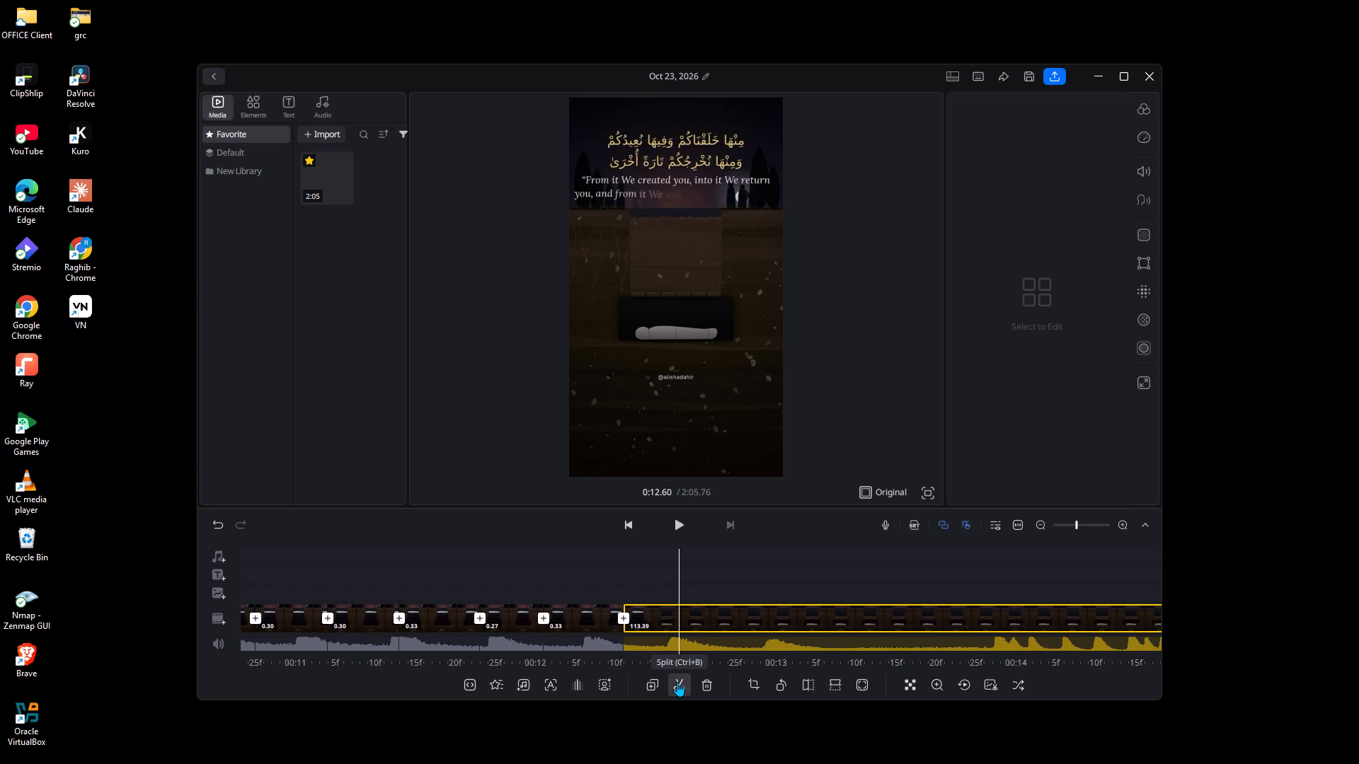
{"action": "key", "text": "Right"}
{"action": "key", "text": "Right"}
{"action": "left_click", "coordinate": [677, 682]}
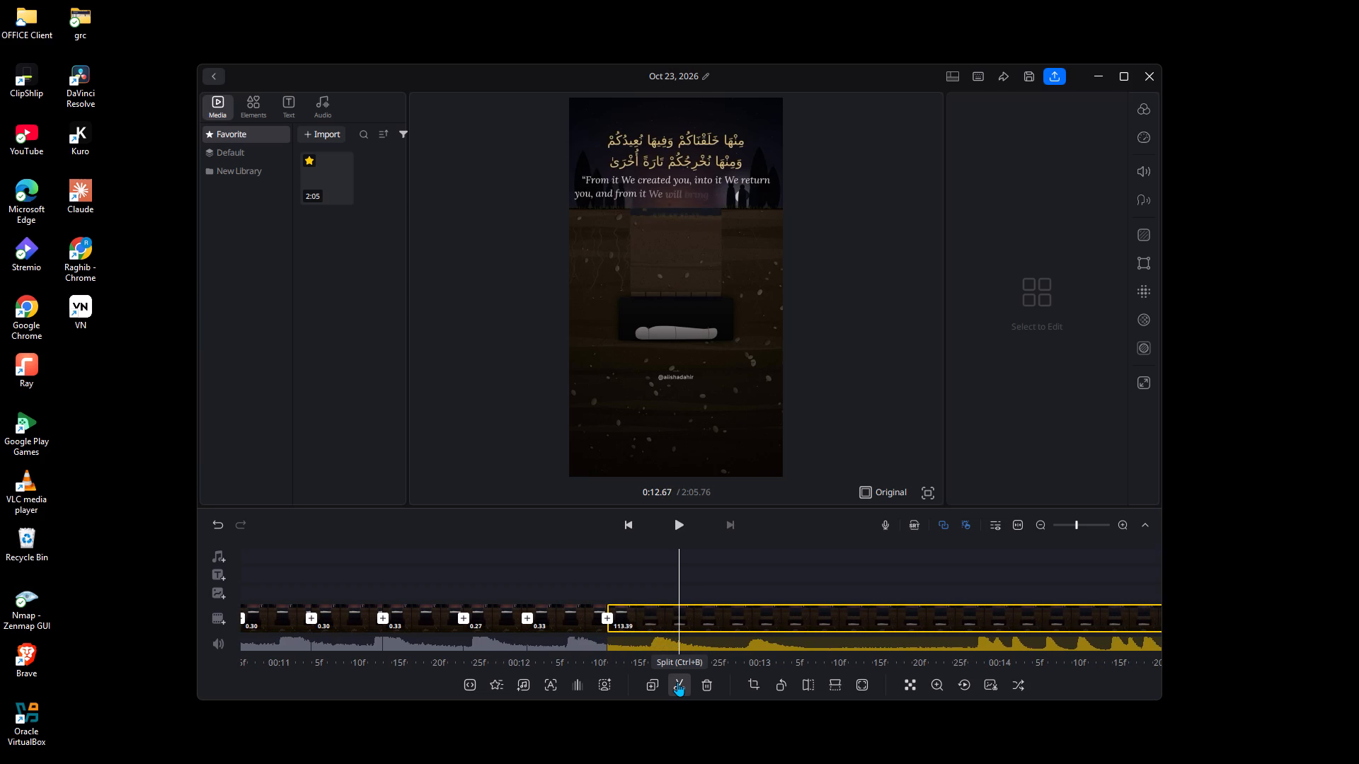
Split the remaining footage at 0:13.00, making a 0.33-second segment.
{"action": "key", "text": "Right"}
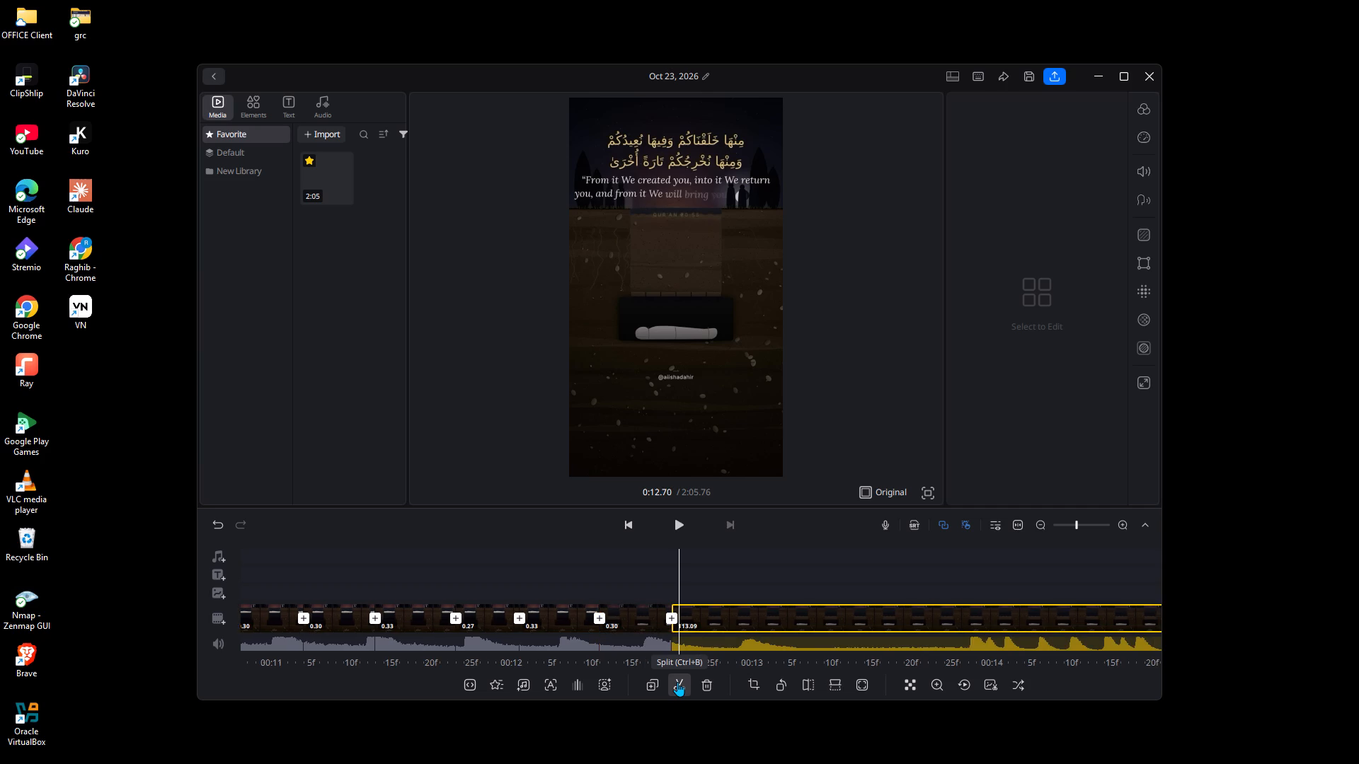
{"action": "key", "text": "Right"}
{"action": "key", "text": "Right"}
{"action": "key", "text": "Right"}
{"action": "key", "text": "Right"}
{"action": "key", "text": "Right"}
{"action": "key", "text": "Right"}
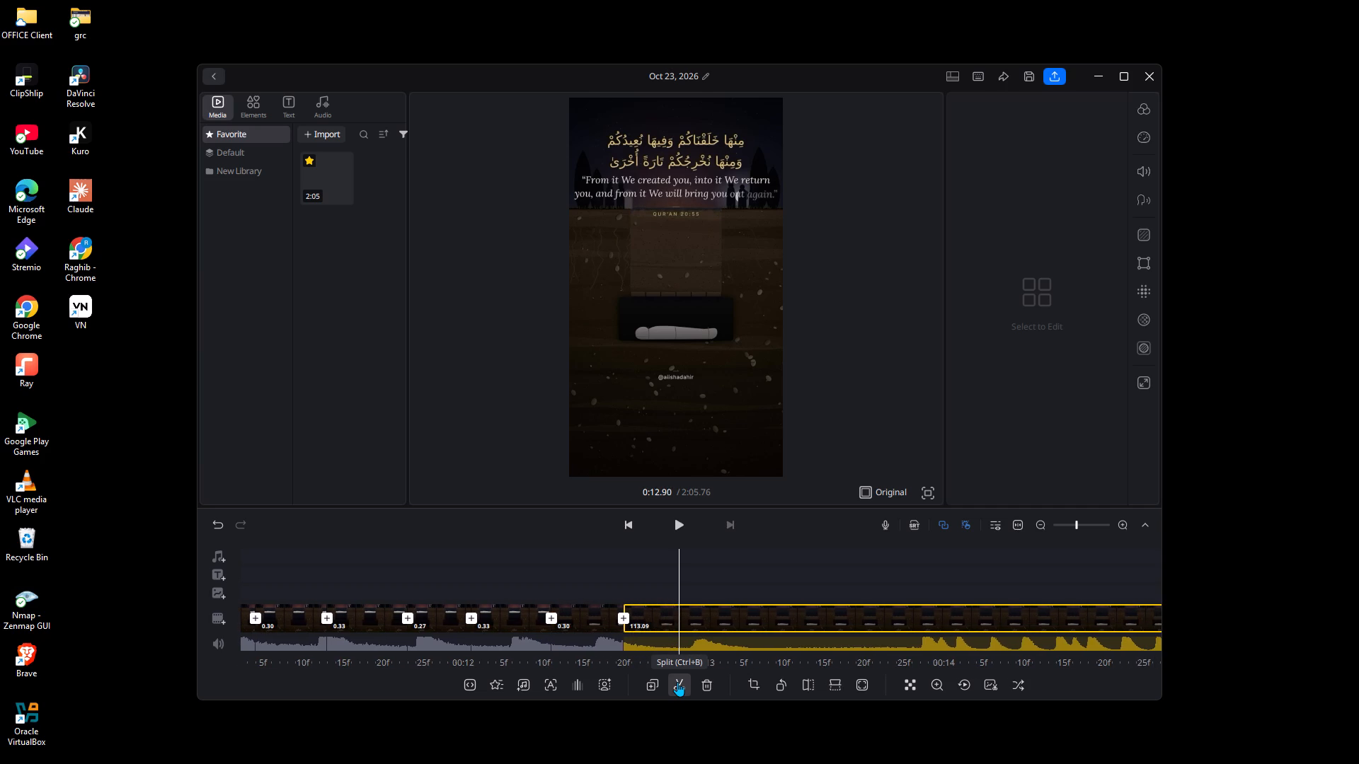
{"action": "key", "text": "Right"}
{"action": "key", "text": "Right"}
{"action": "key", "text": "Right"}
{"action": "key", "text": "Right"}
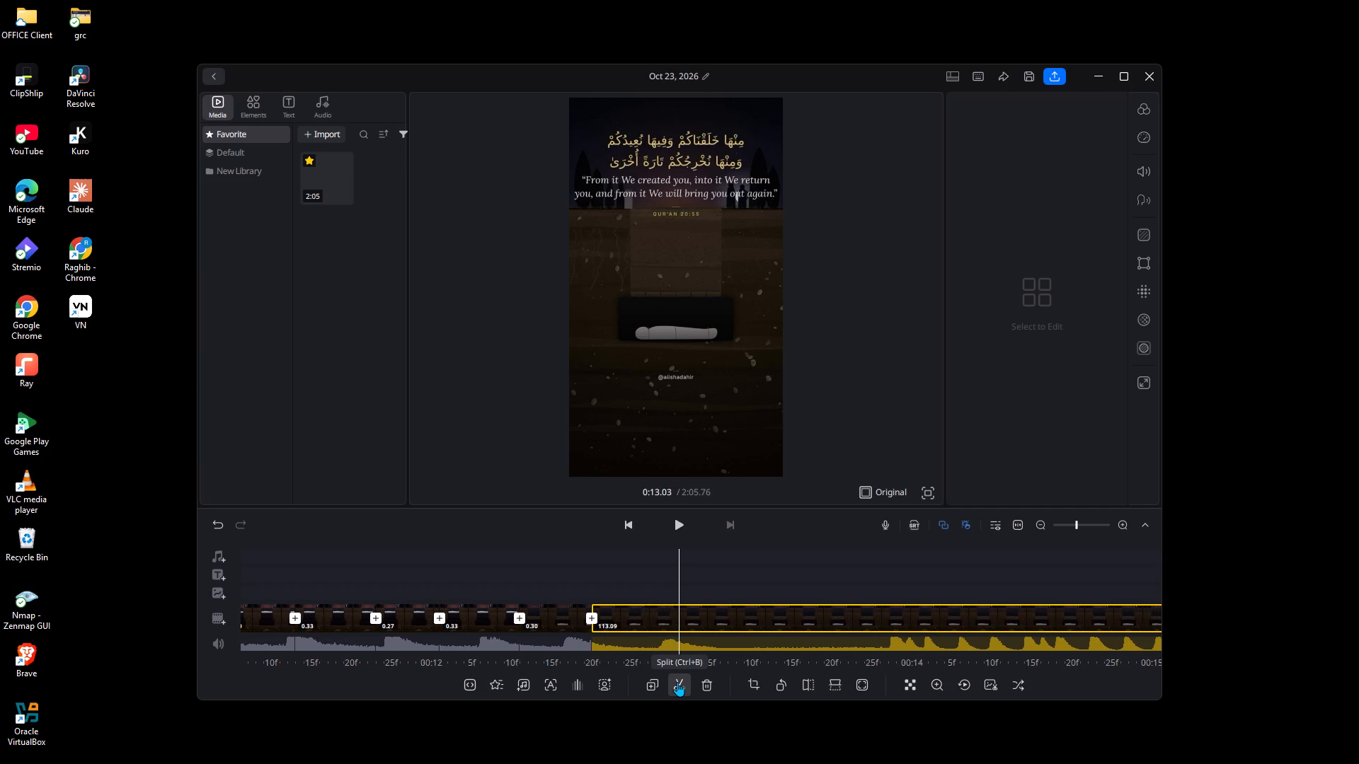
{"action": "key", "text": "Left"}
{"action": "left_click", "coordinate": [677, 682]}
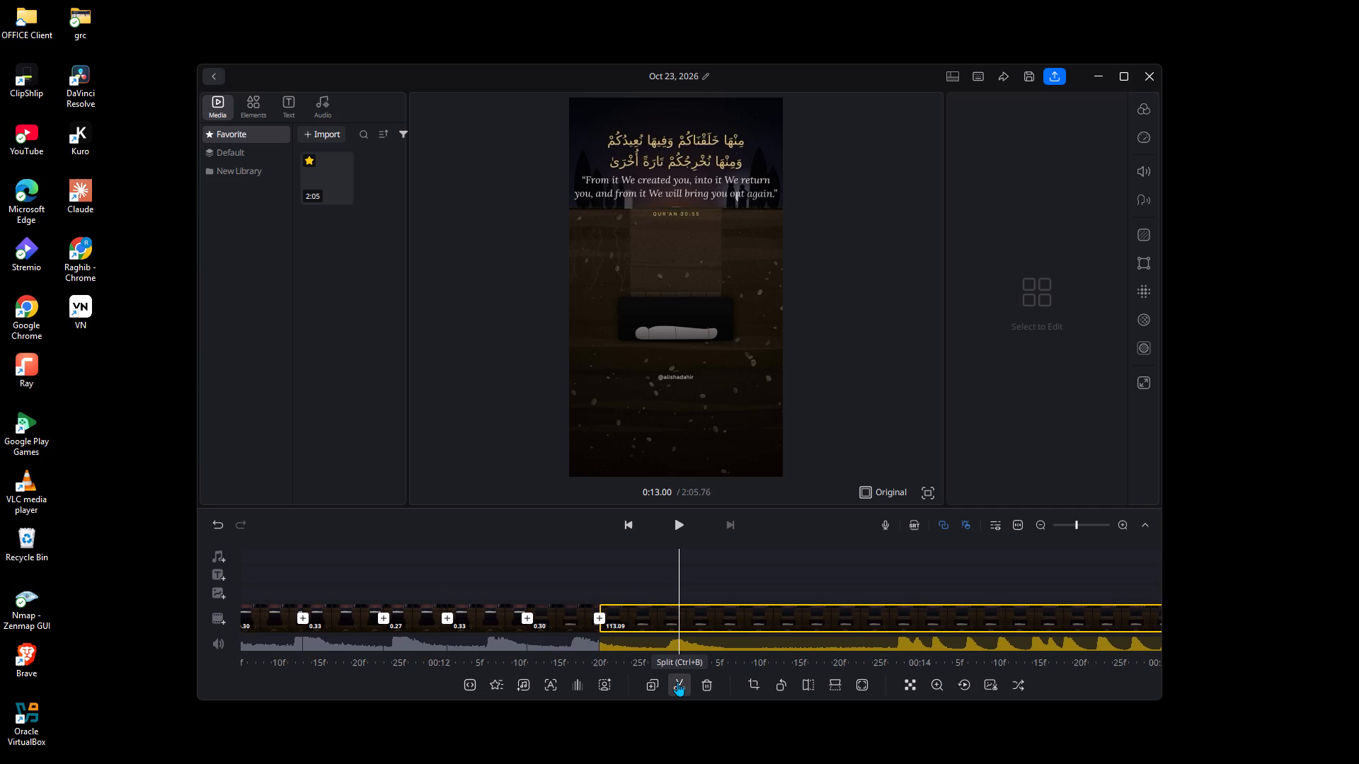
Split the remaining footage at 0:13.33, making another 0.33-second segment.
{"action": "key", "text": "Right"}
{"action": "key", "text": "Right"}
{"action": "key", "text": "Right"}
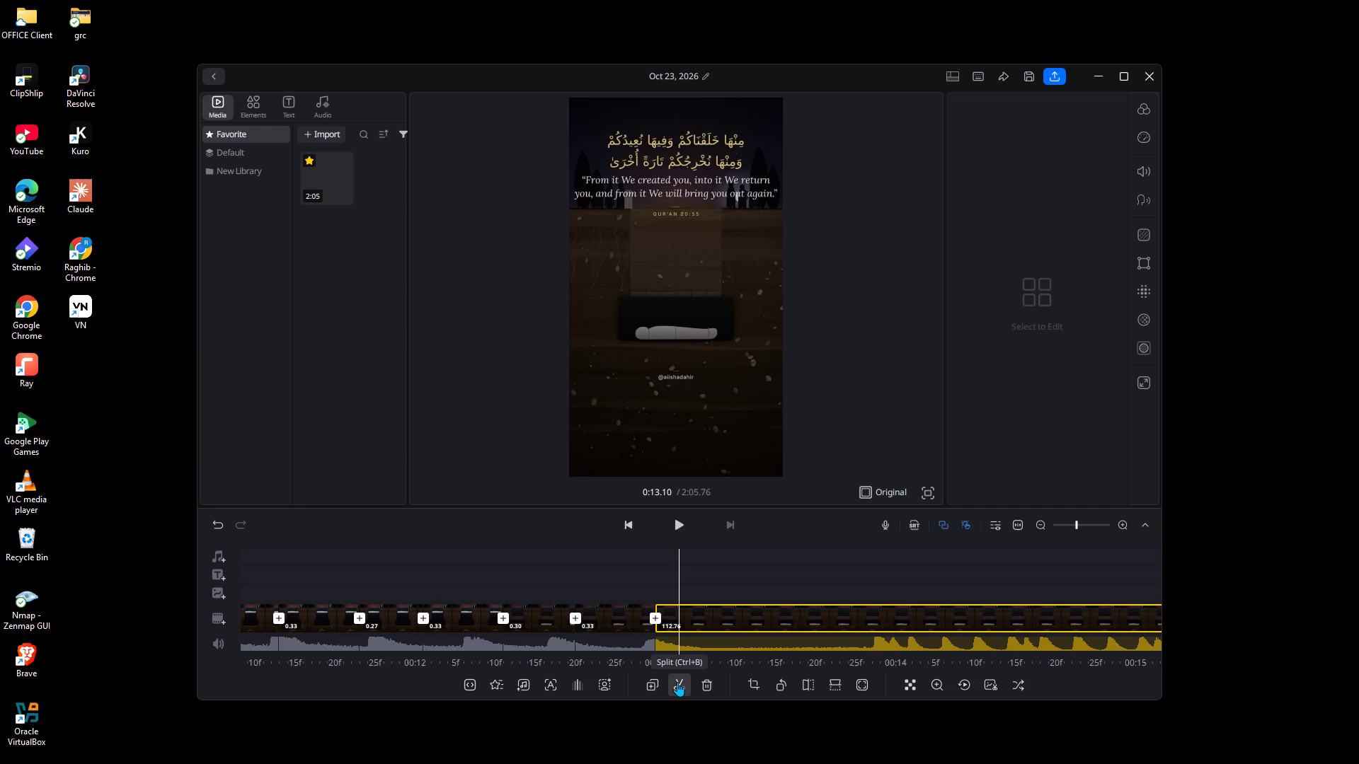
{"action": "key", "text": "Right"}
{"action": "key", "text": "Right"}
{"action": "key", "text": "Right"}
{"action": "key", "text": "Right"}
{"action": "key", "text": "Right"}
{"action": "key", "text": "Right"}
{"action": "key", "text": "Right"}
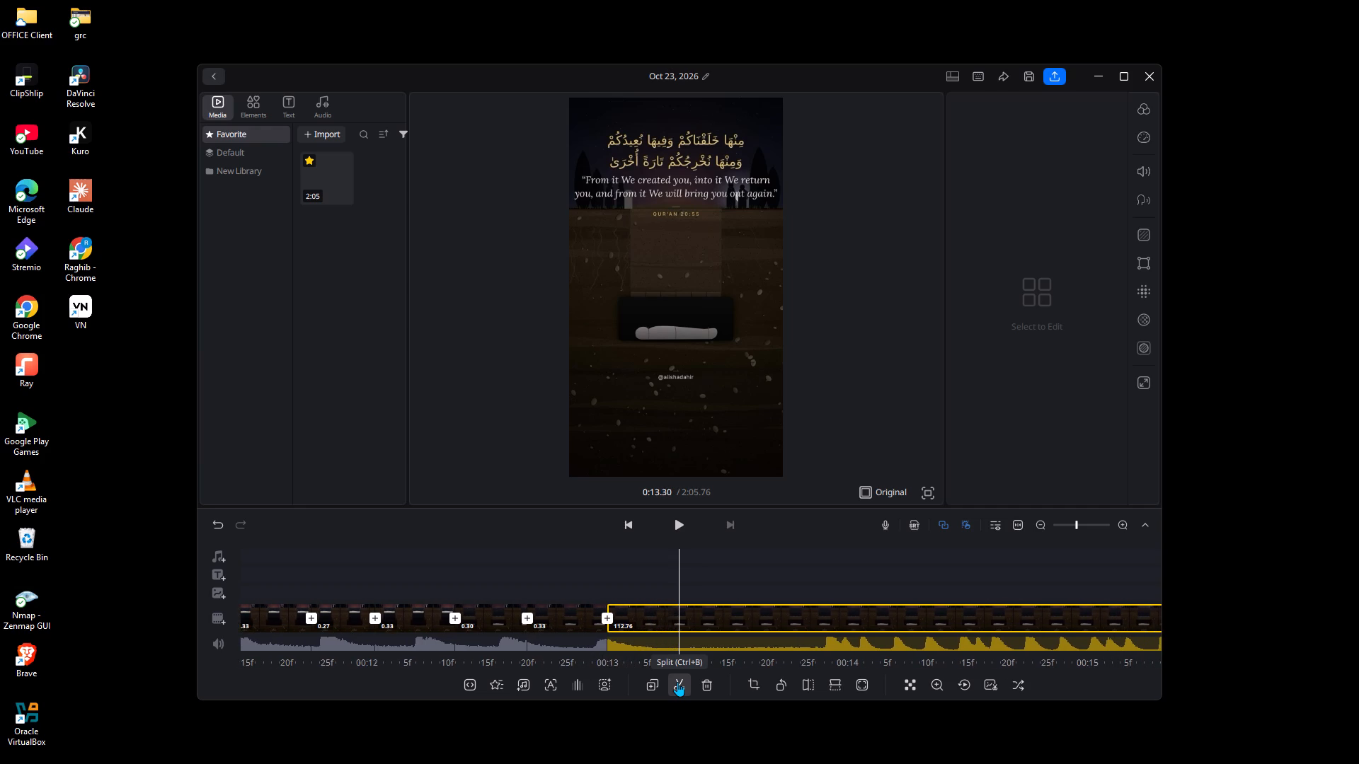
{"action": "left_click", "coordinate": [677, 682]}
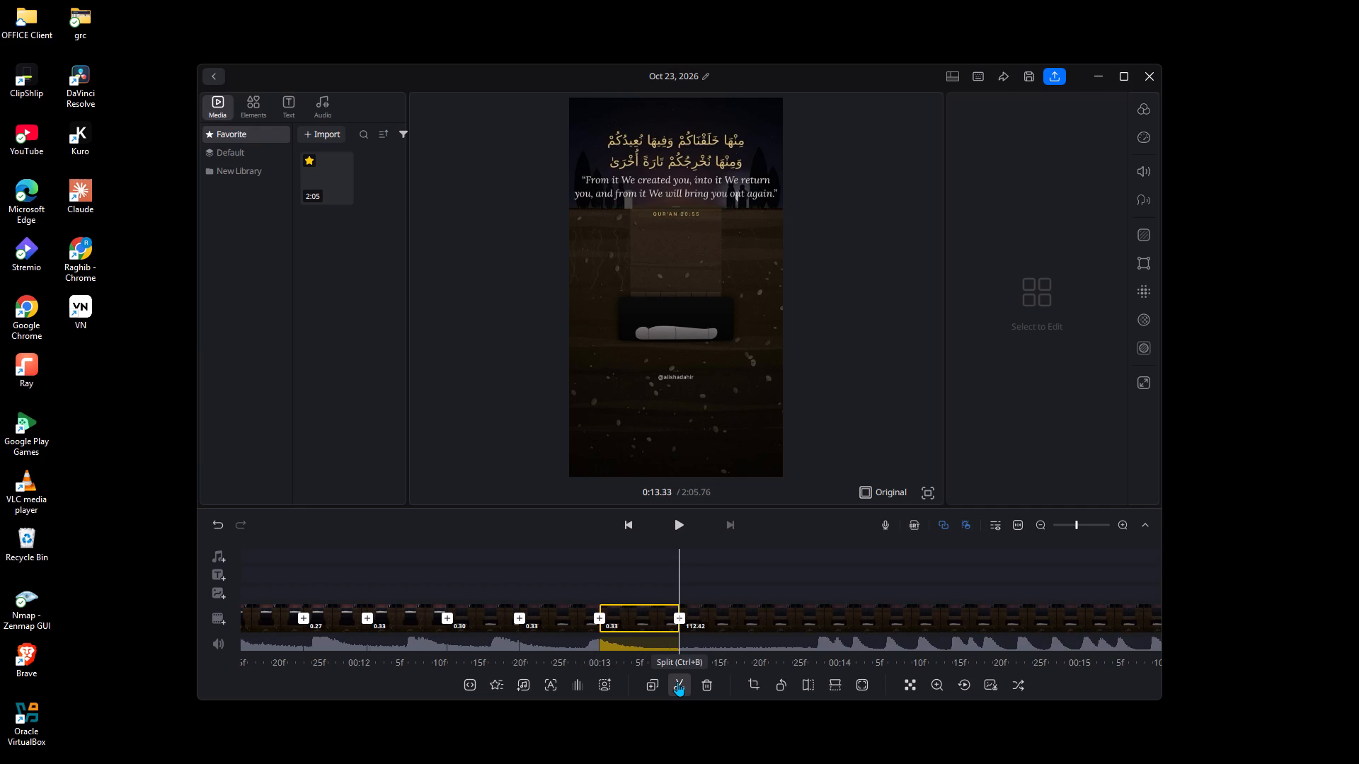
Split the remaining footage at 0:13.63, making a 0.30-second segment.
{"action": "key", "text": "Right"}
{"action": "key", "text": "Right"}
{"action": "key", "text": "Right"}
{"action": "key", "text": "Right"}
{"action": "key", "text": "Right"}
{"action": "key", "text": "Right"}
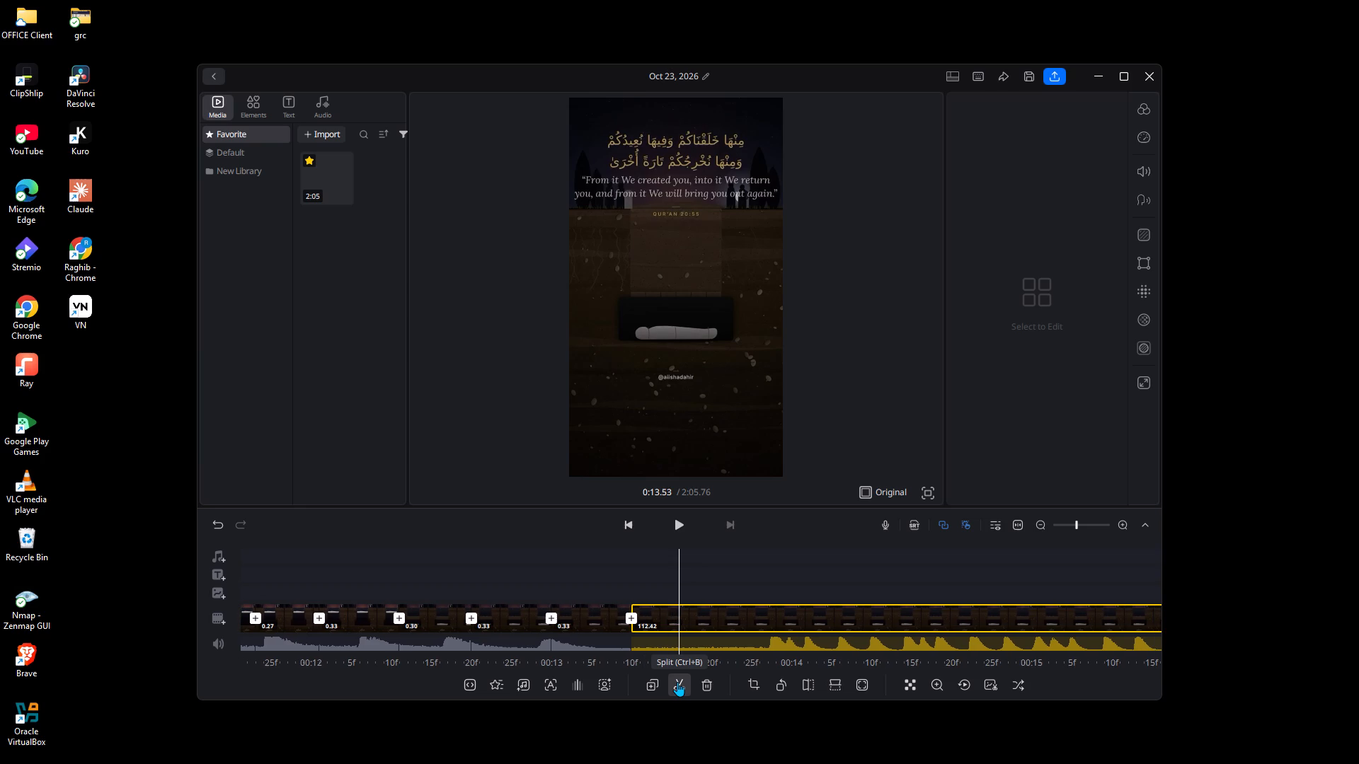
{"action": "key", "text": "Right"}
{"action": "key", "text": "Right"}
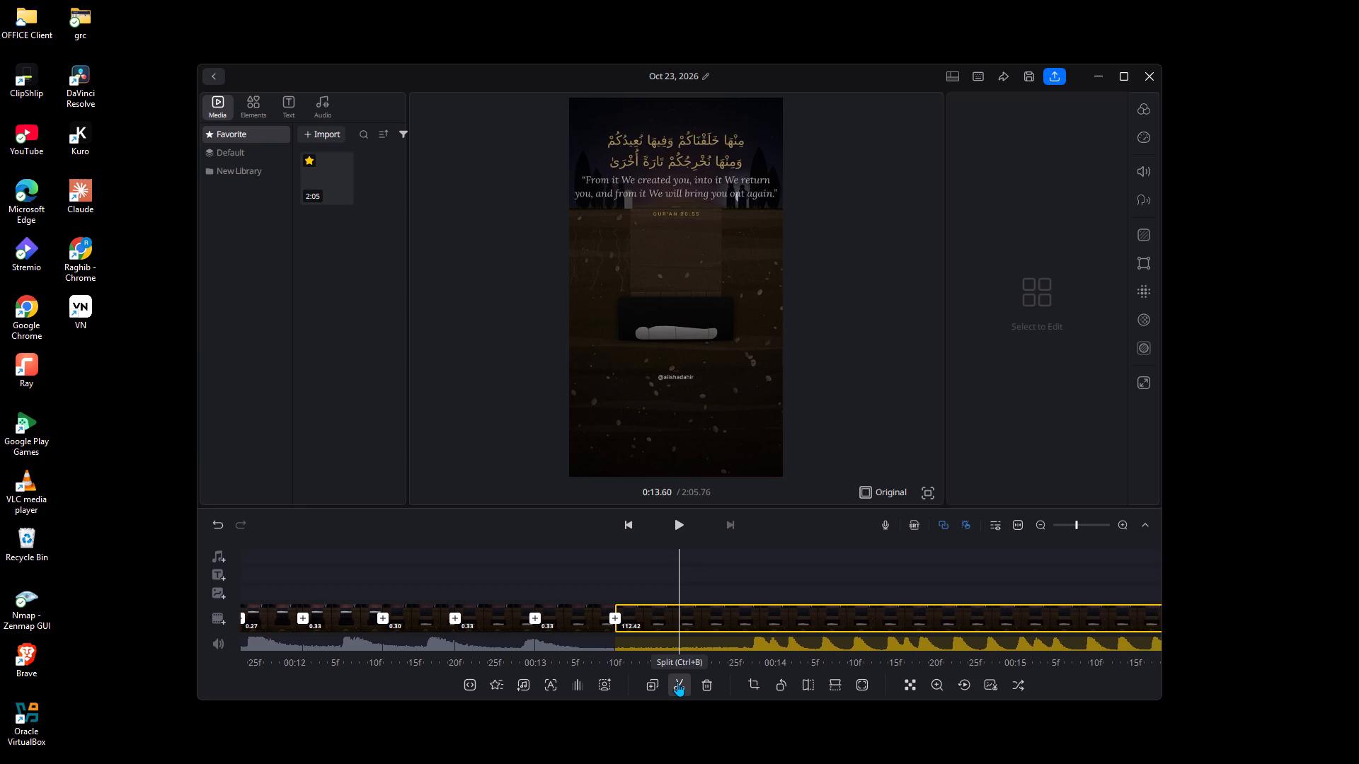
{"action": "key", "text": "Right"}
{"action": "left_click", "coordinate": [677, 682]}
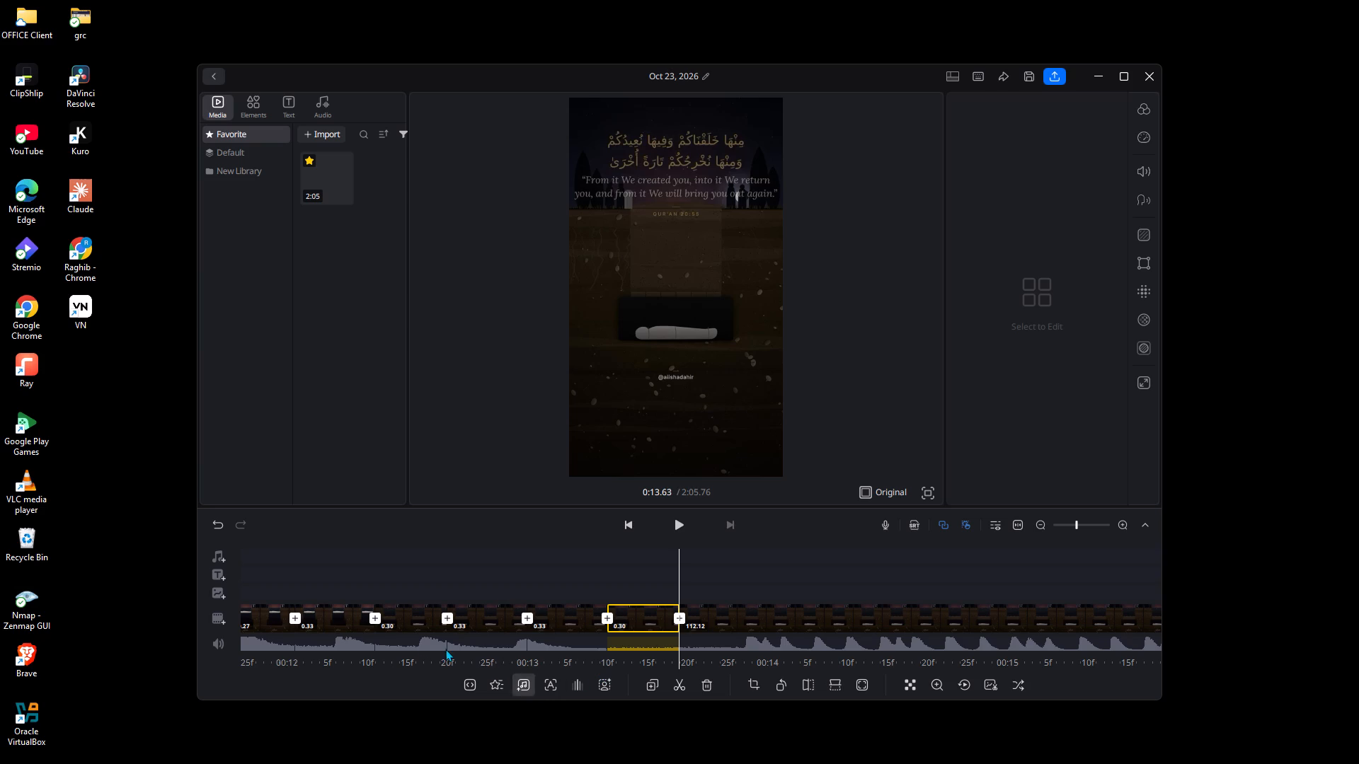
Add a Zoom 1 transition with a duration of 0.2 at the 0:12.03 cut.
{"action": "left_click", "coordinate": [295, 618]}
{"action": "left_click_drag", "start_coordinate": [379, 584], "coordinate": [384, 590]}
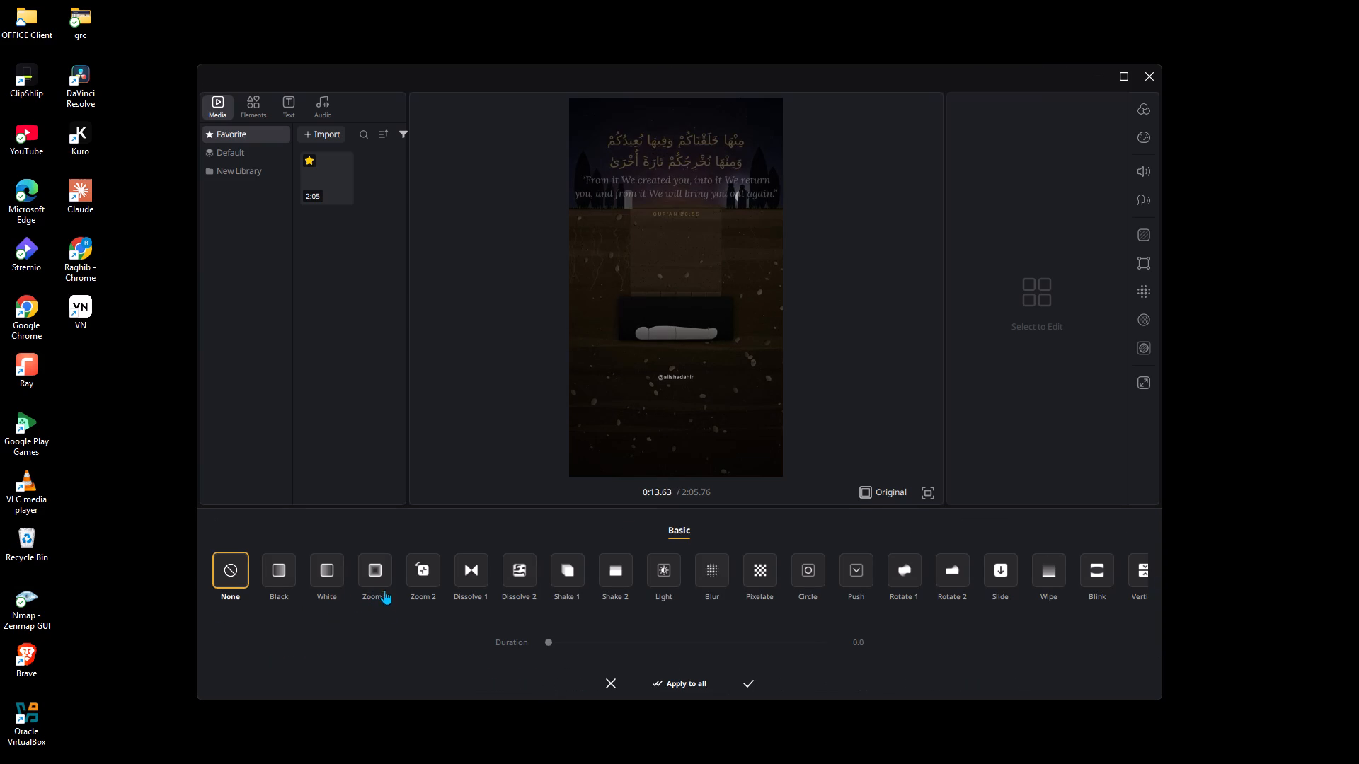
{"action": "left_click_drag", "start_coordinate": [384, 590], "coordinate": [384, 596]}
{"action": "left_click", "coordinate": [718, 641]}
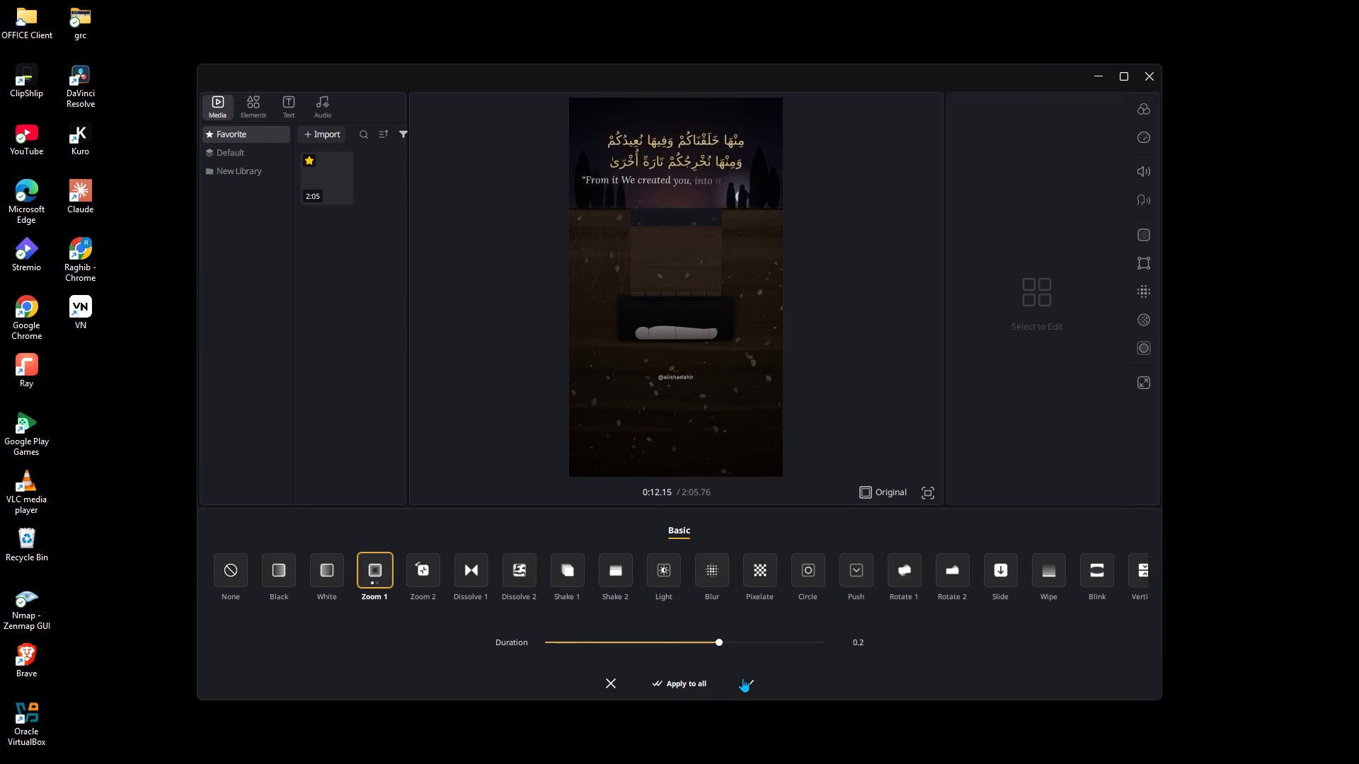
{"action": "left_click", "coordinate": [742, 678]}
Add a Dissolve 1 transition at the 0:12.37 cut and adjust its duration.
{"action": "left_click", "coordinate": [377, 615]}
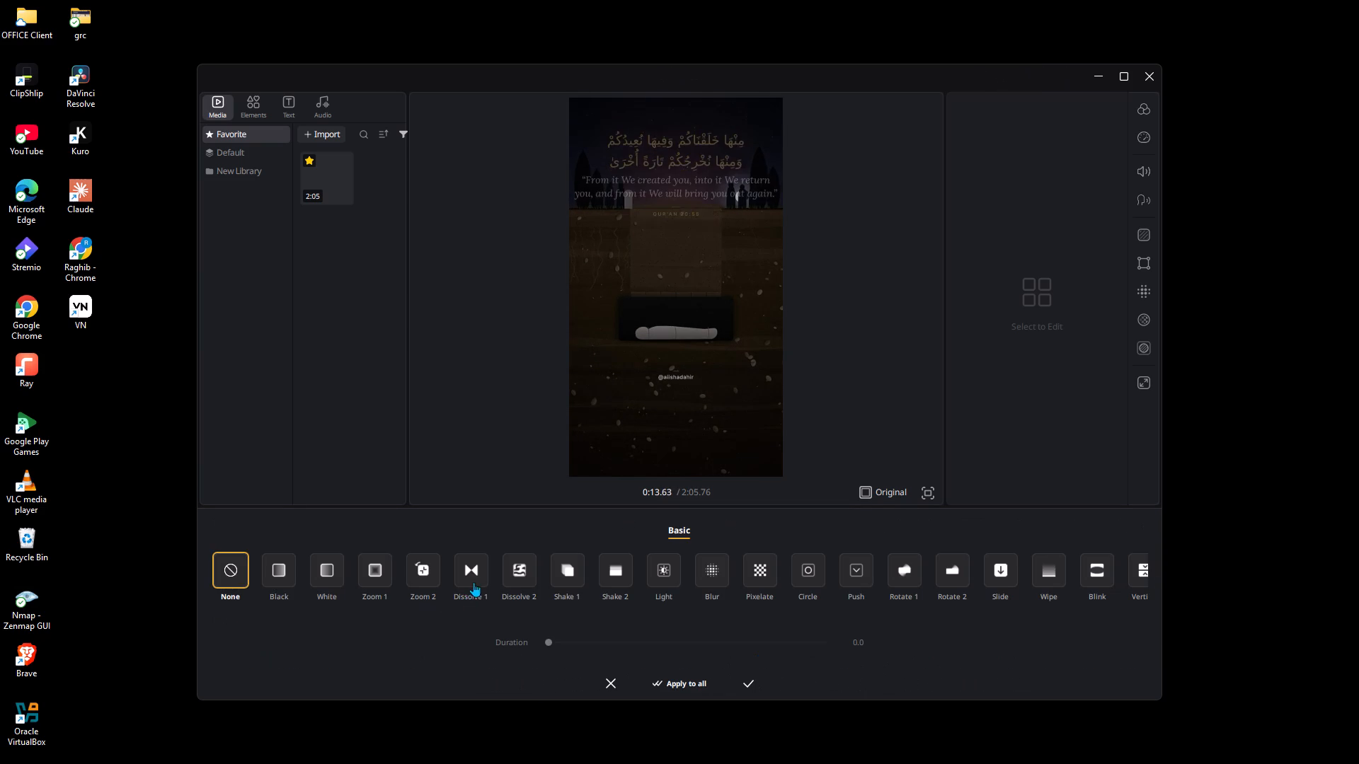
{"action": "left_click", "coordinate": [472, 583]}
{"action": "left_click", "coordinate": [740, 644]}
{"action": "left_click", "coordinate": [744, 678]}
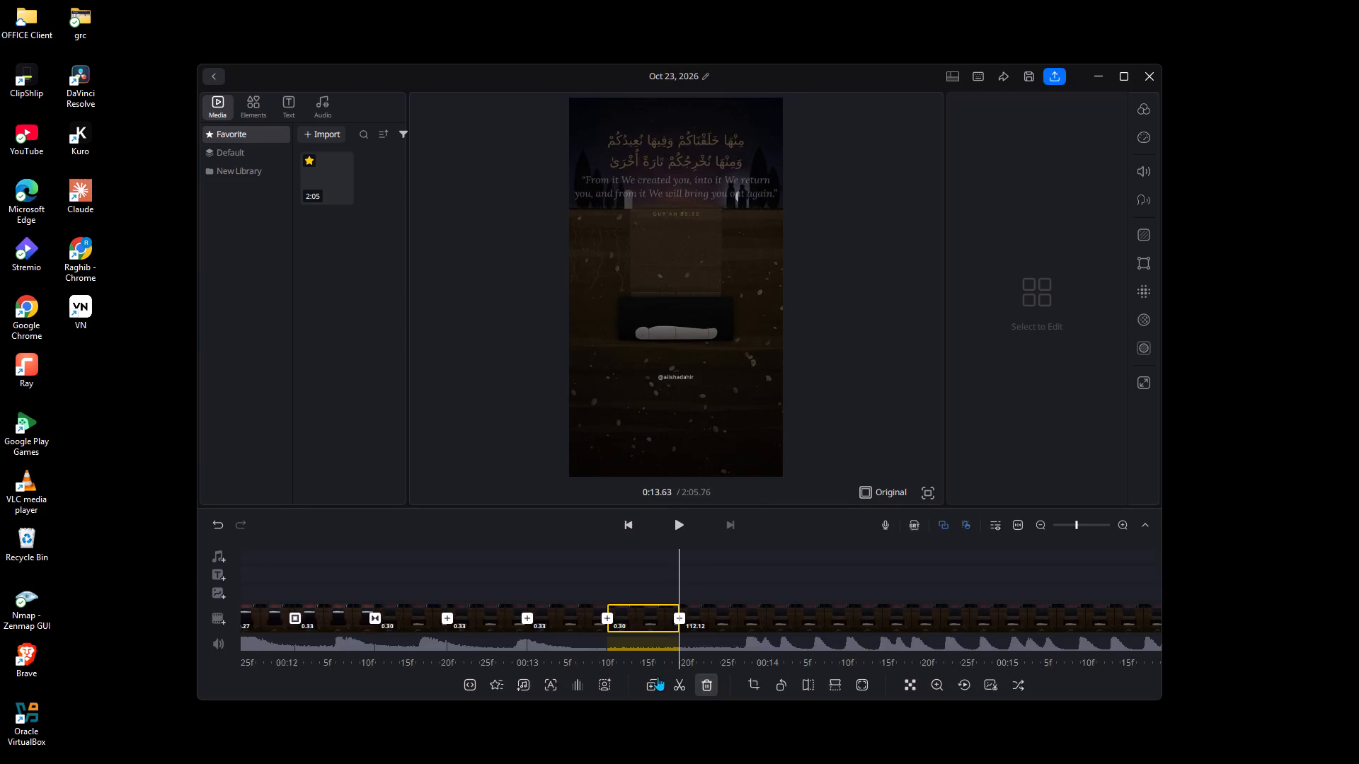
Add a Dissolve 2 transition with a duration of 0.2 at the 0:12.67 cut.
{"action": "left_click", "coordinate": [442, 625]}
{"action": "left_click", "coordinate": [514, 581]}
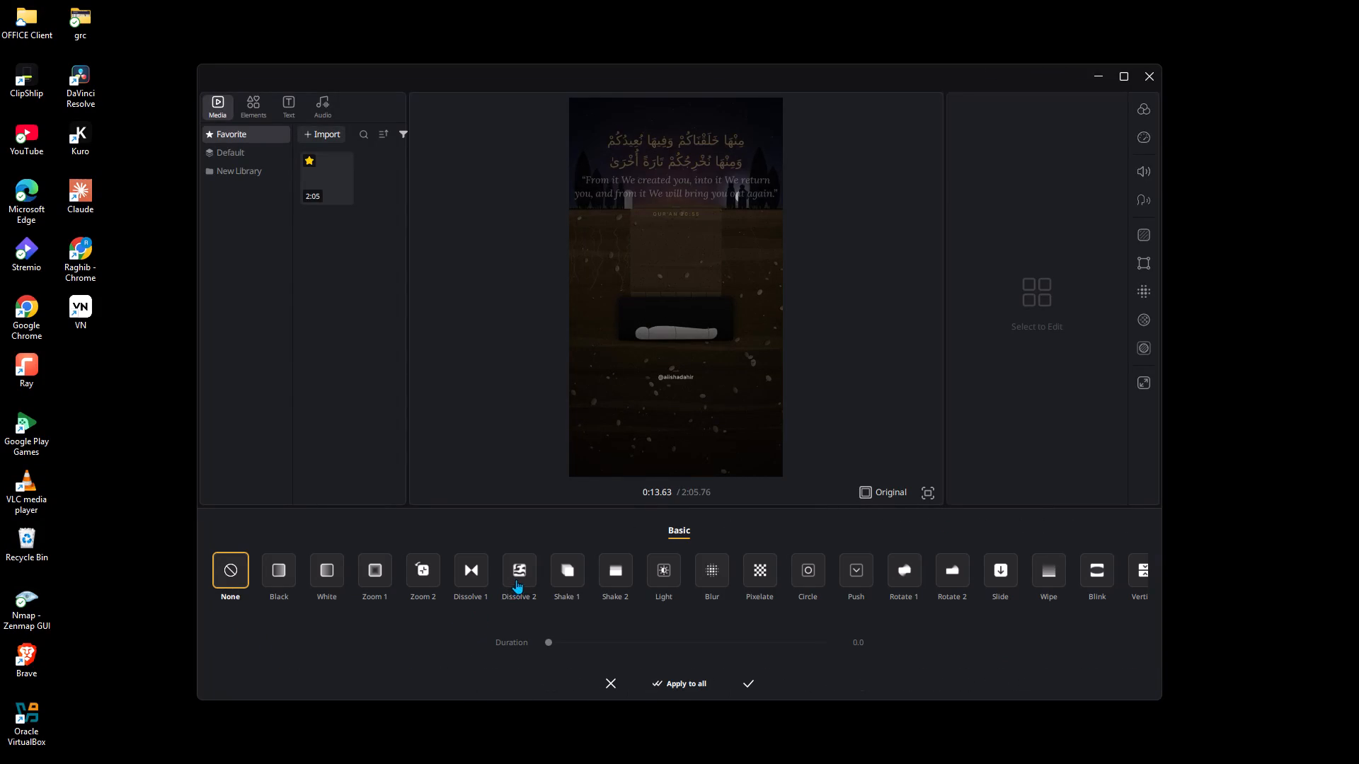
{"action": "left_click", "coordinate": [730, 639]}
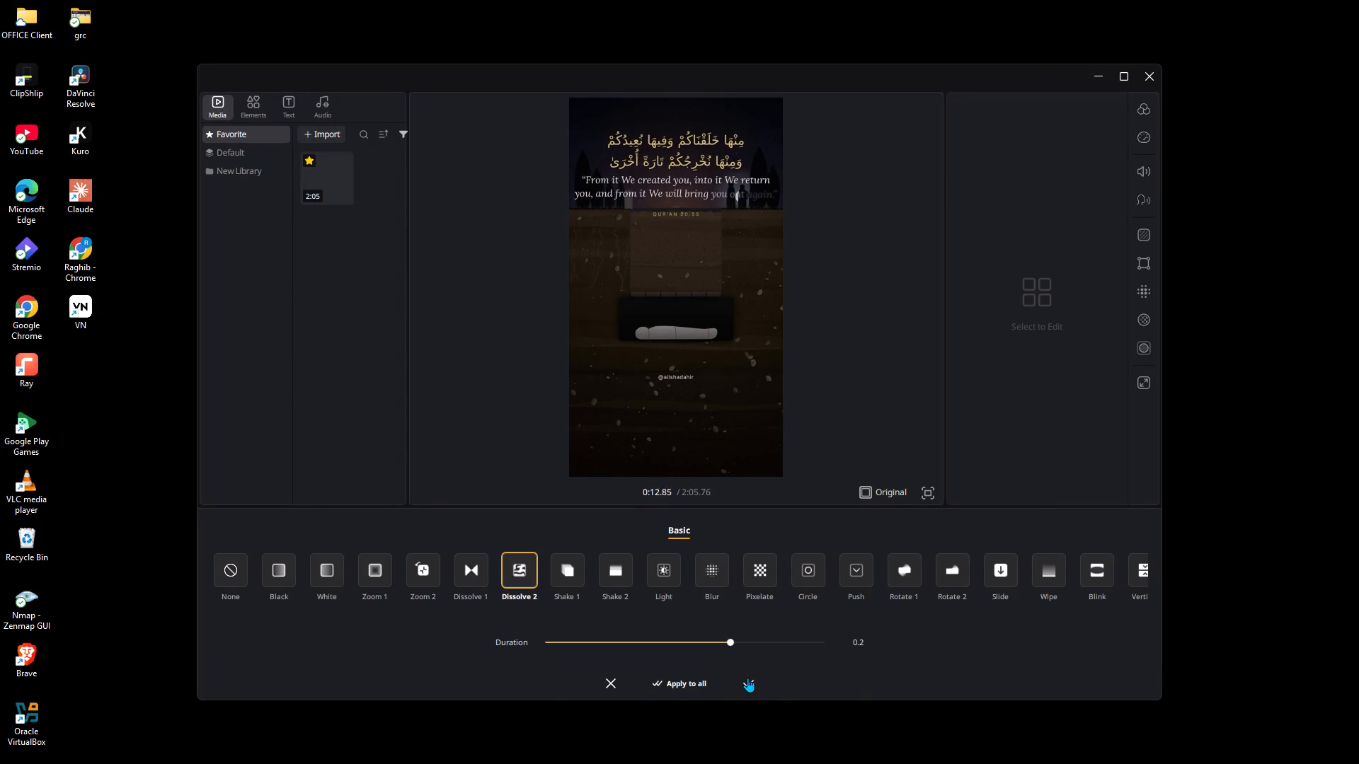
{"action": "left_click", "coordinate": [750, 678]}
Add a Shake 1 transition at the 0:13.00 cut and shorten its duration.
{"action": "left_click", "coordinate": [528, 618]}
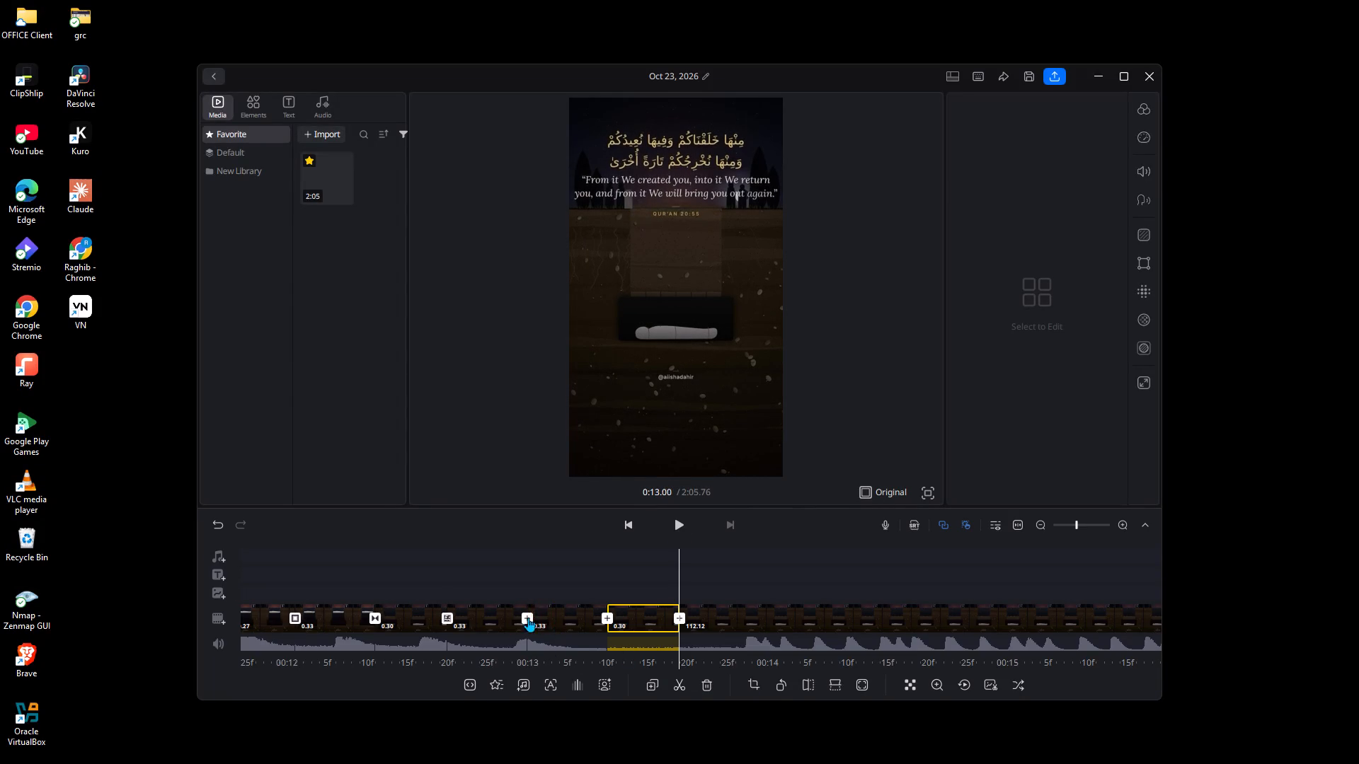
{"action": "left_click", "coordinate": [575, 577]}
{"action": "left_click", "coordinate": [555, 567]}
{"action": "left_click_drag", "start_coordinate": [563, 573], "coordinate": [570, 574]}
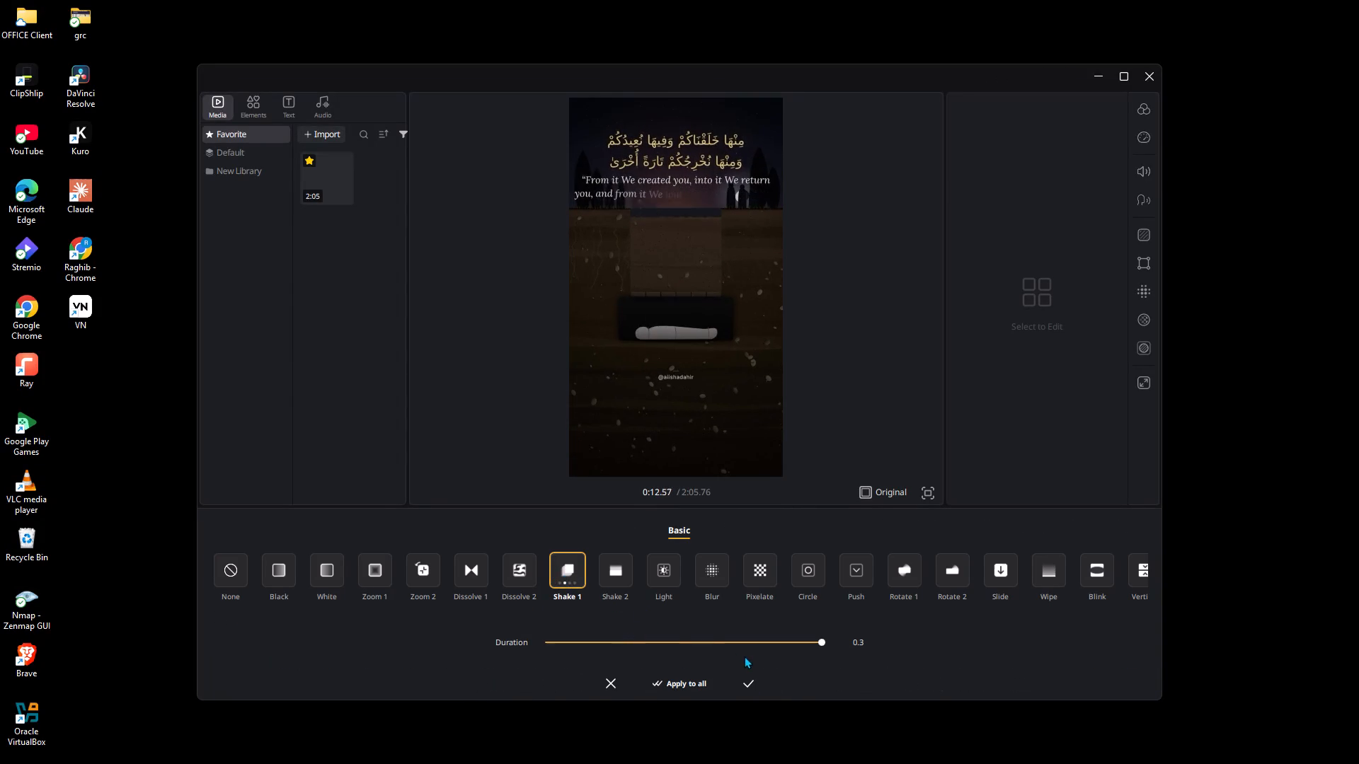
{"action": "left_click", "coordinate": [747, 644]}
{"action": "left_click", "coordinate": [744, 681]}
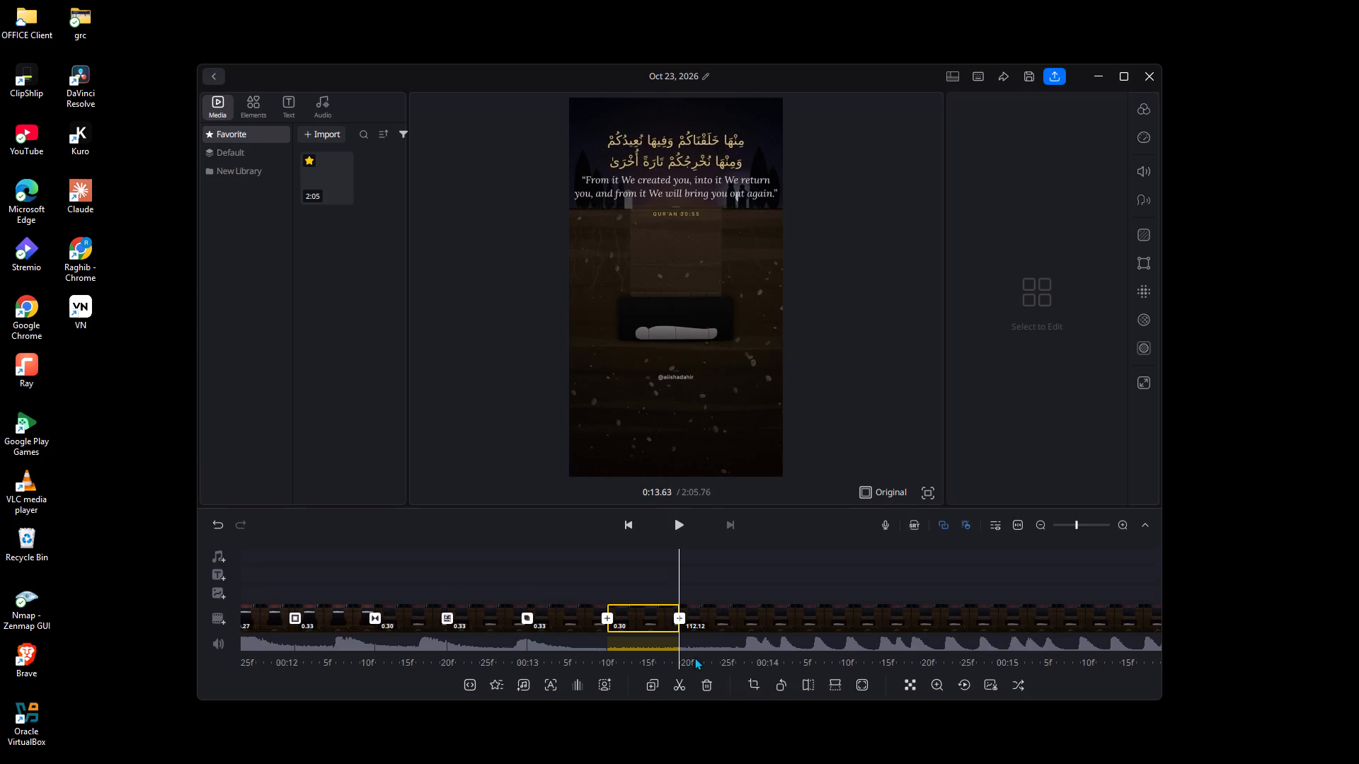
Add a Push transition at the 0:13.33 cut and lengthen its duration.
{"action": "left_click", "coordinate": [609, 613]}
{"action": "left_click", "coordinate": [853, 577]}
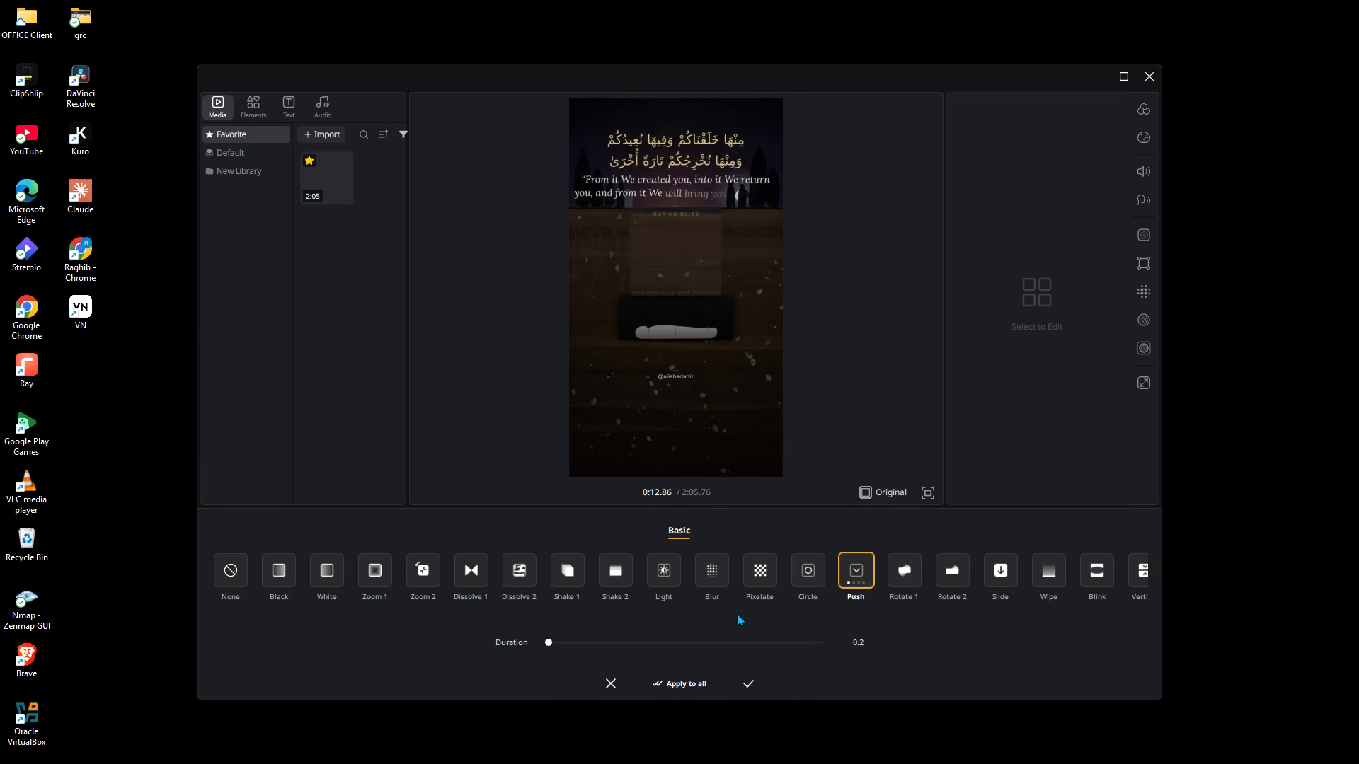
{"action": "left_click", "coordinate": [736, 642]}
{"action": "left_click", "coordinate": [743, 683]}
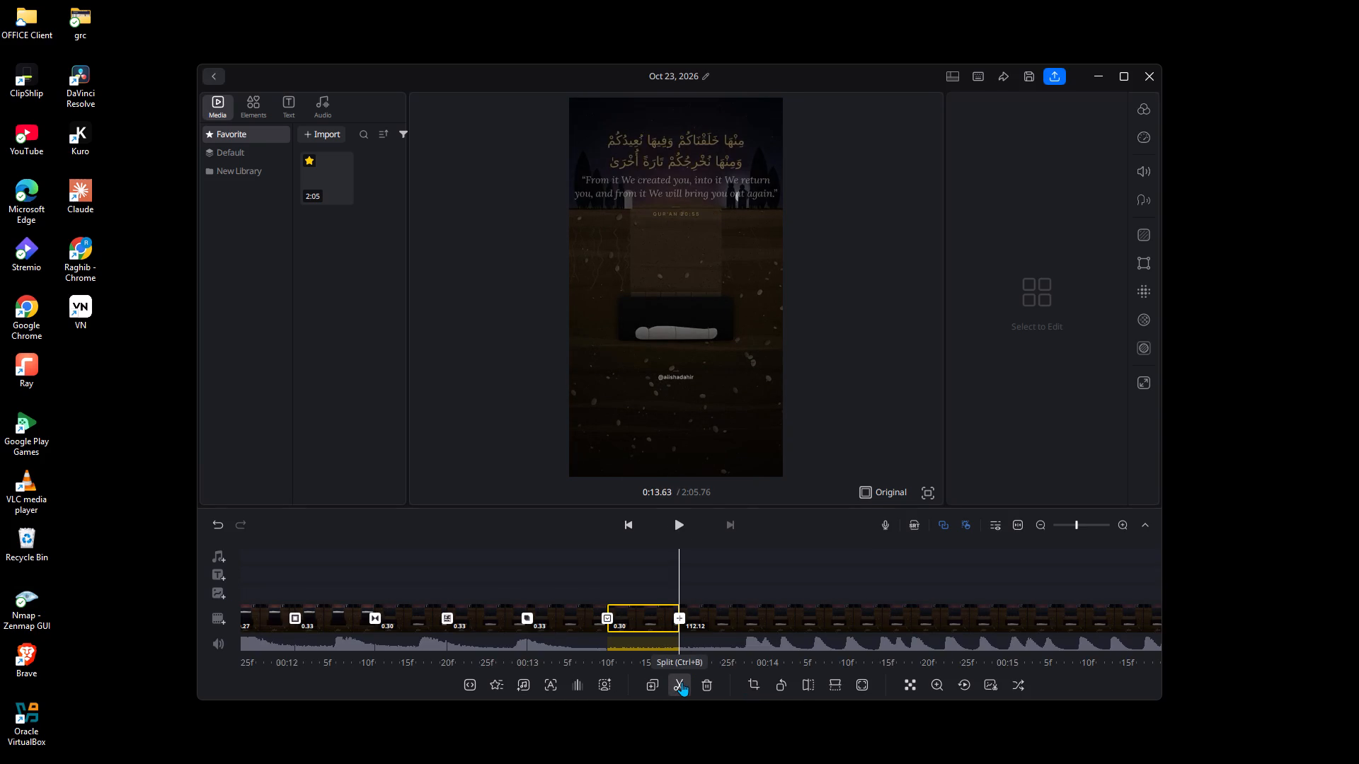
Split the remaining footage at 0:13.93, making a 0.30-second segment.
{"action": "key", "text": "Right"}
{"action": "key", "text": "Right"}
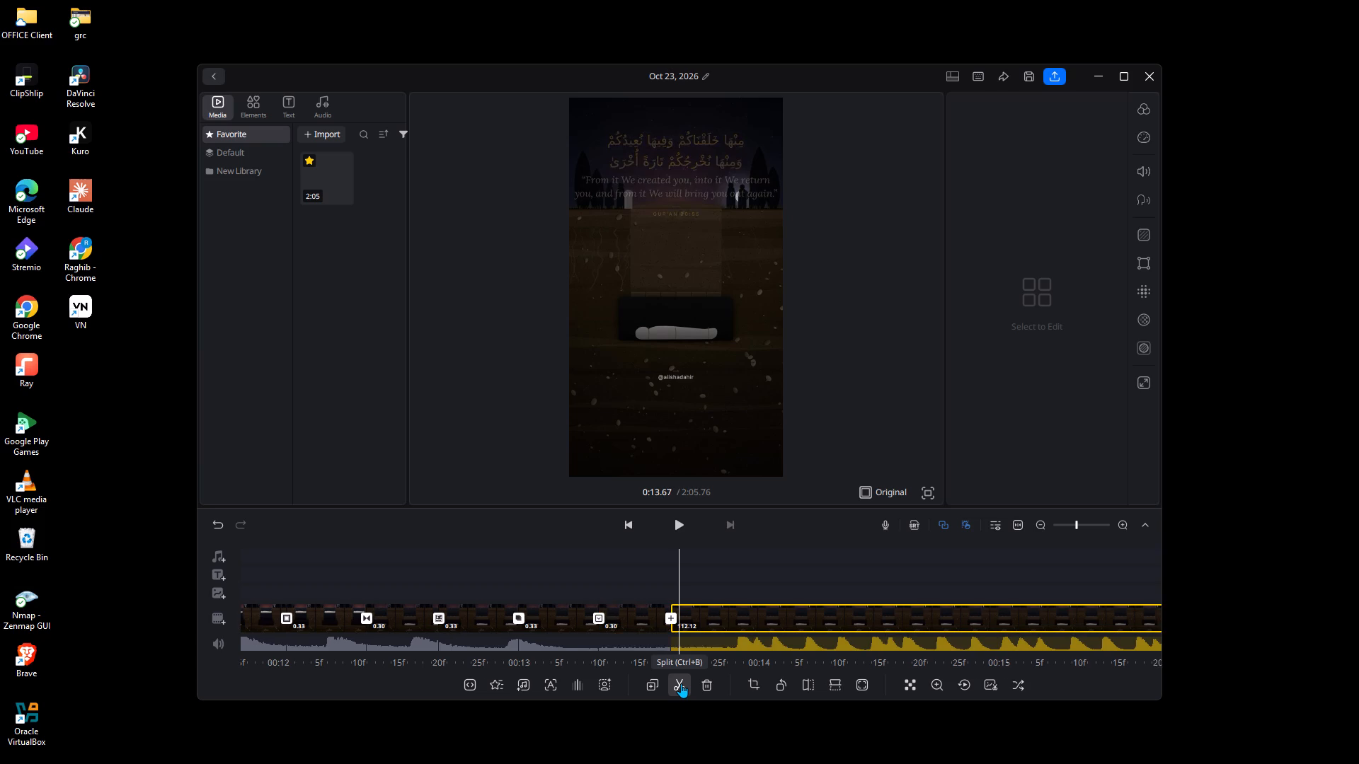
{"action": "key", "text": "Right"}
{"action": "key", "text": "Right"}
{"action": "key", "text": "Right"}
{"action": "key", "text": "Right"}
{"action": "key", "text": "Right"}
{"action": "key", "text": "Right"}
{"action": "key", "text": "Right"}
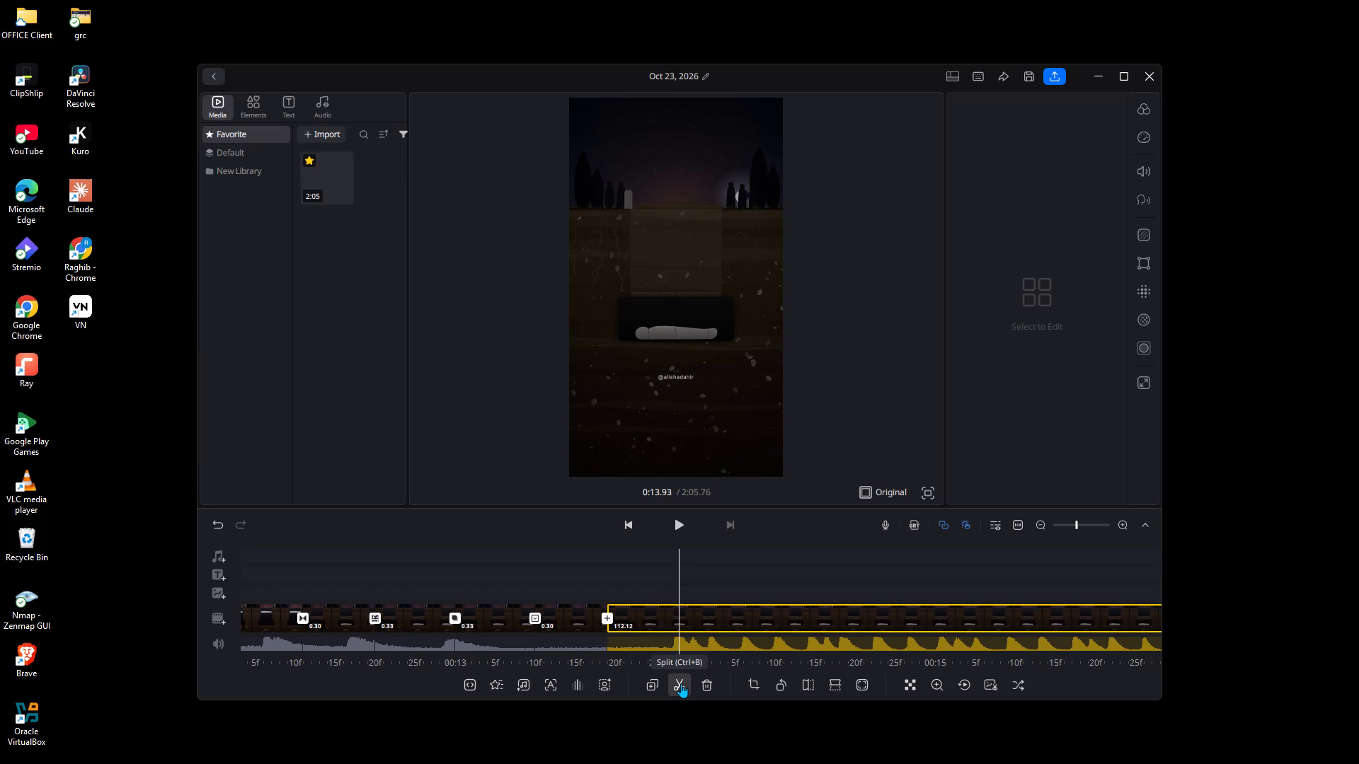
{"action": "left_click", "coordinate": [681, 683]}
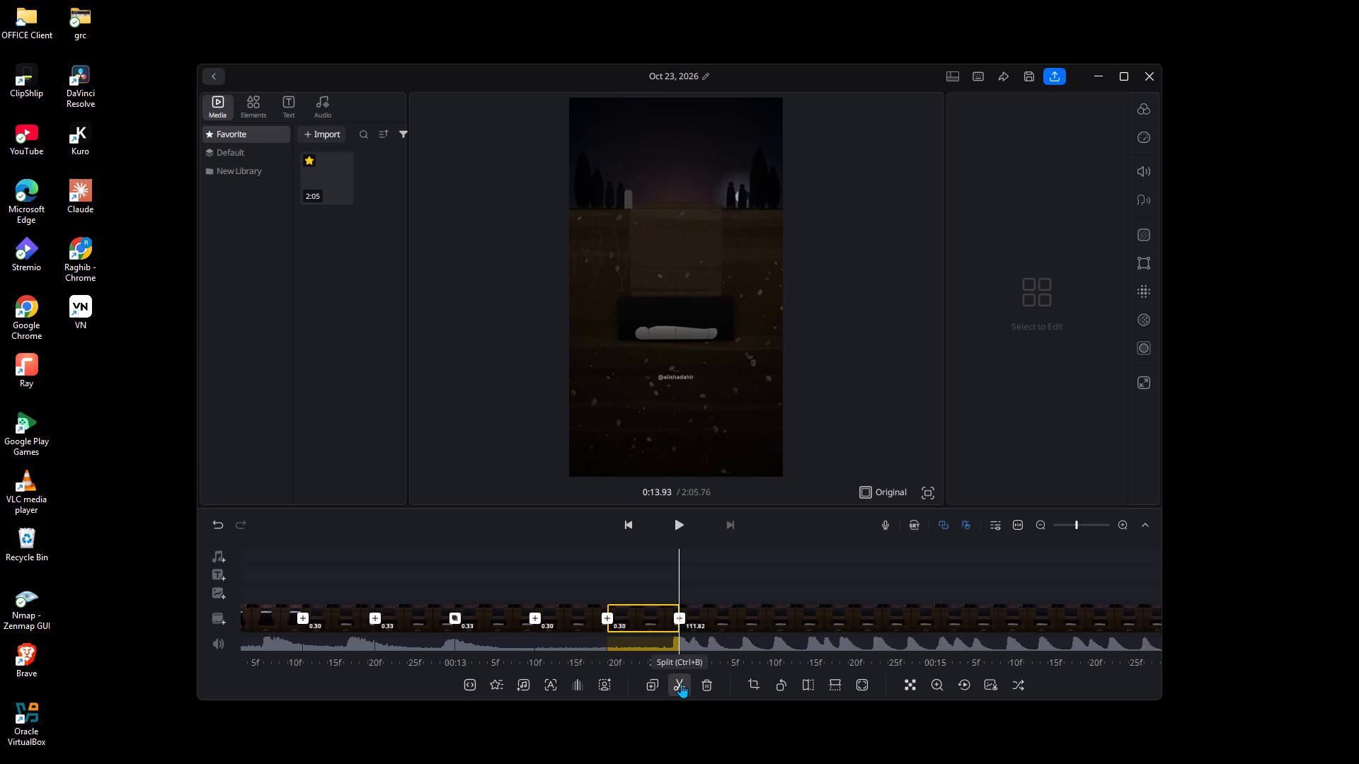
Split the remaining footage at 0:14.30, making a 0.37-second segment.
{"action": "key", "text": "Right"}
{"action": "key", "text": "Right"}
{"action": "key", "text": "Right"}
{"action": "key", "text": "Right"}
{"action": "key", "text": "Right"}
{"action": "key", "text": "Right"}
{"action": "key", "text": "Right"}
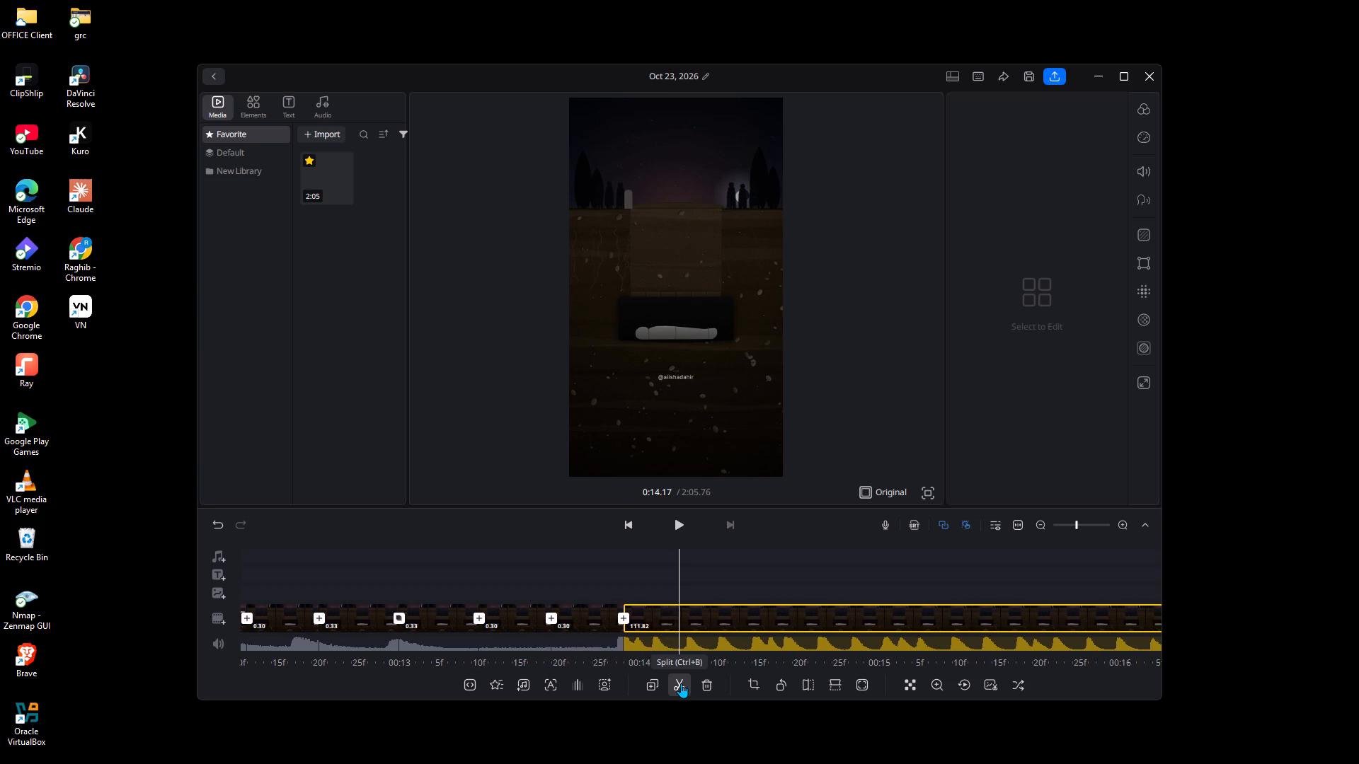
{"action": "key", "text": "Right"}
{"action": "key", "text": "Right"}
{"action": "key", "text": "Right"}
{"action": "key", "text": "Right"}
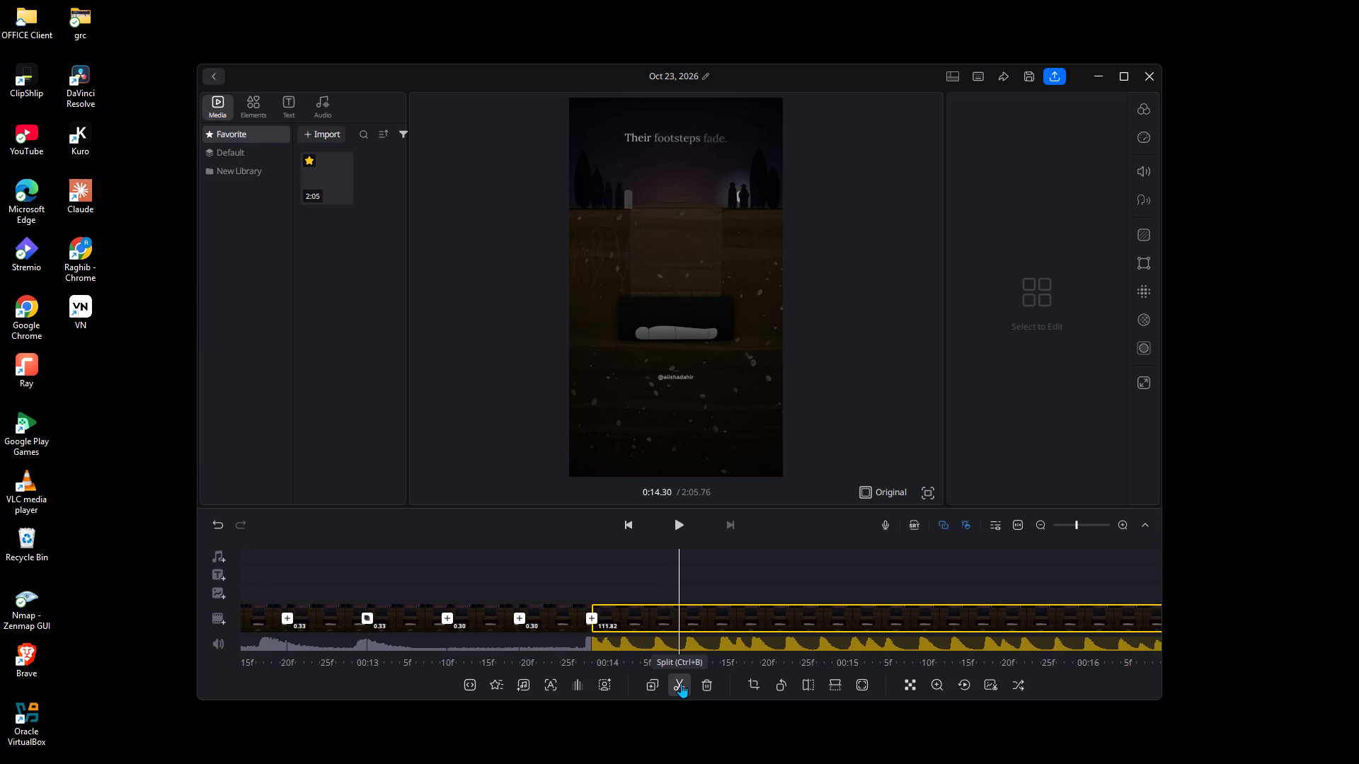
{"action": "left_click", "coordinate": [681, 683]}
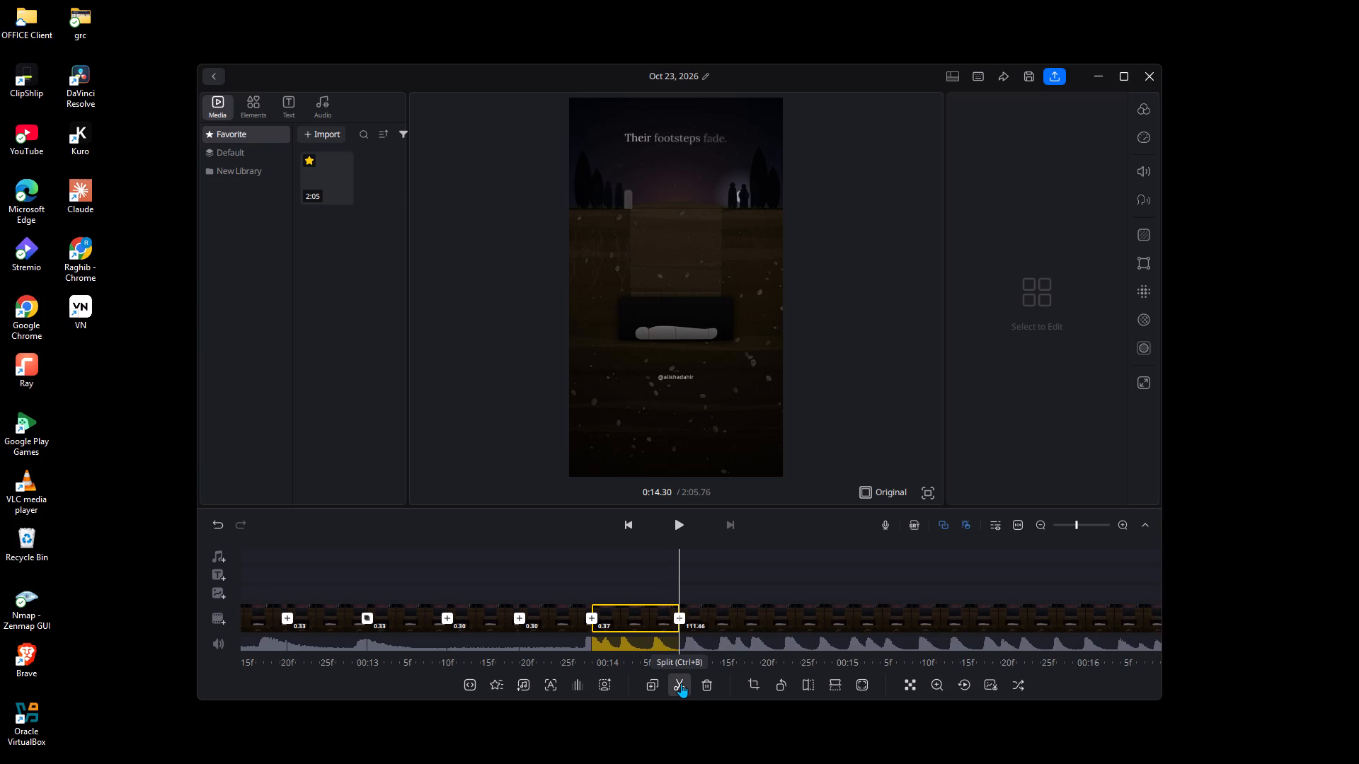
Split the remaining footage at 0:14.67, making a 0.37-second segment.
{"action": "key", "text": "Right"}
{"action": "key", "text": "Right"}
{"action": "key", "text": "Right"}
{"action": "key", "text": "Right"}
{"action": "key", "text": "Right"}
{"action": "key", "text": "Right"}
{"action": "key", "text": "Right"}
{"action": "key", "text": "Right"}
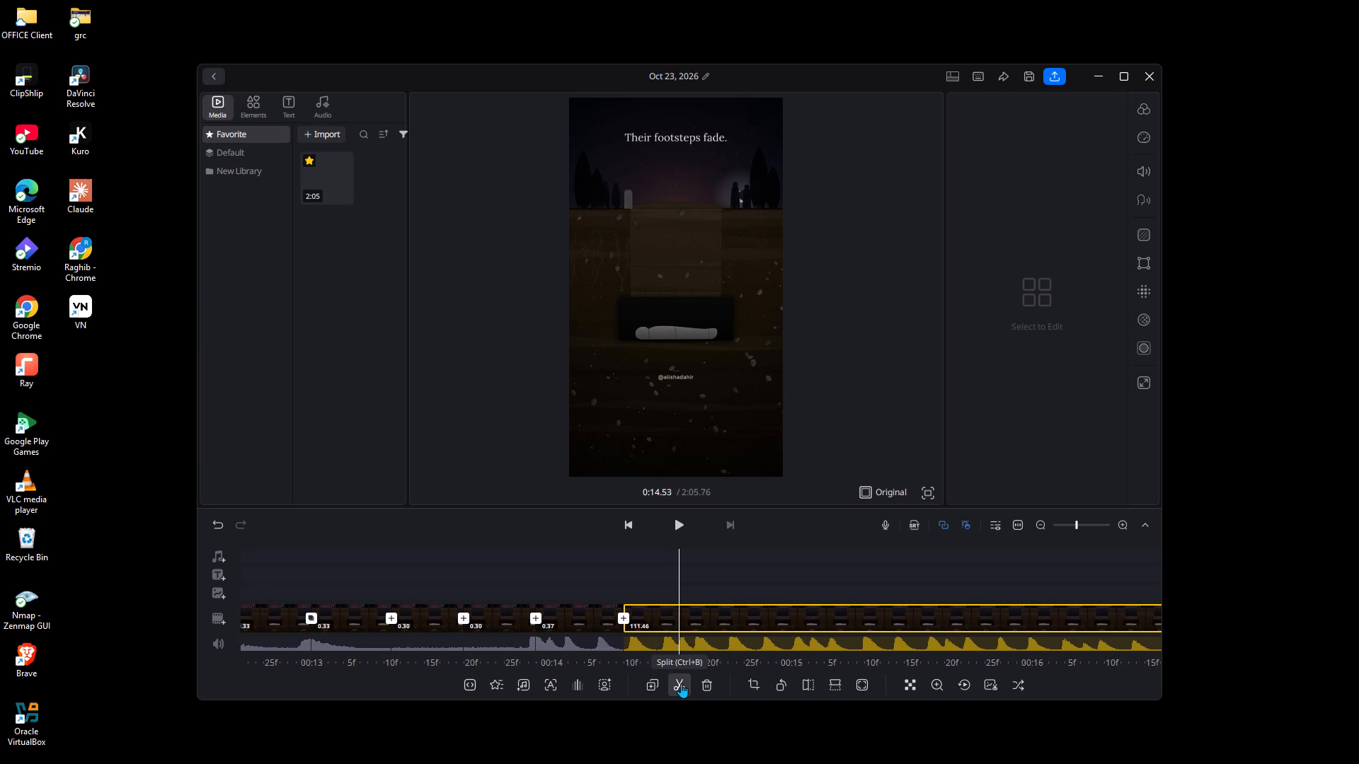
{"action": "key", "text": "Right"}
{"action": "key", "text": "Right"}
{"action": "key", "text": "Right"}
{"action": "left_click", "coordinate": [681, 683]}
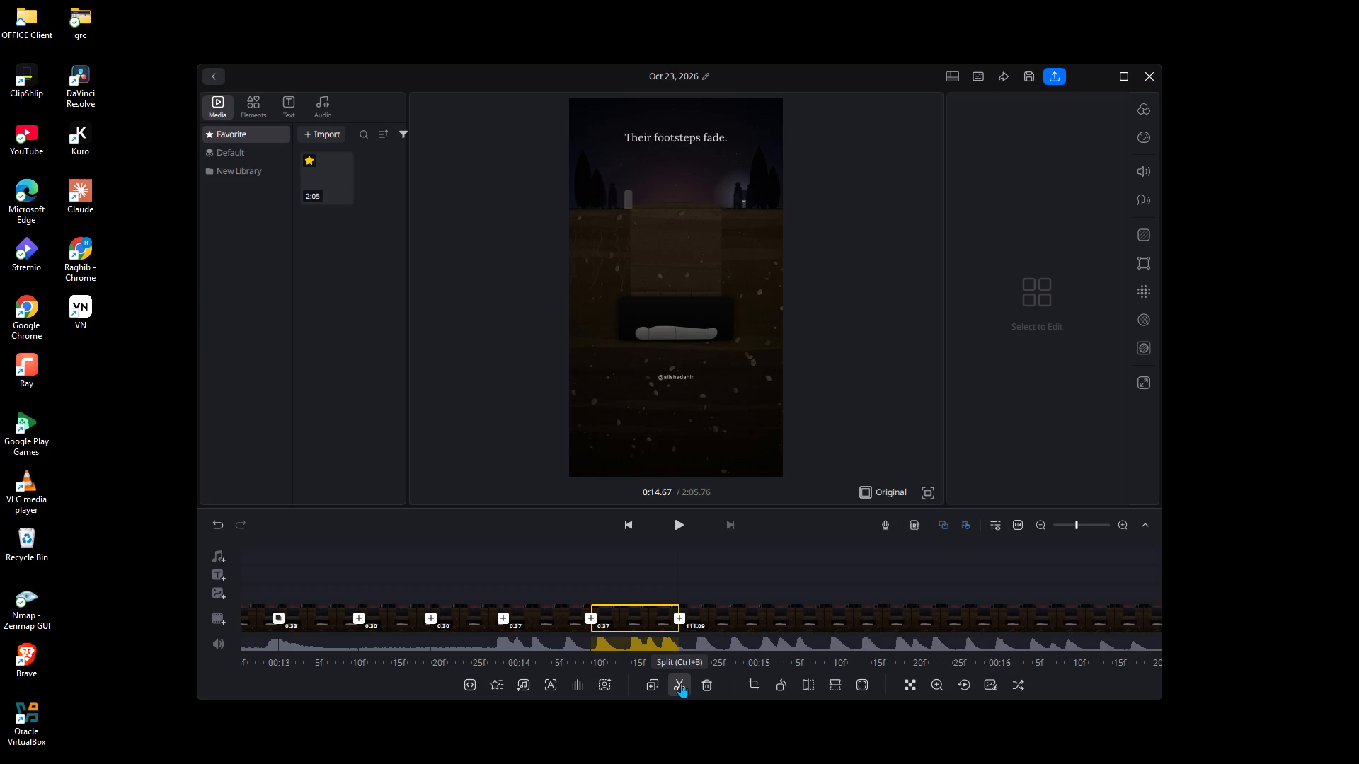
Split the remaining footage at 0:15.07, making a 0.40-second segment.
{"action": "key", "text": "Right"}
{"action": "key", "text": "Right"}
{"action": "key", "text": "Right"}
{"action": "key", "text": "Right"}
{"action": "key", "text": "Right"}
{"action": "key", "text": "Right"}
{"action": "key", "text": "Right"}
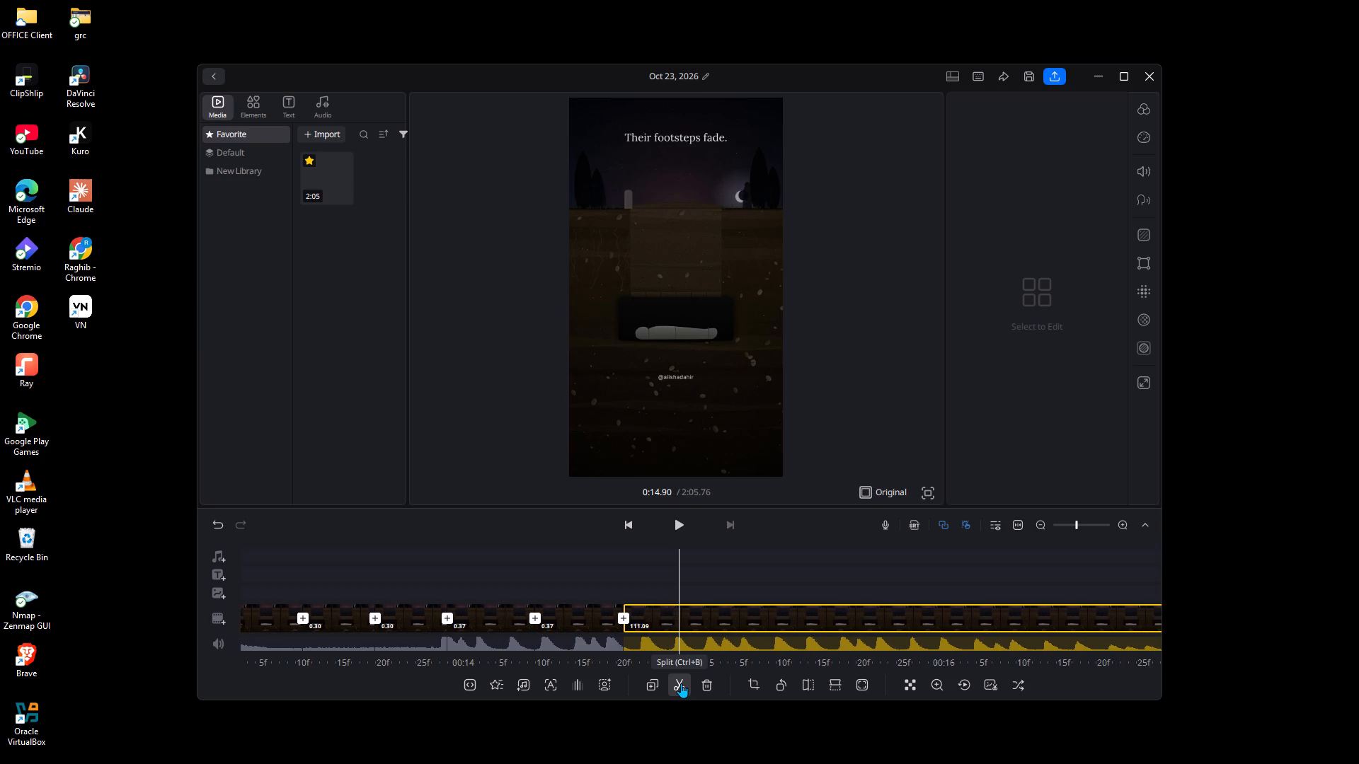
{"action": "key", "text": "Right"}
{"action": "key", "text": "Right"}
{"action": "key", "text": "Right"}
{"action": "key", "text": "Right"}
{"action": "key", "text": "Right"}
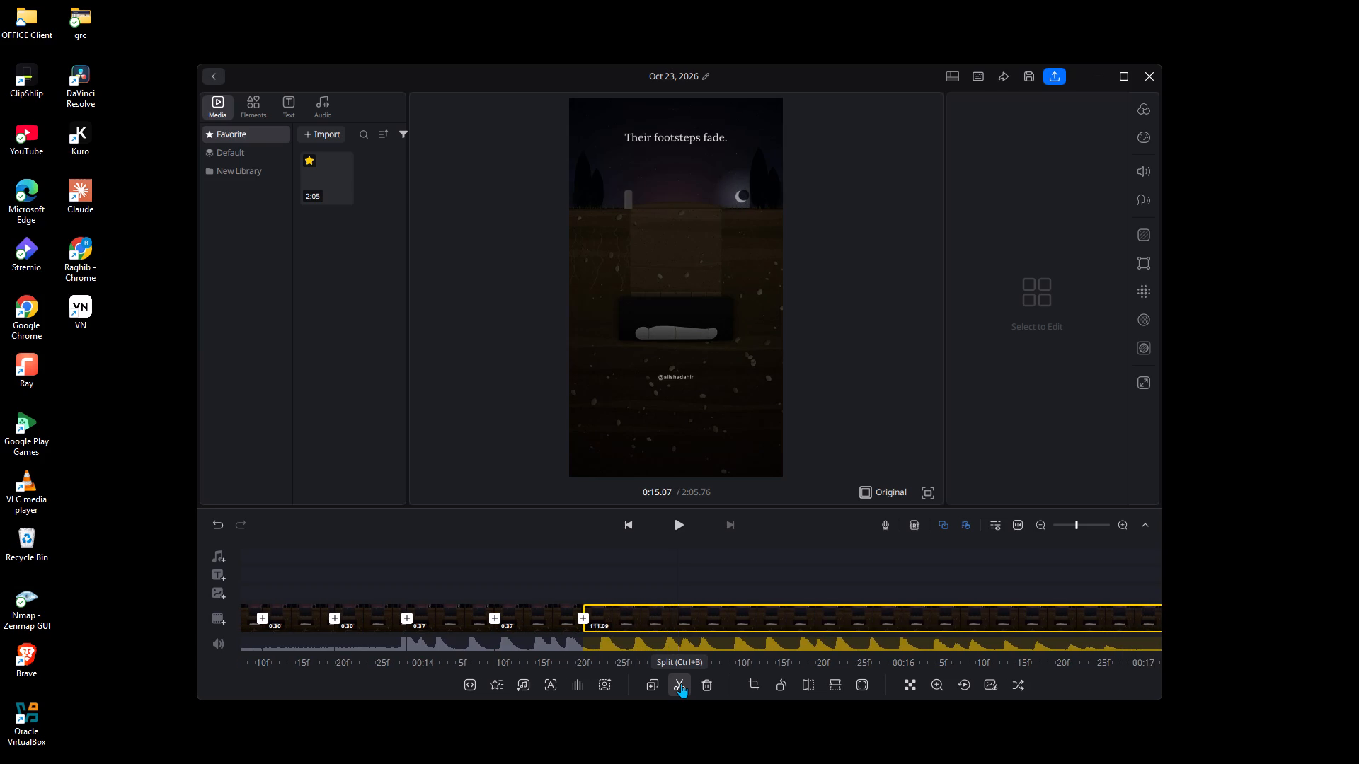
{"action": "left_click", "coordinate": [681, 683]}
Split the remaining footage at 0:15.43, making a 0.37-second segment.
{"action": "key", "text": "Right"}
{"action": "key", "text": "Right"}
{"action": "key", "text": "Right"}
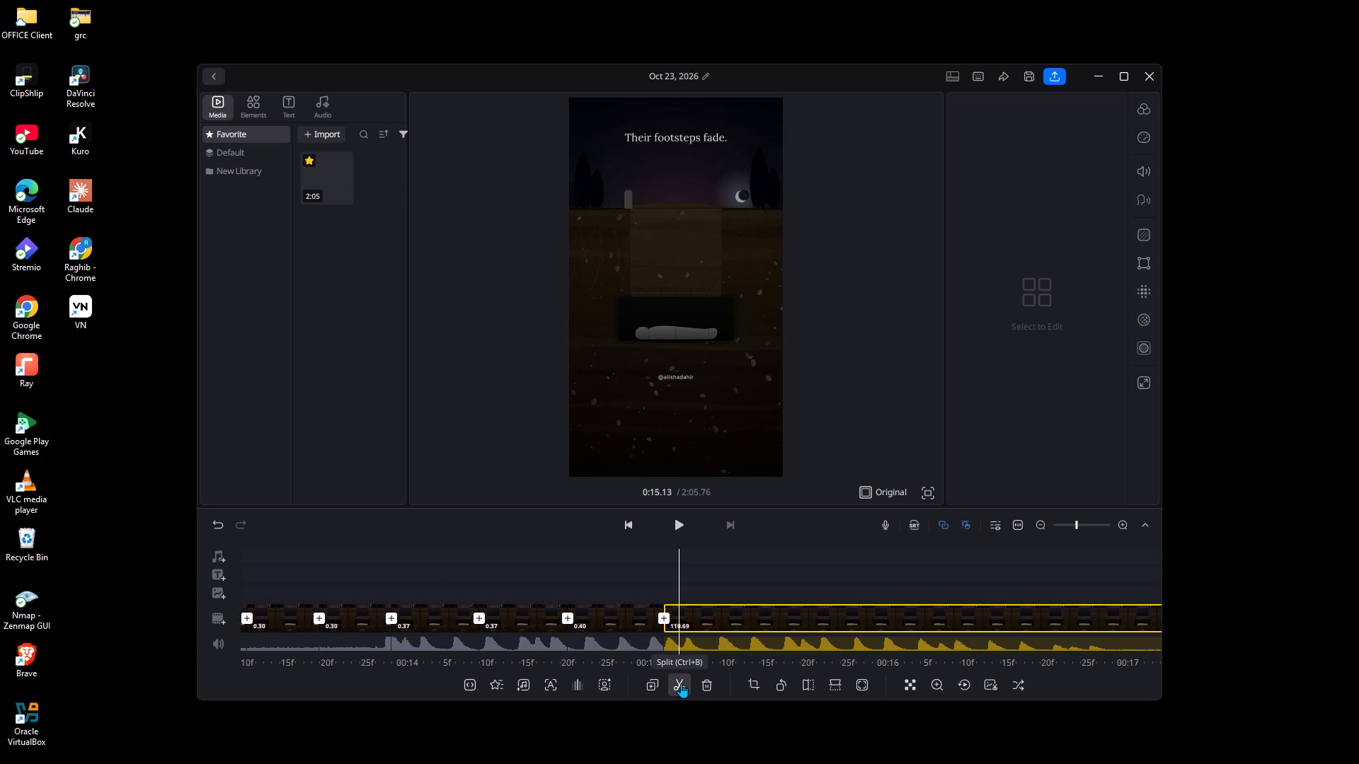
{"action": "key", "text": "Right"}
{"action": "key", "text": "Right"}
{"action": "key", "text": "Right"}
{"action": "key", "text": "Right"}
{"action": "key", "text": "Right"}
{"action": "key", "text": "Right"}
{"action": "key", "text": "Right"}
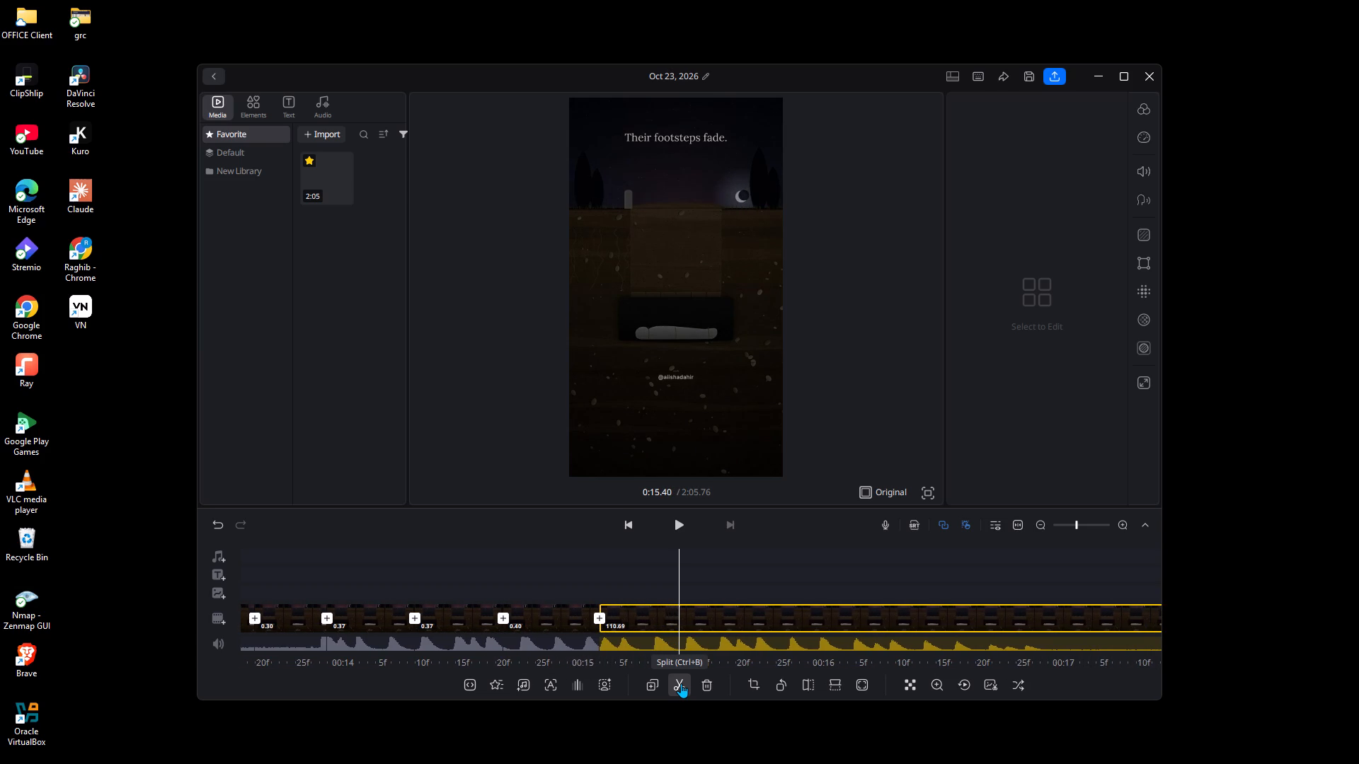
{"action": "key", "text": "Right"}
{"action": "left_click", "coordinate": [681, 683]}
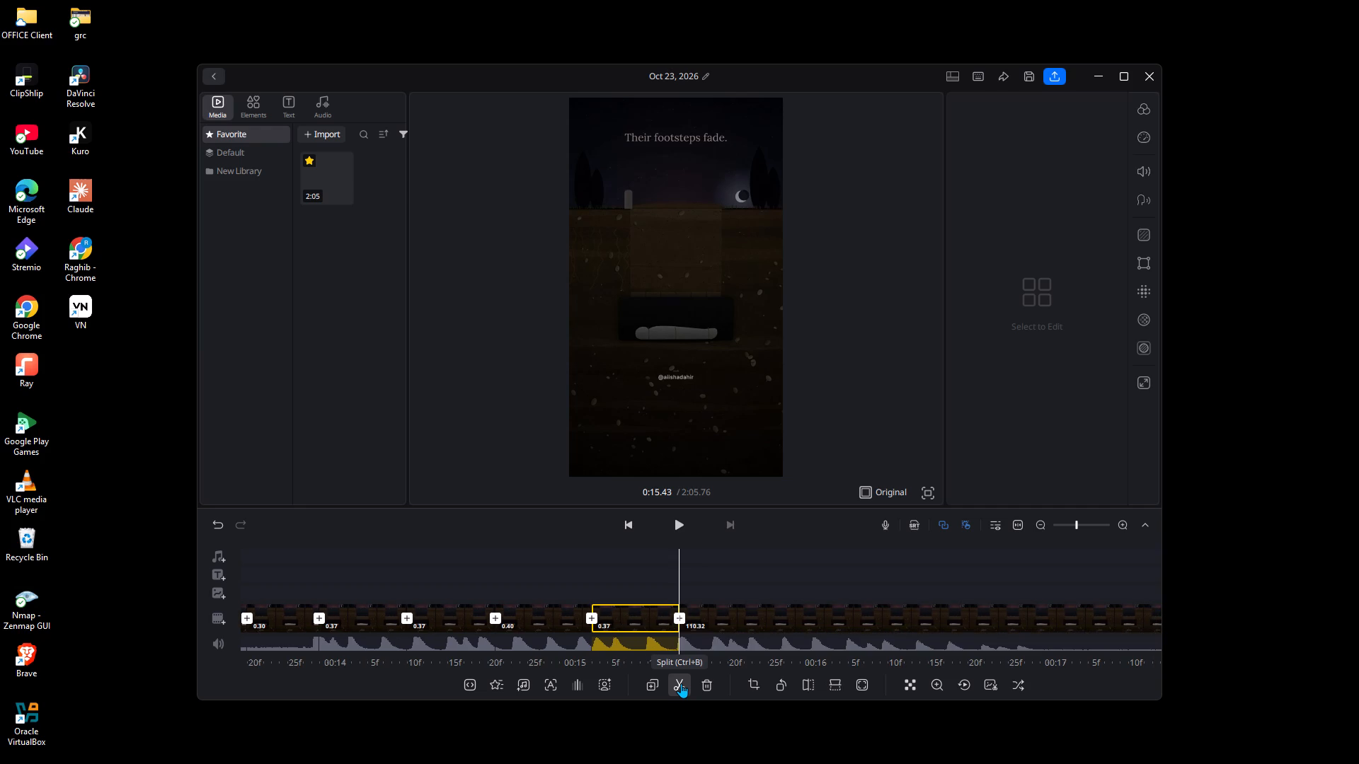
Split the remaining footage at 0:15.73, making a 0.30-second segment.
{"action": "key", "text": "Right"}
{"action": "key", "text": "Right"}
{"action": "key", "text": "Right"}
{"action": "key", "text": "Right"}
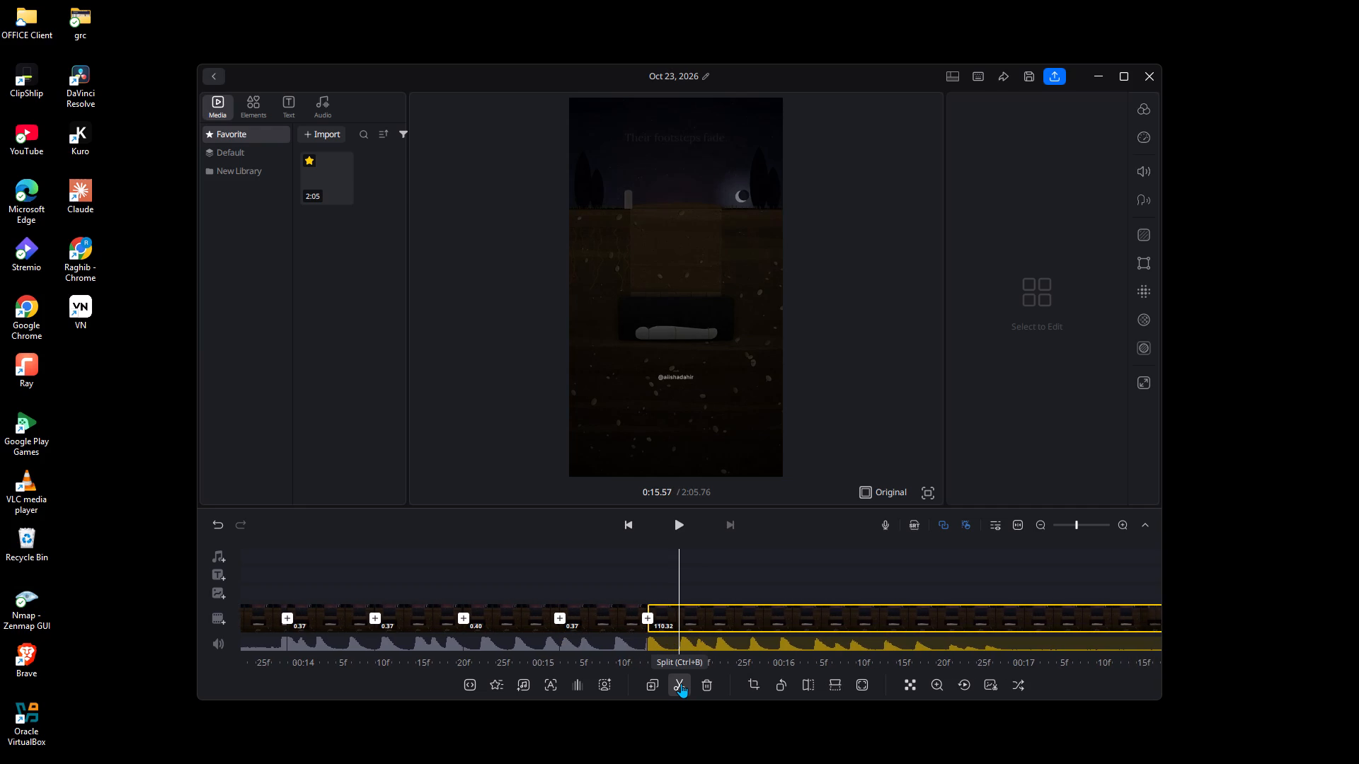
{"action": "key", "text": "Right"}
{"action": "key", "text": "Right"}
{"action": "key", "text": "Right"}
{"action": "key", "text": "Right"}
{"action": "key", "text": "Right"}
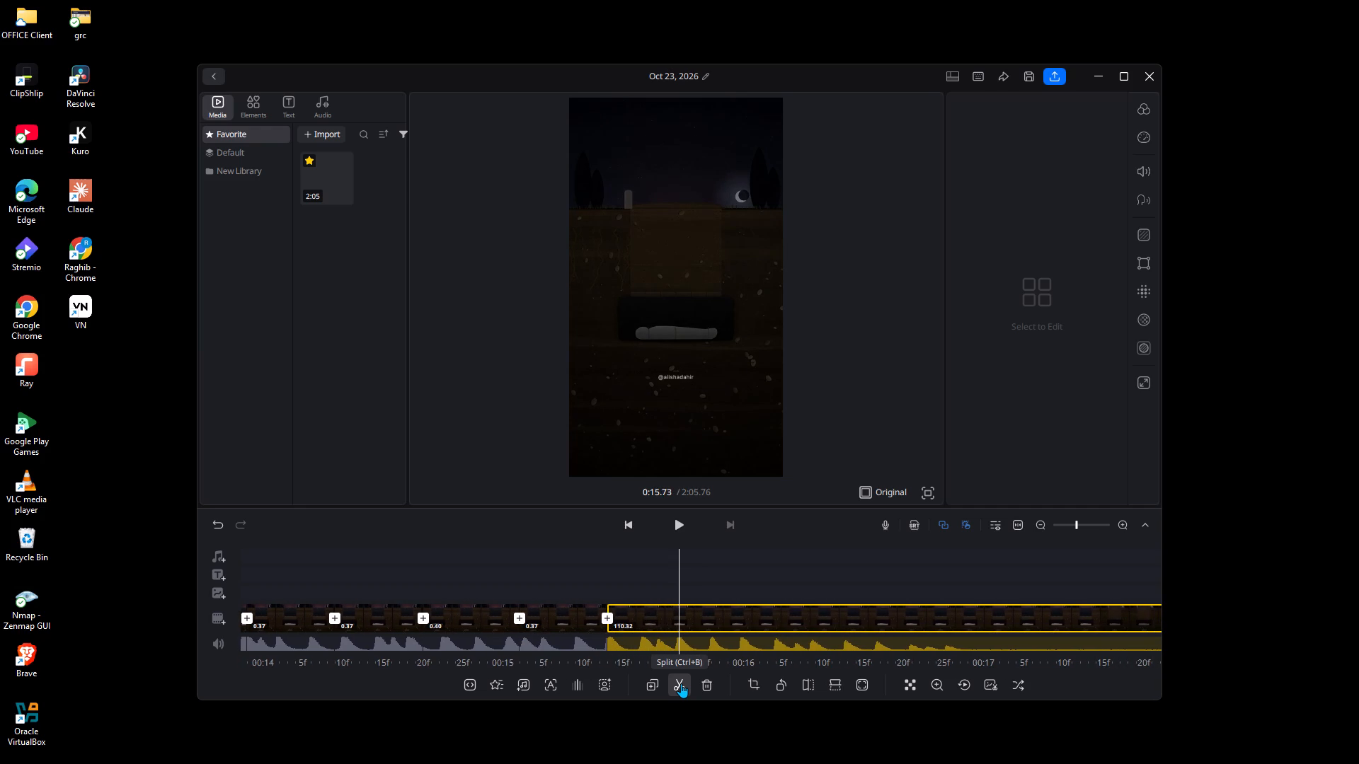
{"action": "left_click", "coordinate": [681, 683]}
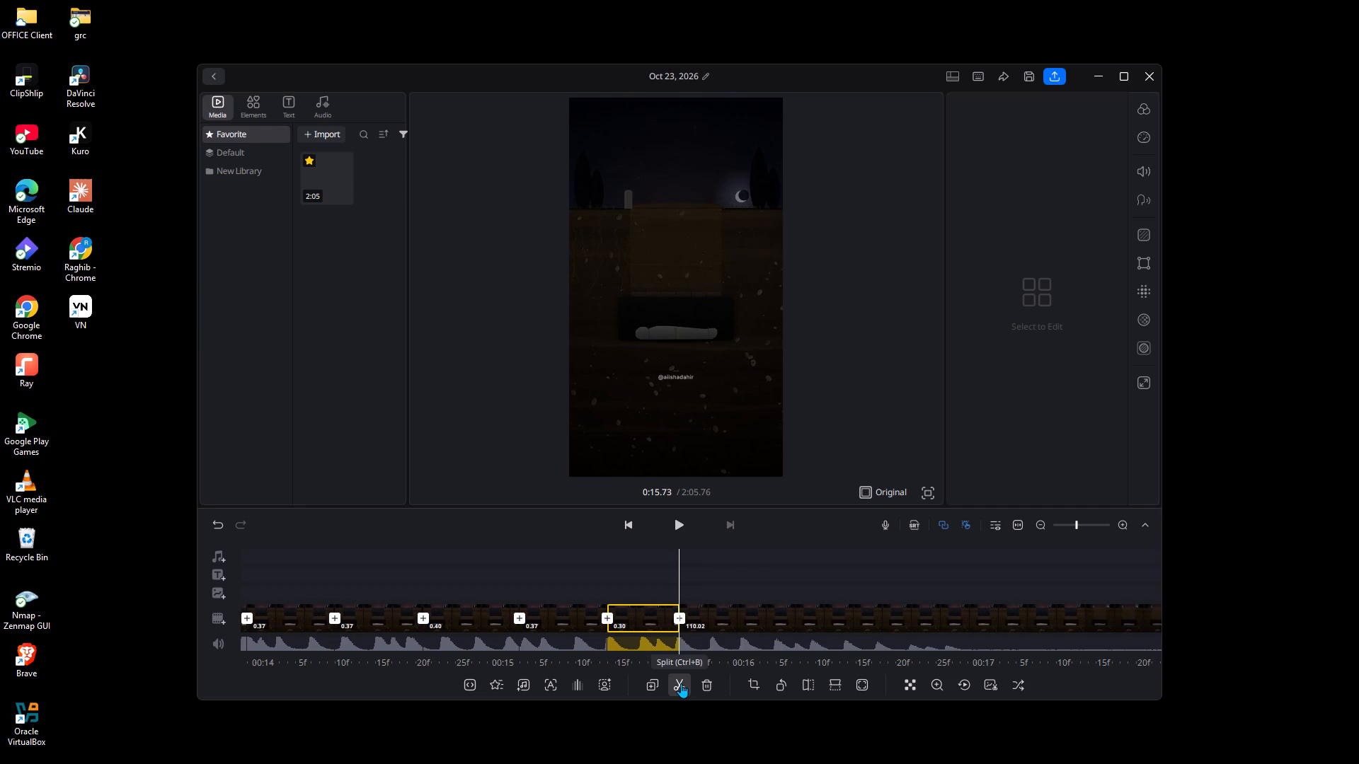
Split the remaining footage at 0:16.10, making a 0.37-second segment.
{"action": "key", "text": "Right"}
{"action": "key", "text": "Right"}
{"action": "key", "text": "Right"}
{"action": "key", "text": "Right"}
{"action": "key", "text": "Right"}
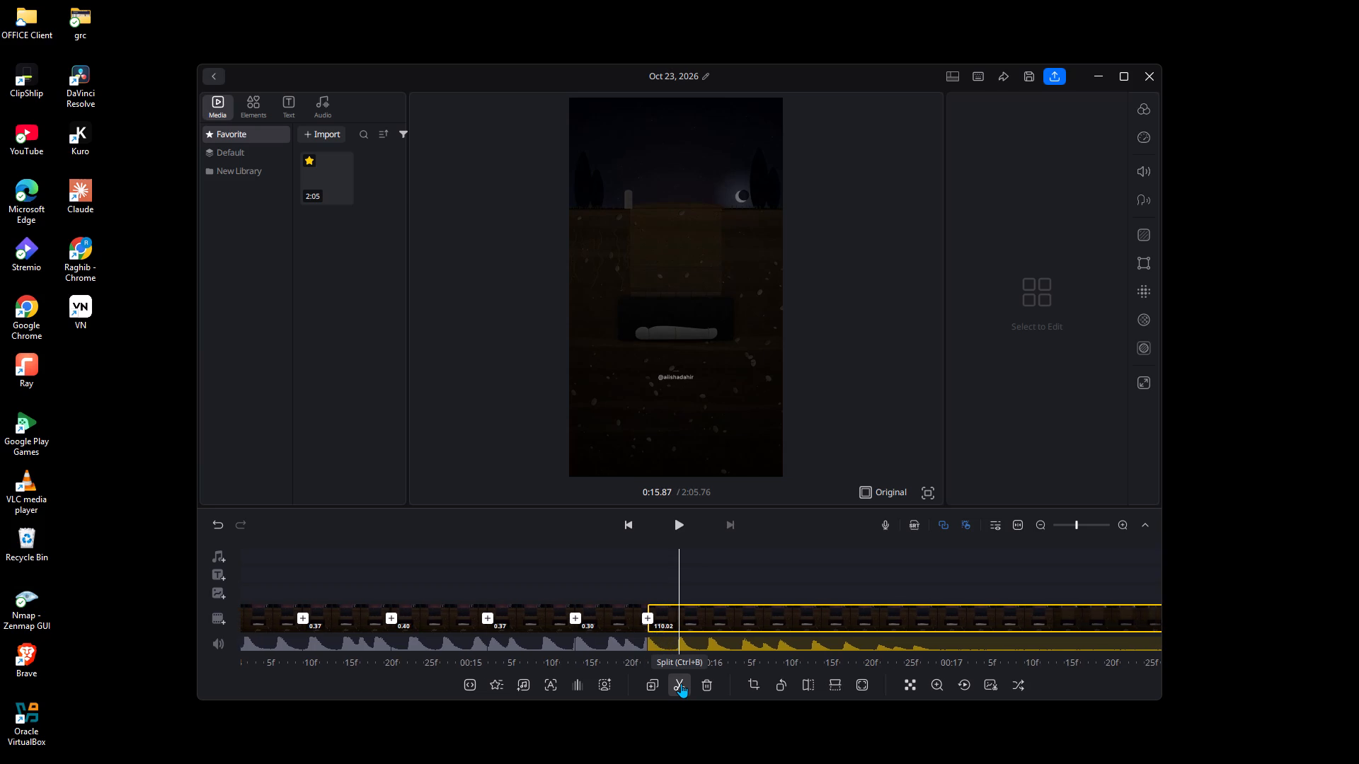
{"action": "key", "text": "Right"}
{"action": "key", "text": "Right"}
{"action": "key", "text": "Right"}
{"action": "key", "text": "Right"}
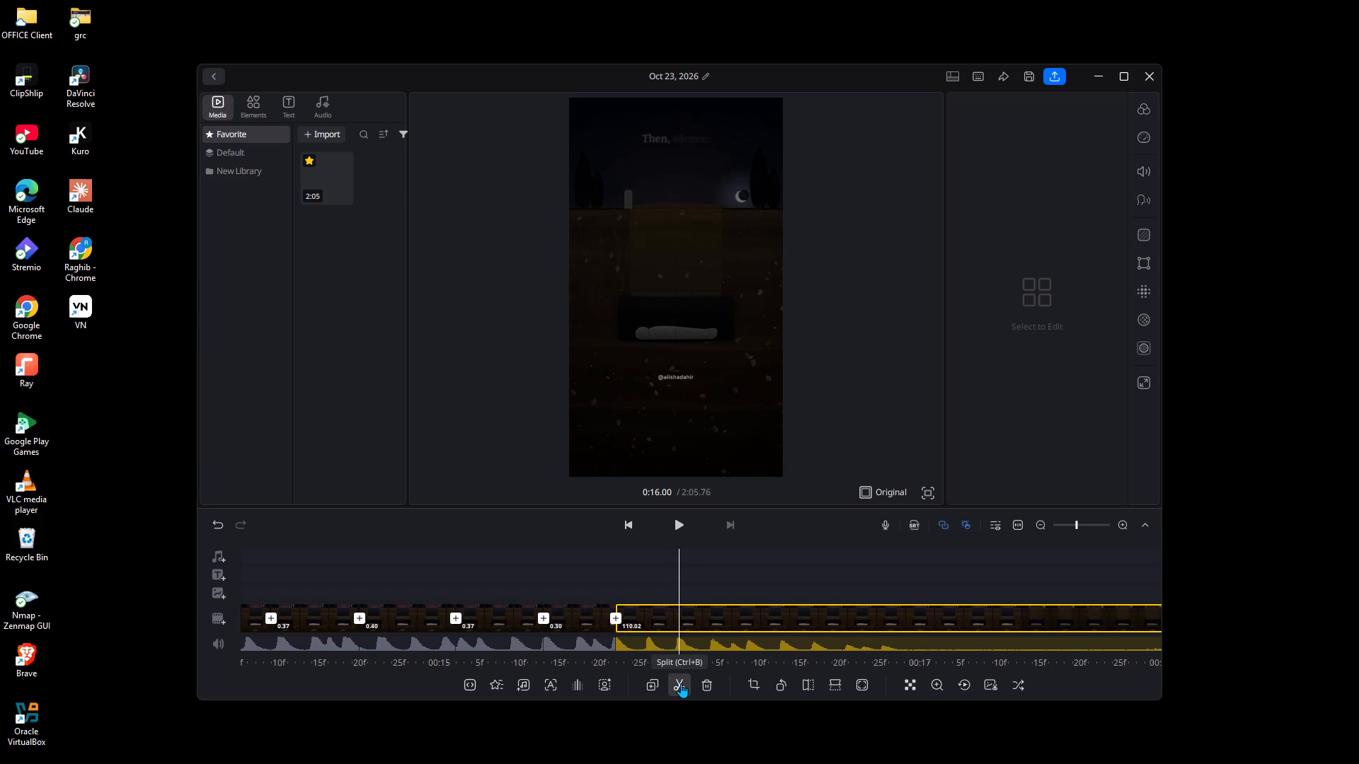
{"action": "key", "text": "Right"}
{"action": "key", "text": "Right"}
{"action": "left_click", "coordinate": [681, 683]}
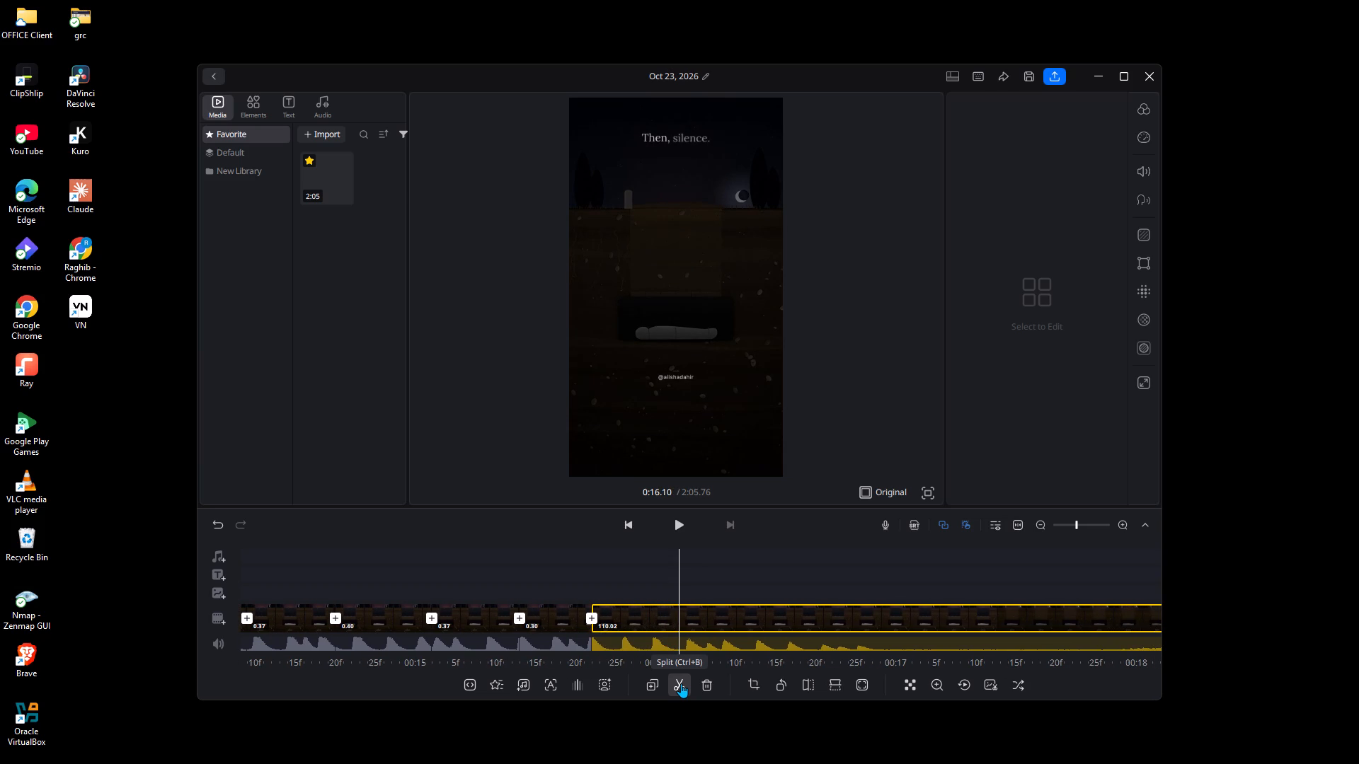
Split the remaining footage at 0:16.47, making a 0.37-second segment.
{"action": "key", "text": "Right"}
{"action": "key", "text": "Right"}
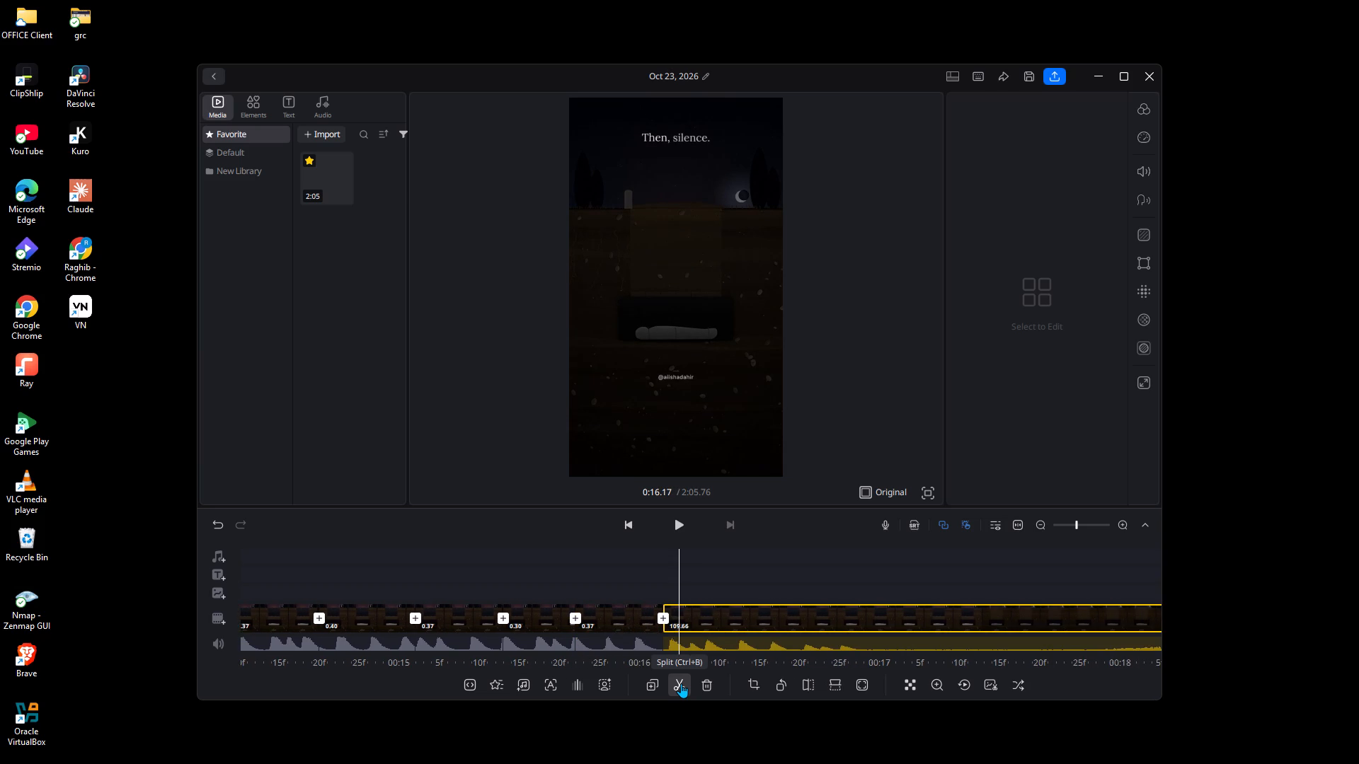
{"action": "key", "text": "Right"}
{"action": "key", "text": "Right"}
{"action": "key", "text": "Right"}
{"action": "key", "text": "Right"}
{"action": "key", "text": "Right"}
{"action": "key", "text": "Right"}
{"action": "key", "text": "Right"}
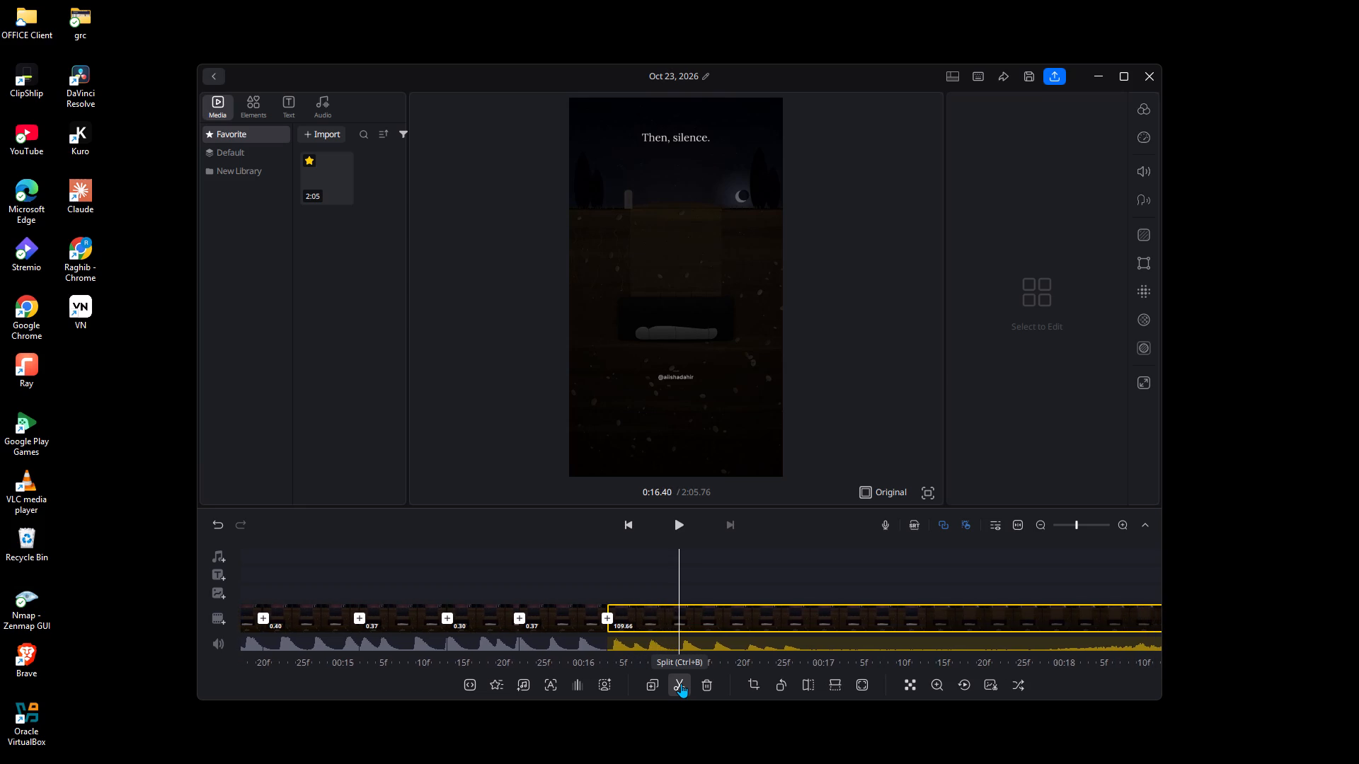
{"action": "key", "text": "Right"}
{"action": "key", "text": "Right"}
{"action": "left_click", "coordinate": [681, 683]}
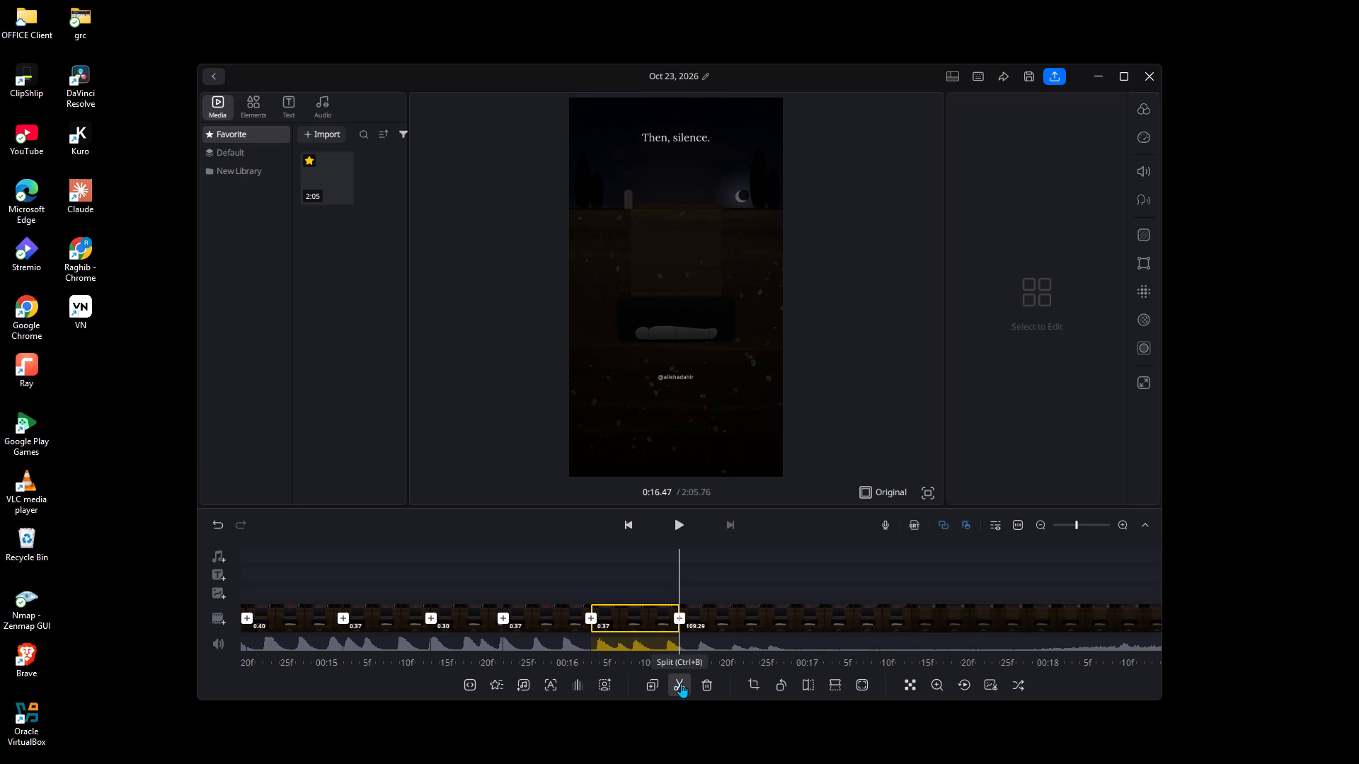
Split the remaining footage at 0:16.80, making a 0.33-second segment.
{"action": "key", "text": "Right"}
{"action": "key", "text": "Right"}
{"action": "key", "text": "Right"}
{"action": "key", "text": "Right"}
{"action": "key", "text": "Right"}
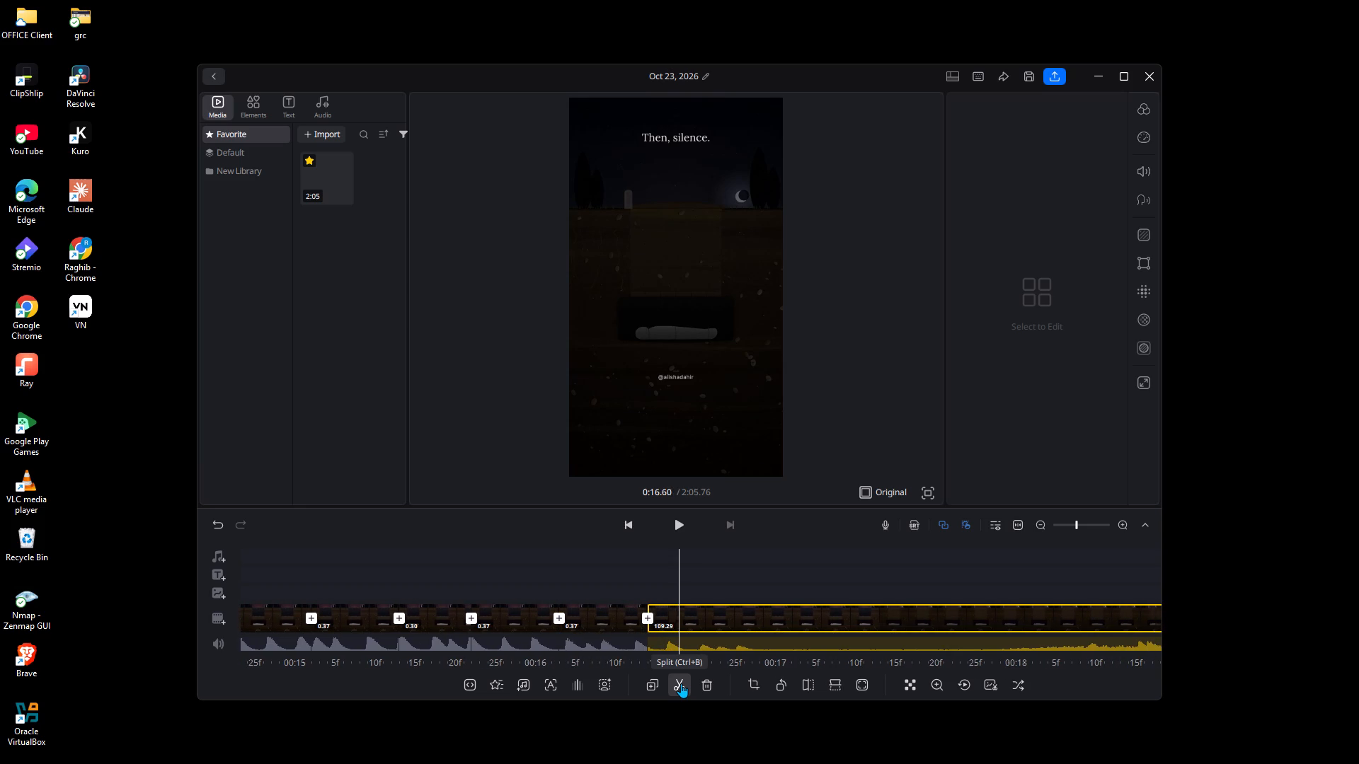
{"action": "key", "text": "Right"}
{"action": "key", "text": "Right"}
{"action": "key", "text": "Right"}
{"action": "key", "text": "Right"}
{"action": "key", "text": "Right"}
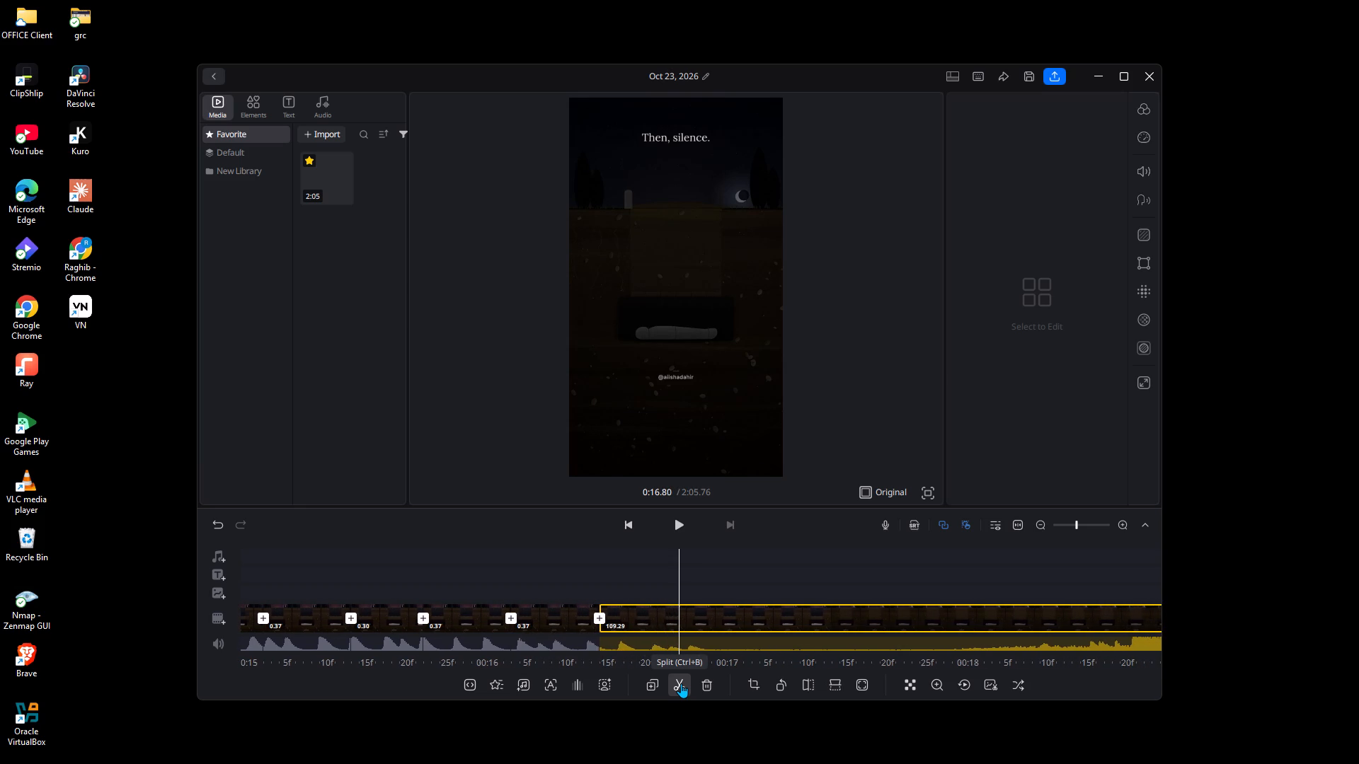
{"action": "left_click", "coordinate": [681, 683]}
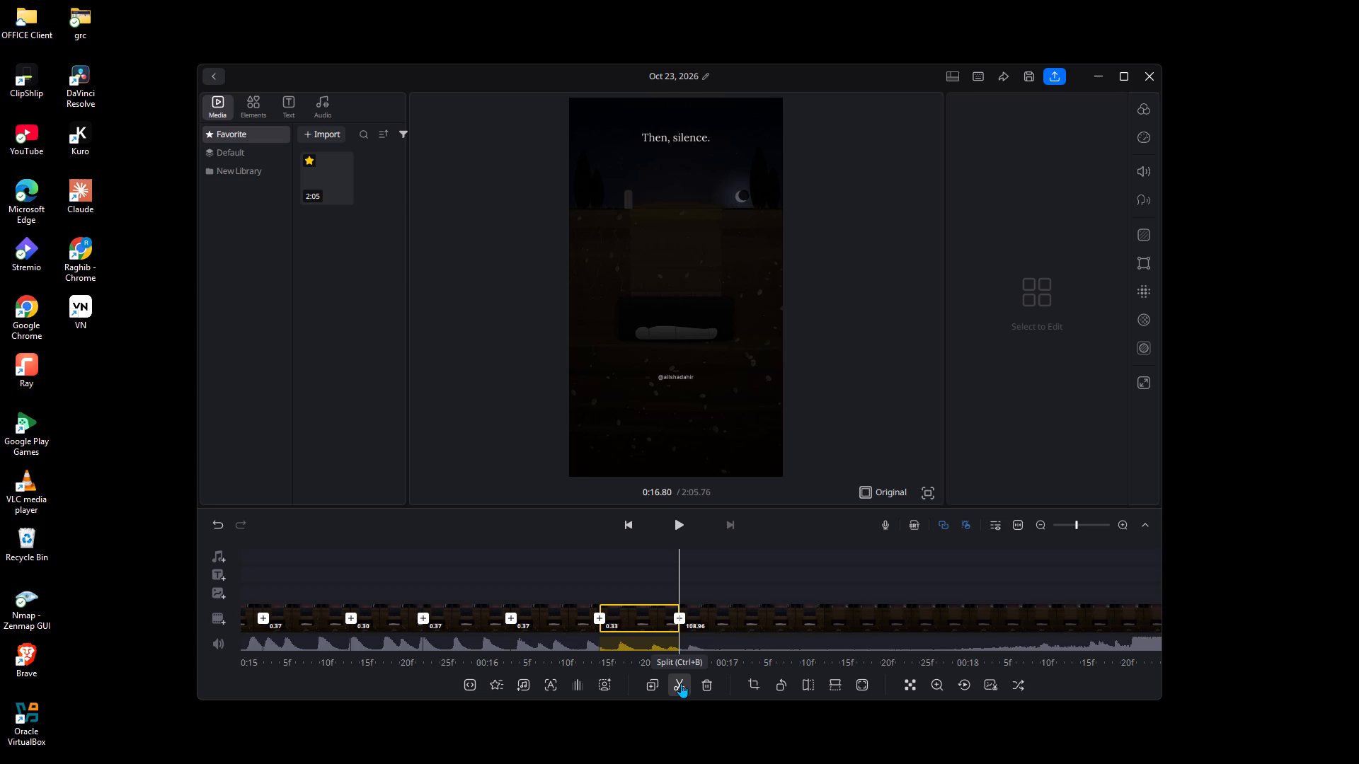
Split the remaining footage at 0:17.10, making a 0.30-second segment.
{"action": "key", "text": "Right"}
{"action": "key", "text": "Right"}
{"action": "key", "text": "Right"}
{"action": "key", "text": "Right"}
{"action": "key", "text": "Right"}
{"action": "key", "text": "Right"}
{"action": "key", "text": "Right"}
{"action": "key", "text": "Right"}
{"action": "key", "text": "Right"}
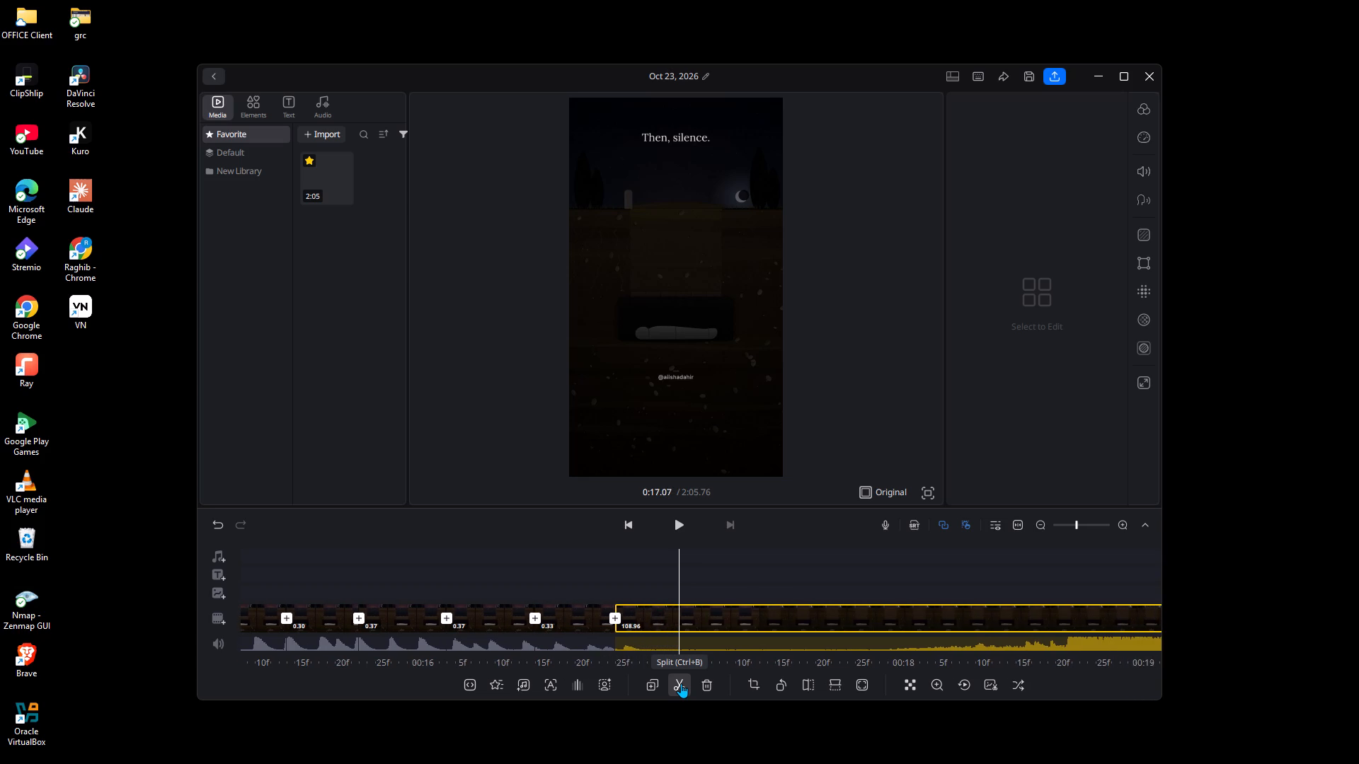
{"action": "left_click", "coordinate": [681, 683]}
Split the remaining footage at 0:17.43, making a 0.33-second segment.
{"action": "key", "text": "Right"}
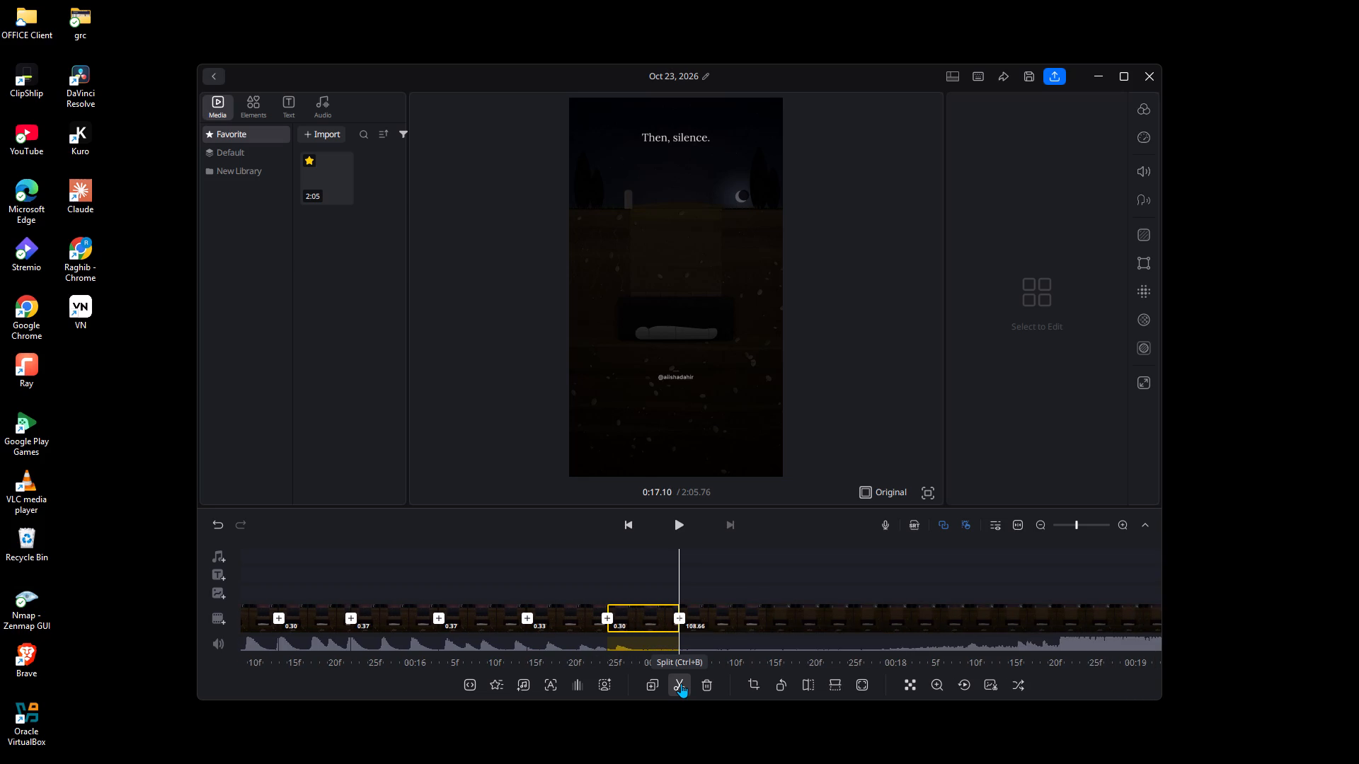
{"action": "key", "text": "Right"}
{"action": "key", "text": "Right"}
{"action": "key", "text": "Right"}
{"action": "key", "text": "Right"}
{"action": "key", "text": "Right"}
{"action": "key", "text": "Right"}
{"action": "key", "text": "Right"}
{"action": "key", "text": "Right"}
{"action": "key", "text": "Right"}
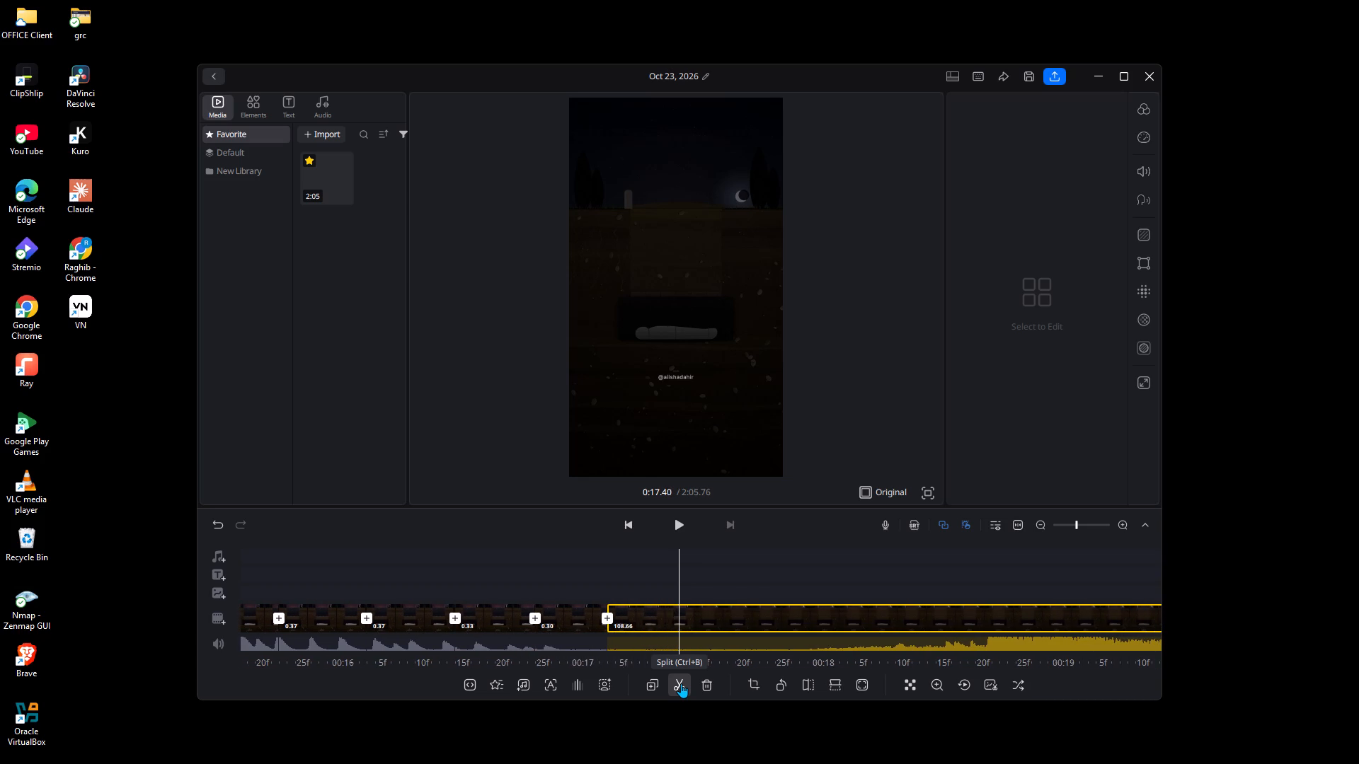
{"action": "left_click", "coordinate": [681, 683]}
Split the remaining footage at 0:17.83, making a 0.40-second segment.
{"action": "key", "text": "Right"}
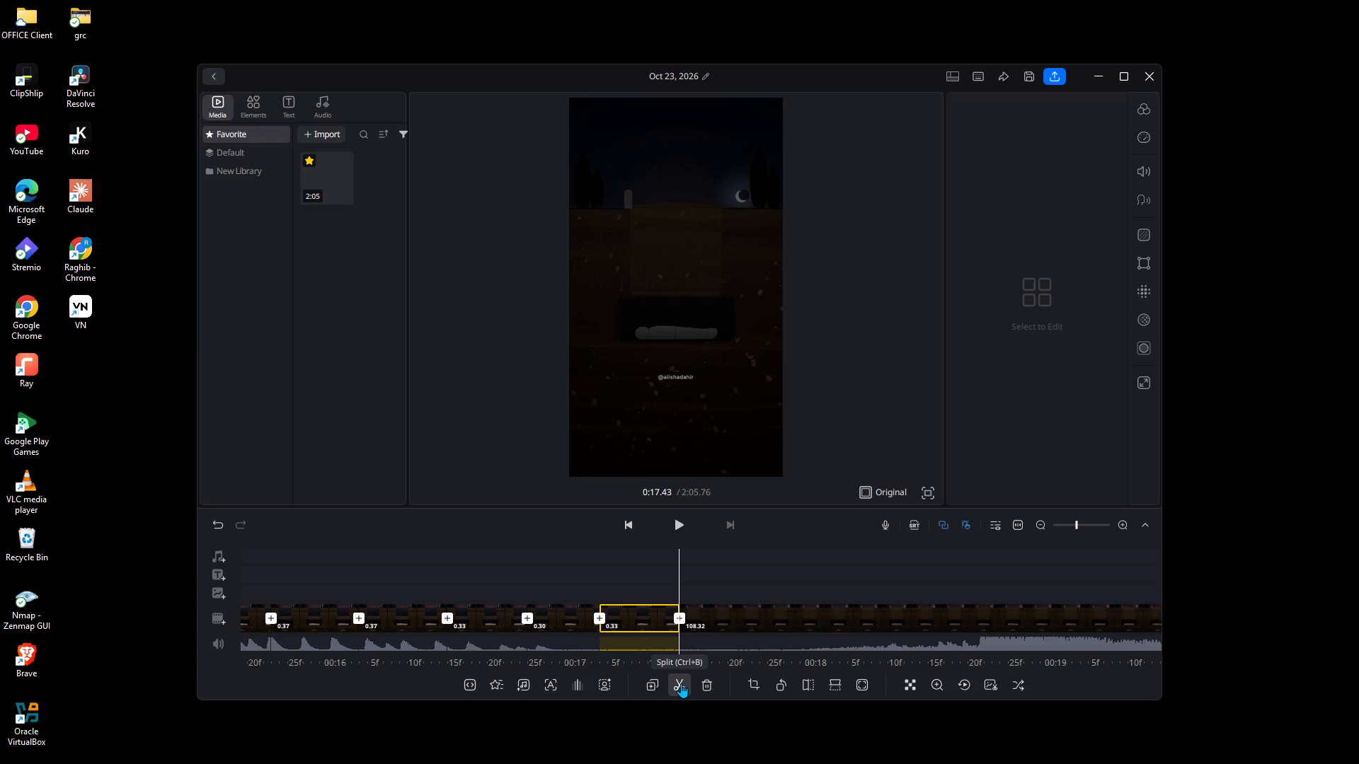
{"action": "key", "text": "Right"}
{"action": "key", "text": "Right"}
{"action": "key", "text": "Right"}
{"action": "key", "text": "Right"}
{"action": "key", "text": "Right"}
{"action": "key", "text": "Right"}
{"action": "key", "text": "Right"}
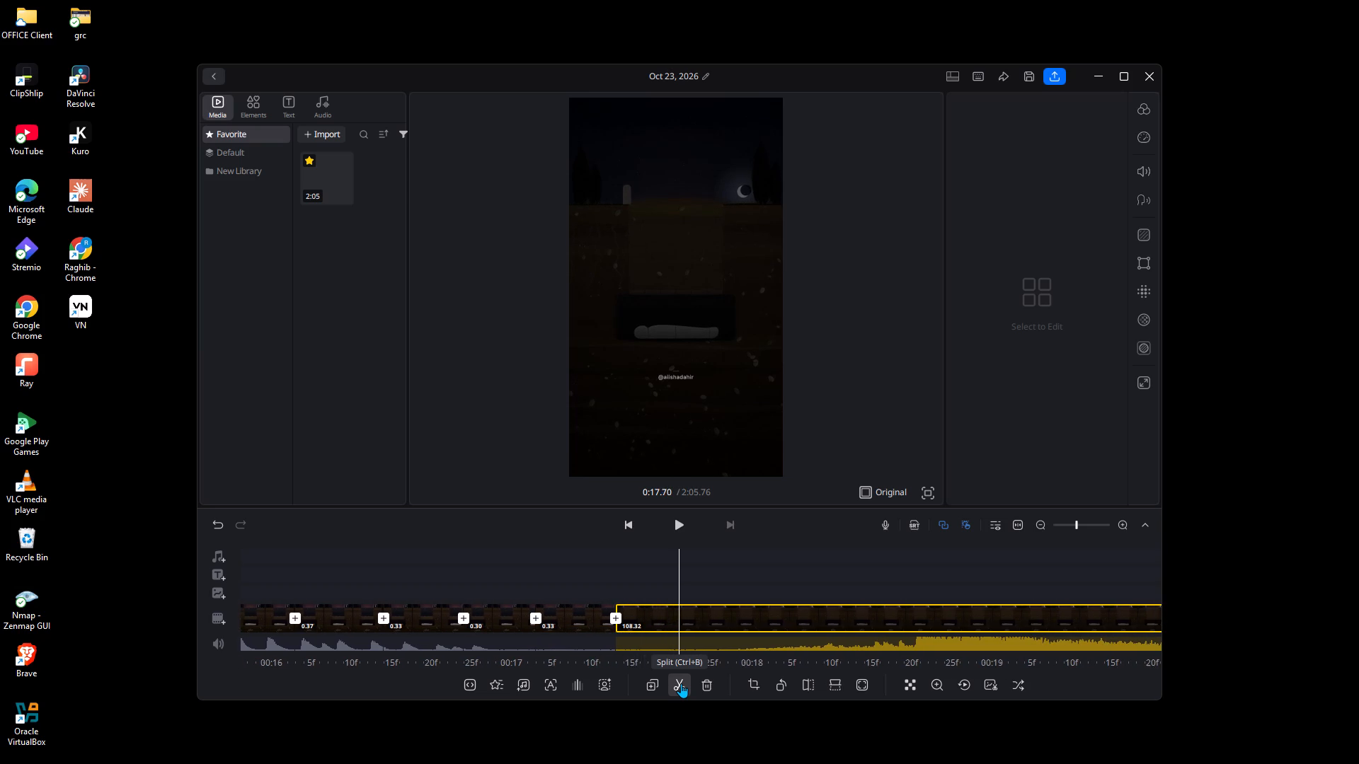
{"action": "key", "text": "Right"}
{"action": "key", "text": "Right"}
{"action": "key", "text": "Right"}
{"action": "key", "text": "Right"}
{"action": "left_click", "coordinate": [681, 683]}
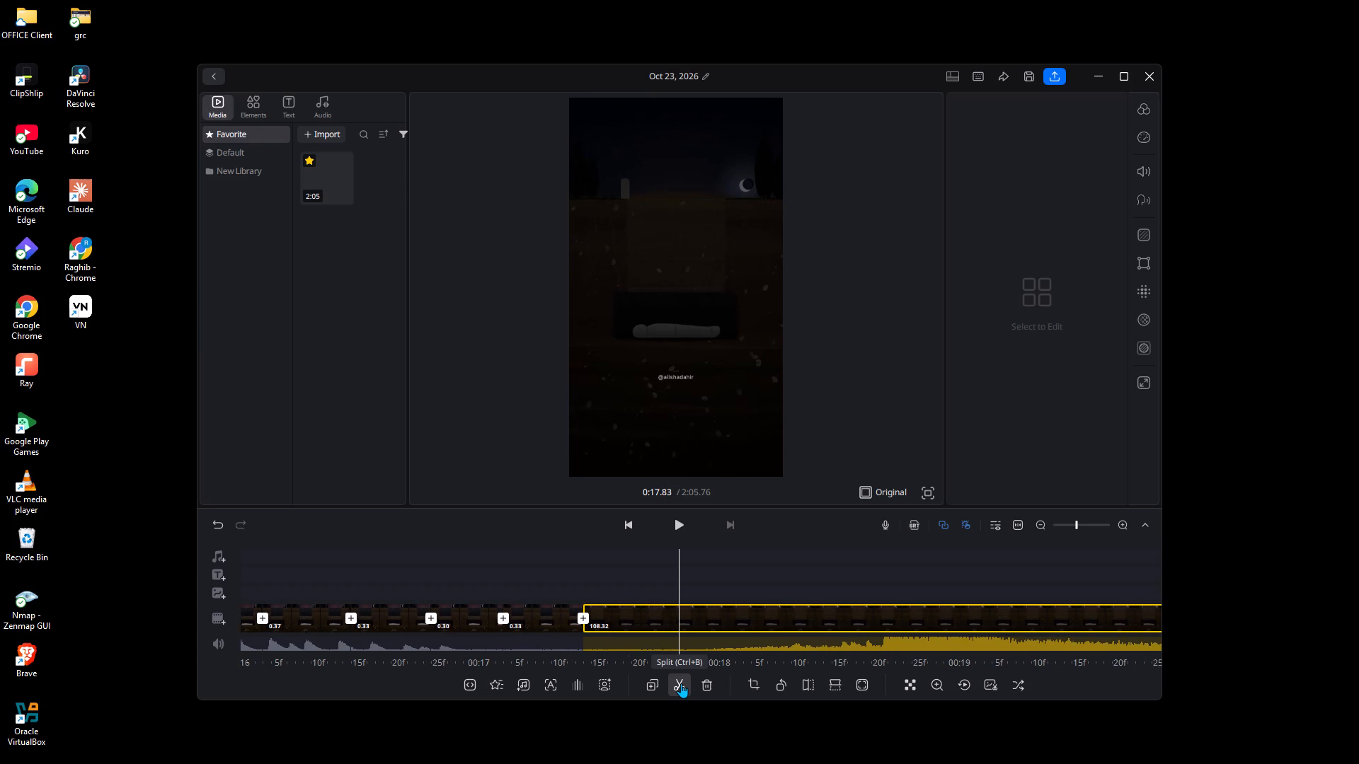
Split the remaining footage at 0:18.17, making a 0.33-second segment.
{"action": "key", "text": "Right"}
{"action": "key", "text": "Right"}
{"action": "key", "text": "Right"}
{"action": "key", "text": "Right"}
{"action": "key", "text": "Right"}
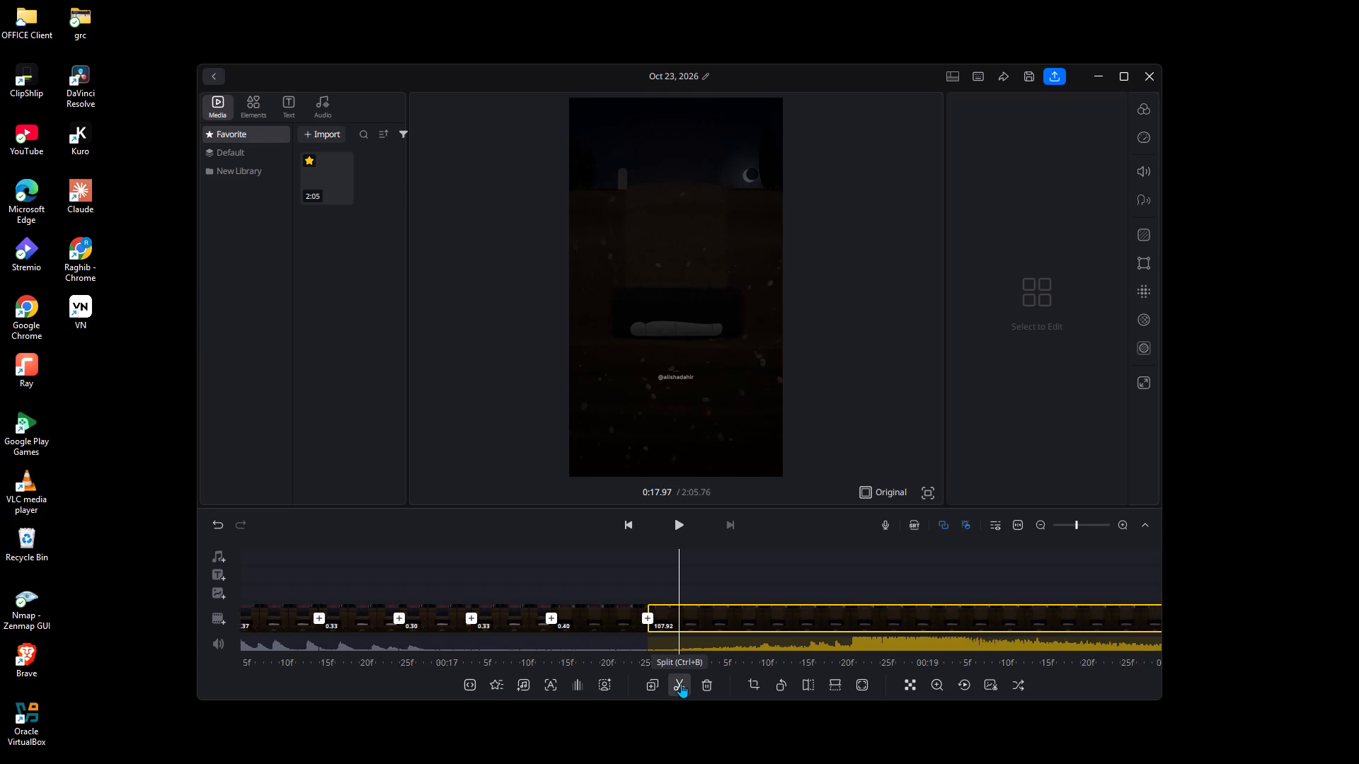
{"action": "key", "text": "Right"}
{"action": "key", "text": "Right"}
{"action": "key", "text": "Right"}
{"action": "key", "text": "Right"}
{"action": "key", "text": "Right"}
{"action": "left_click", "coordinate": [681, 683]}
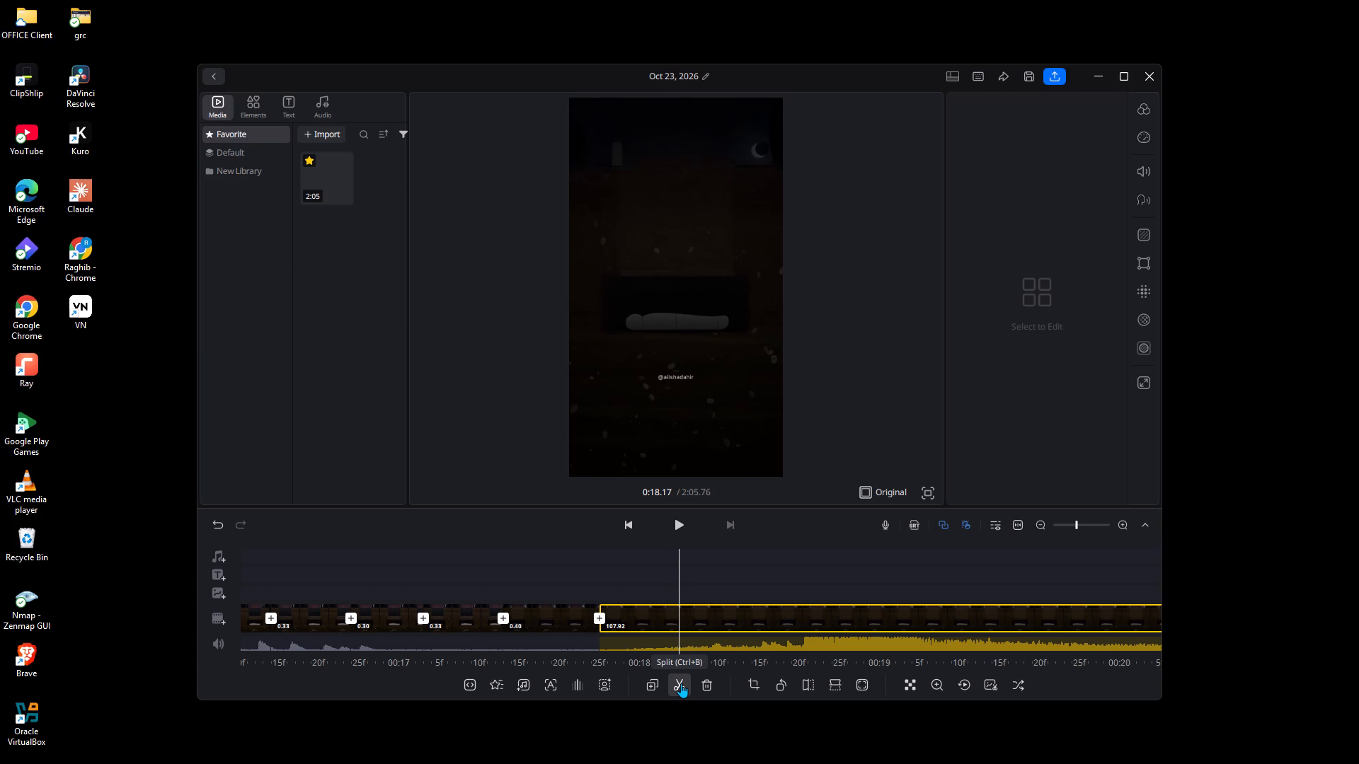
Split the remaining footage at 0:18.50, making a 0.33-second segment.
{"action": "key", "text": "Right"}
{"action": "key", "text": "Right"}
{"action": "key", "text": "Right"}
{"action": "key", "text": "Right"}
{"action": "key", "text": "Right"}
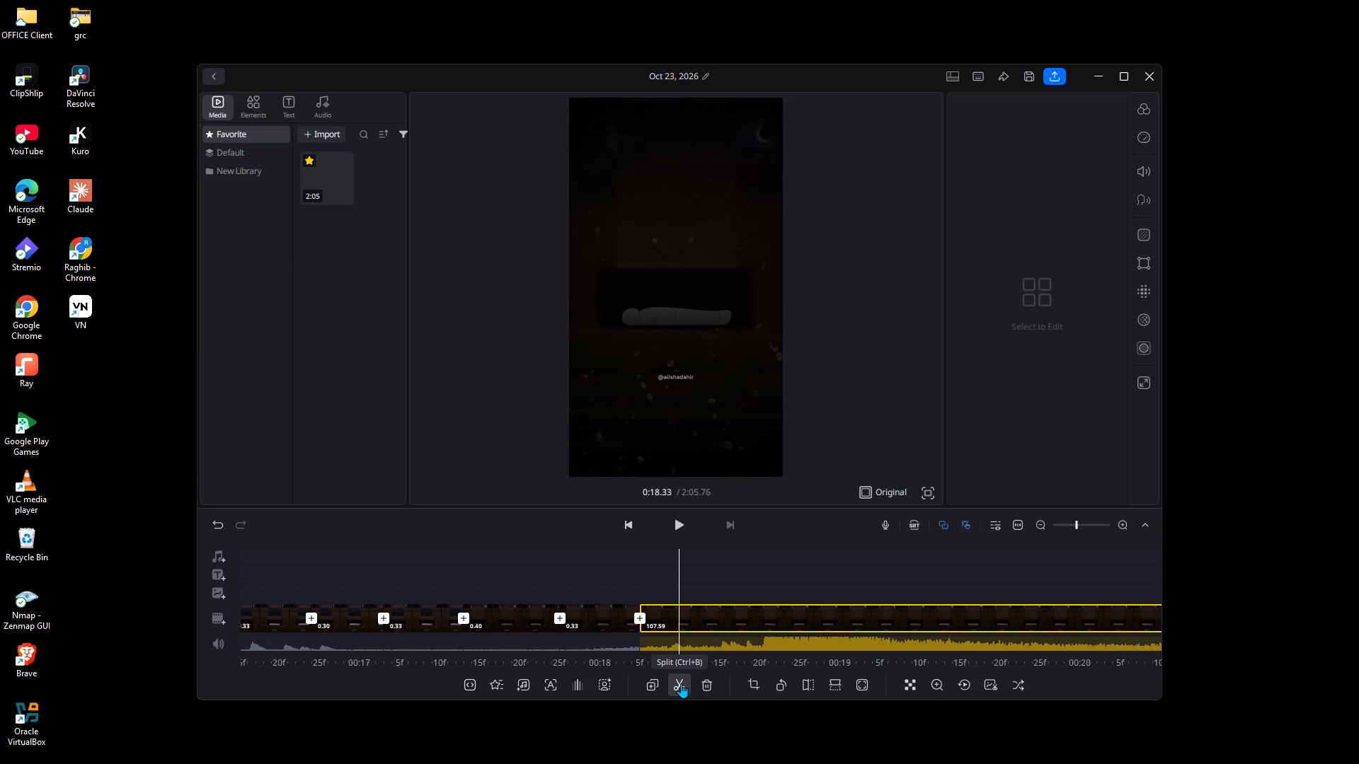
{"action": "key", "text": "Right"}
{"action": "key", "text": "Right"}
{"action": "key", "text": "Right"}
{"action": "key", "text": "Right"}
{"action": "key", "text": "Right"}
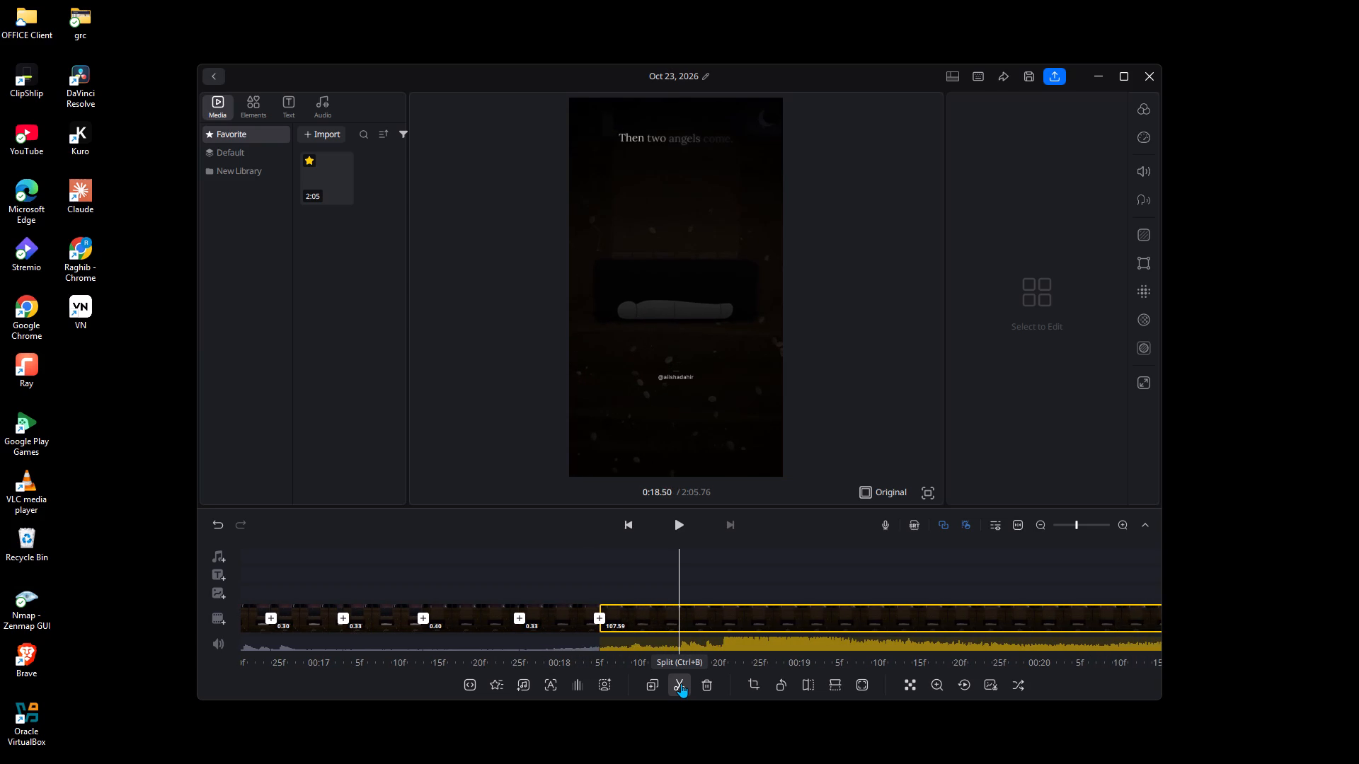
{"action": "left_click", "coordinate": [681, 683]}
Split the remaining footage at 0:18.73, making a 0.23-second segment.
{"action": "key", "text": "Right"}
{"action": "key", "text": "Right"}
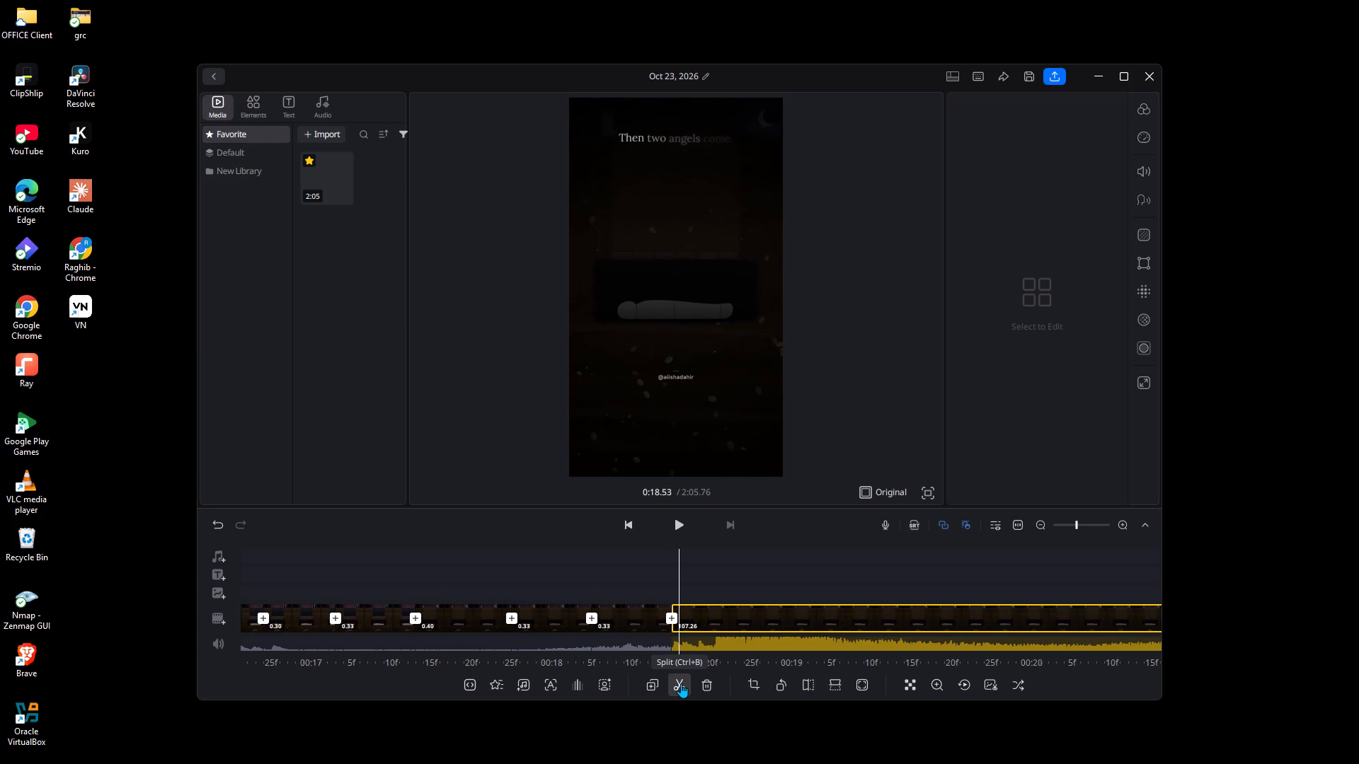
{"action": "key", "text": "Right"}
{"action": "key", "text": "Right"}
{"action": "key", "text": "Right"}
{"action": "key", "text": "Right"}
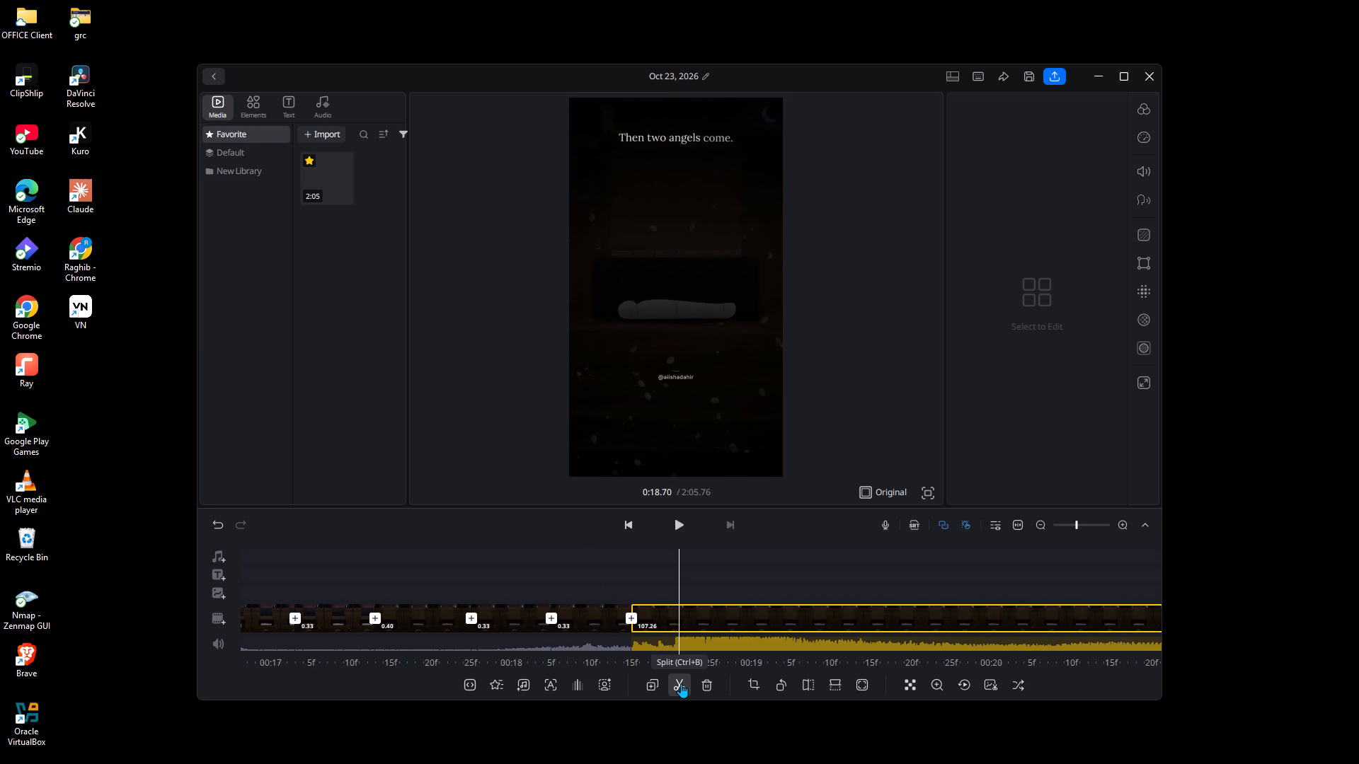
{"action": "key", "text": "Right"}
{"action": "left_click", "coordinate": [681, 683]}
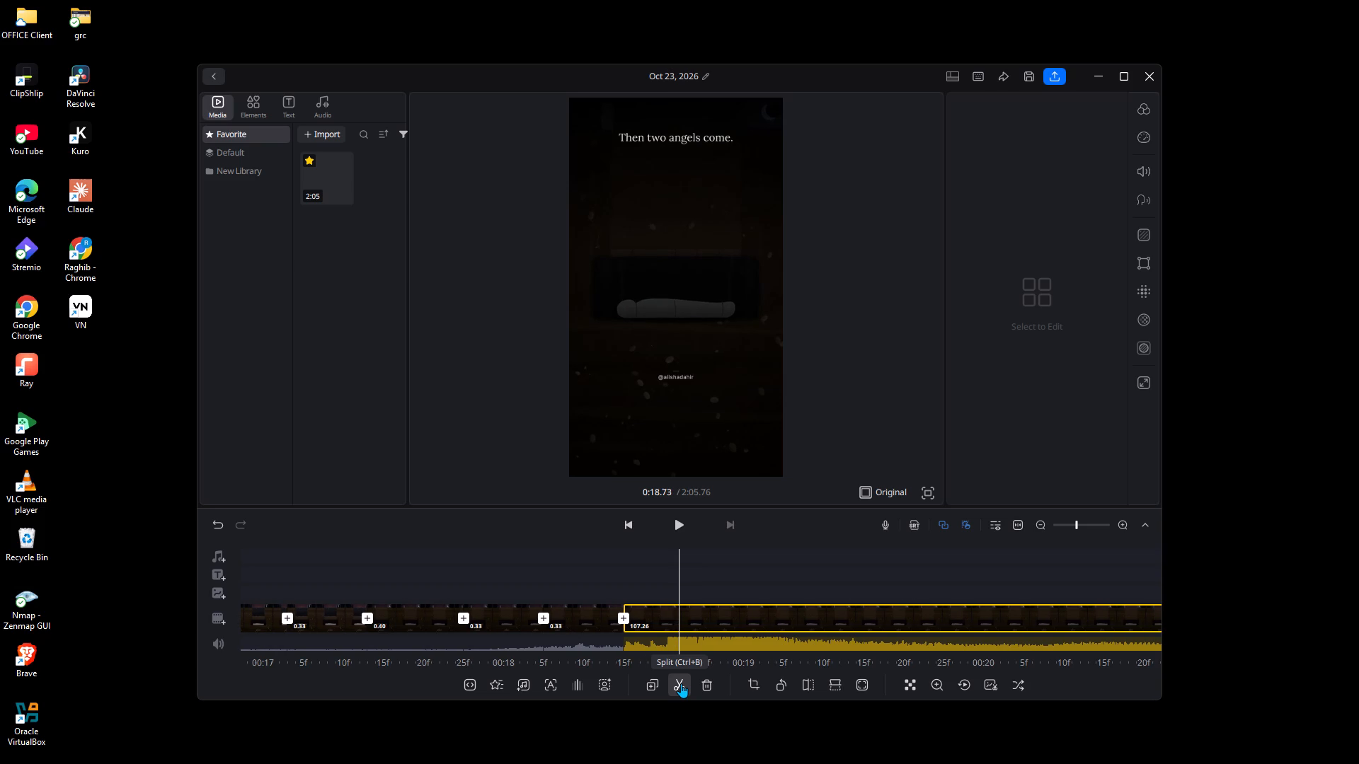
Split the remaining footage at 0:19.07, following the 0.23-second segment with another short one.
{"action": "key", "text": "Right"}
{"action": "key", "text": "Right"}
{"action": "key", "text": "Right"}
{"action": "key", "text": "Right"}
{"action": "key", "text": "Right"}
{"action": "key", "text": "Right"}
{"action": "key", "text": "Right"}
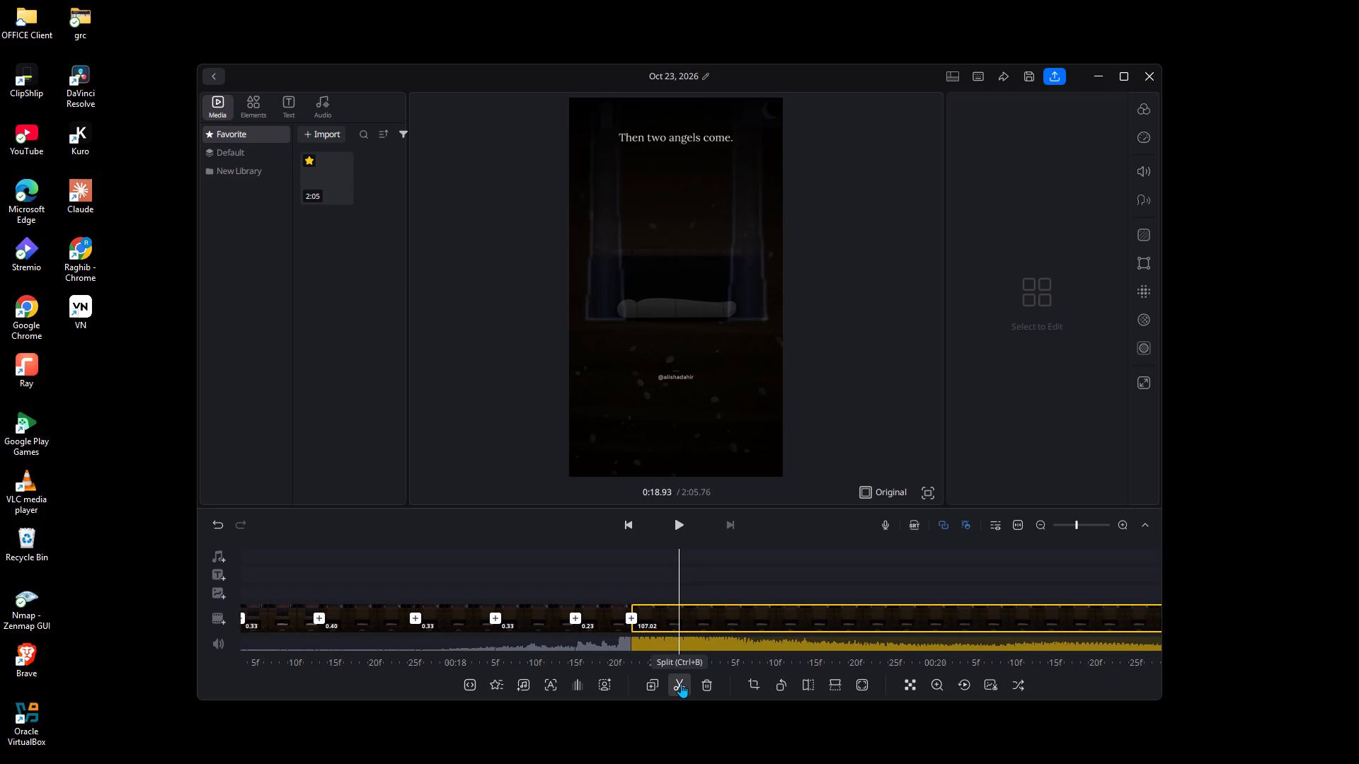
{"action": "key", "text": "Right"}
{"action": "key", "text": "Right"}
{"action": "key", "text": "Right"}
{"action": "left_click", "coordinate": [681, 683]}
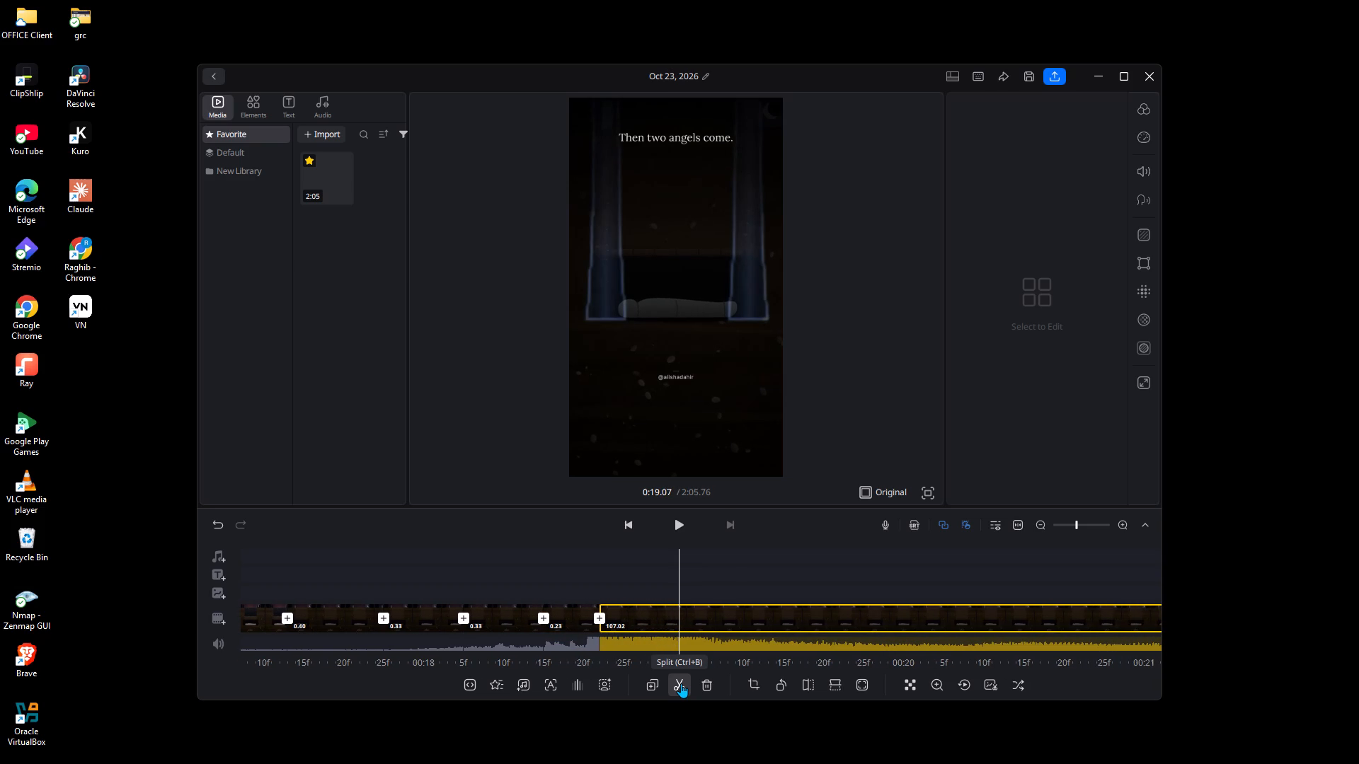
Split the remaining footage at 0:19.43, making a 0.37-second segment.
{"action": "key", "text": "Right"}
{"action": "key", "text": "Right"}
{"action": "key", "text": "Right"}
{"action": "key", "text": "Right"}
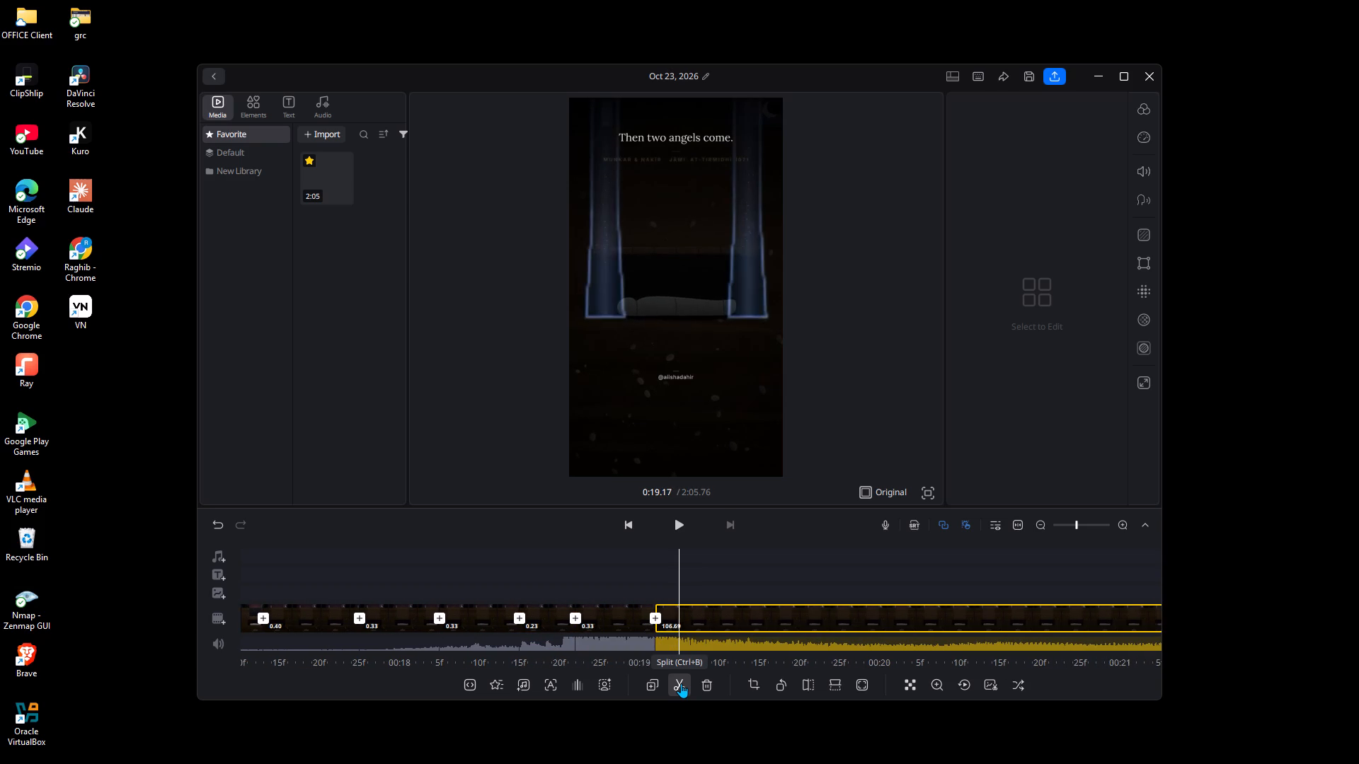
{"action": "key", "text": "Right"}
{"action": "key", "text": "Right"}
{"action": "key", "text": "Right"}
{"action": "key", "text": "Right"}
{"action": "key", "text": "Right"}
{"action": "key", "text": "Right"}
{"action": "key", "text": "Right"}
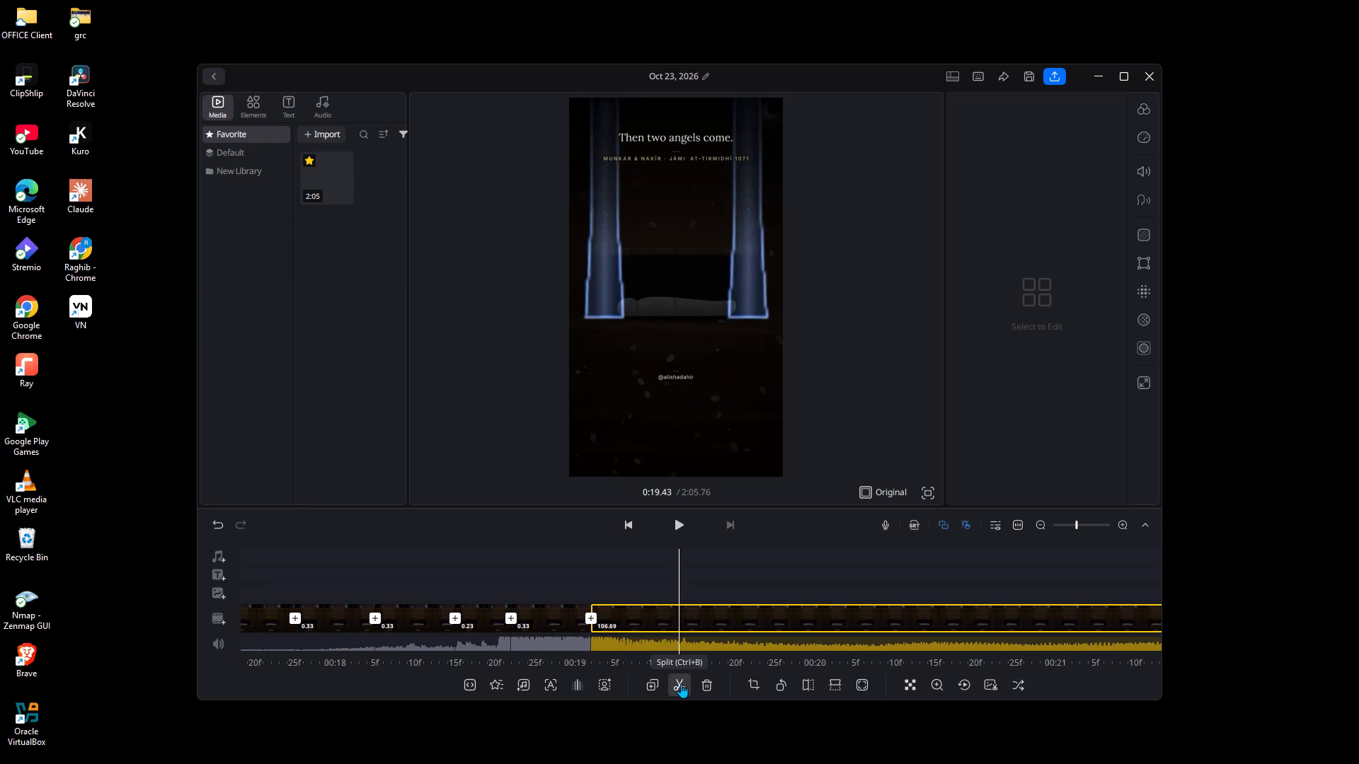
{"action": "left_click", "coordinate": [681, 683]}
Split the remaining footage at 0:19.83, making a 0.40-second segment.
{"action": "key", "text": "Right"}
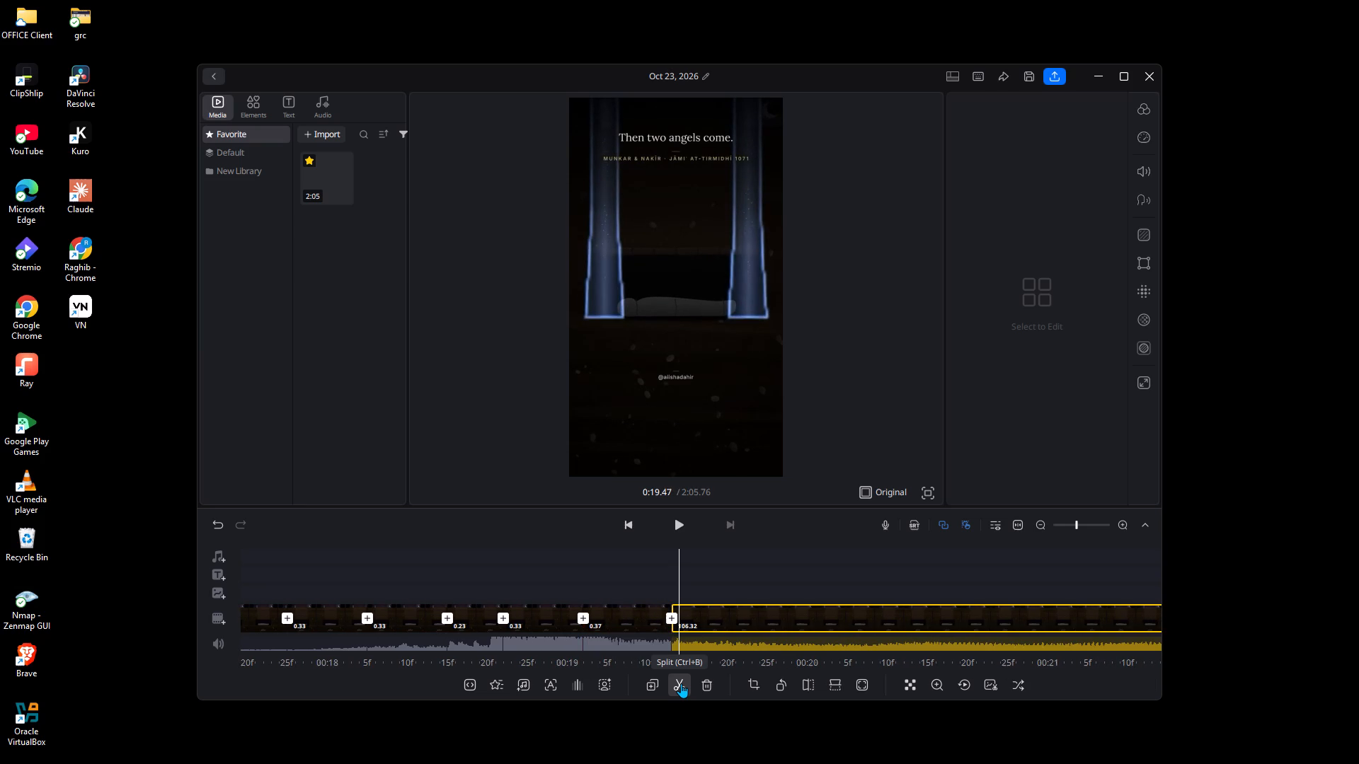
{"action": "key", "text": "Right"}
{"action": "key", "text": "Right"}
{"action": "key", "text": "Right"}
{"action": "key", "text": "Right"}
{"action": "key", "text": "Right"}
{"action": "key", "text": "Right"}
{"action": "key", "text": "Right"}
{"action": "key", "text": "Right"}
{"action": "key", "text": "Right"}
{"action": "key", "text": "Right"}
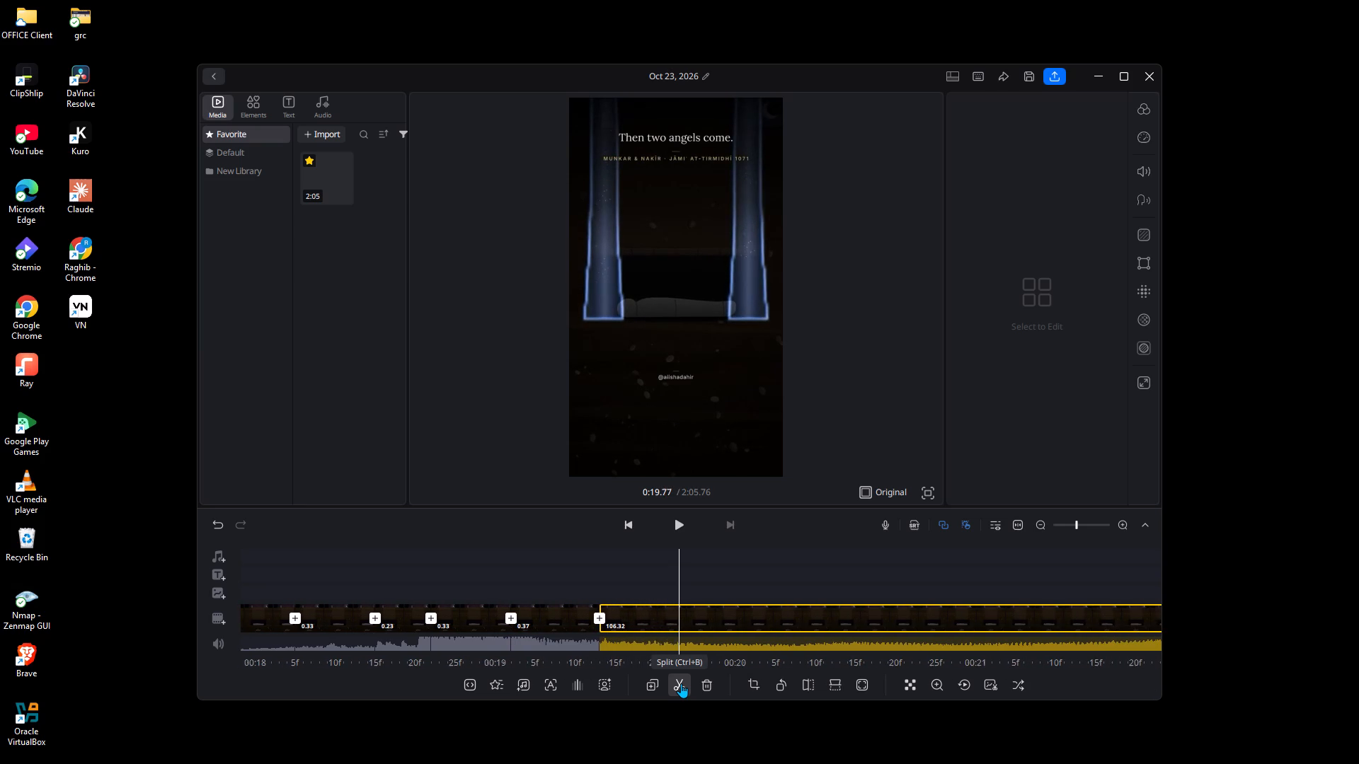
{"action": "key", "text": "Right"}
{"action": "left_click", "coordinate": [681, 683]}
Split the remaining footage at 0:20.23, making a 0.40-second segment.
{"action": "key", "text": "Right"}
{"action": "key", "text": "Right"}
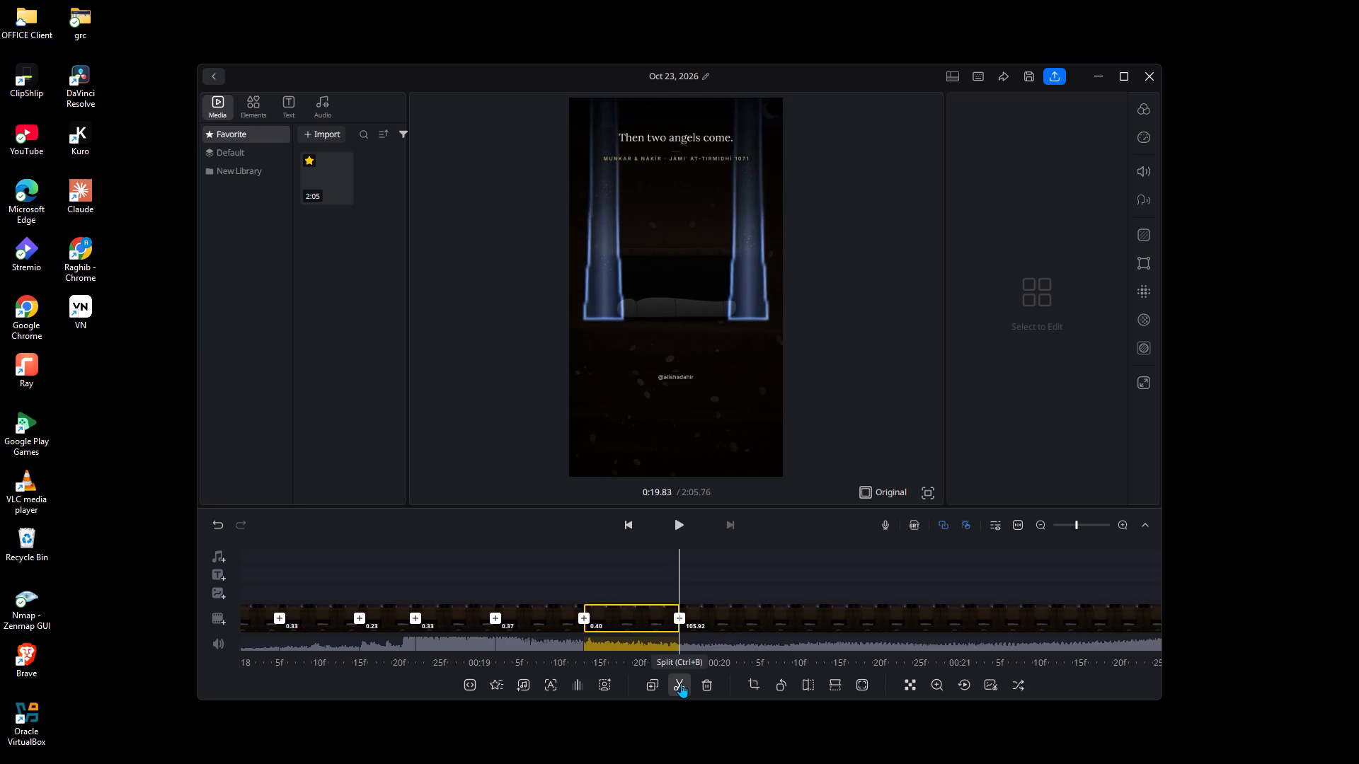
{"action": "key", "text": "Right"}
{"action": "key", "text": "Right"}
{"action": "key", "text": "Right"}
{"action": "key", "text": "Right"}
{"action": "key", "text": "Right"}
{"action": "key", "text": "Right"}
{"action": "key", "text": "Right"}
{"action": "key", "text": "Right"}
{"action": "key", "text": "Right"}
{"action": "key", "text": "Right"}
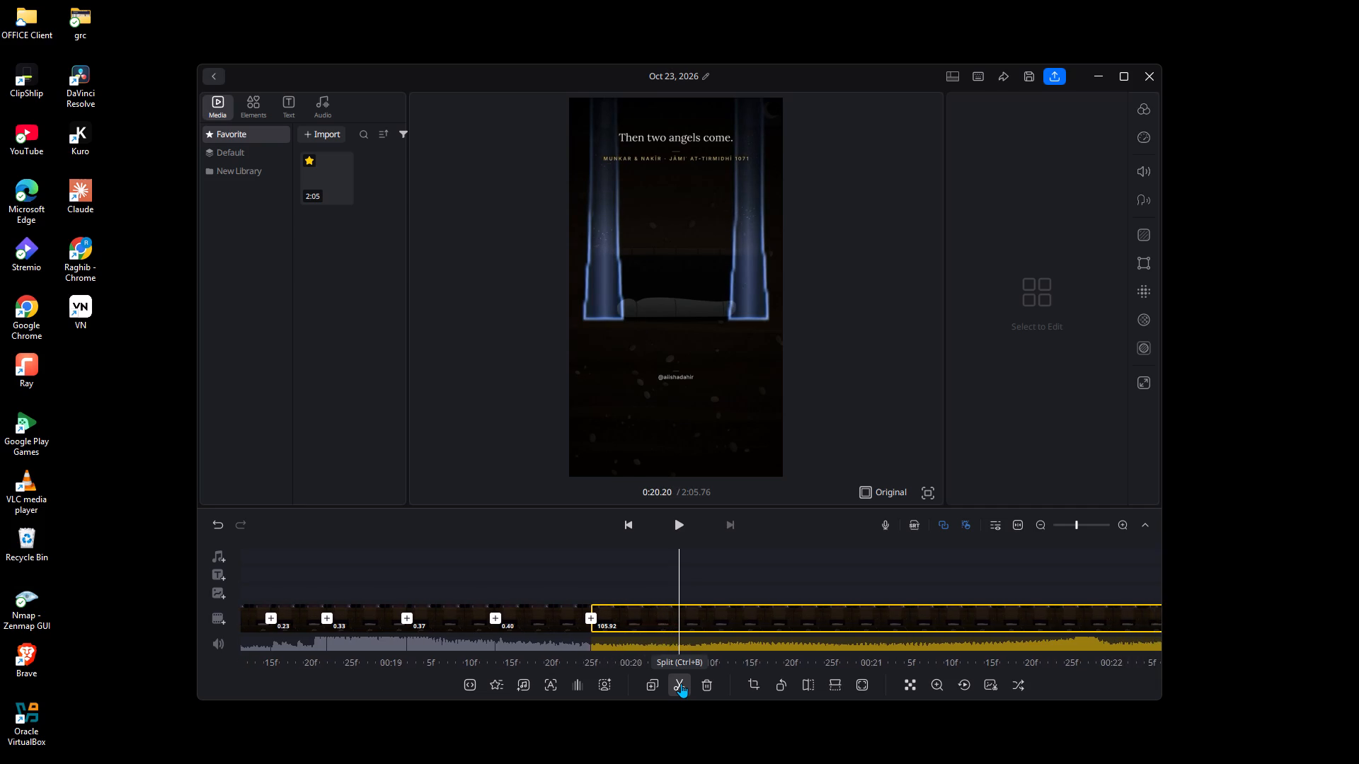
{"action": "left_click", "coordinate": [681, 683]}
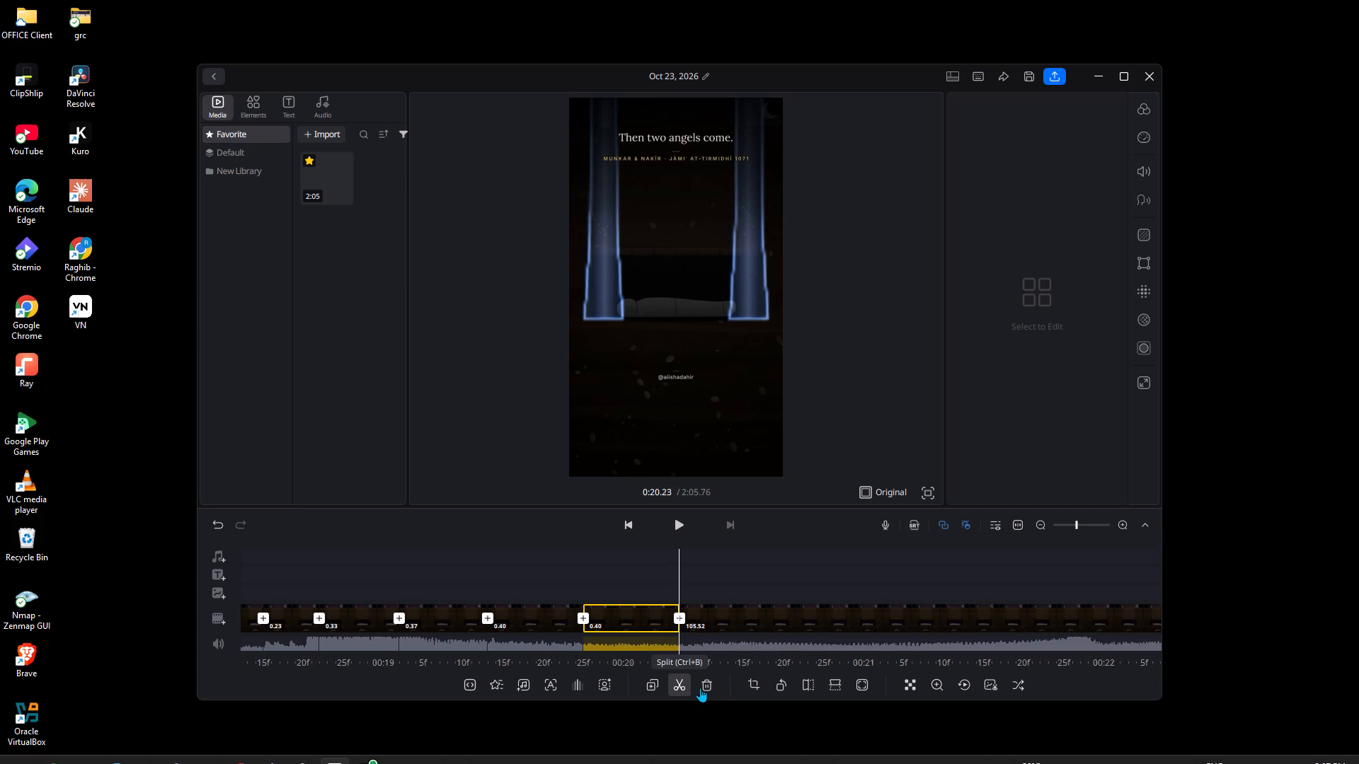
Split the remaining footage at 0:20.53, making a 0.30-second segment.
{"action": "key", "text": "Right"}
{"action": "key", "text": "Right"}
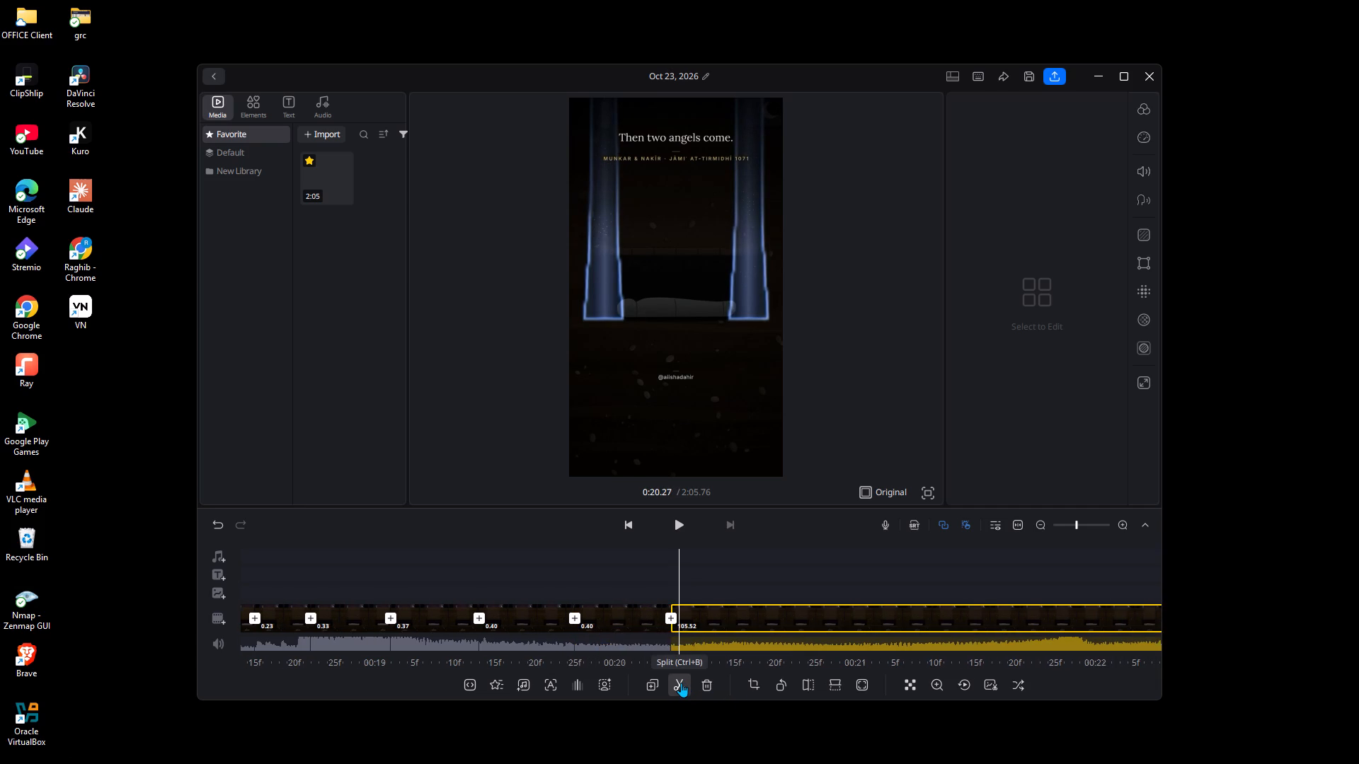
{"action": "key", "text": "Right"}
{"action": "key", "text": "Right"}
{"action": "key", "text": "Right"}
{"action": "key", "text": "Right"}
{"action": "key", "text": "Right"}
{"action": "key", "text": "Right"}
{"action": "key", "text": "Right"}
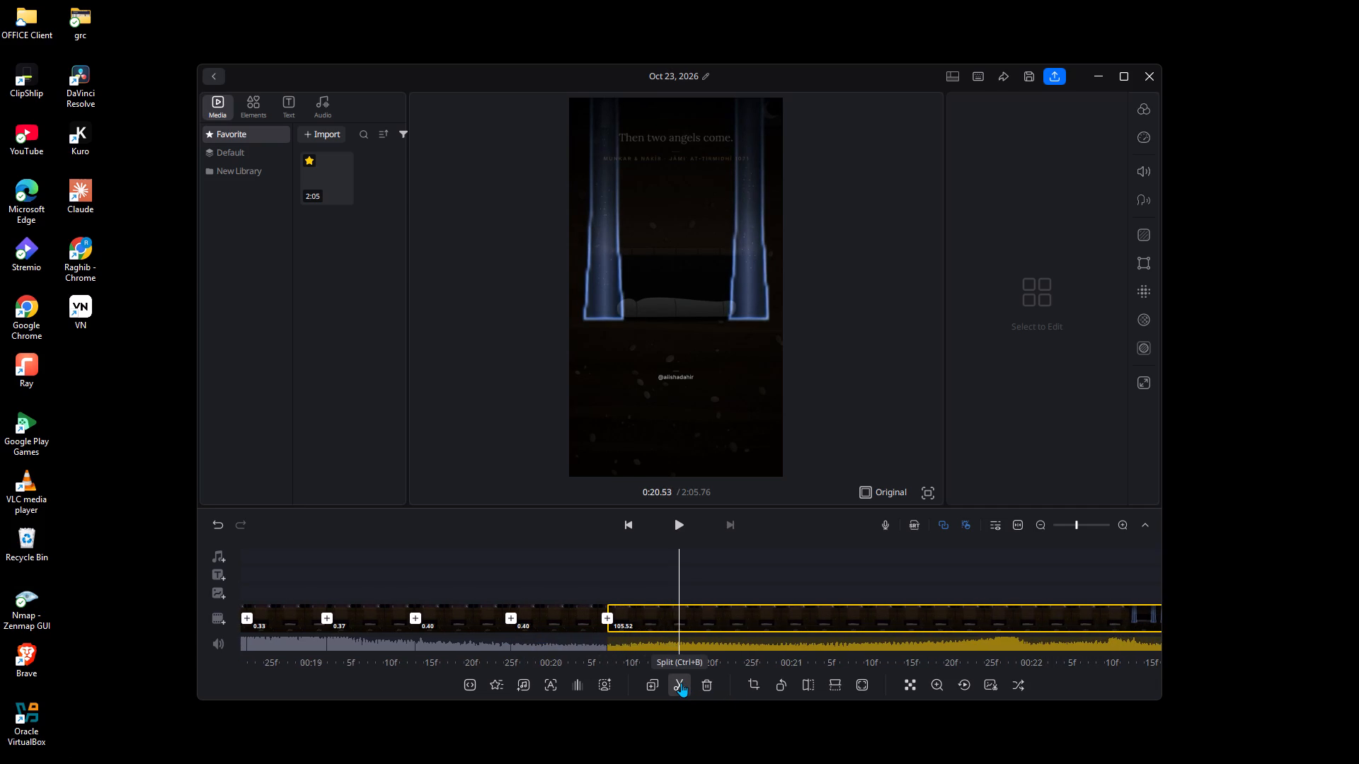
{"action": "left_click", "coordinate": [681, 683]}
Split the remaining footage at 0:20.90, making a 0.37-second segment.
{"action": "key", "text": "Right"}
{"action": "key", "text": "Right"}
{"action": "key", "text": "Right"}
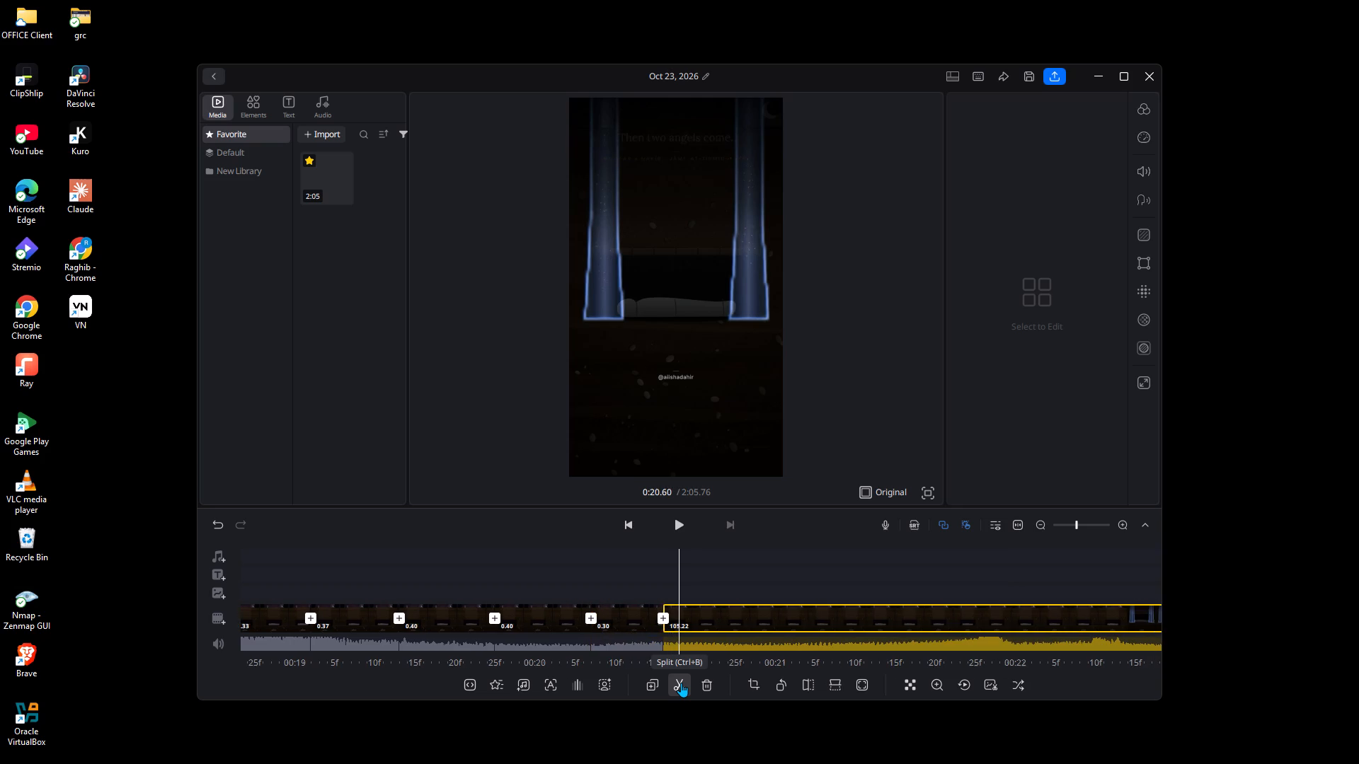
{"action": "key", "text": "Right"}
{"action": "key", "text": "Right"}
{"action": "key", "text": "Right"}
{"action": "key", "text": "Right"}
{"action": "key", "text": "Right"}
{"action": "key", "text": "Right"}
{"action": "key", "text": "Right"}
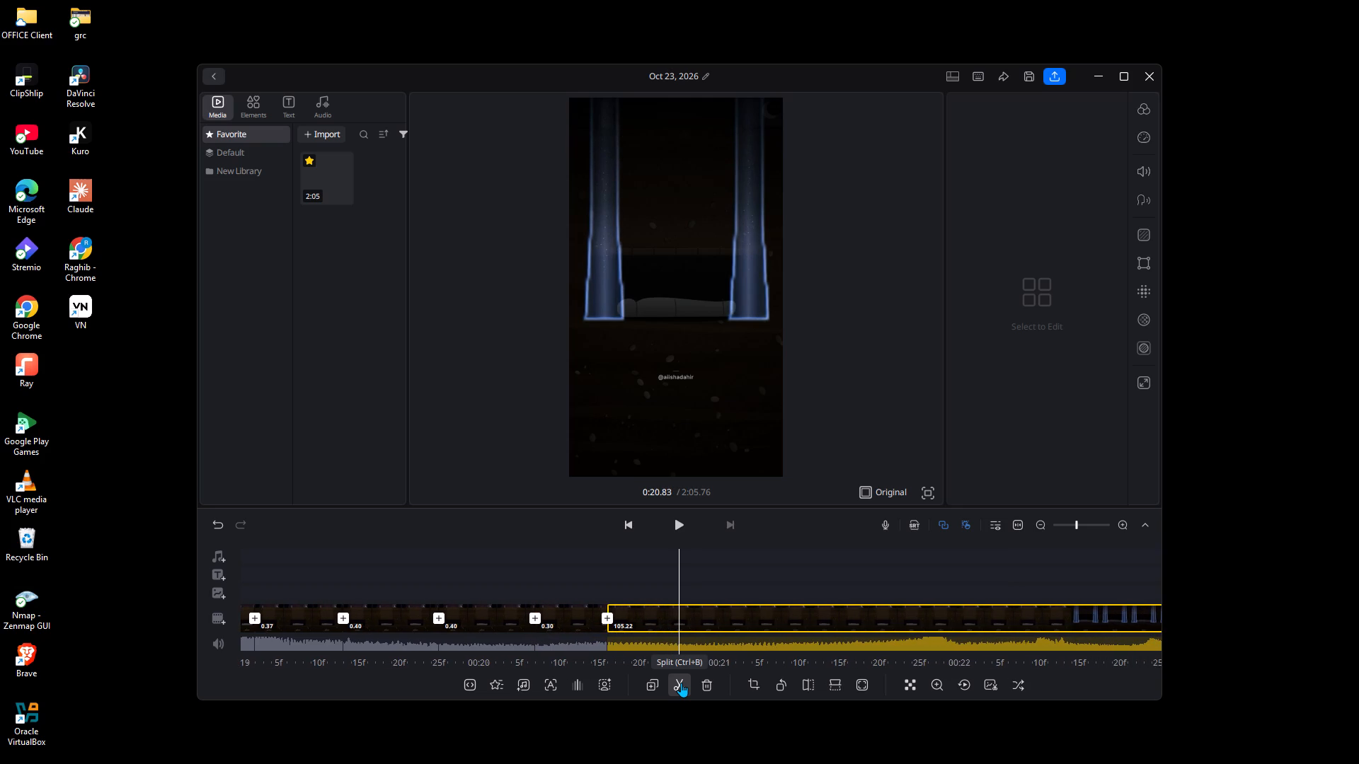
{"action": "key", "text": "Right"}
{"action": "left_click", "coordinate": [681, 683]}
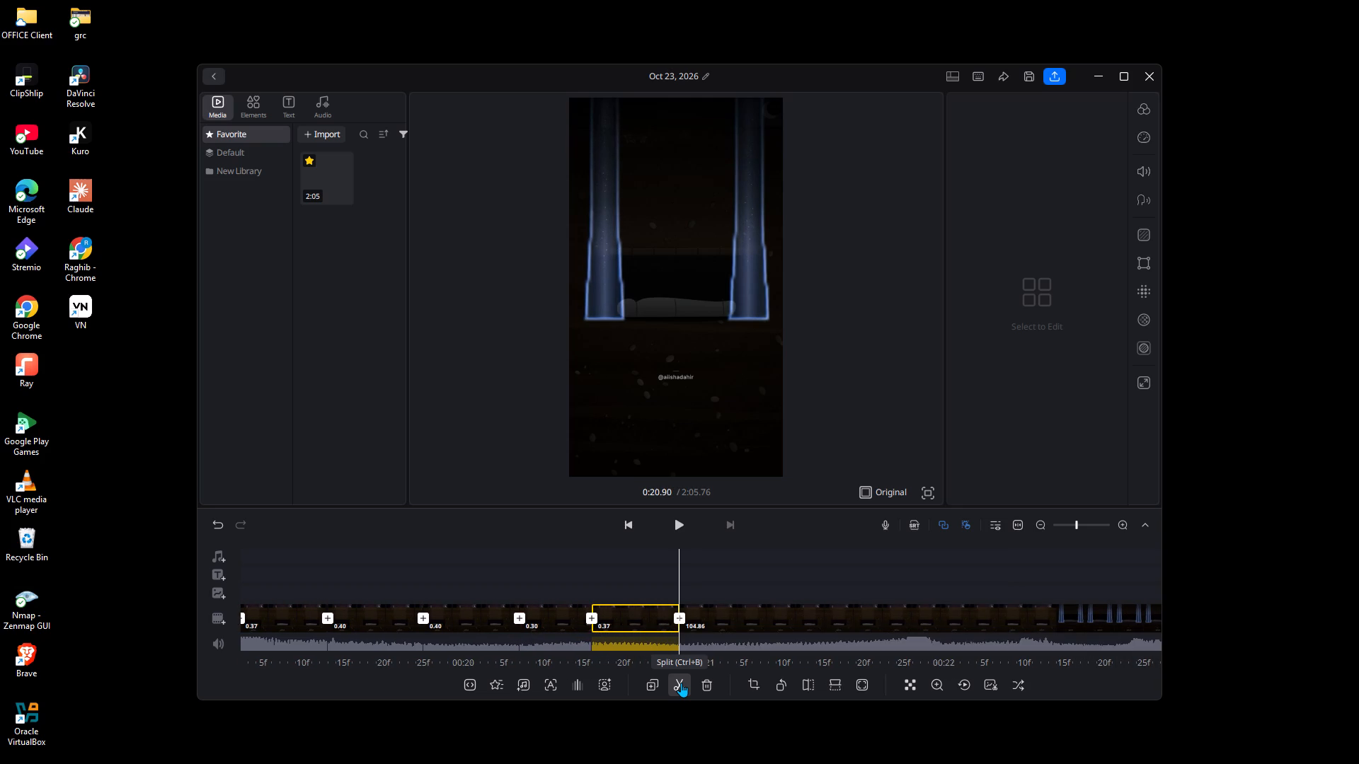
Split the remaining footage at 0:21.20, making a 0.30-second segment.
{"action": "key", "text": "Right"}
{"action": "key", "text": "Right"}
{"action": "key", "text": "Right"}
{"action": "key", "text": "Right"}
{"action": "key", "text": "Right"}
{"action": "key", "text": "Right"}
{"action": "key", "text": "Right"}
{"action": "key", "text": "Right"}
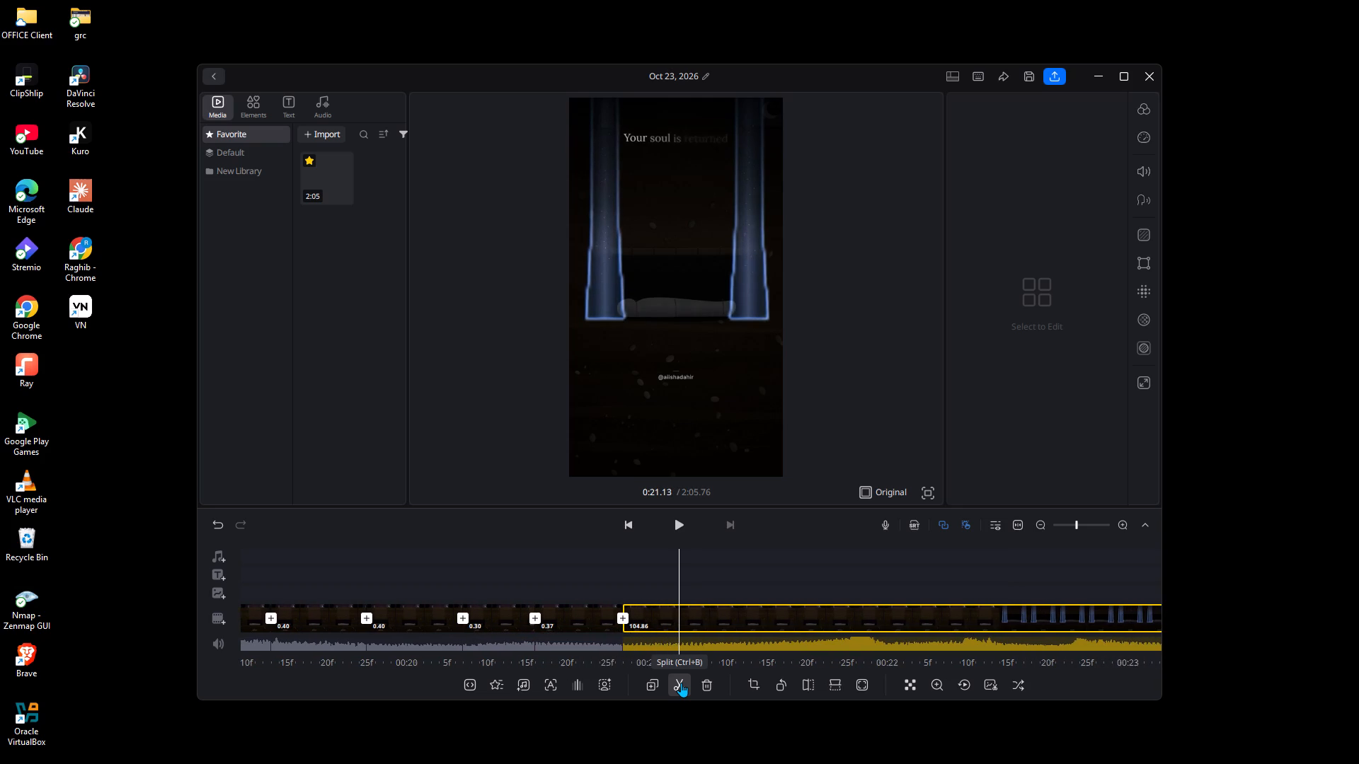
{"action": "key", "text": "Right"}
{"action": "left_click", "coordinate": [681, 683]}
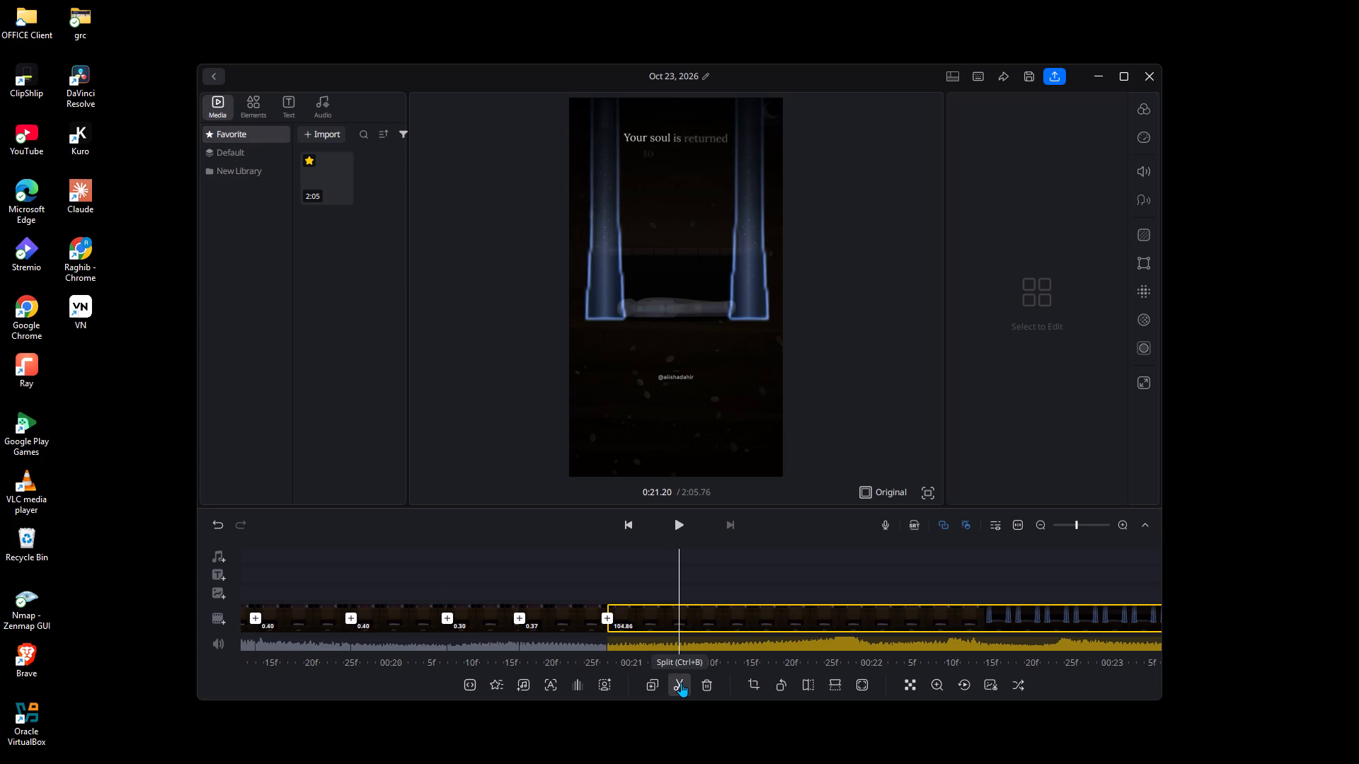
Split the remaining footage at 0:21.50, making a 0.30-second segment.
{"action": "key", "text": "Right"}
{"action": "key", "text": "Right"}
{"action": "key", "text": "Right"}
{"action": "key", "text": "Right"}
{"action": "key", "text": "Right"}
{"action": "key", "text": "Right"}
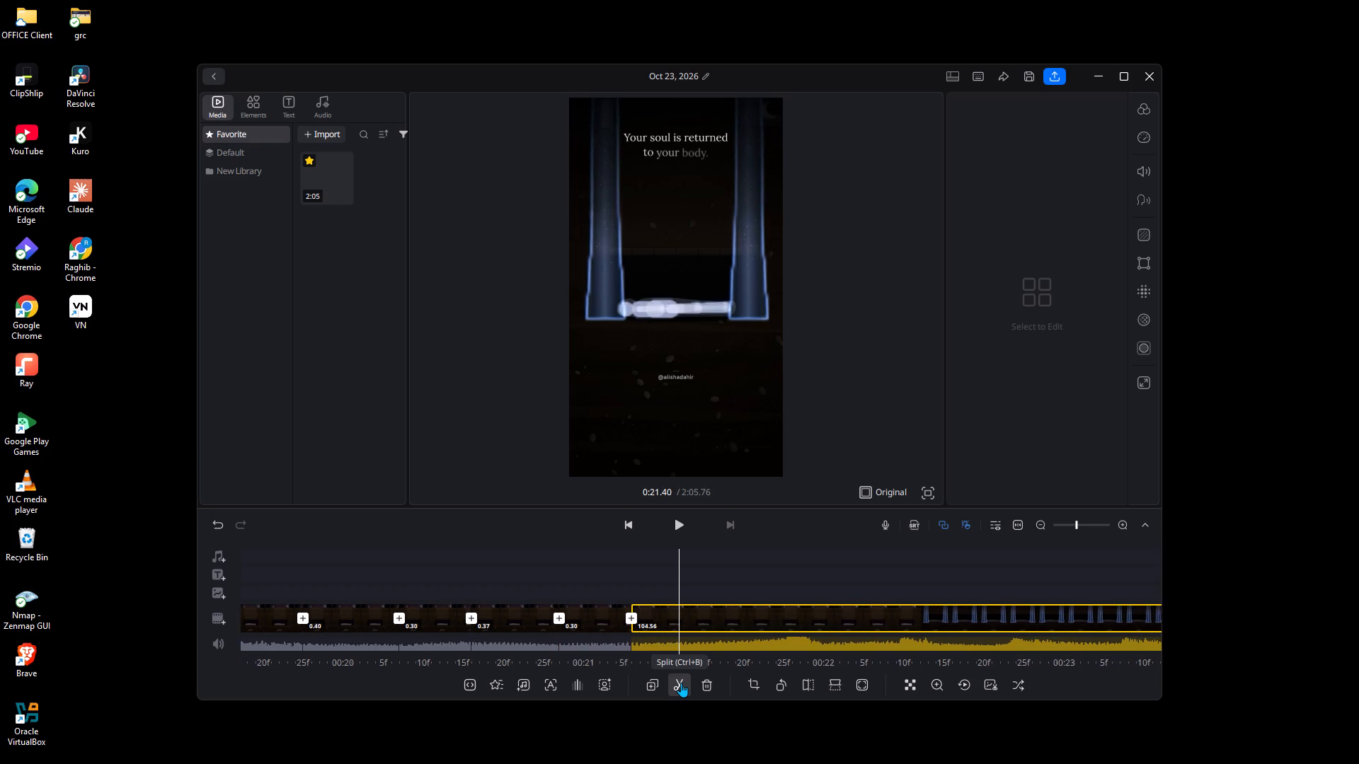
{"action": "key", "text": "Right"}
{"action": "key", "text": "Right"}
{"action": "key", "text": "Right"}
{"action": "left_click", "coordinate": [681, 683]}
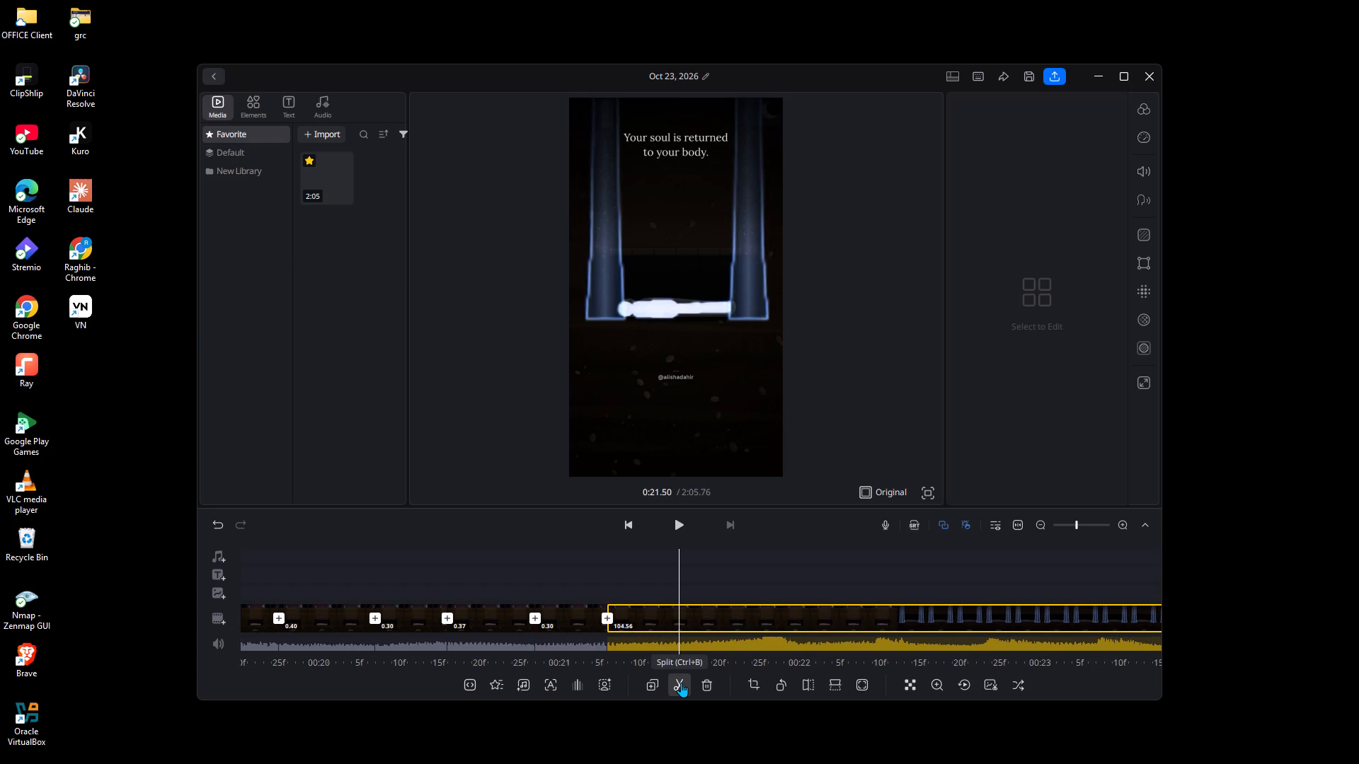
Split the remaining footage at 0:21.83, making a 0.33-second segment.
{"action": "key", "text": "Right"}
{"action": "key", "text": "Right"}
{"action": "key", "text": "Right"}
{"action": "key", "text": "Right"}
{"action": "key", "text": "Right"}
{"action": "key", "text": "Right"}
{"action": "key", "text": "Right"}
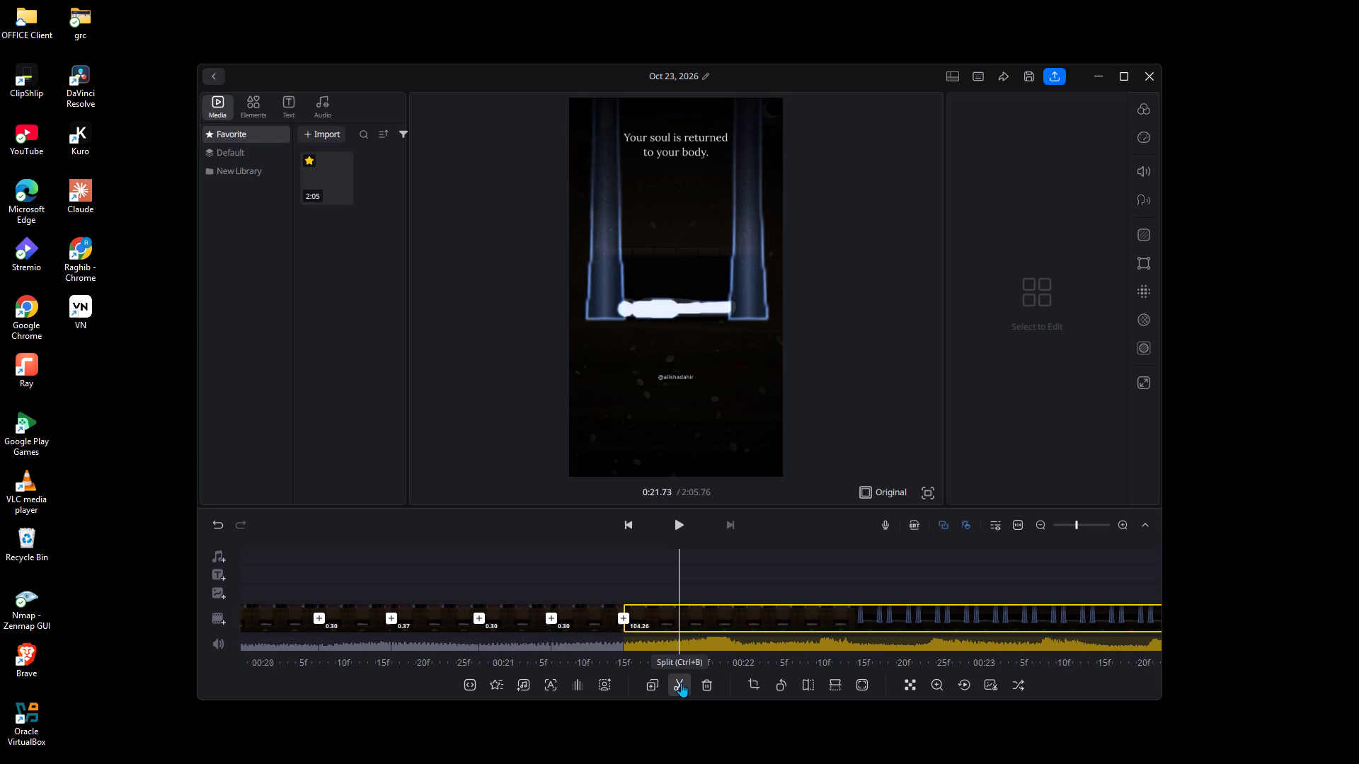
{"action": "key", "text": "Right"}
{"action": "key", "text": "Right"}
{"action": "key", "text": "Right"}
{"action": "left_click", "coordinate": [681, 683]}
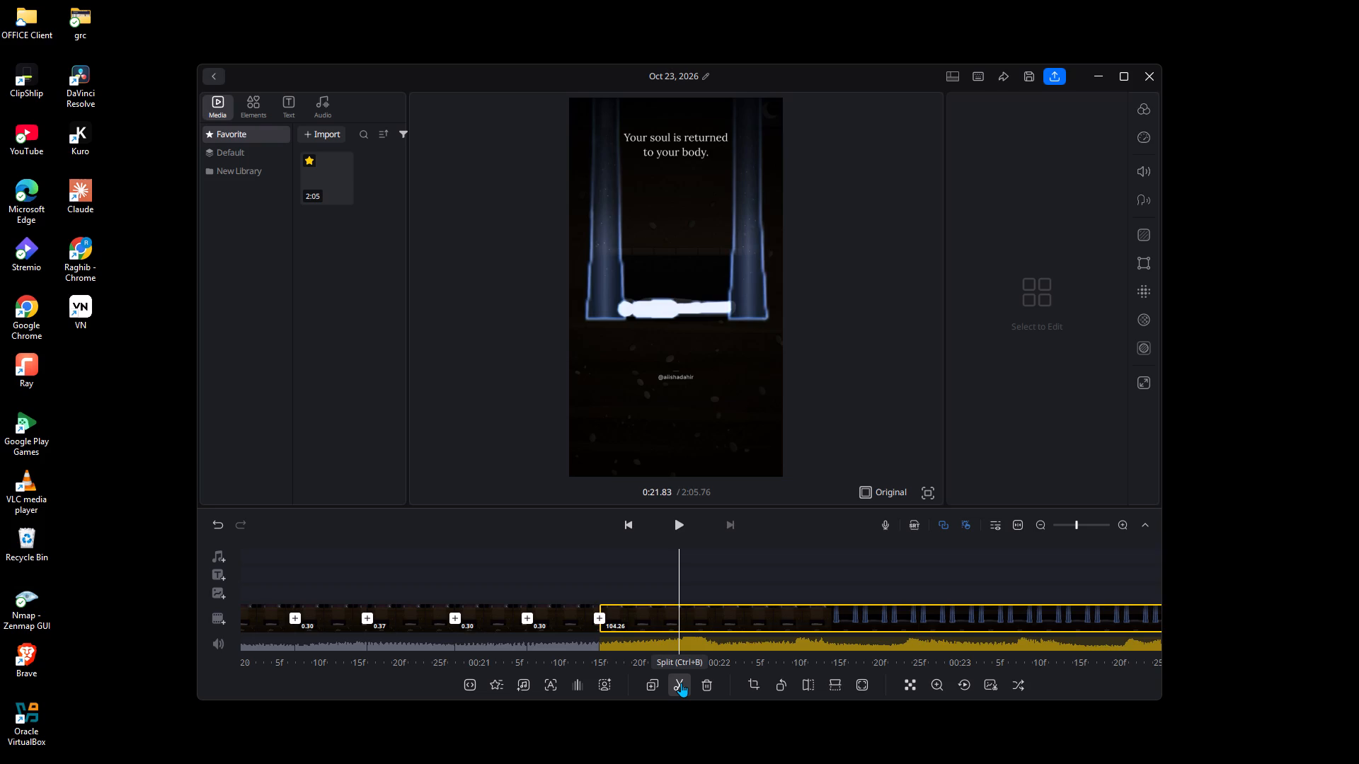
Split the remaining footage at 0:22.17, making a 0.33-second segment.
{"action": "key", "text": "Right"}
{"action": "key", "text": "Right"}
{"action": "key", "text": "Right"}
{"action": "key", "text": "Right"}
{"action": "key", "text": "Right"}
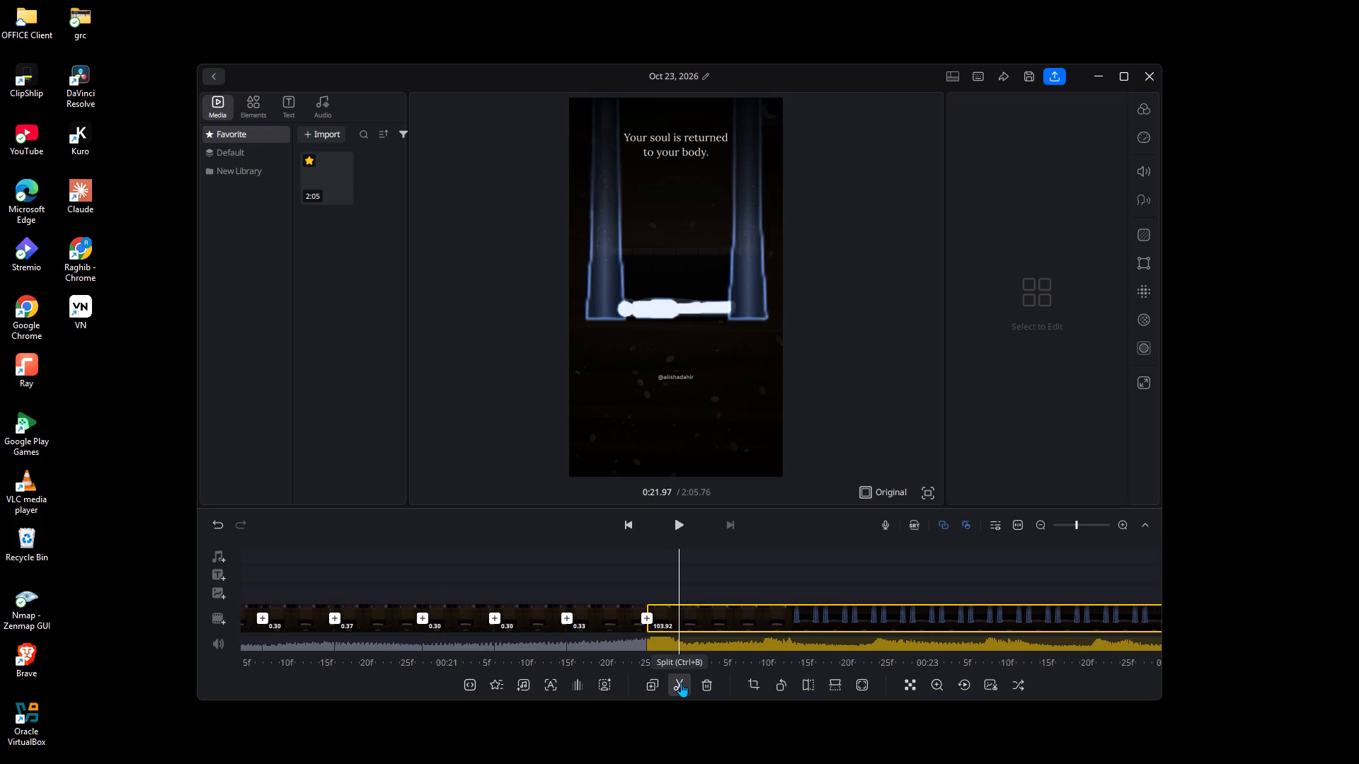
{"action": "key", "text": "Right"}
{"action": "key", "text": "Right"}
{"action": "key", "text": "Right"}
{"action": "key", "text": "Right"}
{"action": "key", "text": "Right"}
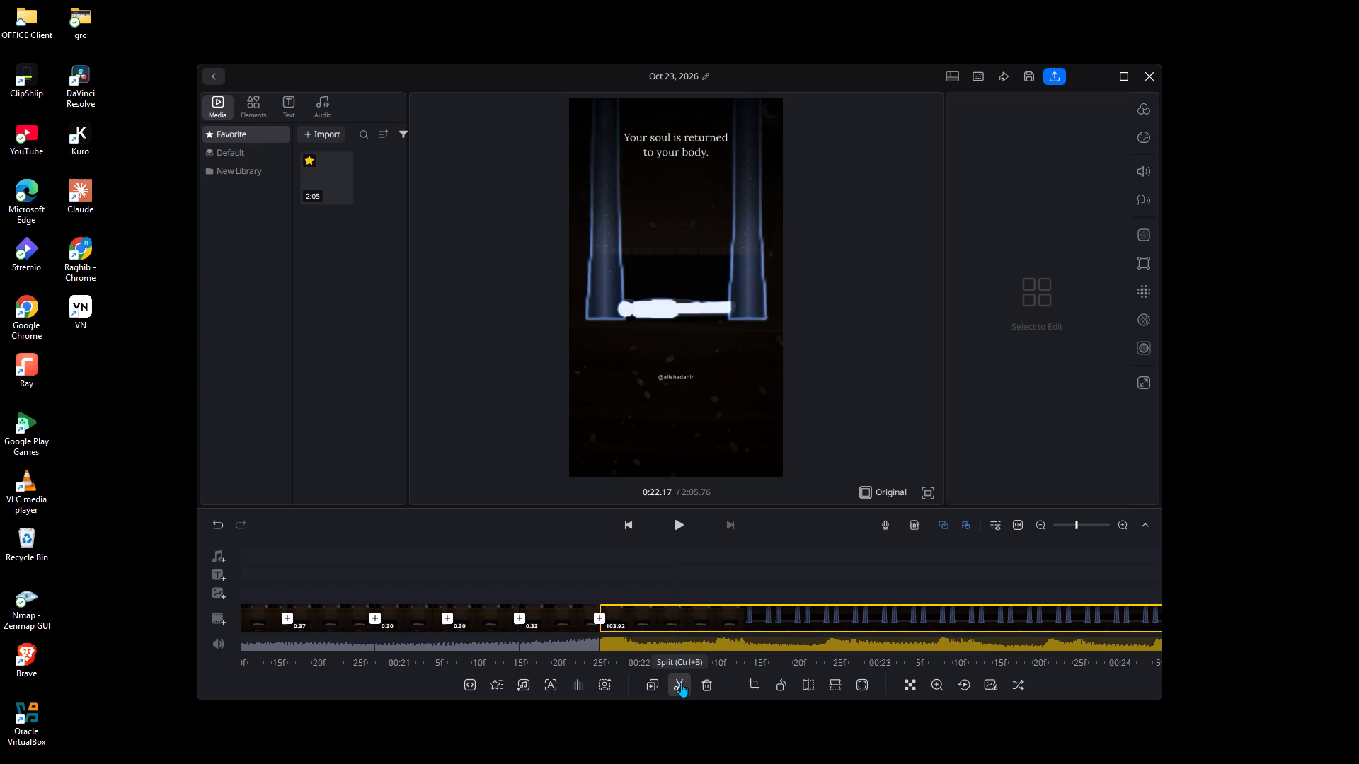
{"action": "left_click", "coordinate": [681, 683]}
Split the remaining footage at 0:22.50, making a 0.33-second segment.
{"action": "key", "text": "Right"}
{"action": "key", "text": "Right"}
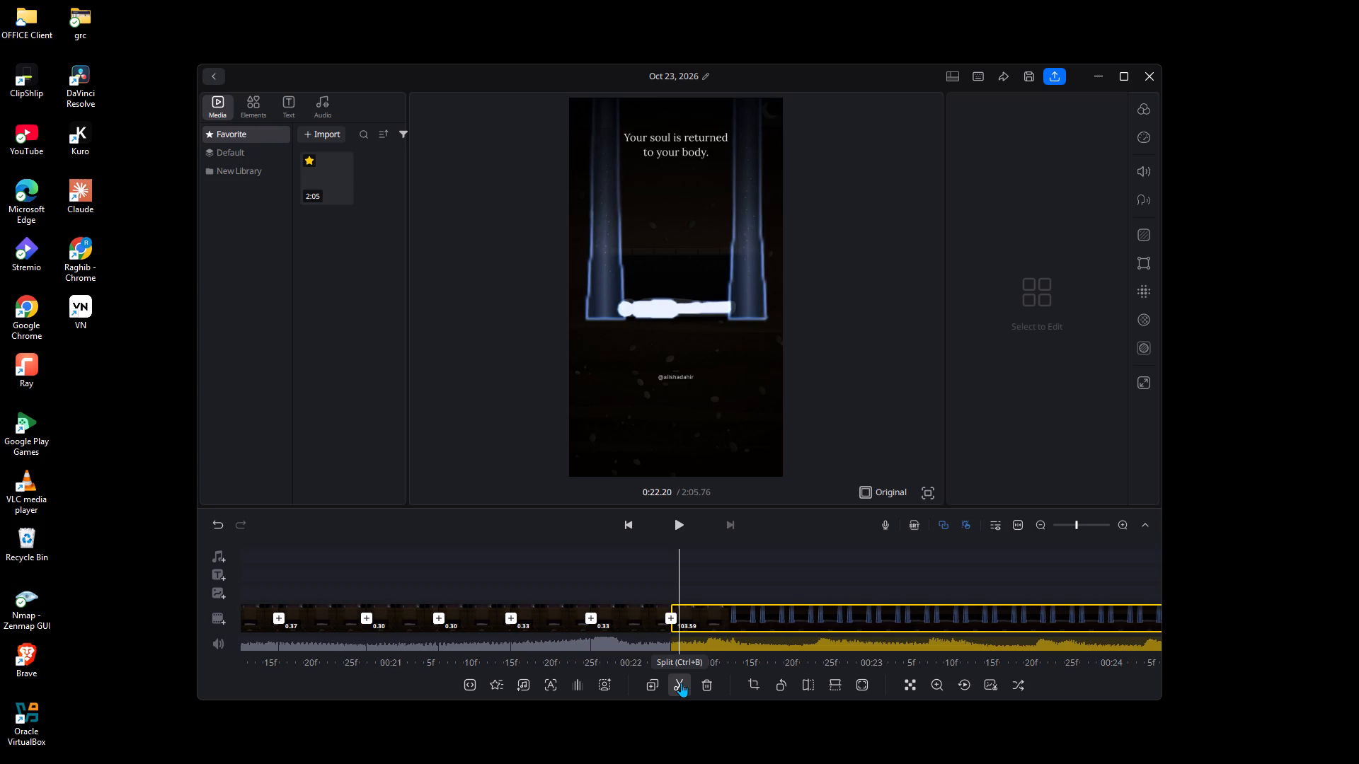
{"action": "key", "text": "Right"}
{"action": "key", "text": "Right"}
{"action": "key", "text": "Right"}
{"action": "key", "text": "Right"}
{"action": "key", "text": "Right"}
{"action": "key", "text": "Right"}
{"action": "key", "text": "Right"}
{"action": "key", "text": "Right"}
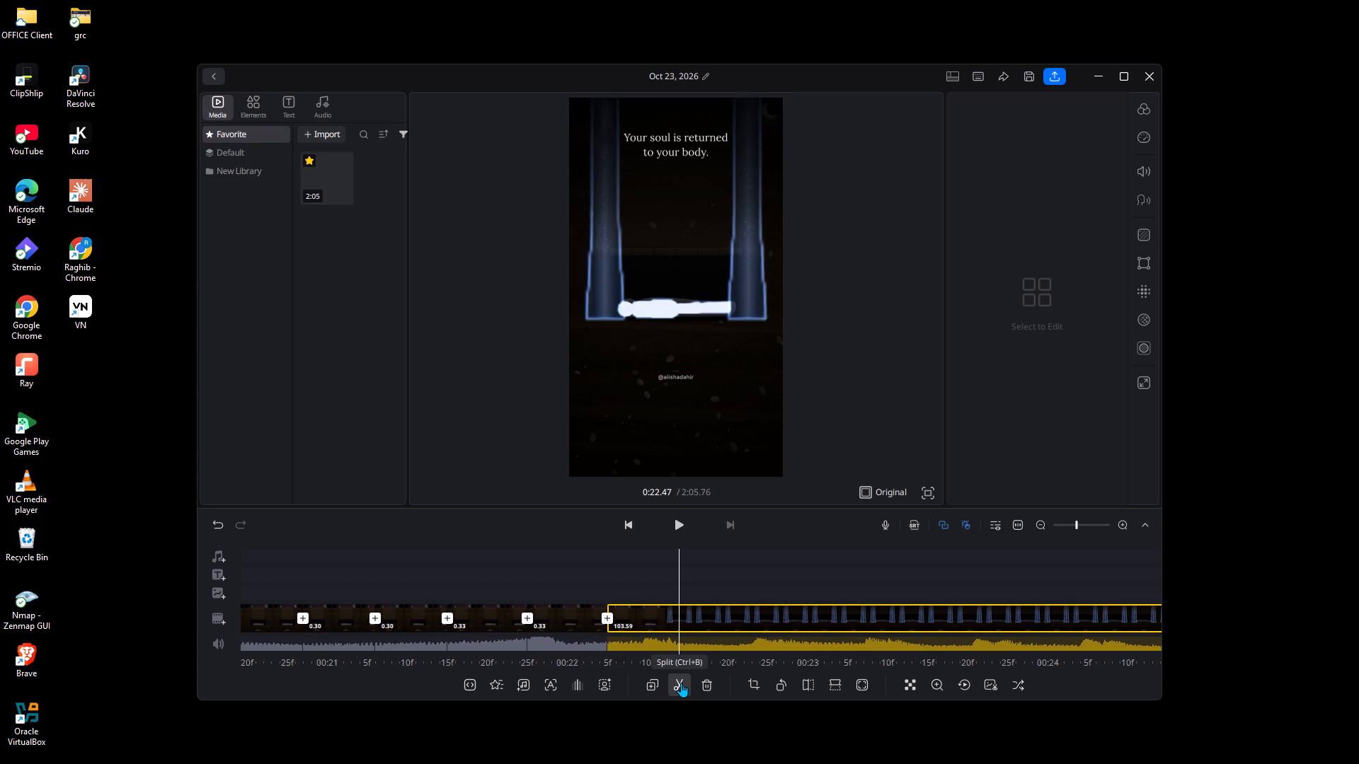
{"action": "left_click", "coordinate": [681, 683]}
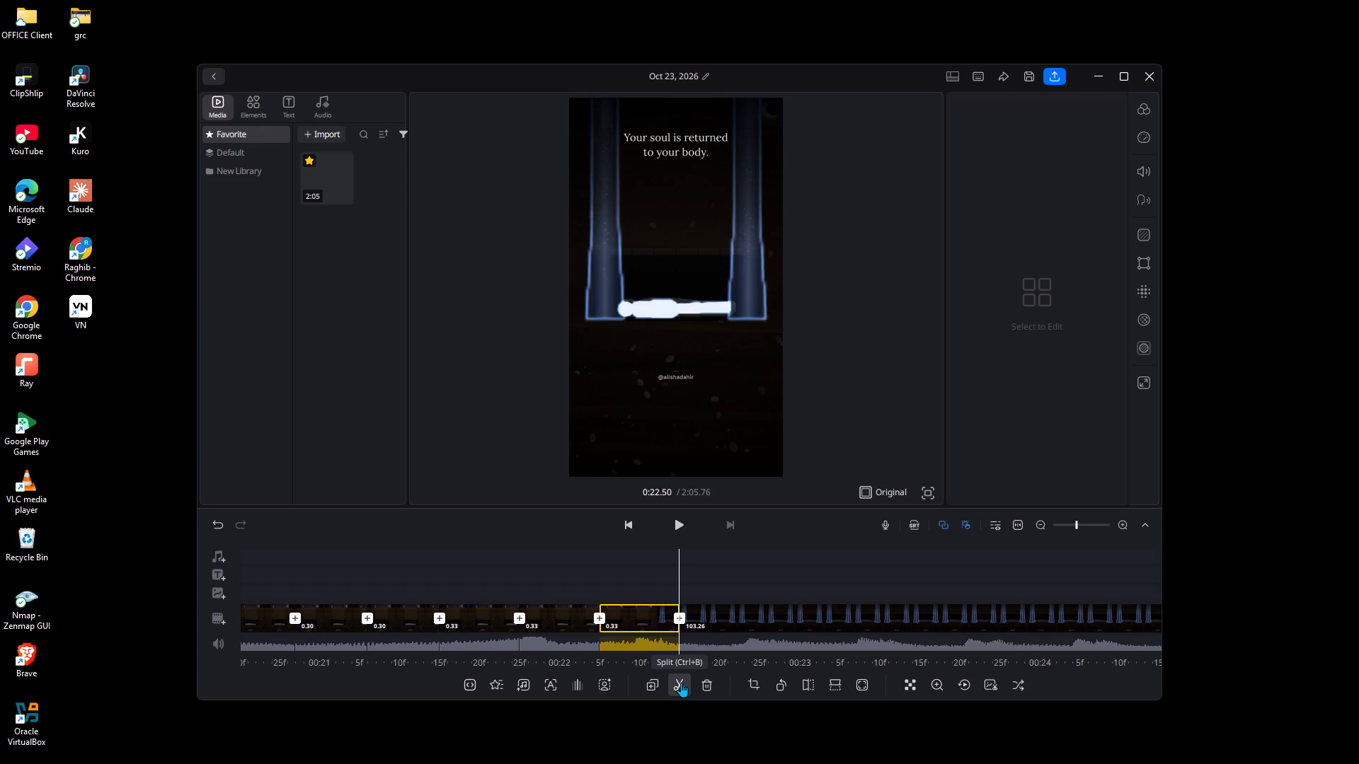
Split the remaining footage at 0:22.87, making a 0.37-second segment.
{"action": "key", "text": "Right"}
{"action": "key", "text": "Right"}
{"action": "key", "text": "Right"}
{"action": "key", "text": "Right"}
{"action": "key", "text": "Right"}
{"action": "key", "text": "Right"}
{"action": "key", "text": "Right"}
{"action": "key", "text": "Right"}
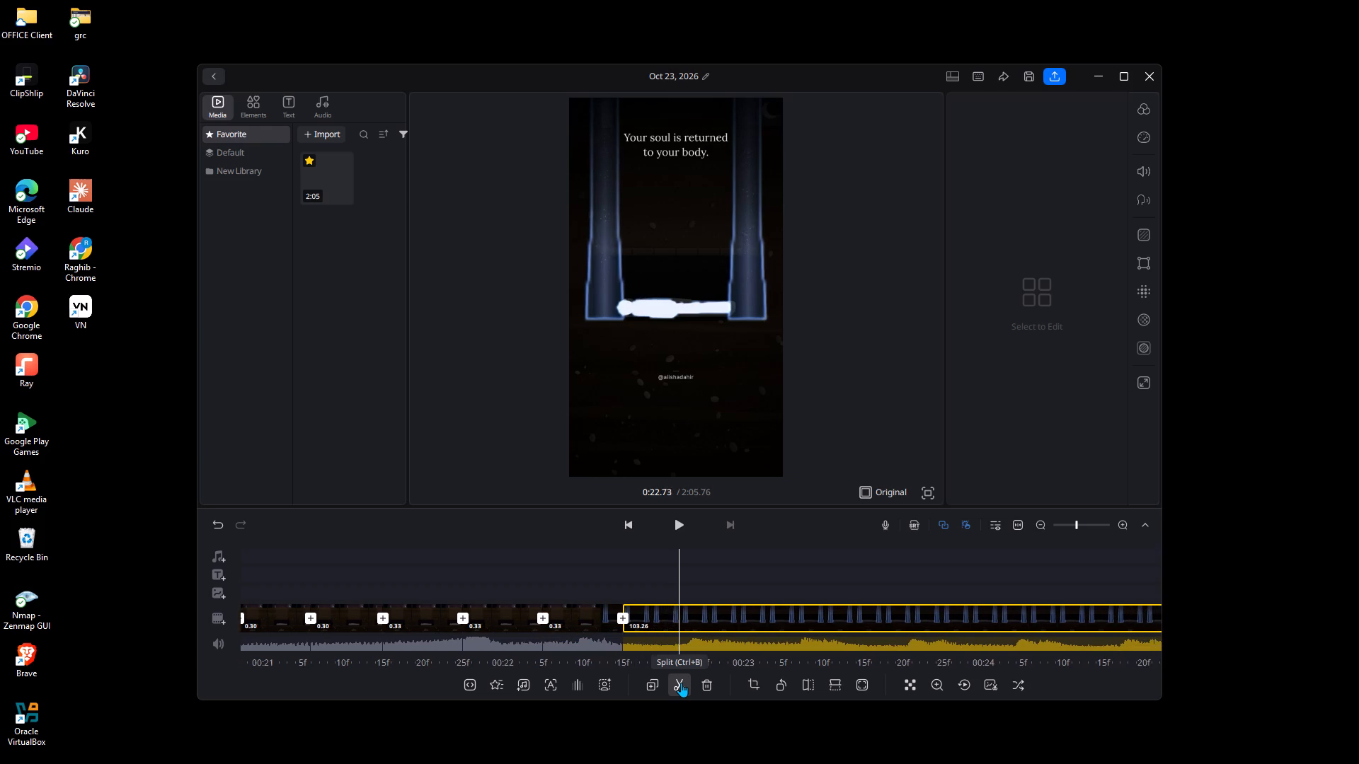
{"action": "key", "text": "Right"}
{"action": "key", "text": "Right"}
{"action": "key", "text": "Right"}
{"action": "left_click", "coordinate": [681, 683]}
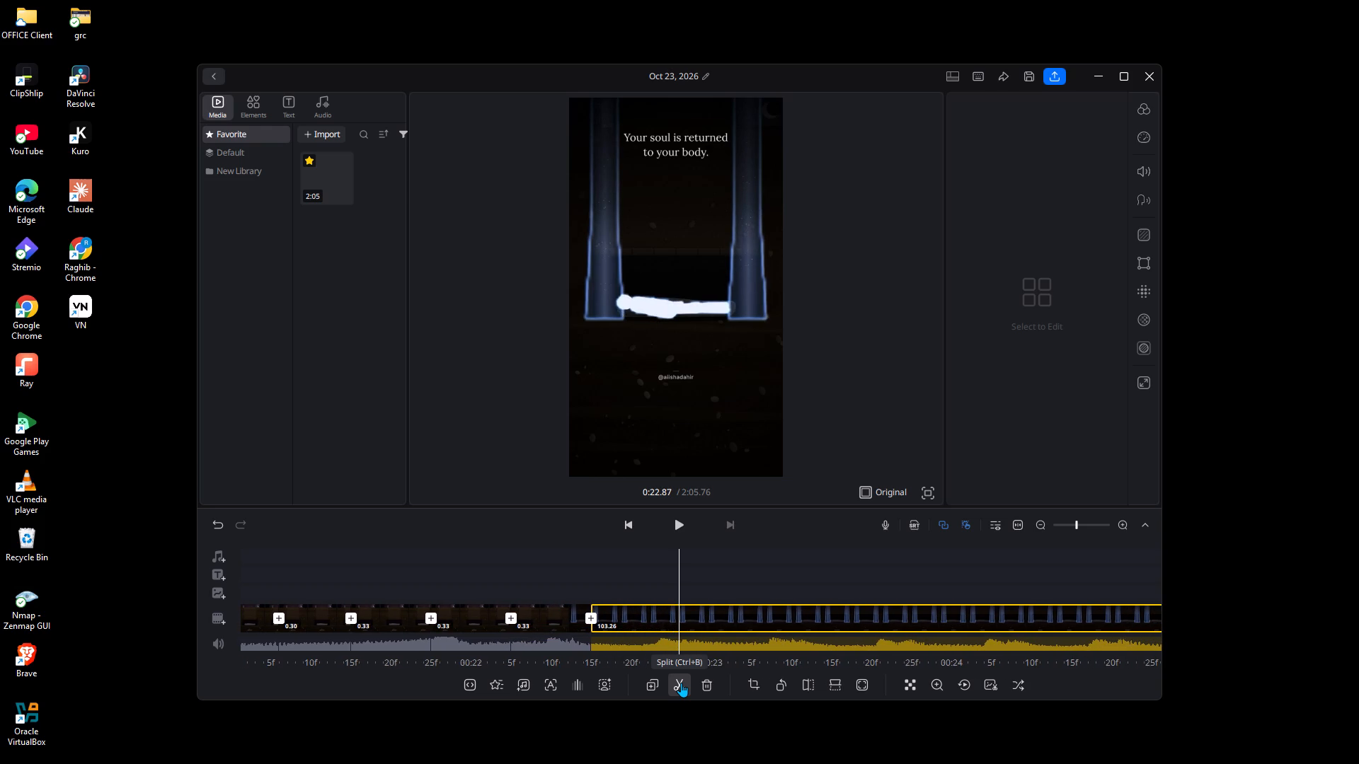
Split the remaining footage at 0:23.20, making a 0.33-second segment.
{"action": "key", "text": "Right"}
{"action": "key", "text": "Right"}
{"action": "key", "text": "Right"}
{"action": "key", "text": "Right"}
{"action": "key", "text": "Right"}
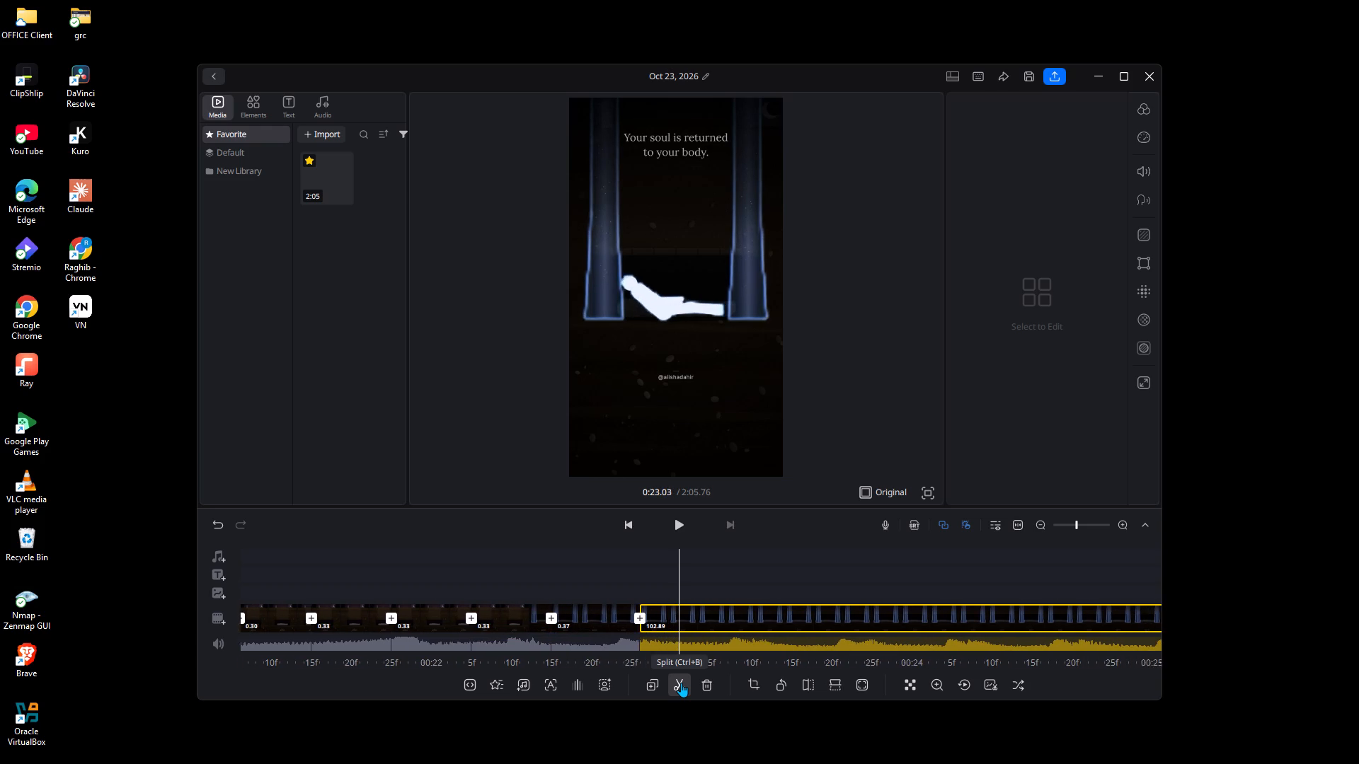
{"action": "key", "text": "Right"}
{"action": "key", "text": "Right"}
{"action": "key", "text": "Right"}
{"action": "key", "text": "Right"}
{"action": "key", "text": "Right"}
{"action": "left_click", "coordinate": [681, 683]}
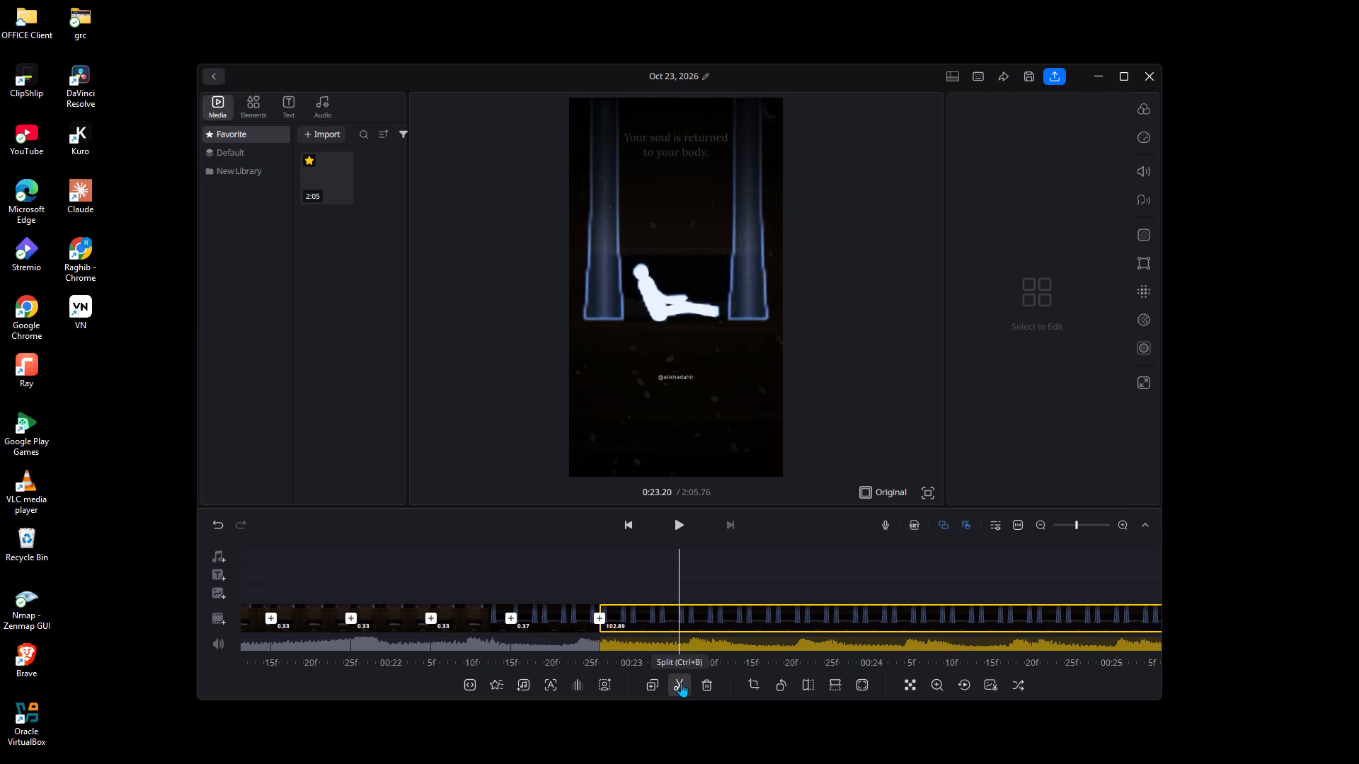
Split the remaining footage at 0:23.60, making a 0.40-second segment.
{"action": "key", "text": "Right"}
{"action": "key", "text": "Right"}
{"action": "key", "text": "Right"}
{"action": "key", "text": "Right"}
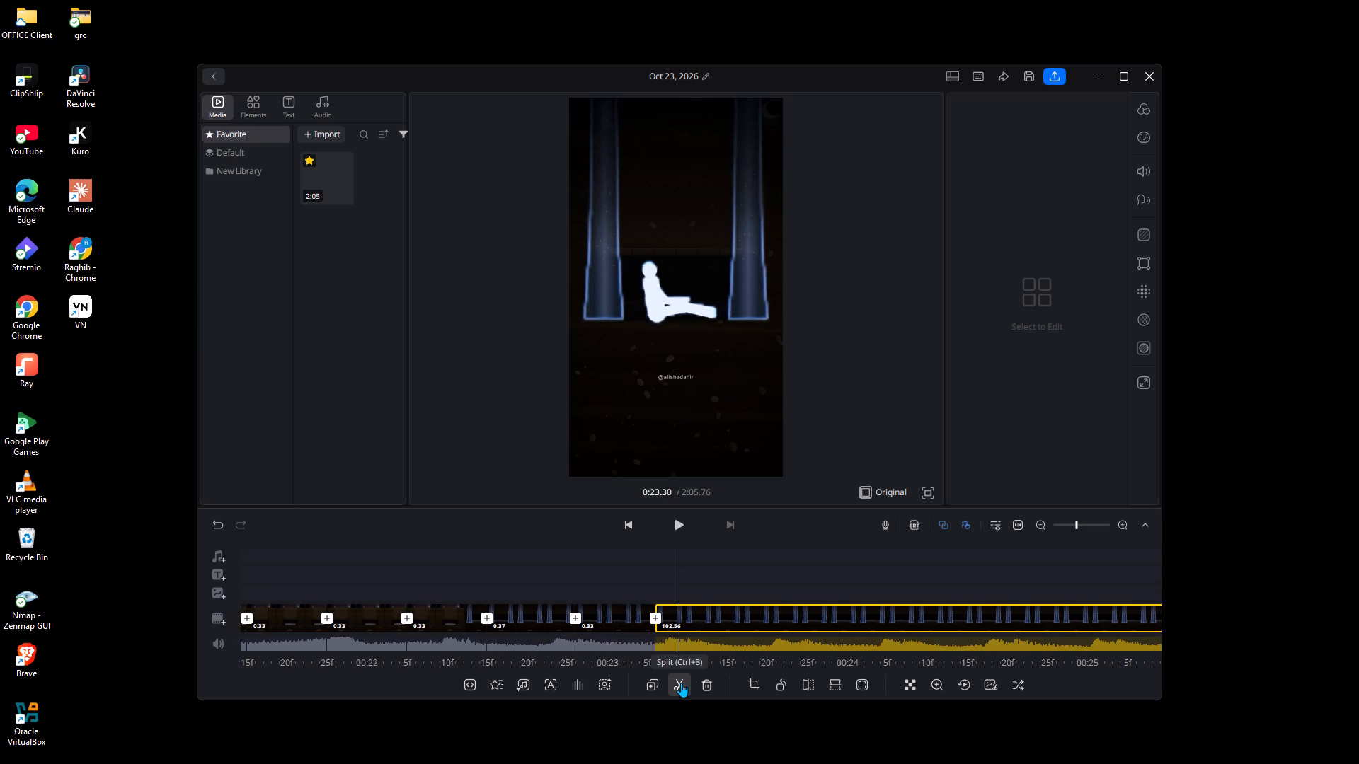
{"action": "key", "text": "Right"}
{"action": "key", "text": "Right"}
{"action": "key", "text": "Right"}
{"action": "key", "text": "Right"}
{"action": "key", "text": "Right"}
{"action": "key", "text": "Right"}
{"action": "key", "text": "Right"}
{"action": "key", "text": "Right"}
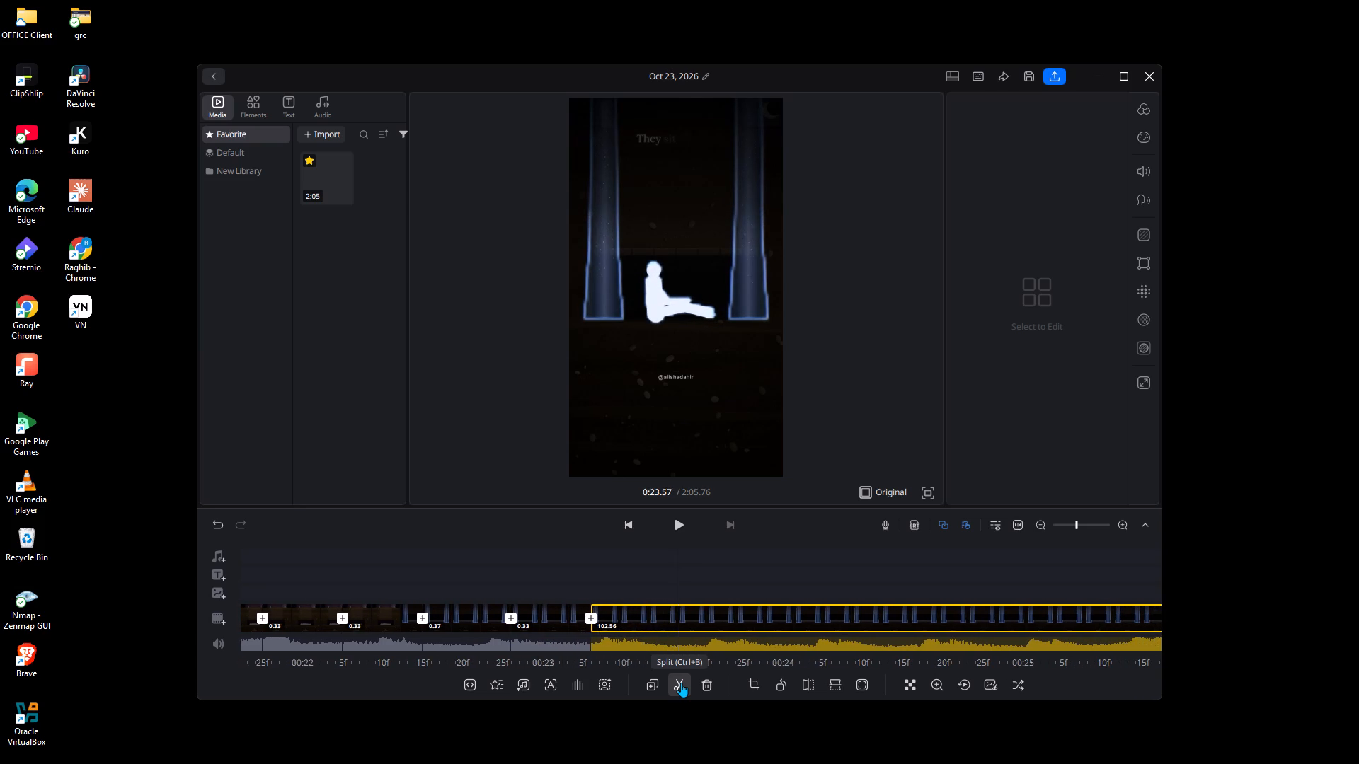
{"action": "left_click", "coordinate": [681, 683]}
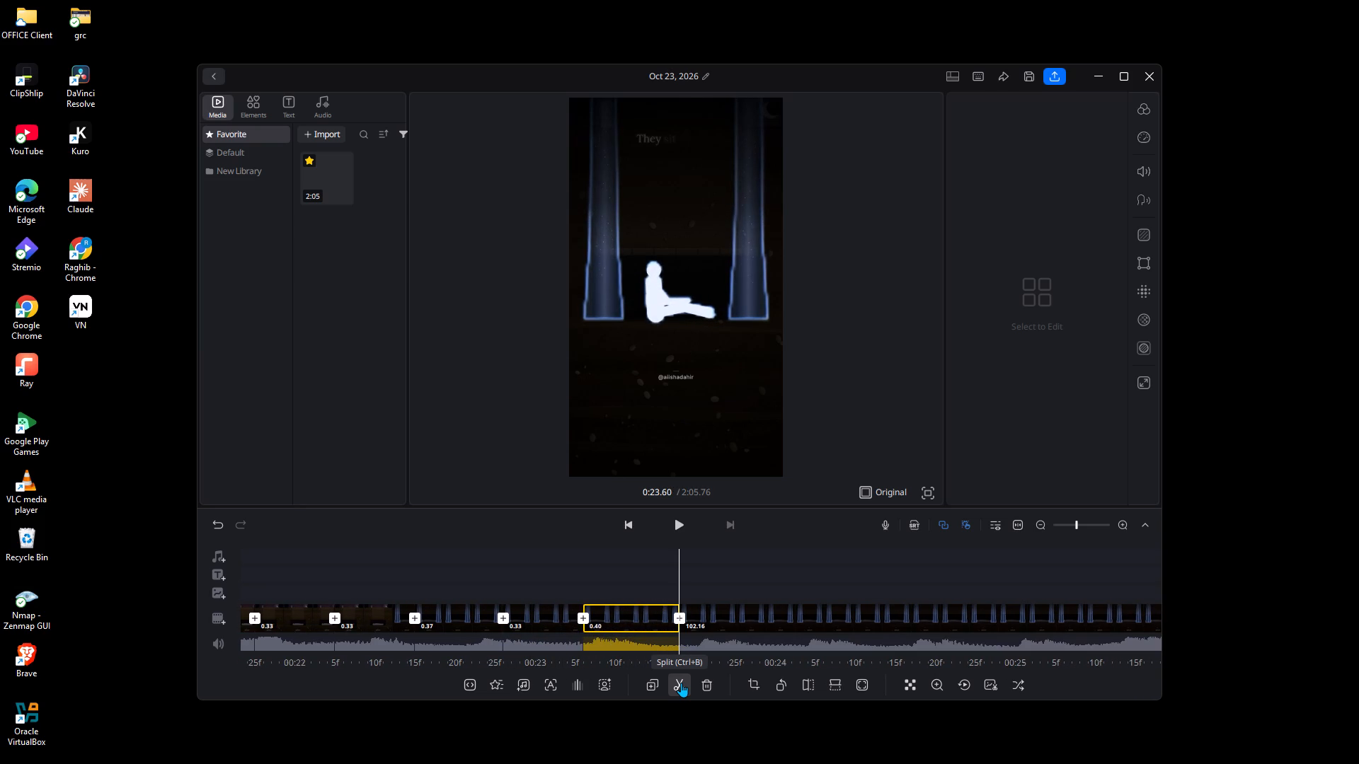
Split the remaining footage at 0:23.97, making a 0.37-second segment.
{"action": "key", "text": "Right"}
{"action": "key", "text": "Right"}
{"action": "key", "text": "Right"}
{"action": "key", "text": "Right"}
{"action": "key", "text": "Right"}
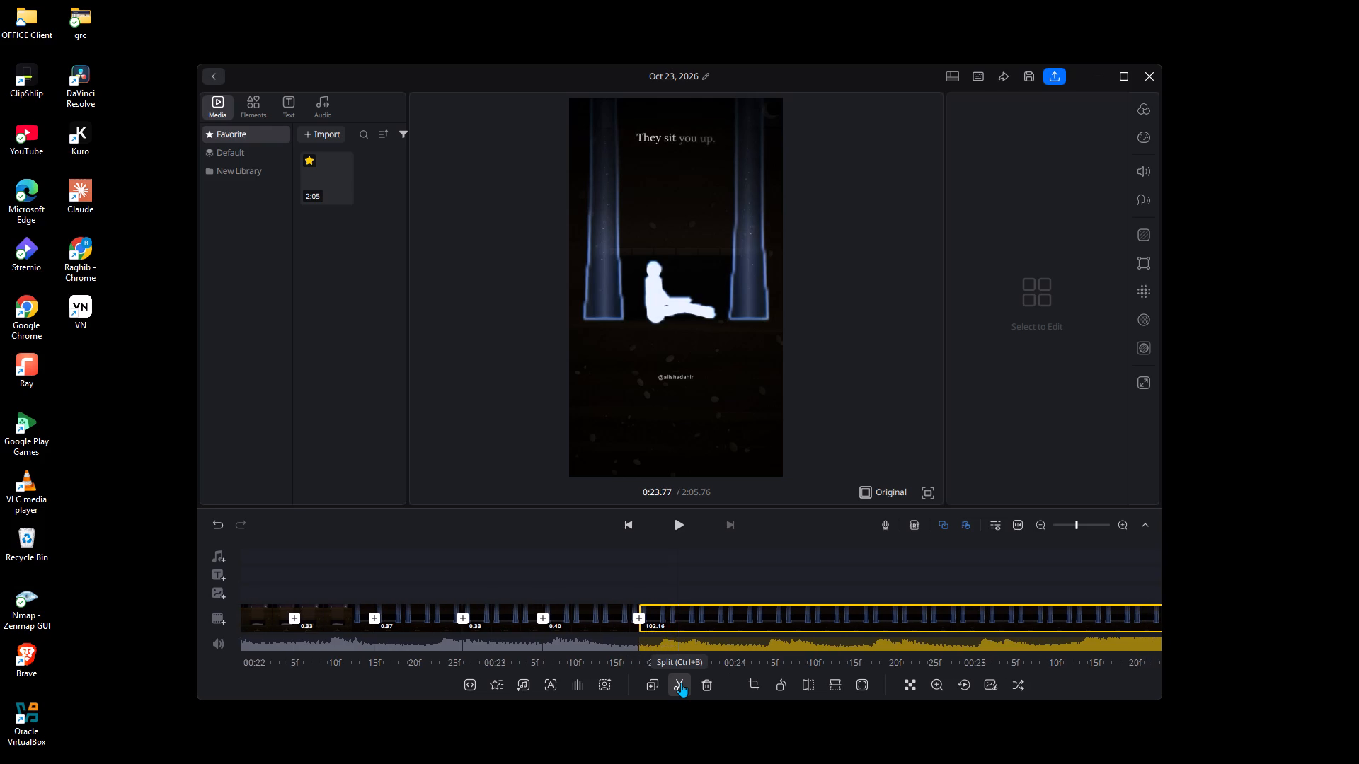
{"action": "key", "text": "Right"}
{"action": "key", "text": "Right"}
{"action": "key", "text": "Right"}
{"action": "key", "text": "Right"}
{"action": "key", "text": "Right"}
{"action": "key", "text": "Right"}
{"action": "left_click", "coordinate": [681, 683]}
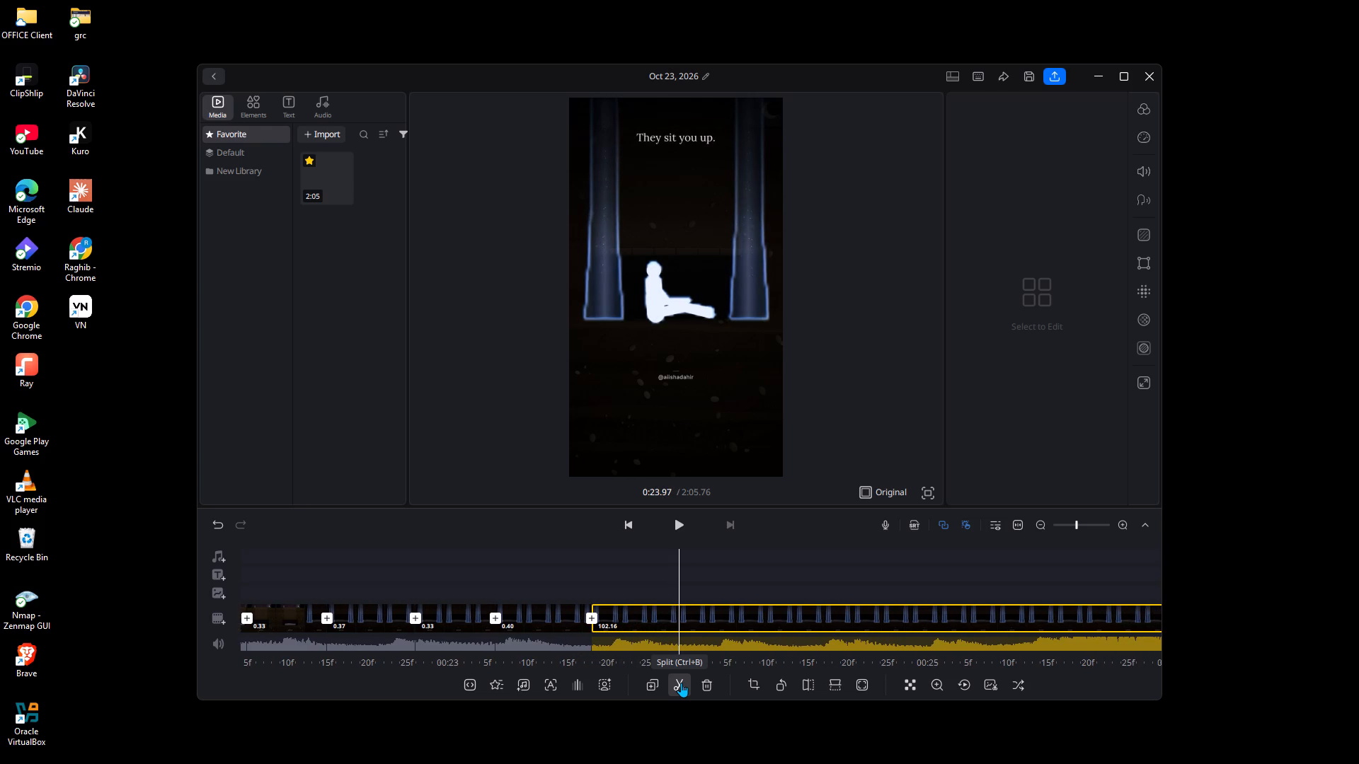
Split the remaining footage at 0:24.43, making a 0.47-second segment.
{"action": "key", "text": "Right"}
{"action": "key", "text": "Right"}
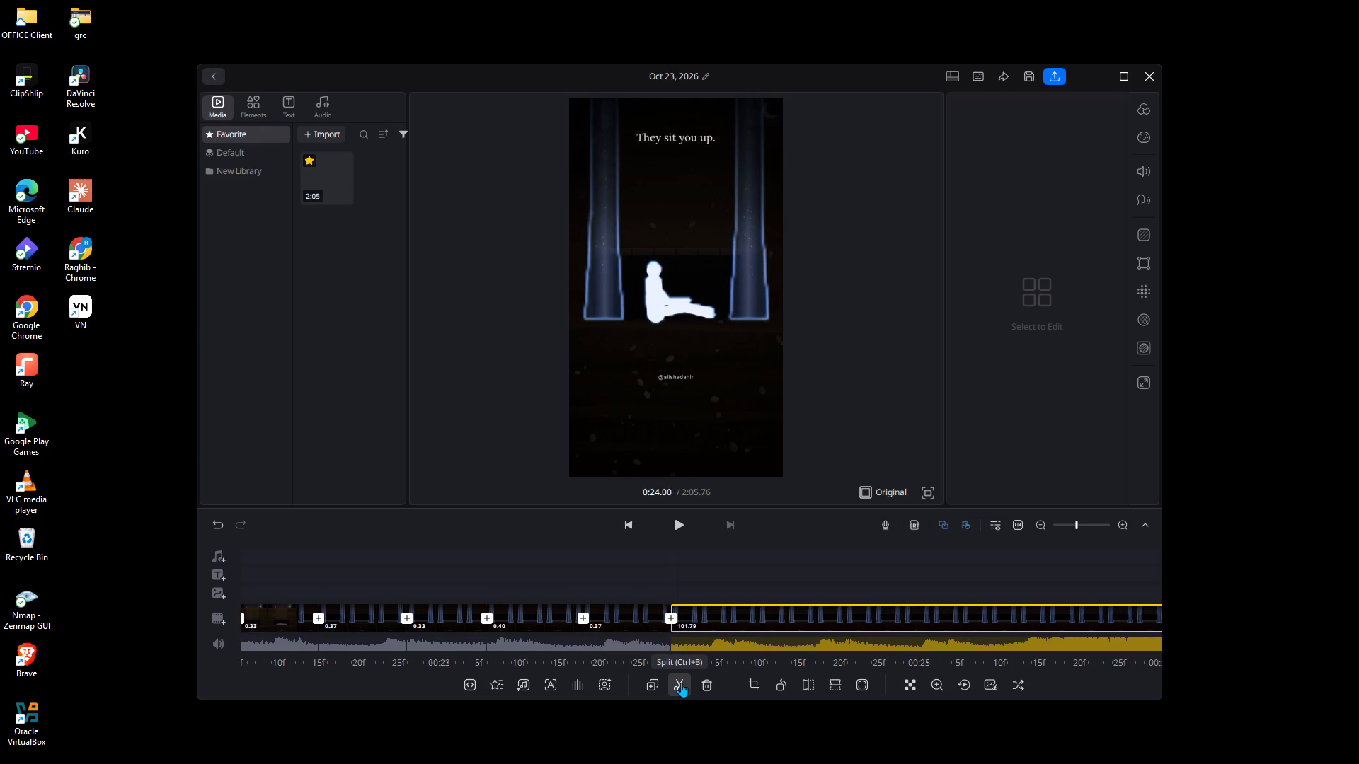
{"action": "key", "text": "Right"}
{"action": "key", "text": "Right"}
{"action": "key", "text": "Right"}
{"action": "key", "text": "Right"}
{"action": "key", "text": "Right"}
{"action": "key", "text": "Right"}
{"action": "key", "text": "Right"}
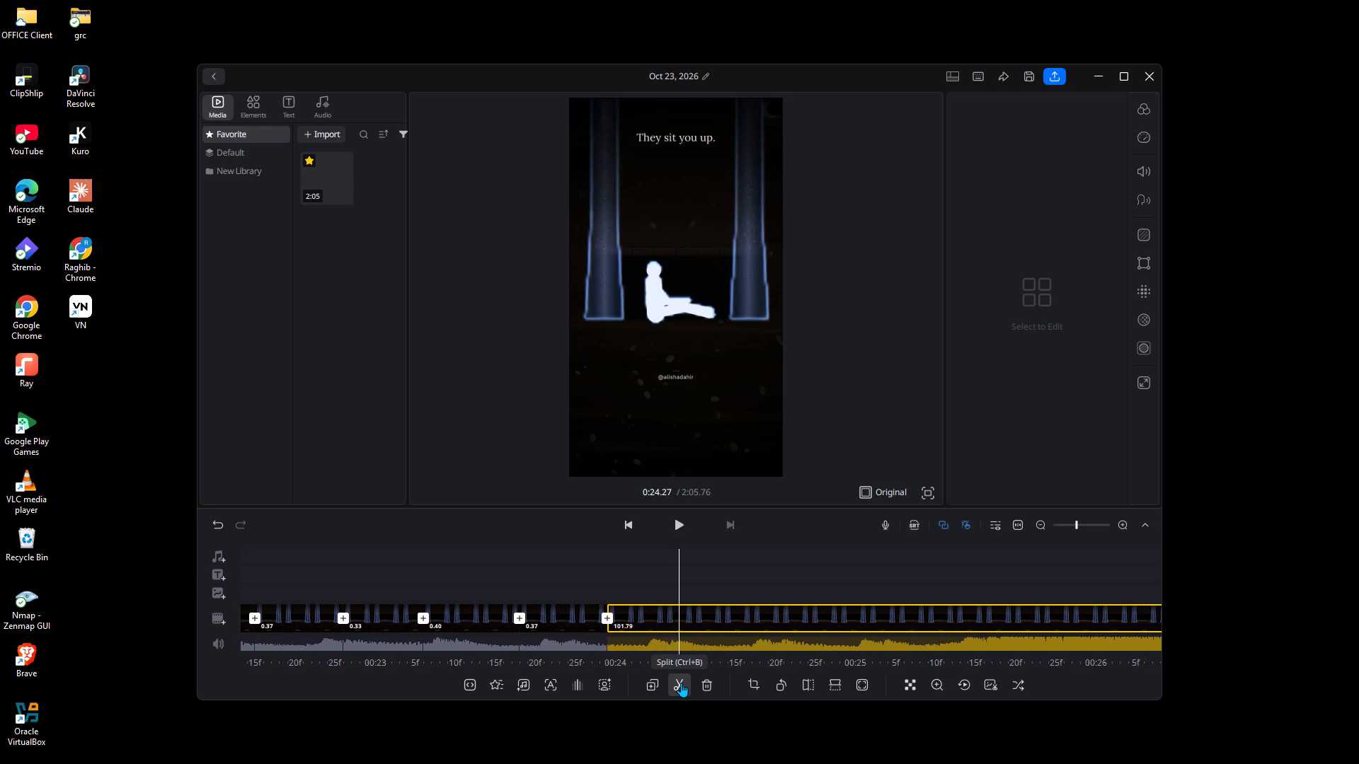
{"action": "key", "text": "Right"}
{"action": "key", "text": "Right"}
{"action": "key", "text": "Right"}
{"action": "key", "text": "Right"}
{"action": "key", "text": "Right"}
{"action": "left_click", "coordinate": [681, 683]}
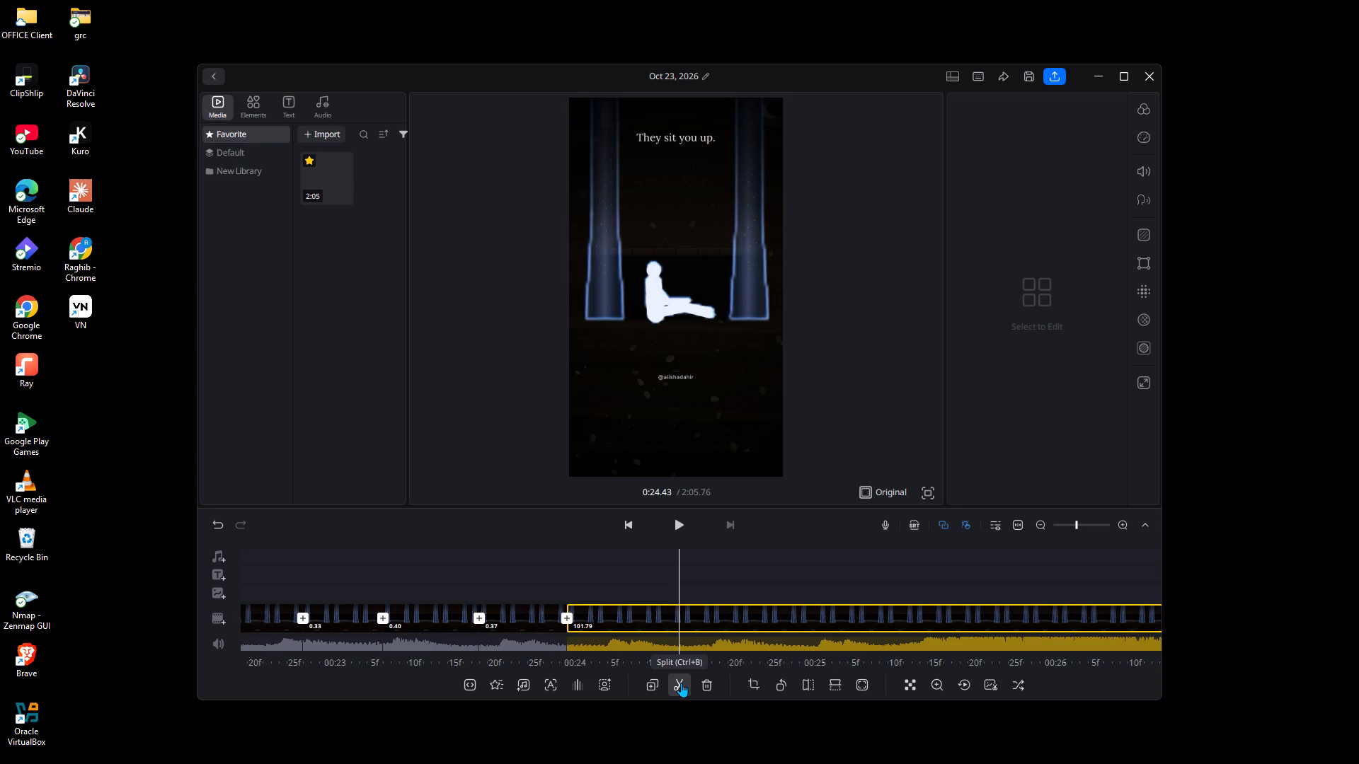
Split the remaining footage at 0:24.83, making a 0.40-second segment.
{"action": "key", "text": "Right"}
{"action": "key", "text": "Right"}
{"action": "key", "text": "Right"}
{"action": "key", "text": "Right"}
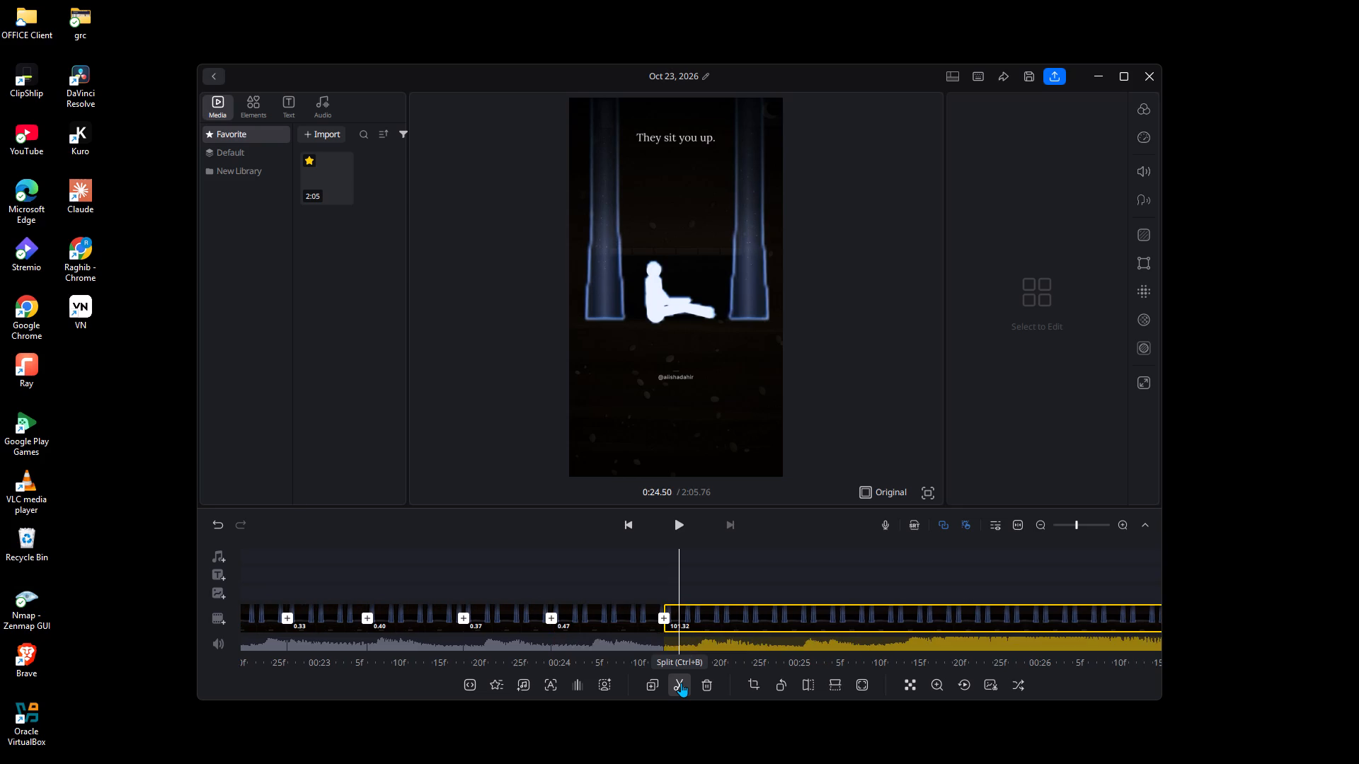
{"action": "key", "text": "Right"}
{"action": "key", "text": "Right"}
{"action": "key", "text": "Right"}
{"action": "key", "text": "Right"}
{"action": "key", "text": "Right"}
{"action": "key", "text": "Right"}
{"action": "key", "text": "Right"}
{"action": "key", "text": "Right"}
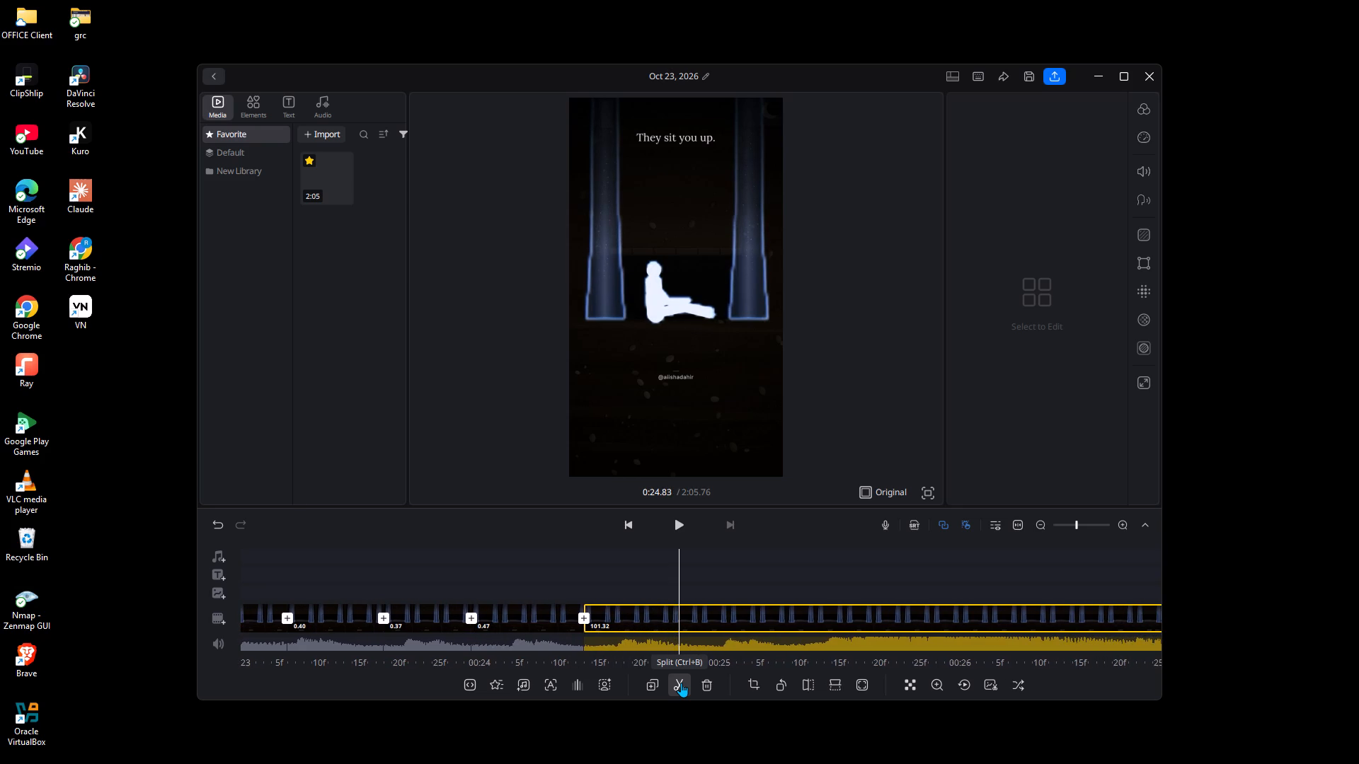
{"action": "left_click", "coordinate": [681, 683]}
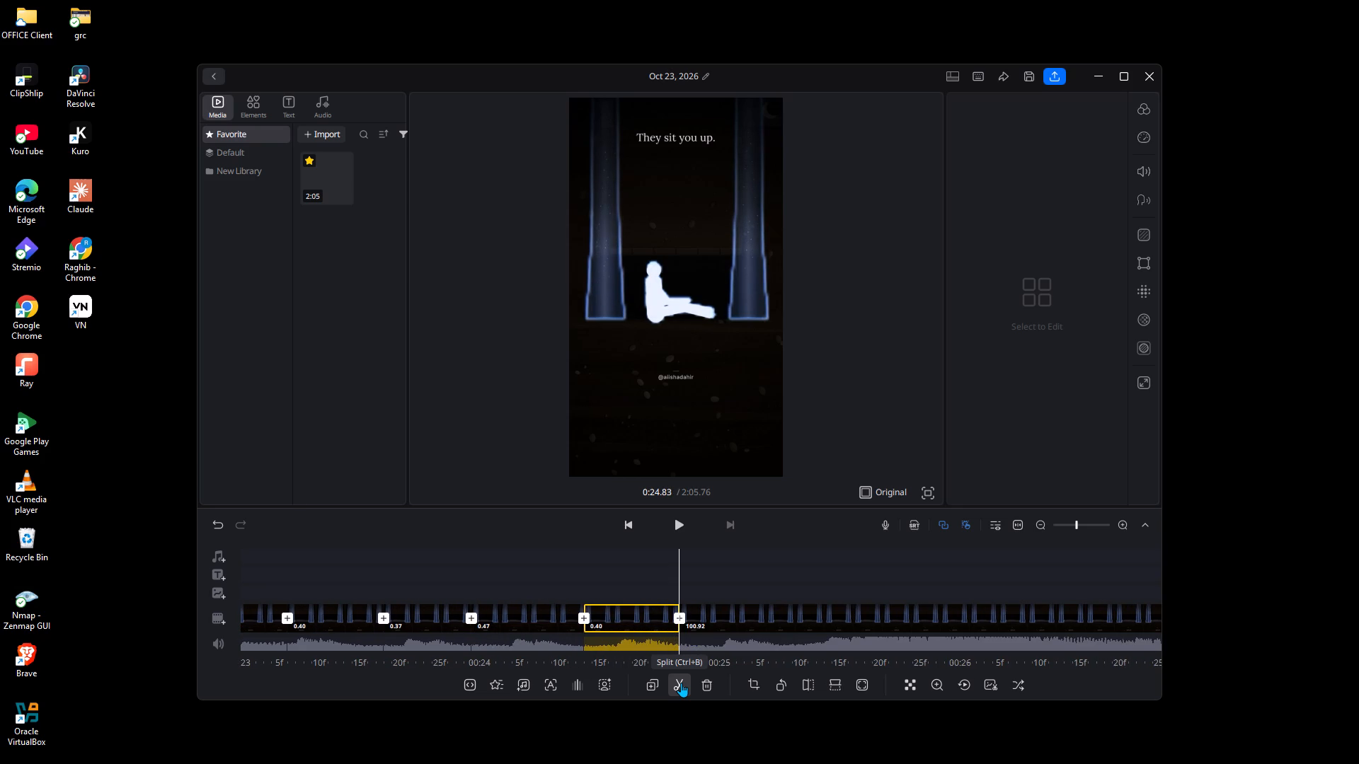
Split the remaining footage at 0:25.20, making a 0.37-second segment.
{"action": "key", "text": "Right"}
{"action": "key", "text": "Right"}
{"action": "key", "text": "Right"}
{"action": "key", "text": "Right"}
{"action": "key", "text": "Right"}
{"action": "key", "text": "Right"}
{"action": "key", "text": "Right"}
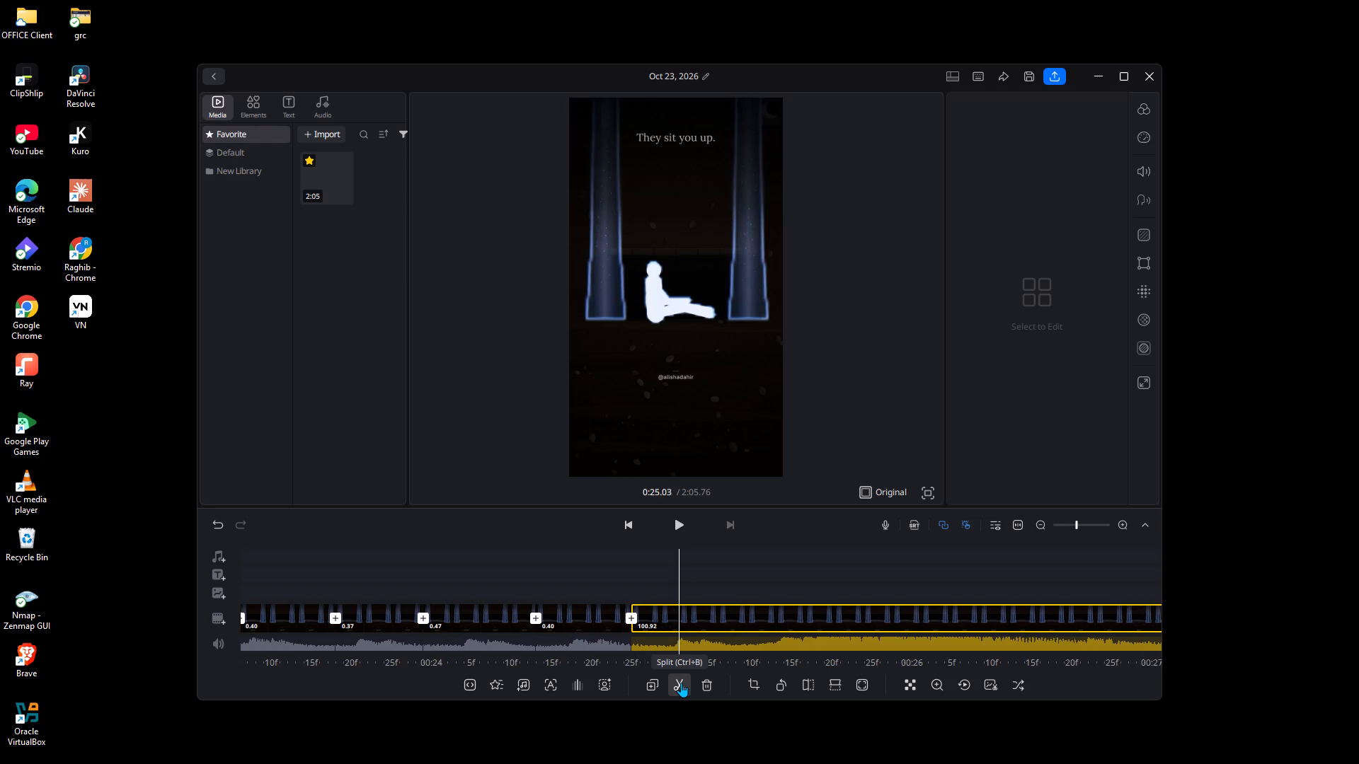
{"action": "key", "text": "Right"}
{"action": "key", "text": "Right"}
{"action": "key", "text": "Right"}
{"action": "key", "text": "Right"}
{"action": "left_click", "coordinate": [681, 683]}
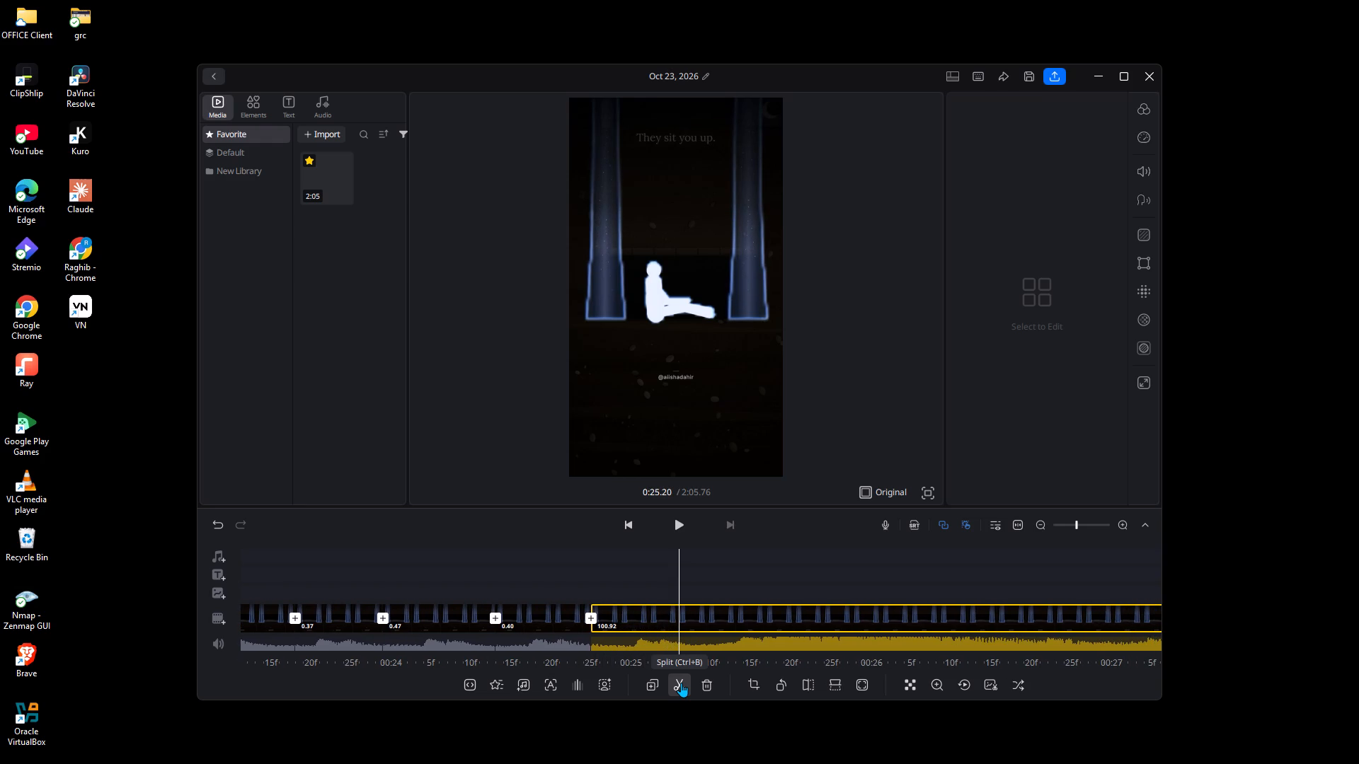
Split the remaining footage at 0:25.57, making a 0.37-second segment.
{"action": "key", "text": "Right"}
{"action": "key", "text": "Right"}
{"action": "key", "text": "Right"}
{"action": "key", "text": "Right"}
{"action": "key", "text": "Right"}
{"action": "key", "text": "Right"}
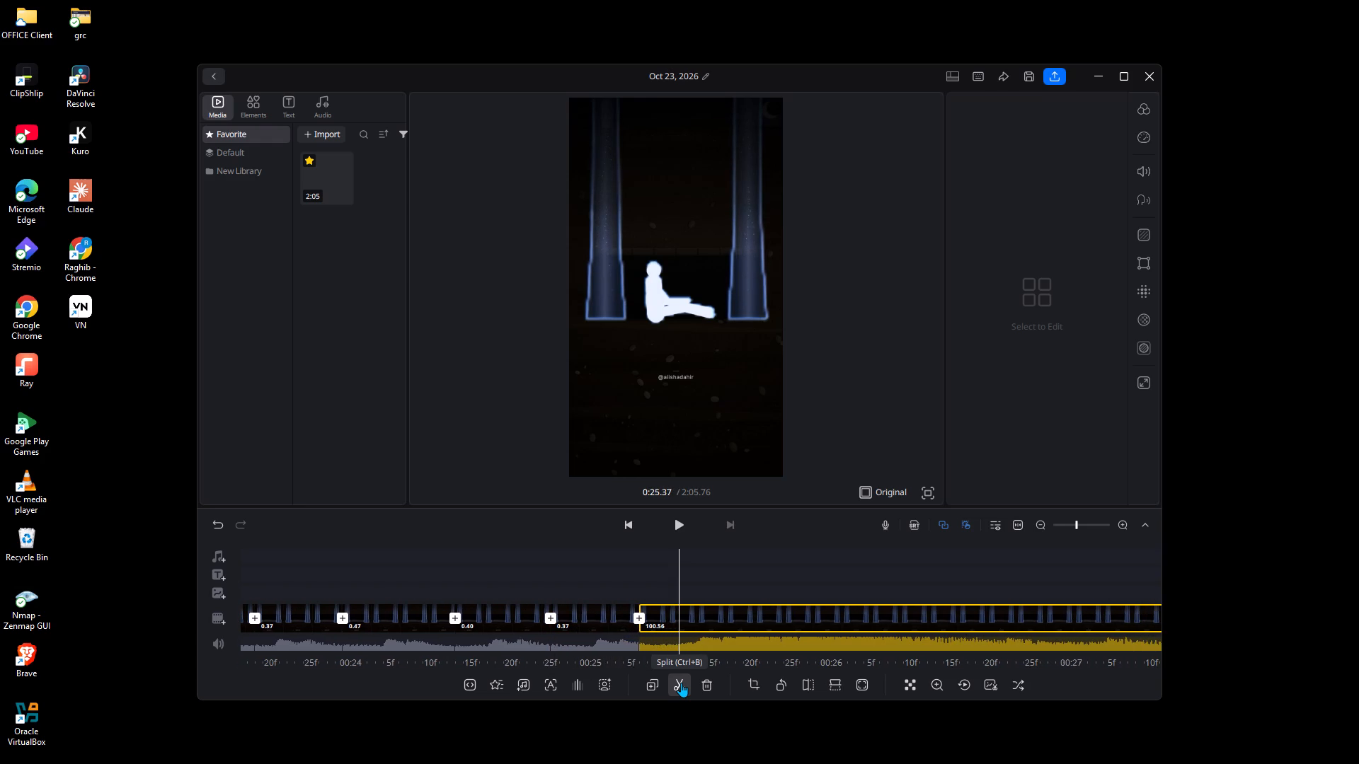
{"action": "key", "text": "Right"}
{"action": "key", "text": "Right"}
{"action": "key", "text": "Right"}
{"action": "key", "text": "Right"}
{"action": "key", "text": "Right"}
{"action": "left_click", "coordinate": [681, 683]}
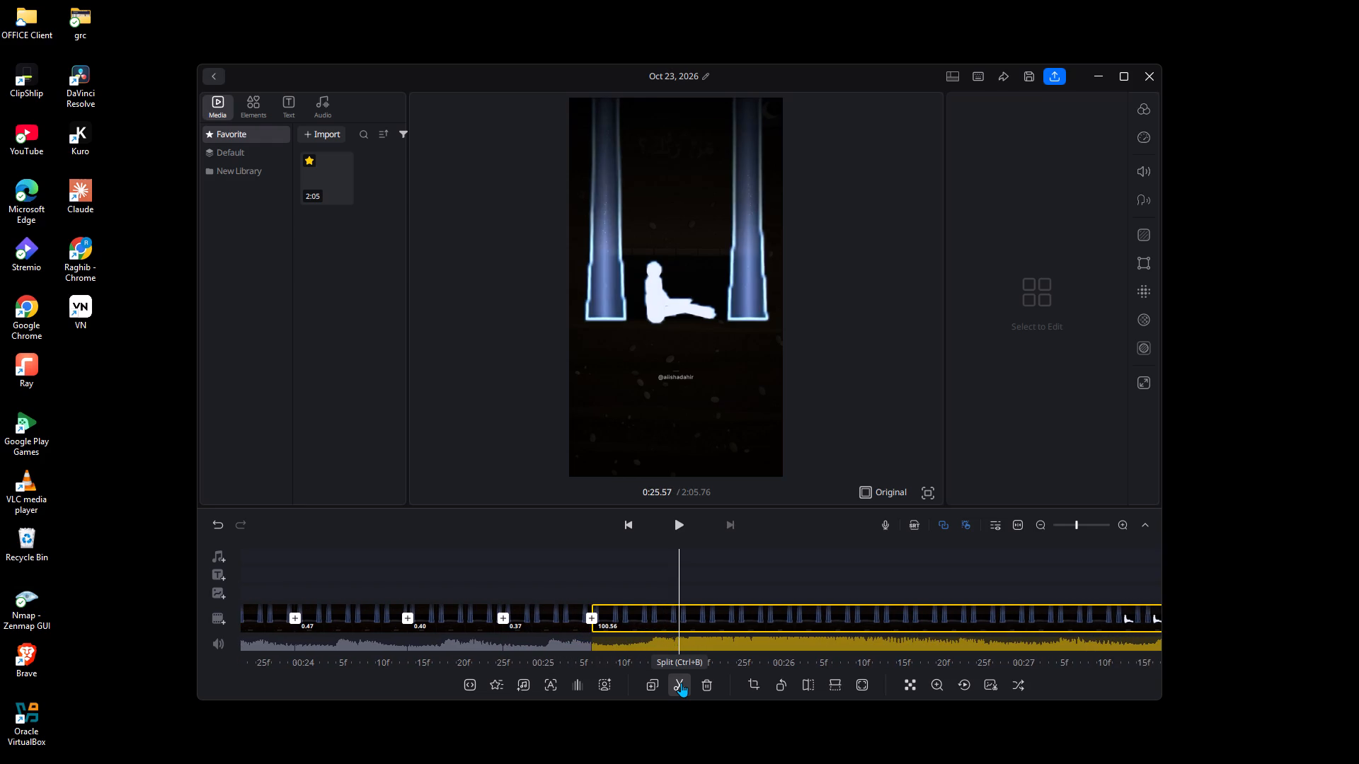
Split the remaining footage at 0:25.97, making a 0.40-second segment.
{"action": "key", "text": "Right"}
{"action": "key", "text": "Right"}
{"action": "key", "text": "Right"}
{"action": "key", "text": "Right"}
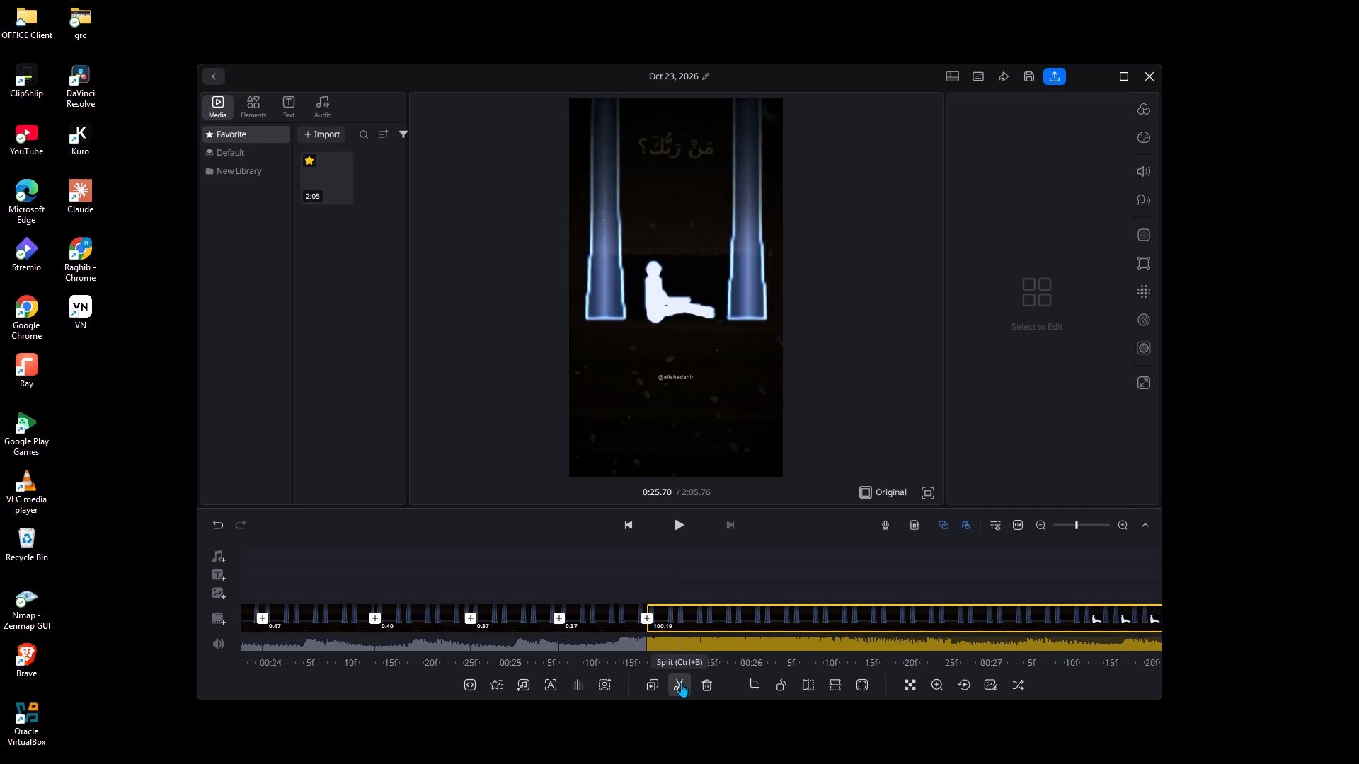
{"action": "key", "text": "Right"}
{"action": "key", "text": "Right"}
{"action": "key", "text": "Right"}
{"action": "key", "text": "Right"}
{"action": "key", "text": "Right"}
{"action": "key", "text": "Right"}
{"action": "key", "text": "Right"}
{"action": "key", "text": "Right"}
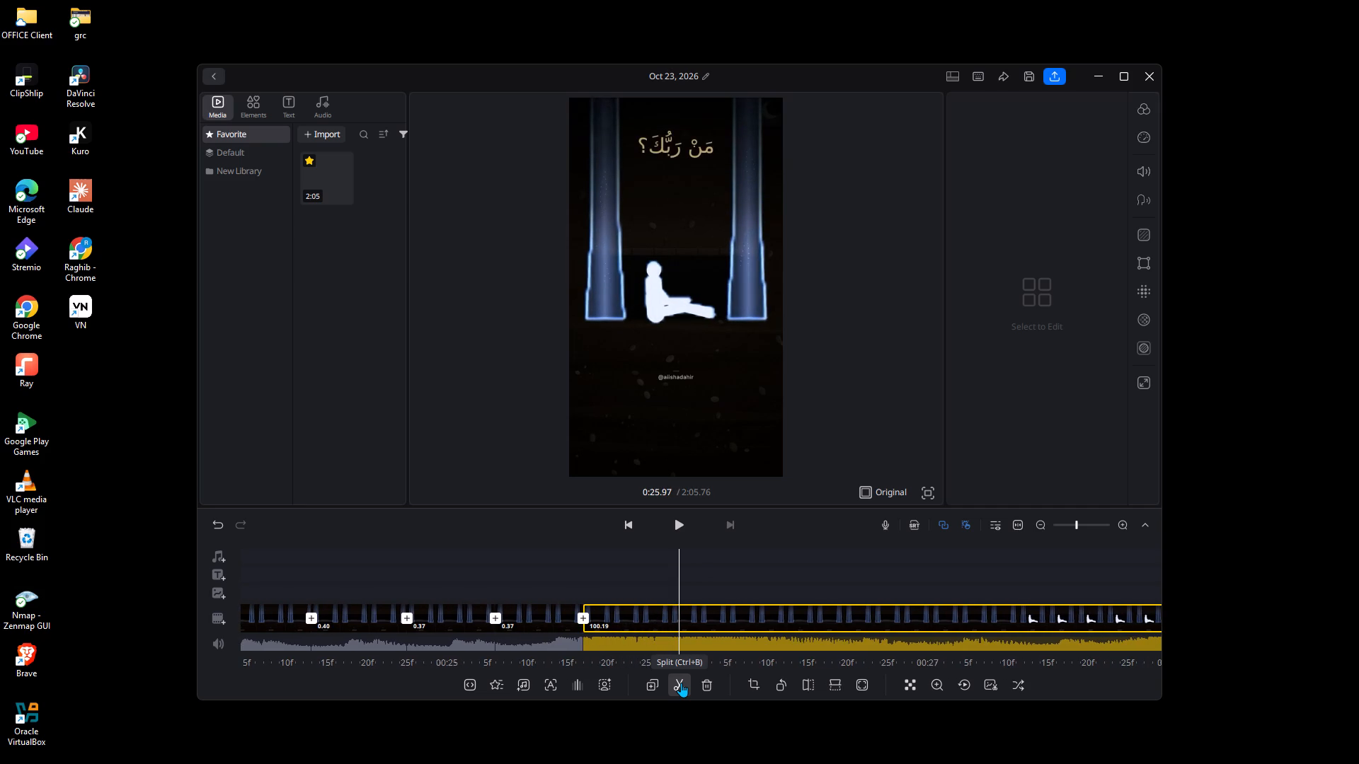
{"action": "left_click", "coordinate": [681, 683]}
Split the remaining footage at 0:26.40, making a 0.43-second segment.
{"action": "key", "text": "Right"}
{"action": "key", "text": "Right"}
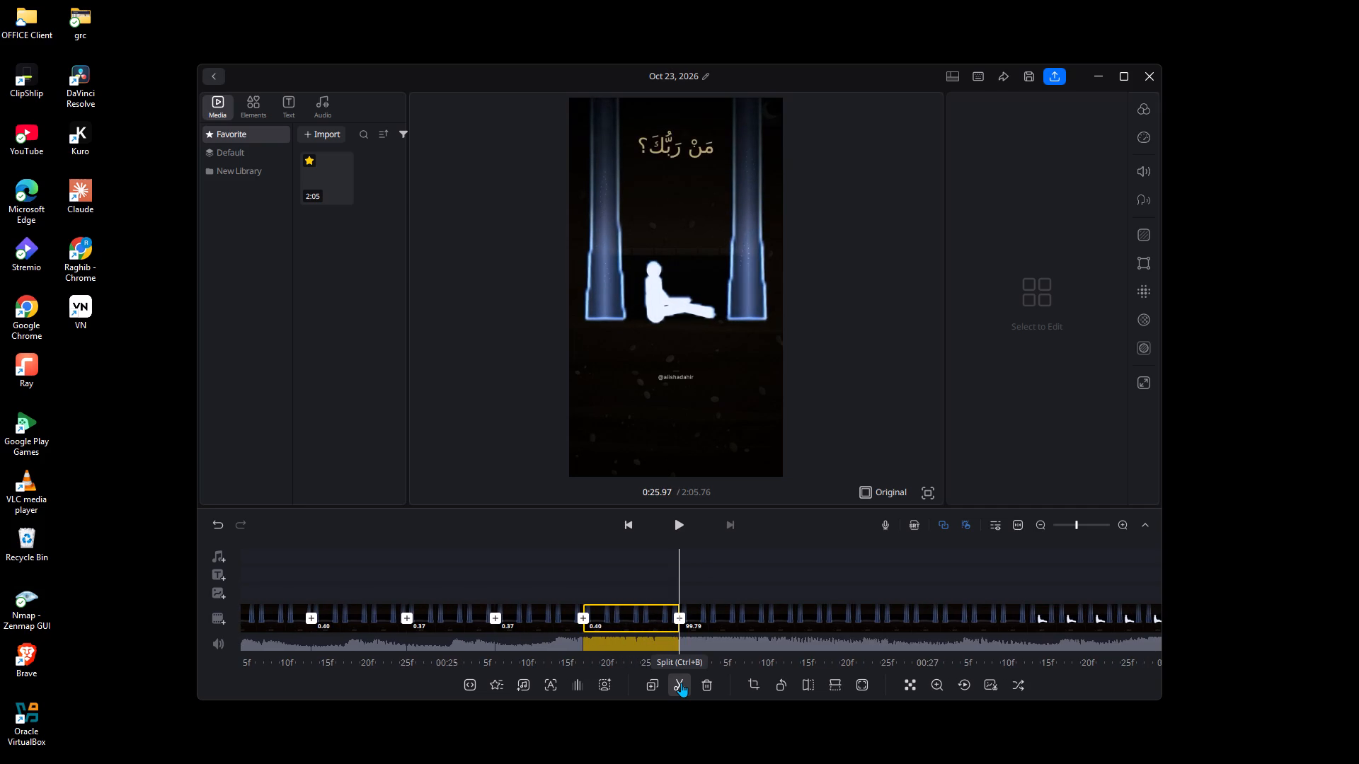
{"action": "key", "text": "Right"}
{"action": "key", "text": "Right"}
{"action": "key", "text": "Right"}
{"action": "key", "text": "Right"}
{"action": "key", "text": "Right"}
{"action": "key", "text": "Right"}
{"action": "key", "text": "Right"}
{"action": "key", "text": "Right"}
{"action": "key", "text": "Right"}
{"action": "key", "text": "Right"}
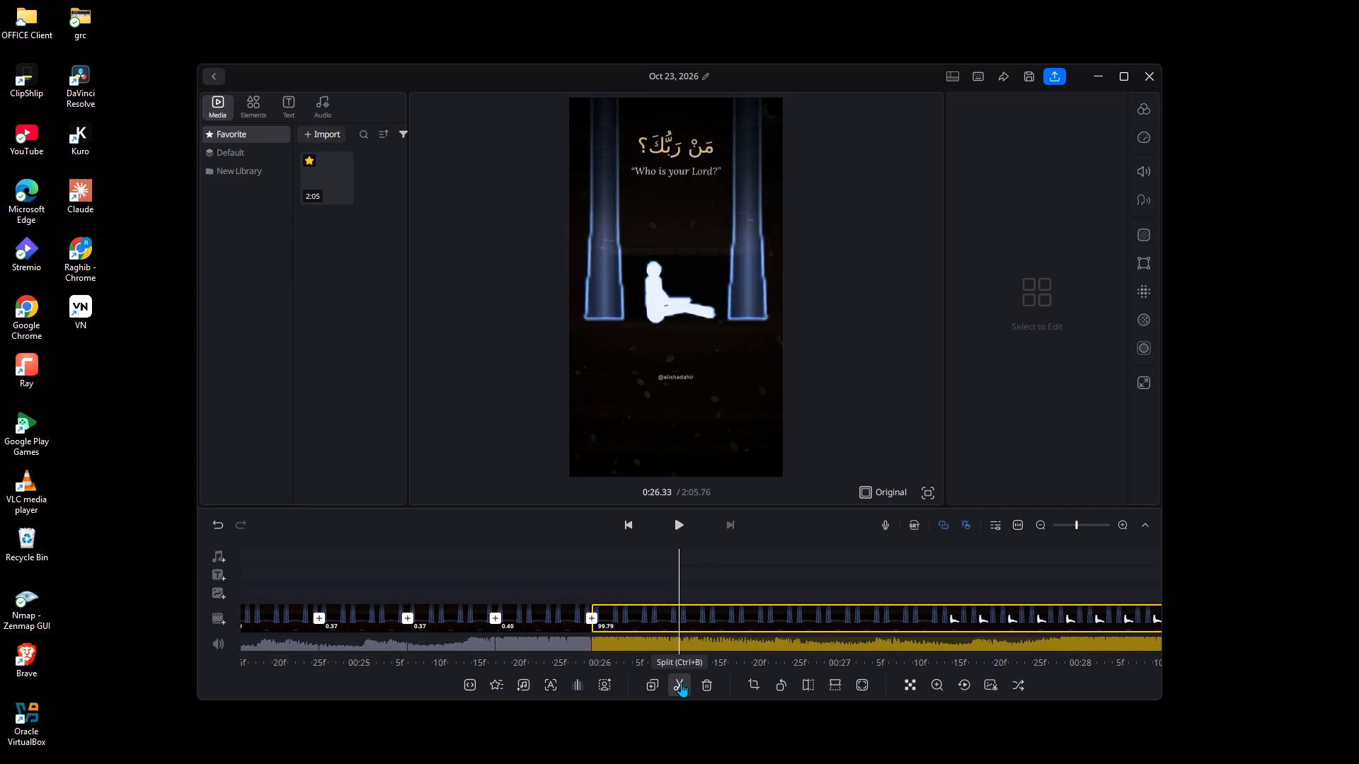
{"action": "key", "text": "Right"}
{"action": "left_click", "coordinate": [681, 683]}
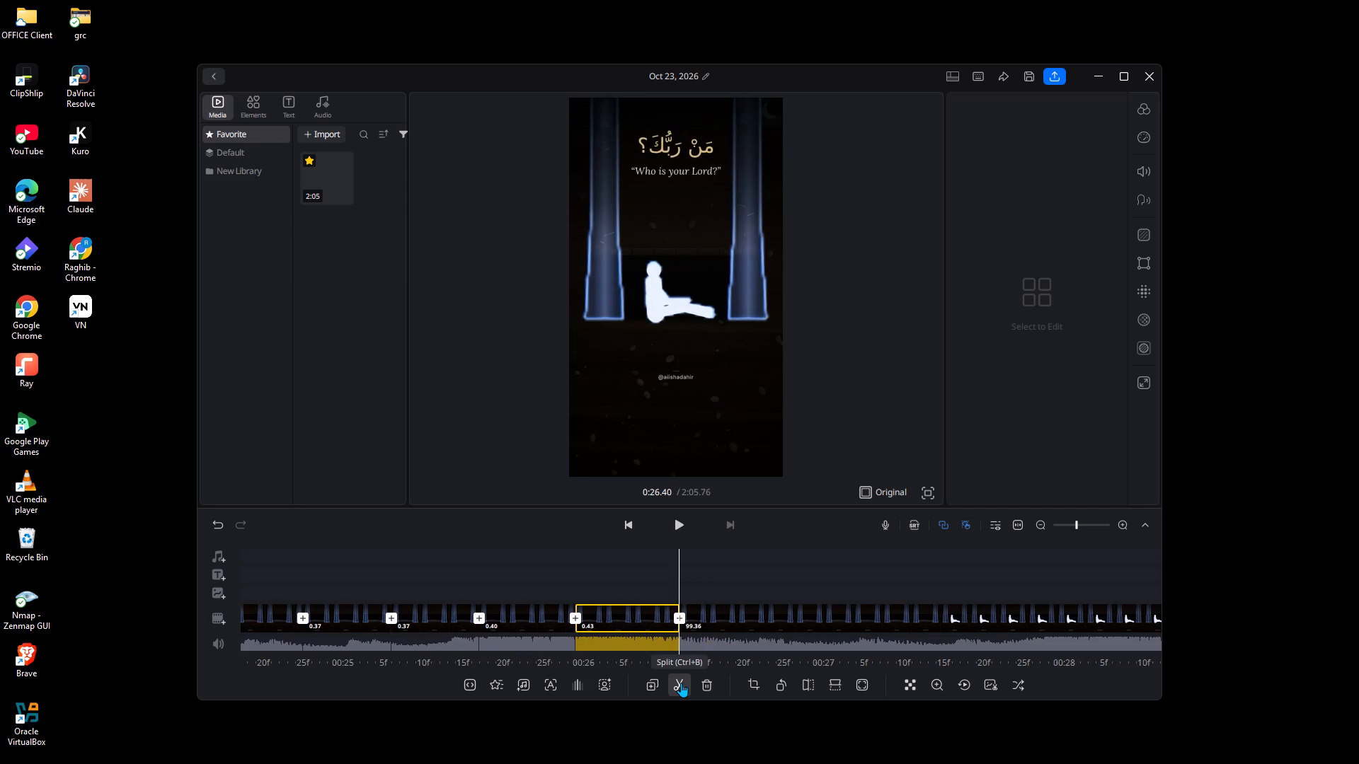
Split the remaining footage at 0:26.80, making a 0.40-second segment.
{"action": "key", "text": "Right"}
{"action": "key", "text": "Right"}
{"action": "key", "text": "Right"}
{"action": "key", "text": "Right"}
{"action": "key", "text": "Right"}
{"action": "key", "text": "Right"}
{"action": "key", "text": "Right"}
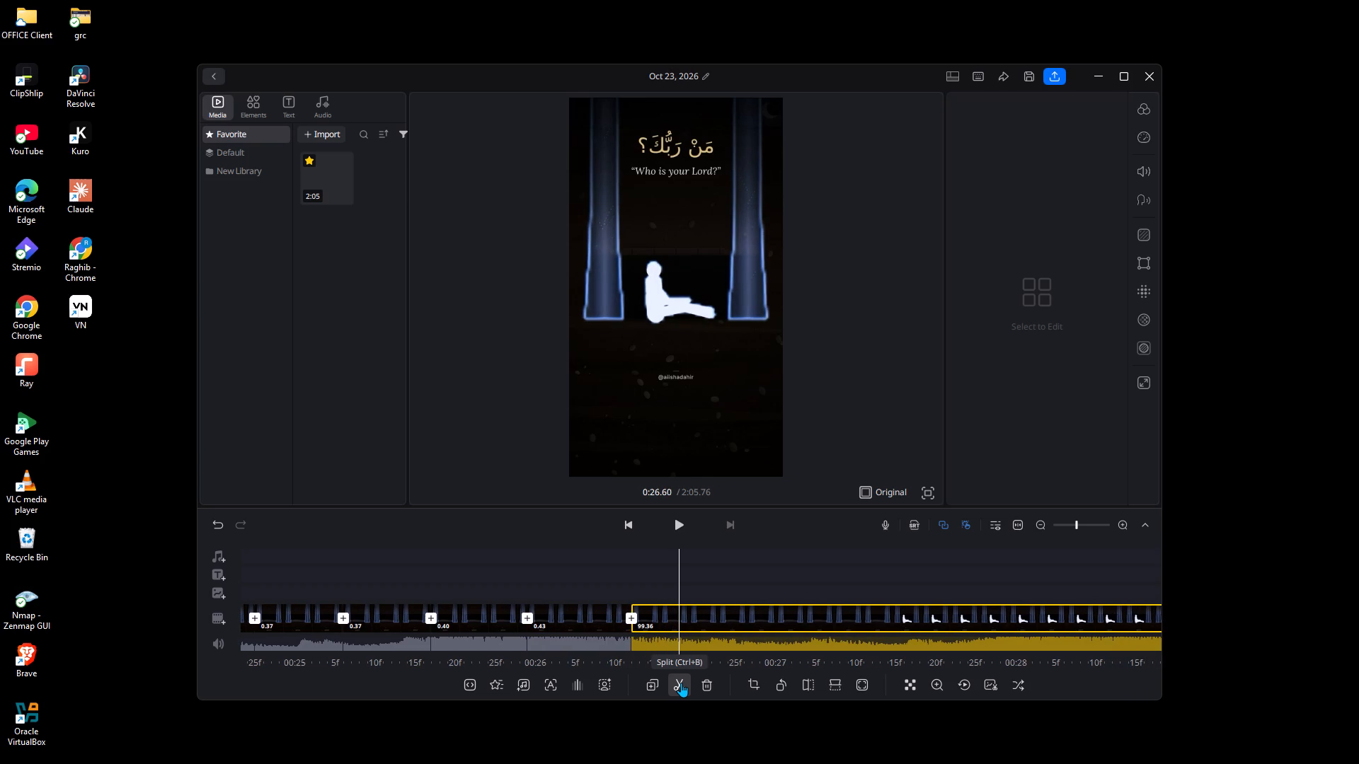
{"action": "key", "text": "Right"}
{"action": "key", "text": "Right"}
{"action": "key", "text": "Right"}
{"action": "key", "text": "Right"}
{"action": "key", "text": "Right"}
{"action": "left_click", "coordinate": [681, 683]}
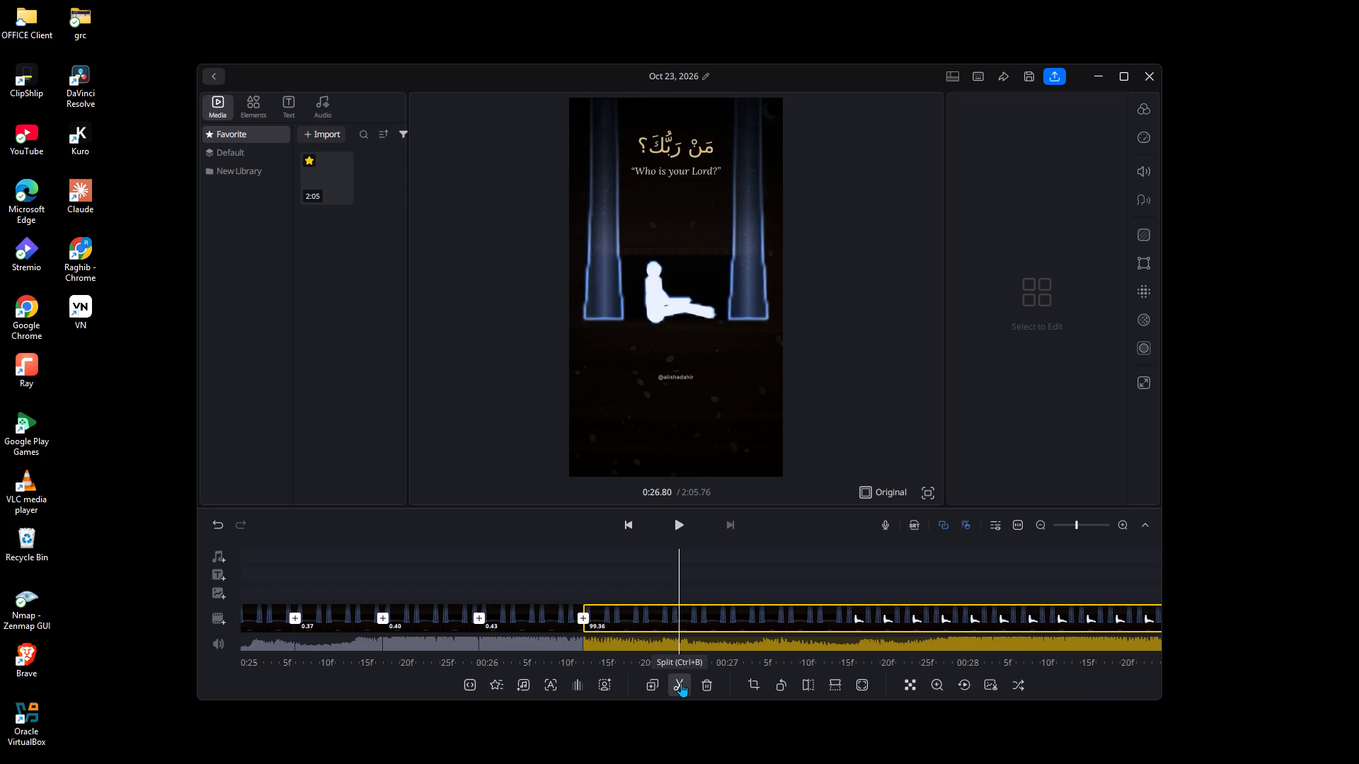
Split the remaining footage at 0:27.23, making a 0.43-second segment.
{"action": "key", "text": "Right"}
{"action": "key", "text": "Right"}
{"action": "key", "text": "Right"}
{"action": "key", "text": "Right"}
{"action": "key", "text": "Right"}
{"action": "key", "text": "Right"}
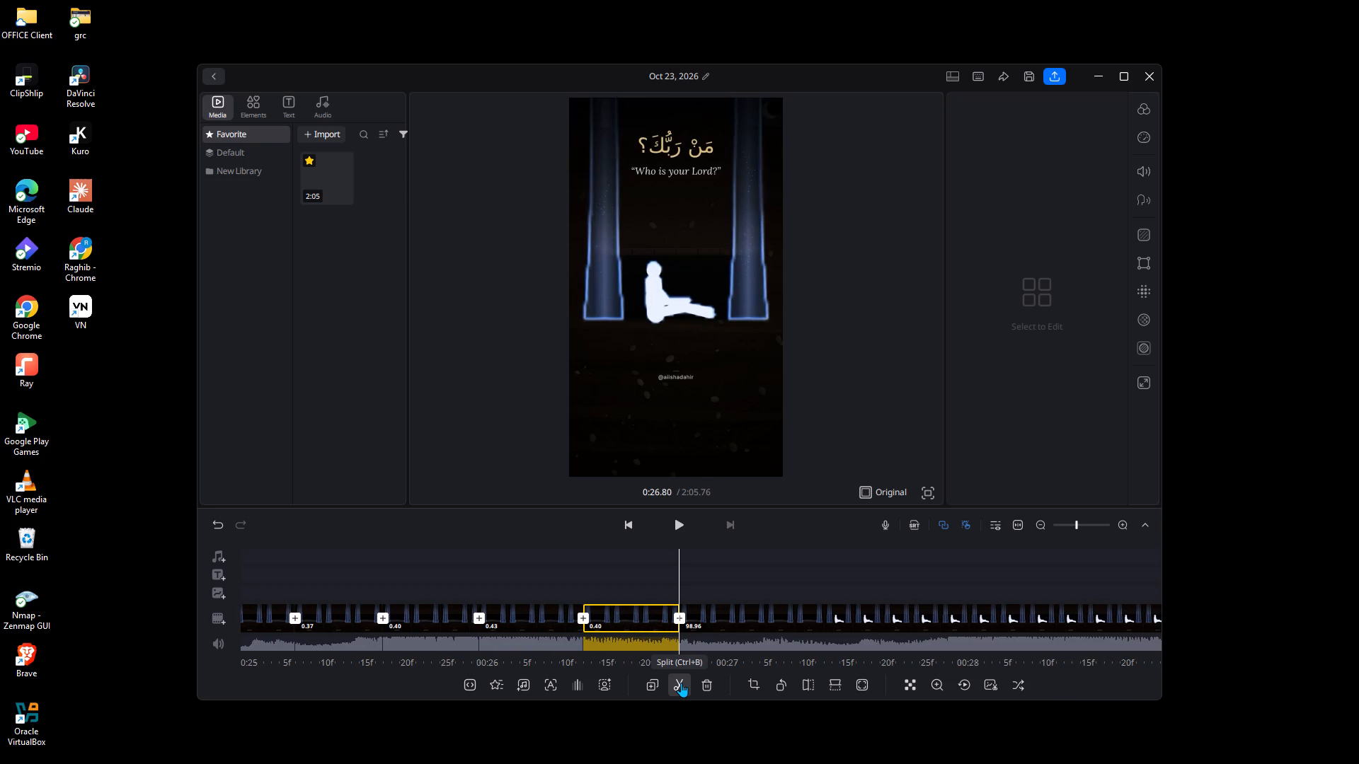
{"action": "key", "text": "Right"}
{"action": "key", "text": "Right"}
{"action": "key", "text": "Right"}
{"action": "key", "text": "Right"}
{"action": "key", "text": "Right"}
{"action": "key", "text": "Right"}
{"action": "key", "text": "Right"}
{"action": "key", "text": "Right"}
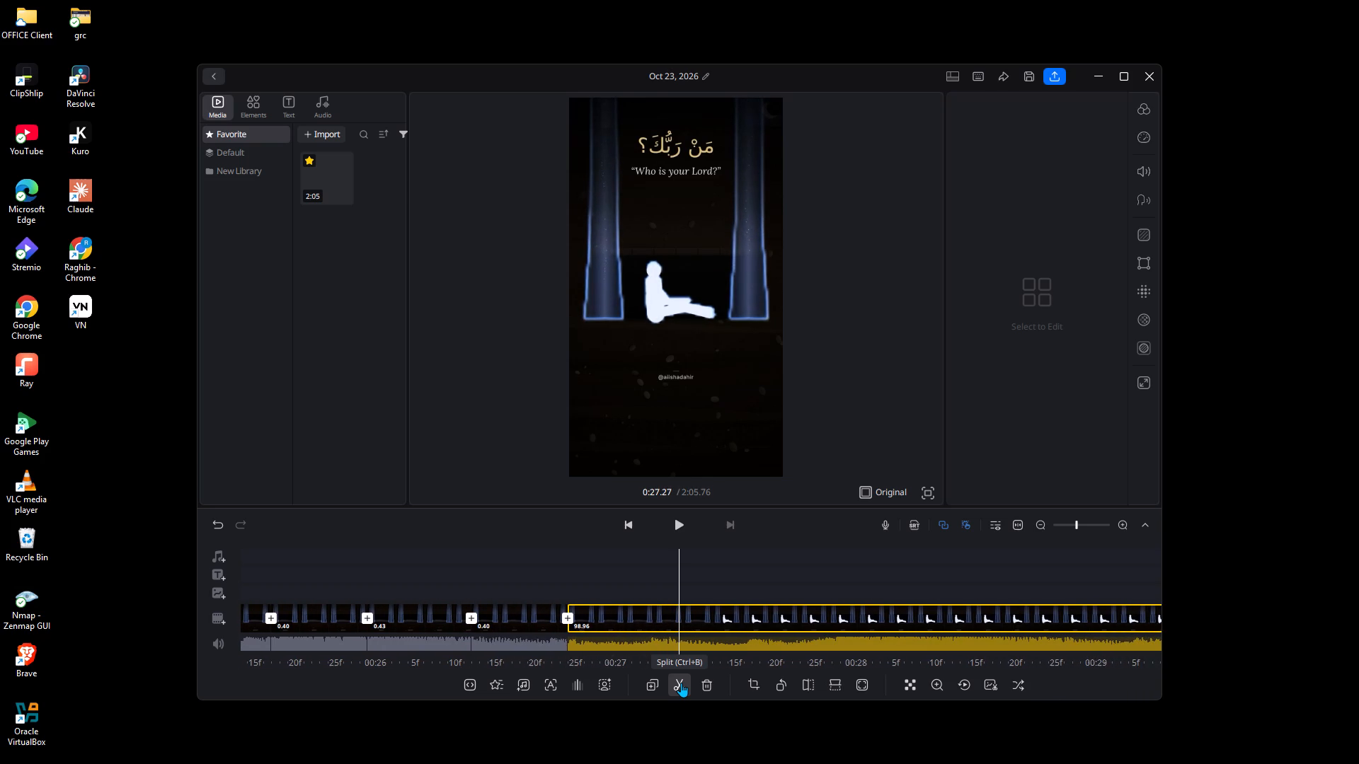
{"action": "key", "text": "Left"}
{"action": "left_click", "coordinate": [681, 683]}
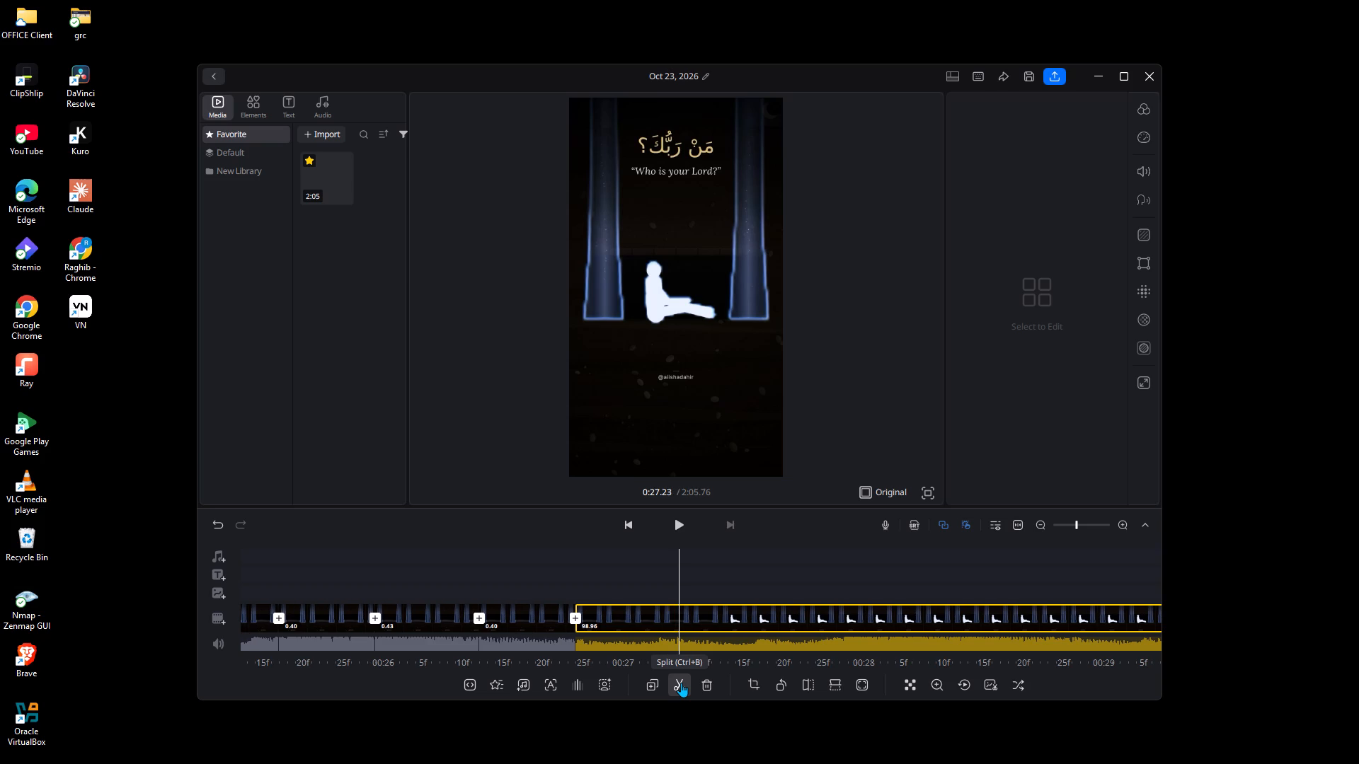
Split the remaining footage at 0:27.57, making a 0.33-second segment.
{"action": "key", "text": "Right"}
{"action": "key", "text": "Right"}
{"action": "key", "text": "Right"}
{"action": "key", "text": "Right"}
{"action": "key", "text": "Right"}
{"action": "key", "text": "Right"}
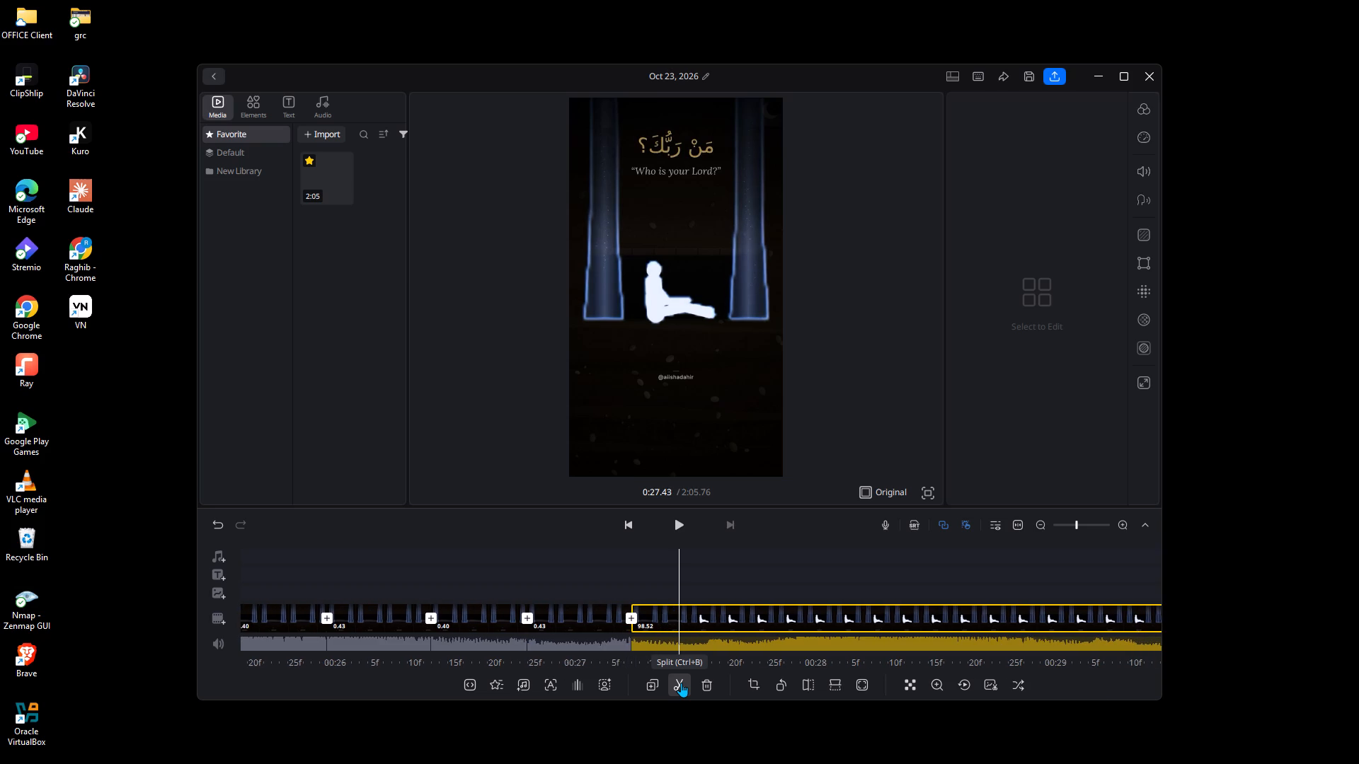
{"action": "key", "text": "Right"}
{"action": "key", "text": "Right"}
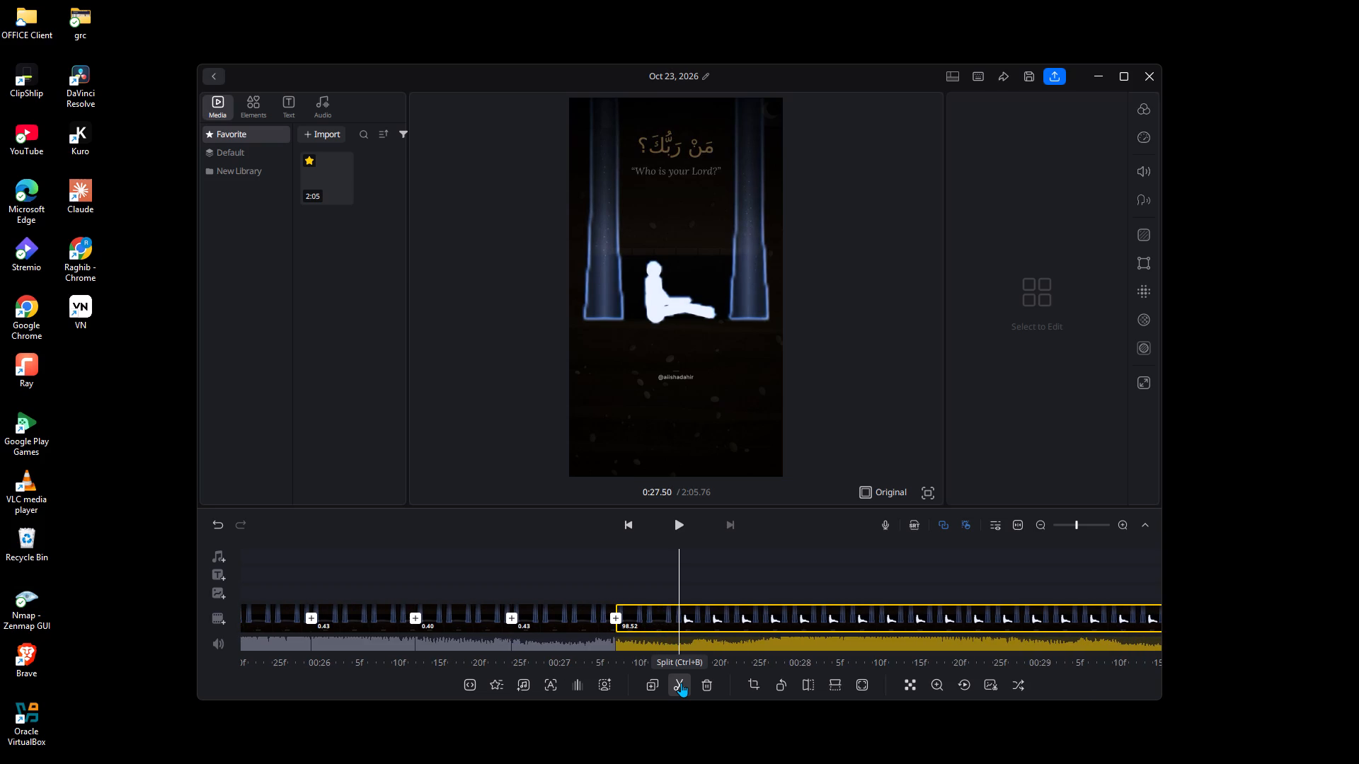
{"action": "key", "text": "Right"}
{"action": "key", "text": "Right"}
{"action": "left_click", "coordinate": [681, 683]}
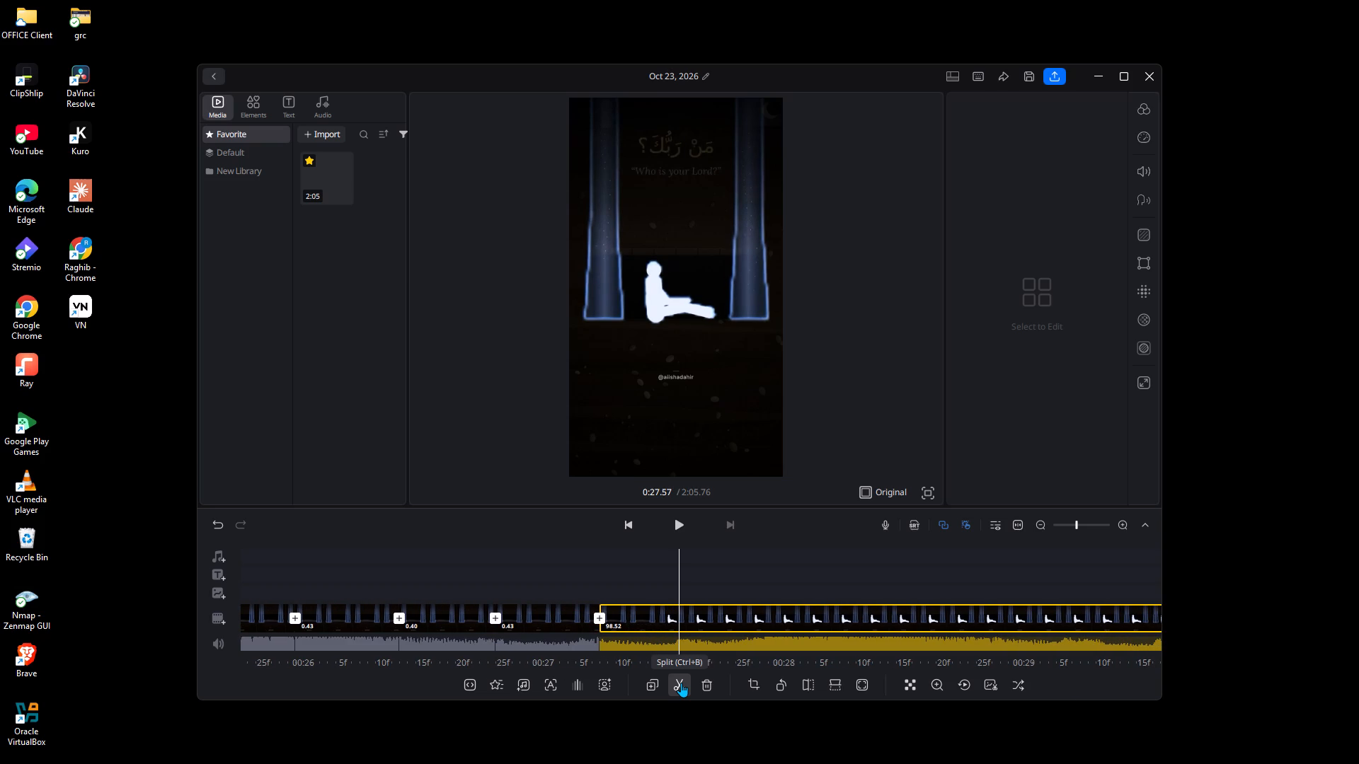
Split the remaining footage at 0:27.97, making a 0.40-second segment.
{"action": "key", "text": "Right"}
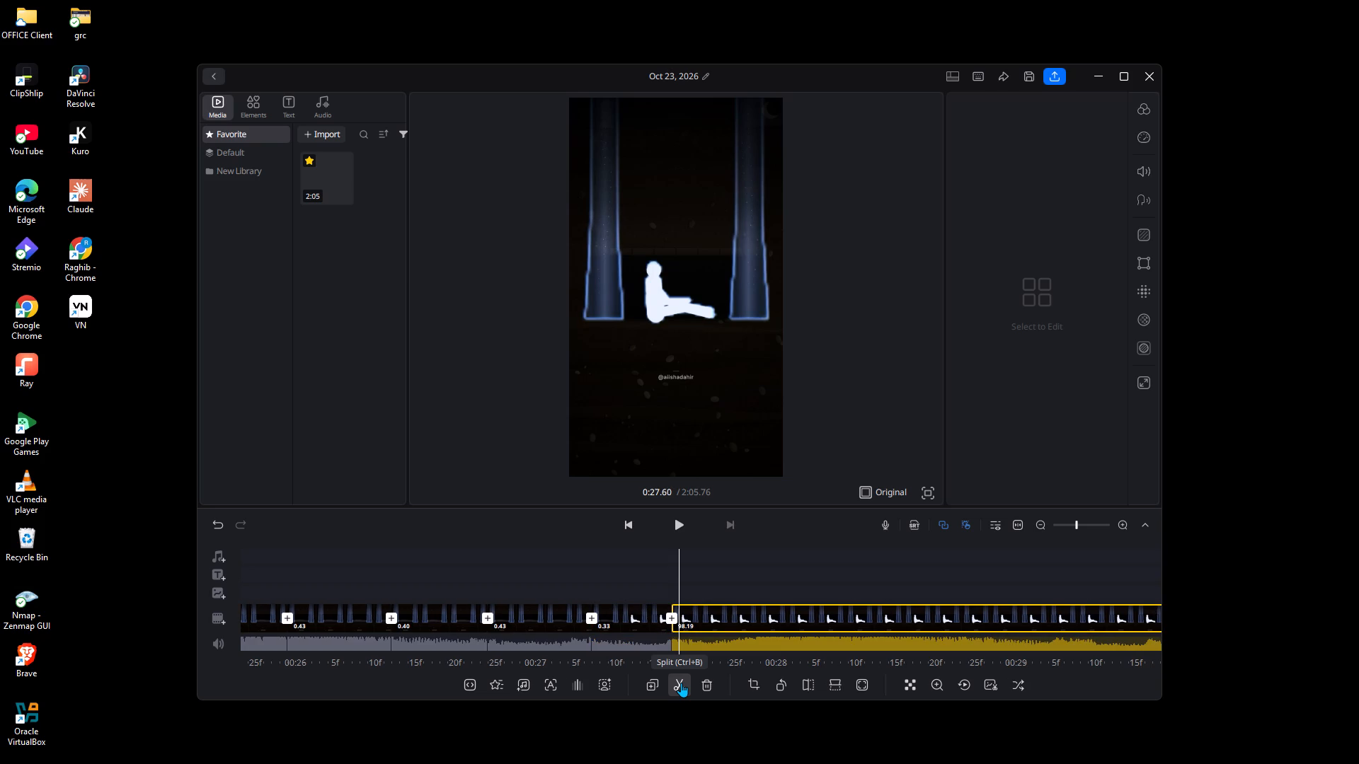
{"action": "key", "text": "Right"}
{"action": "key", "text": "Right"}
{"action": "key", "text": "Right"}
{"action": "key", "text": "Right"}
{"action": "key", "text": "Right"}
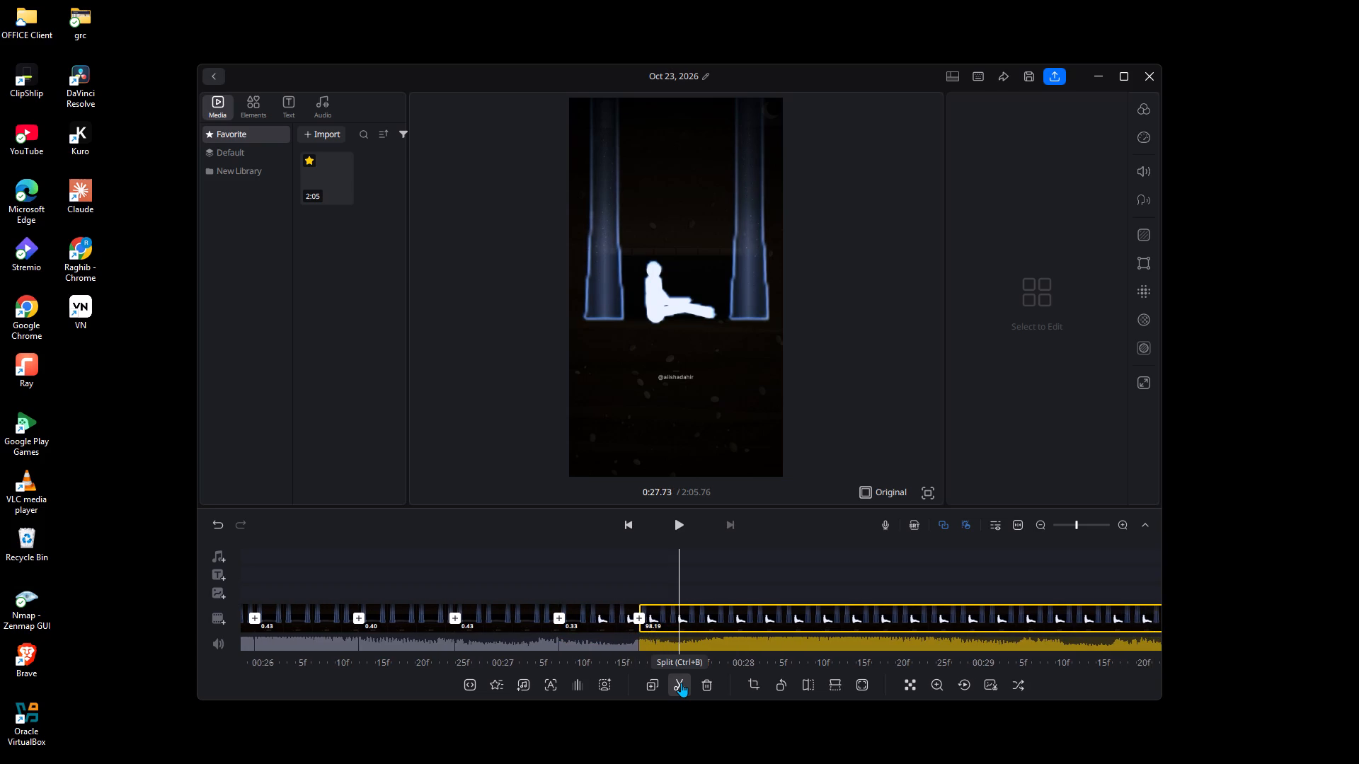
{"action": "key", "text": "Right"}
{"action": "key", "text": "Right"}
{"action": "key", "text": "Right"}
{"action": "key", "text": "Right"}
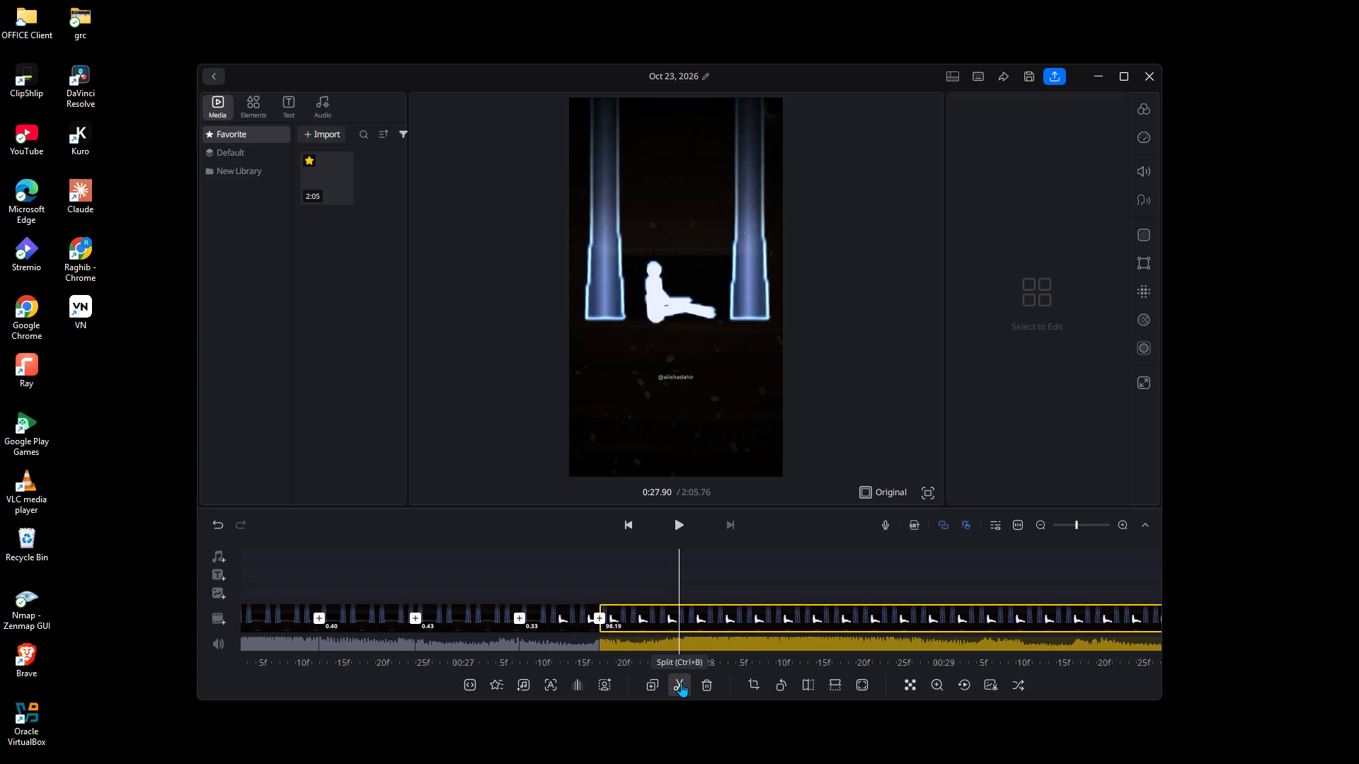
{"action": "key", "text": "Right"}
{"action": "key", "text": "Right"}
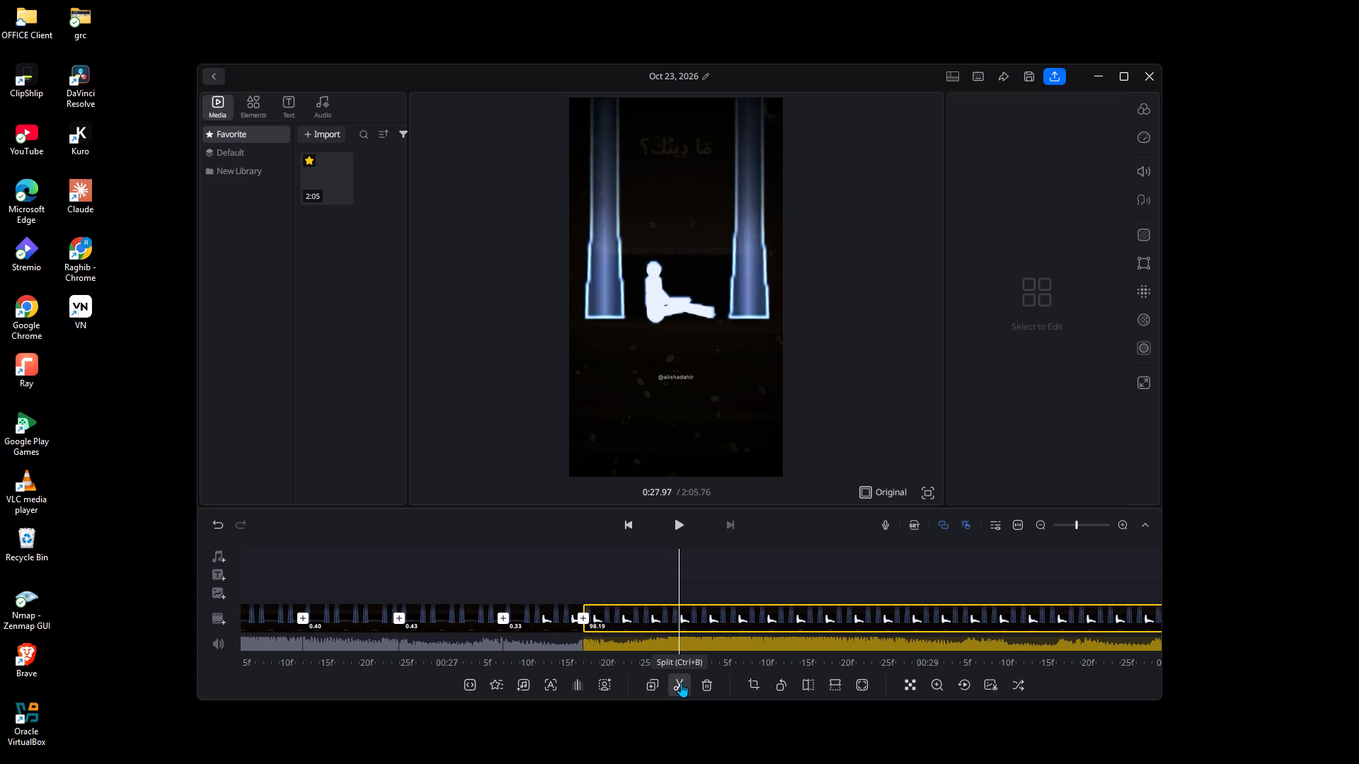
{"action": "left_click", "coordinate": [681, 683]}
Split the remaining footage at 0:28.37 to cut off another short segment.
{"action": "key", "text": "Right"}
{"action": "key", "text": "Right"}
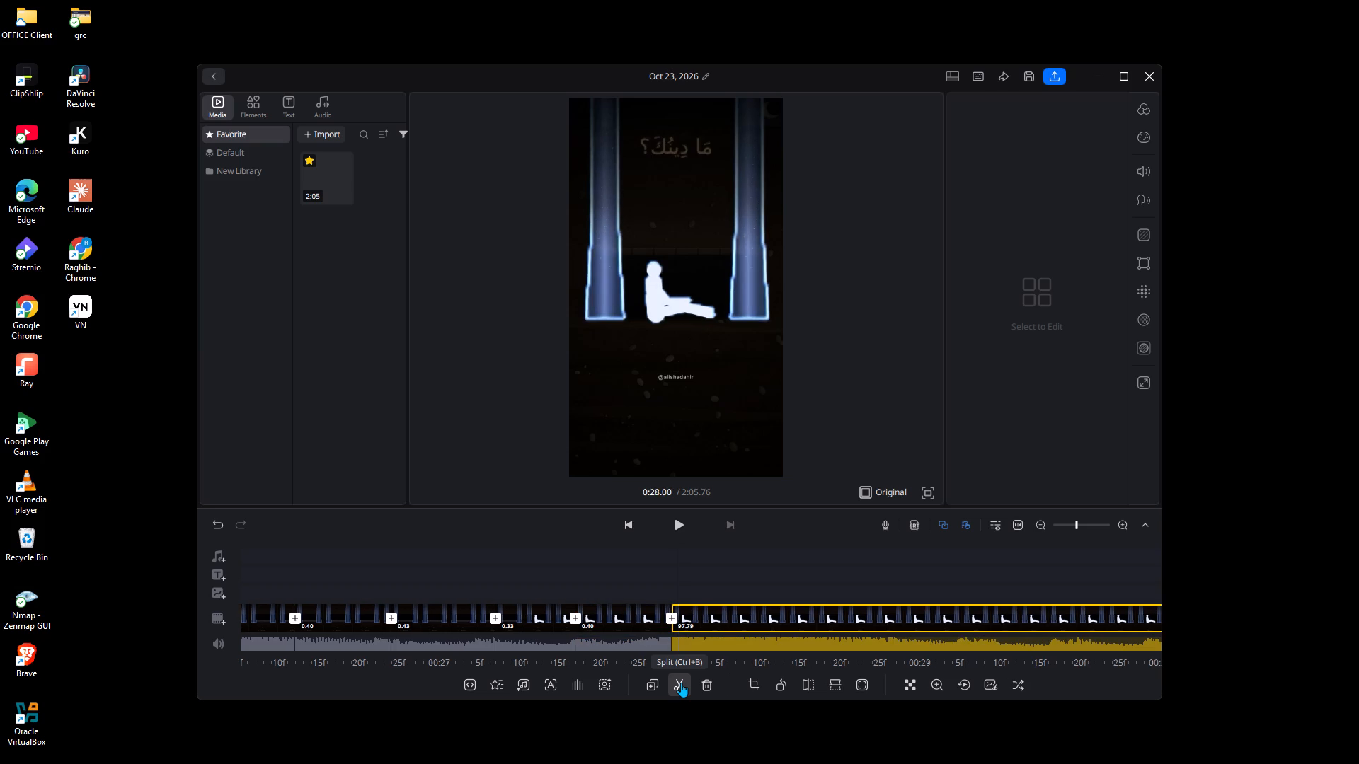
{"action": "key", "text": "Right"}
{"action": "key", "text": "Right"}
{"action": "key", "text": "Right"}
{"action": "key", "text": "Right"}
{"action": "key", "text": "Right"}
{"action": "key", "text": "Right"}
{"action": "key", "text": "Right"}
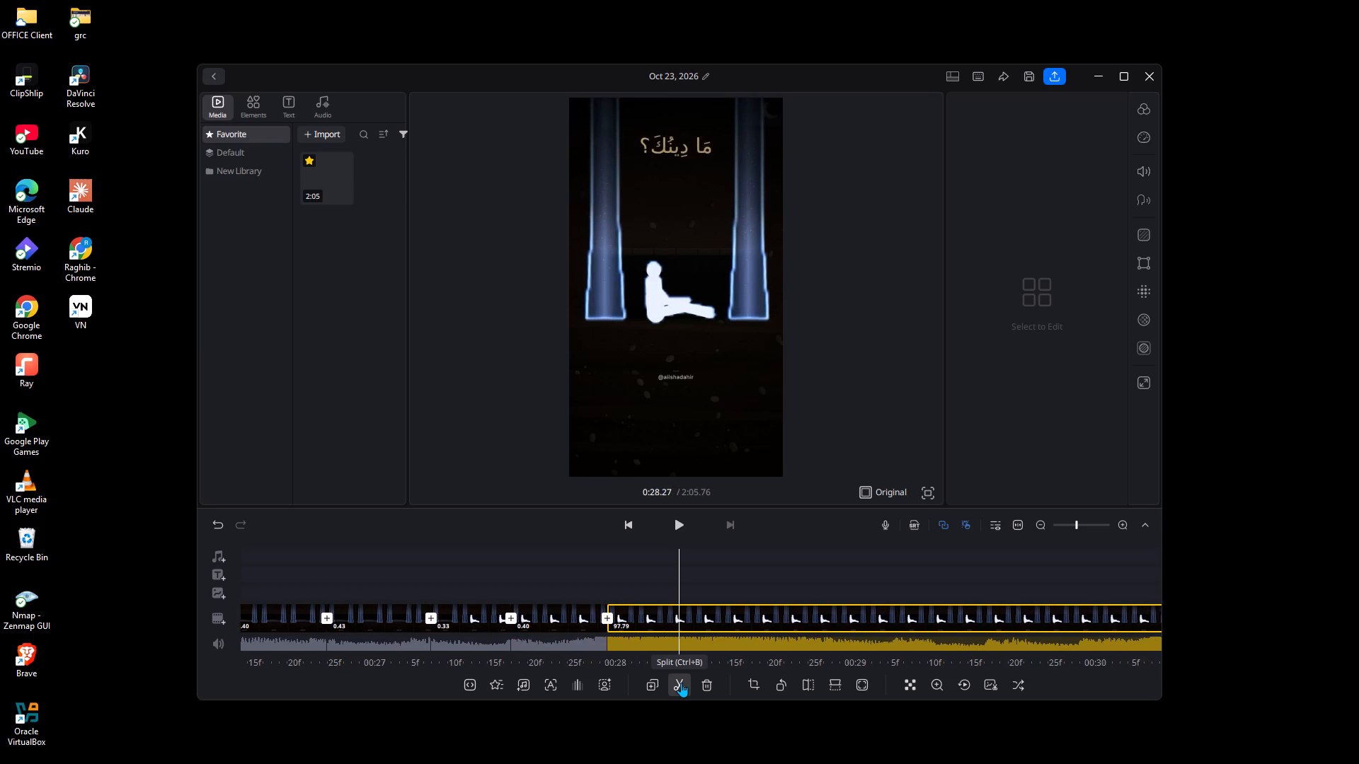
{"action": "key", "text": "Right"}
{"action": "key", "text": "Right"}
{"action": "key", "text": "Right"}
{"action": "left_click", "coordinate": [681, 683]}
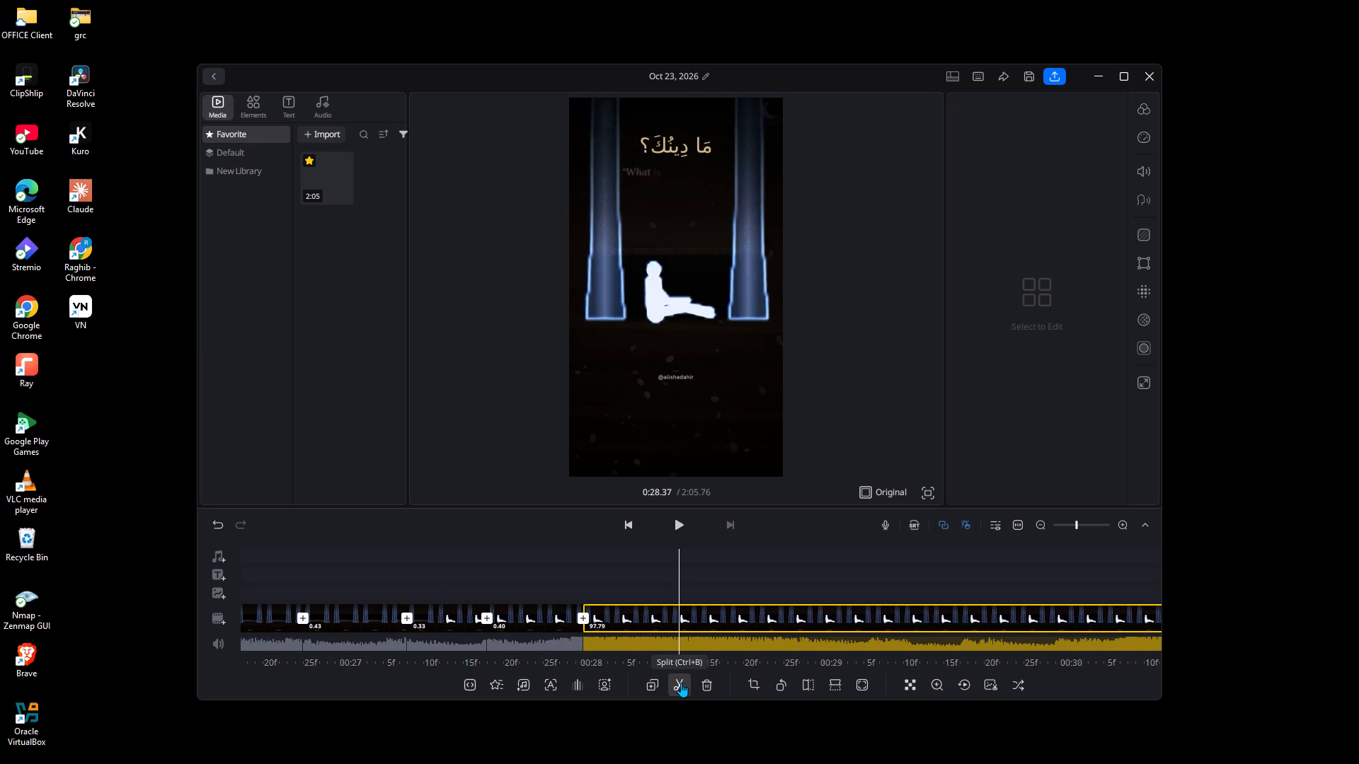
Split the remaining footage at 0:28.77, making a 0.40-second segment.
{"action": "key", "text": "Right"}
{"action": "key", "text": "Right"}
{"action": "key", "text": "Right"}
{"action": "key", "text": "Right"}
{"action": "key", "text": "Right"}
{"action": "key", "text": "Right"}
{"action": "key", "text": "Right"}
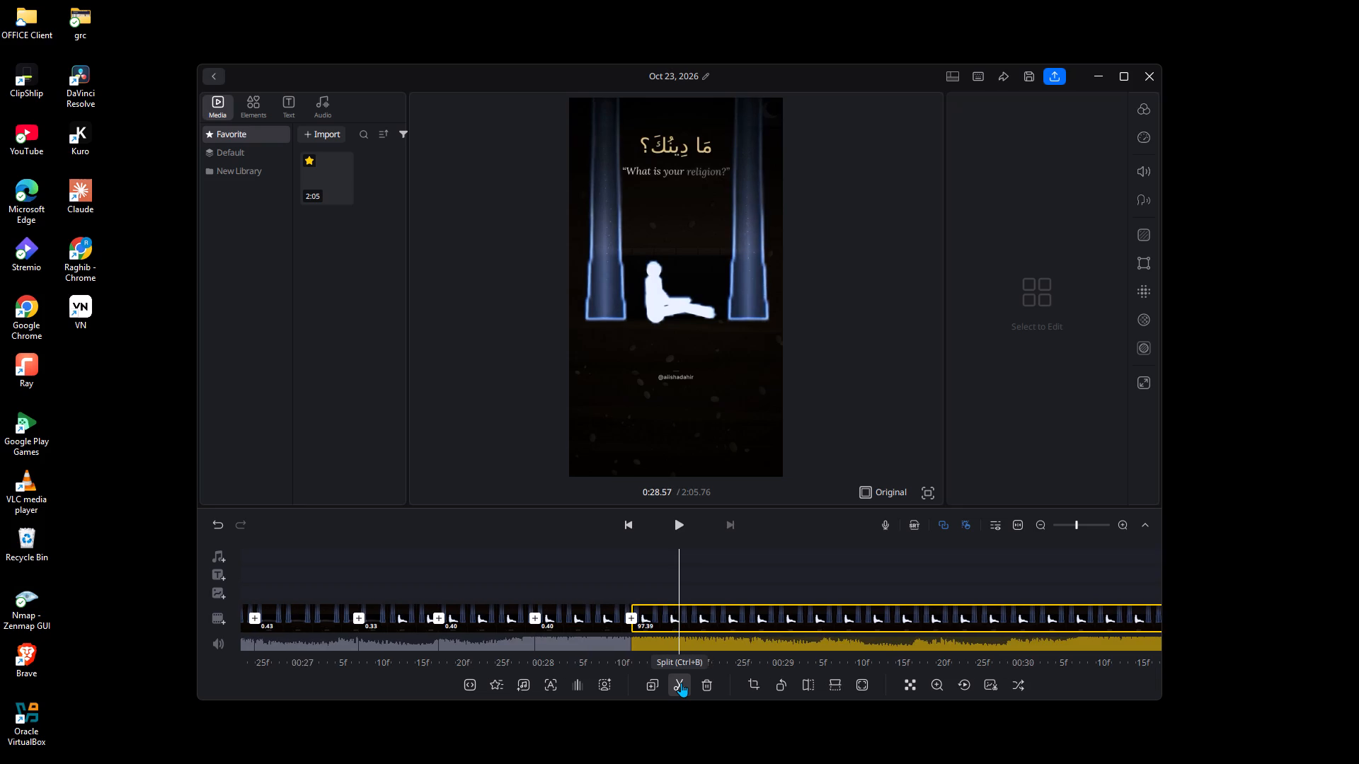
{"action": "key", "text": "Right"}
{"action": "key", "text": "Right"}
{"action": "key", "text": "Right"}
{"action": "key", "text": "Right"}
{"action": "key", "text": "Right"}
{"action": "left_click", "coordinate": [681, 683]}
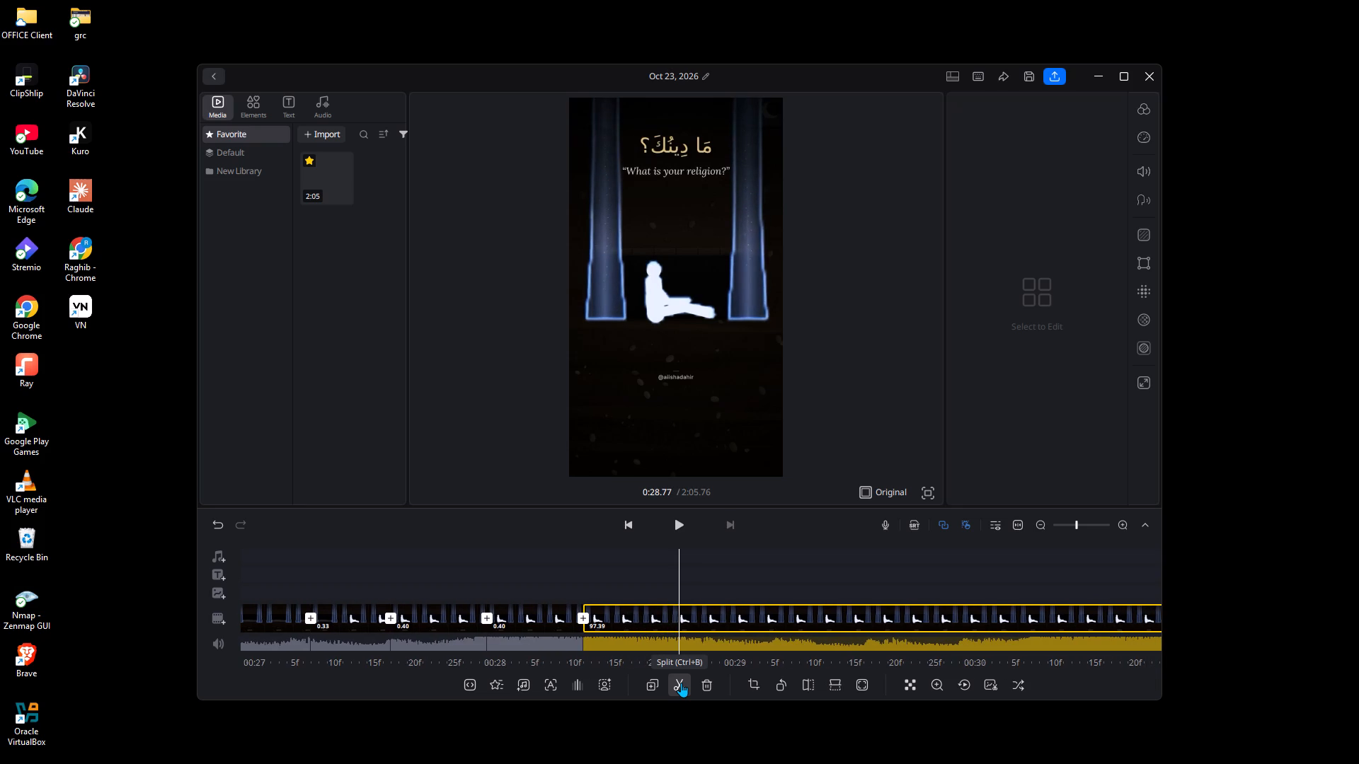
Split the remaining footage at 0:29.10, making a 0.33-second segment.
{"action": "key", "text": "Right"}
{"action": "key", "text": "Right"}
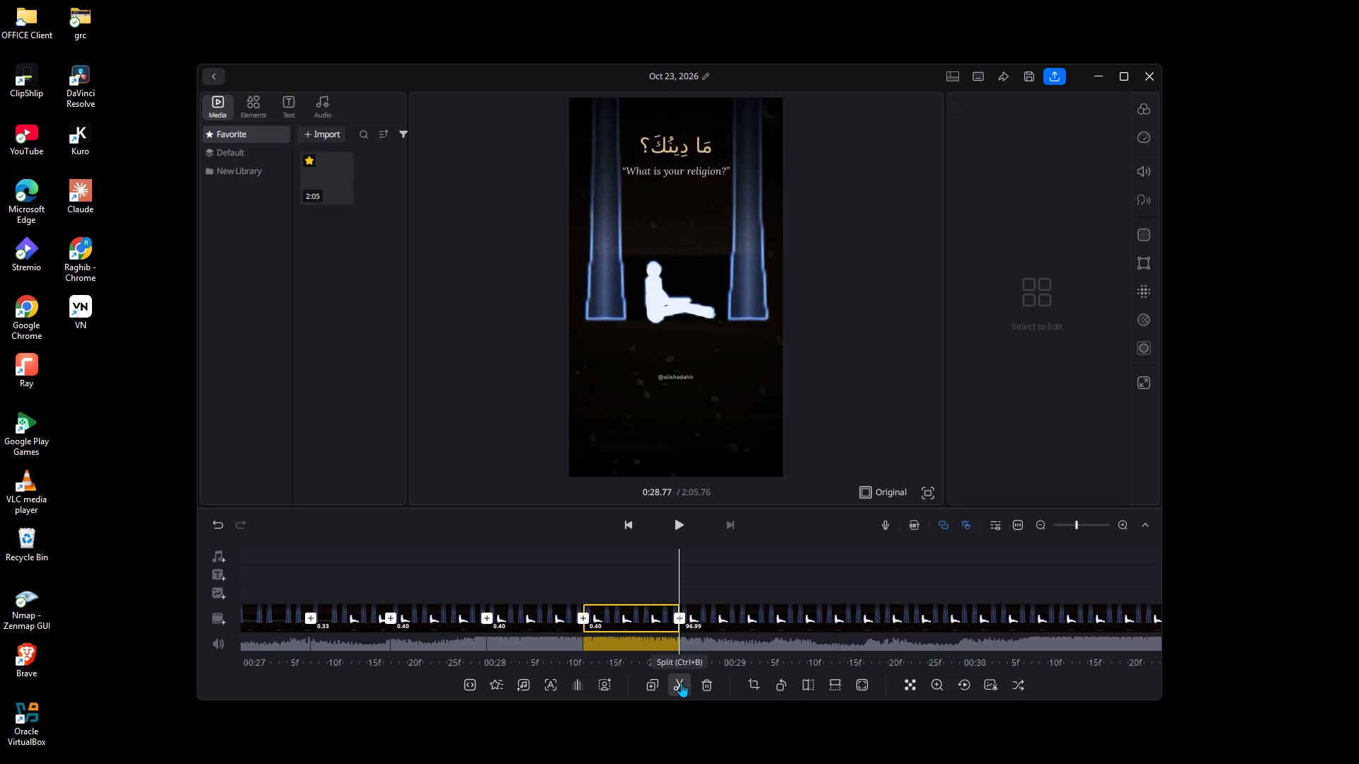
{"action": "key", "text": "Right"}
{"action": "key", "text": "Right"}
{"action": "key", "text": "Right"}
{"action": "key", "text": "Right"}
{"action": "key", "text": "Right"}
{"action": "key", "text": "Right"}
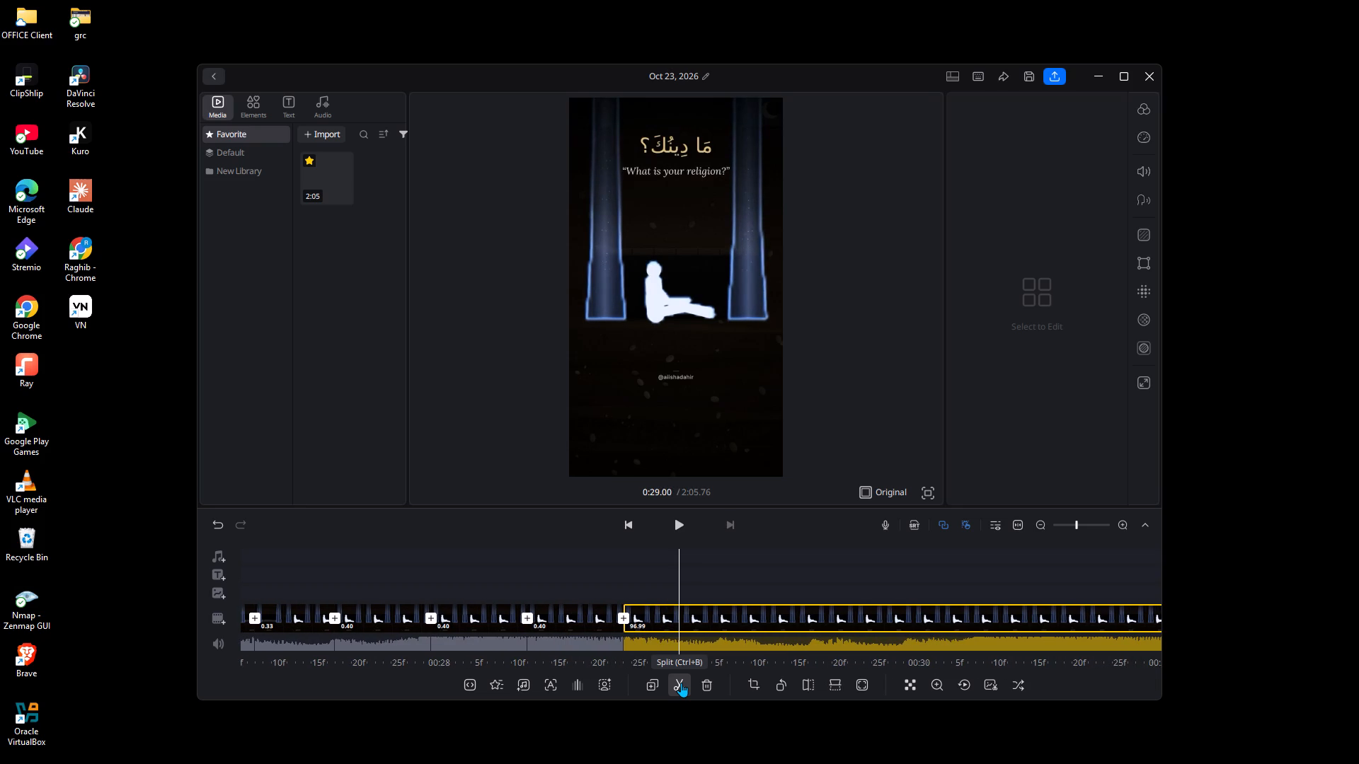
{"action": "key", "text": "Right"}
{"action": "key", "text": "Right"}
{"action": "left_click", "coordinate": [681, 683]}
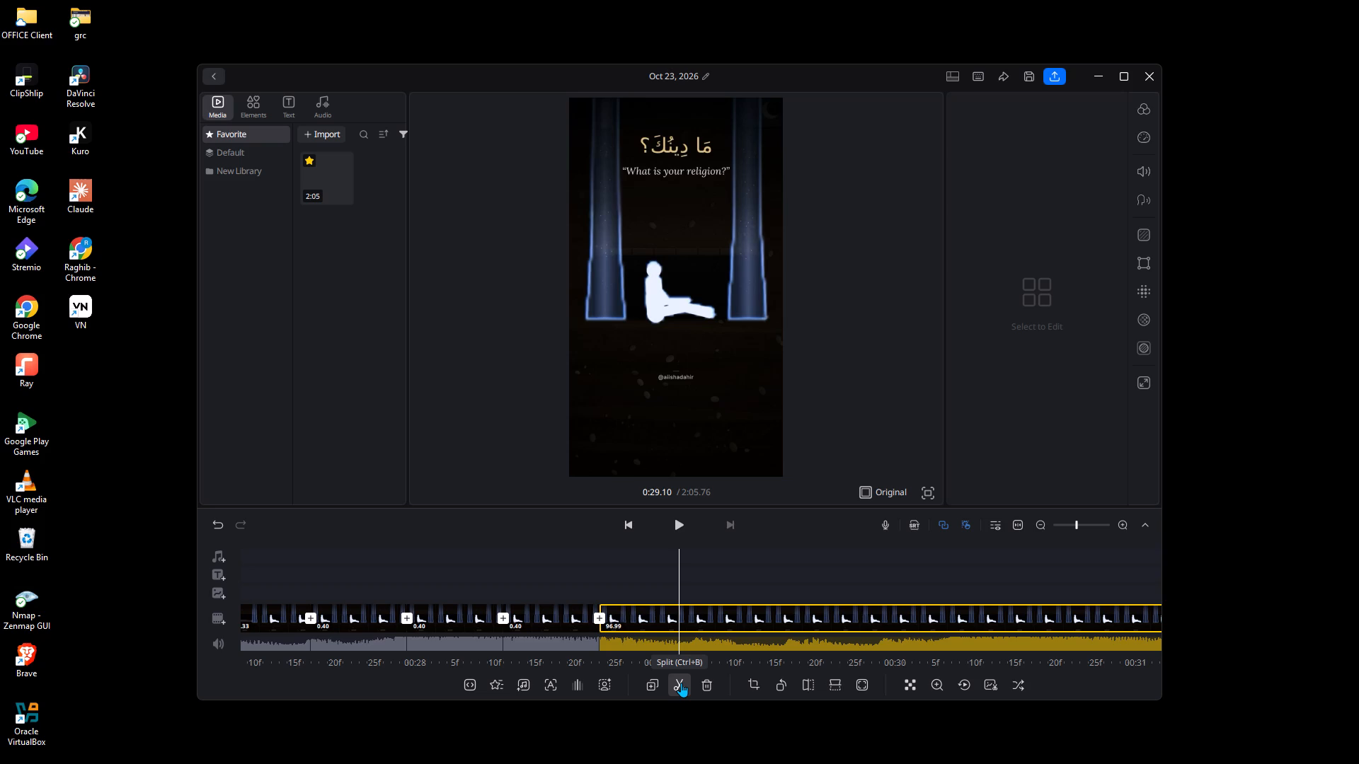
Split the remaining footage at 0:29.47, making a 0.37-second segment.
{"action": "key", "text": "Right"}
{"action": "key", "text": "Right"}
{"action": "key", "text": "Right"}
{"action": "key", "text": "Right"}
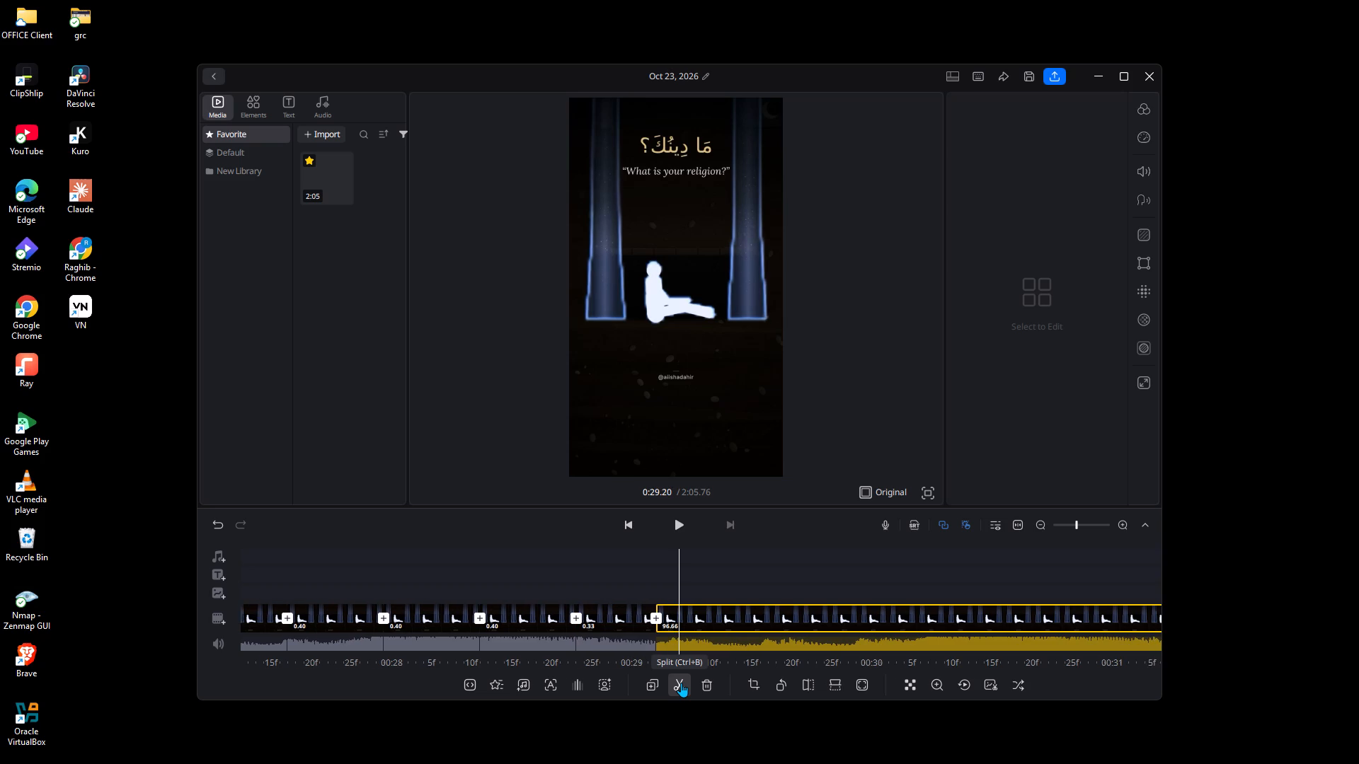
{"action": "key", "text": "Right"}
{"action": "key", "text": "Right"}
{"action": "key", "text": "Right"}
{"action": "key", "text": "Right"}
{"action": "key", "text": "Right"}
{"action": "key", "text": "Right"}
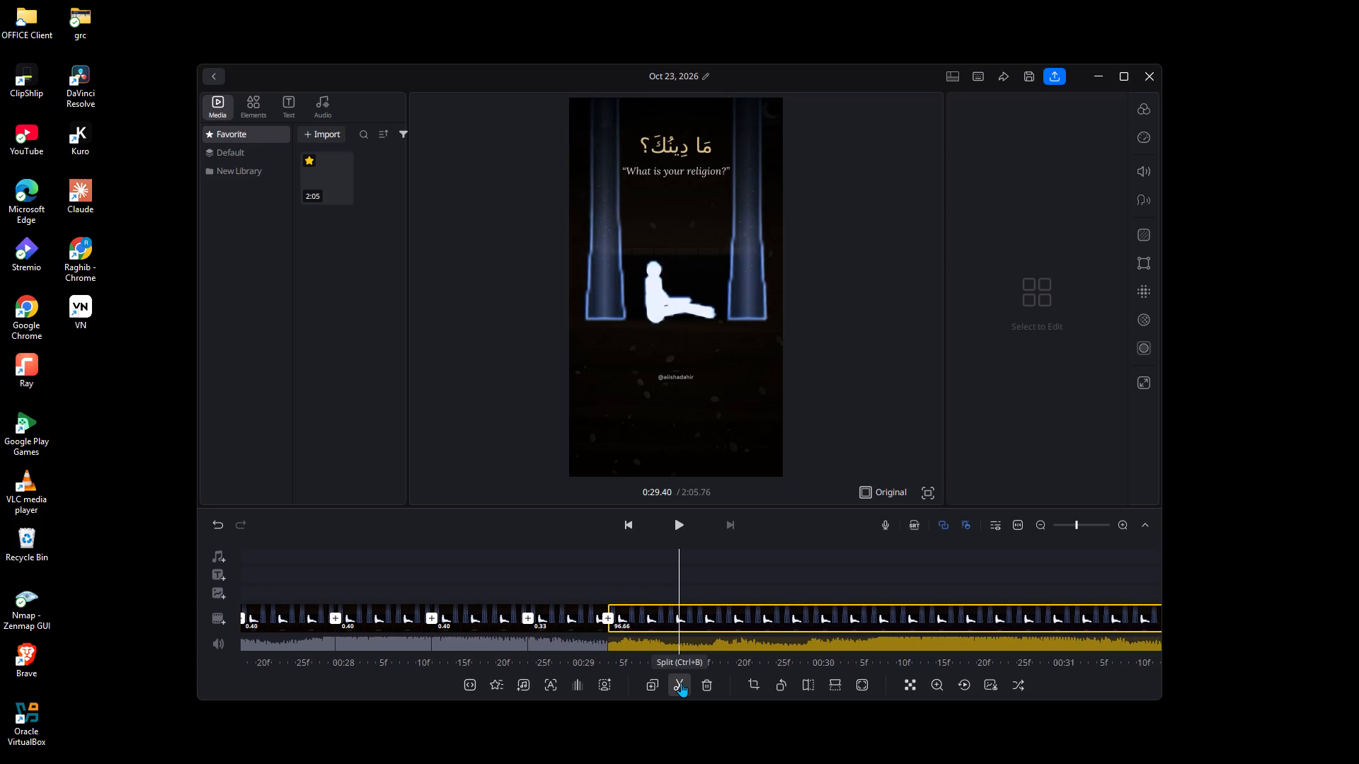
{"action": "key", "text": "Right"}
{"action": "left_click", "coordinate": [681, 683]}
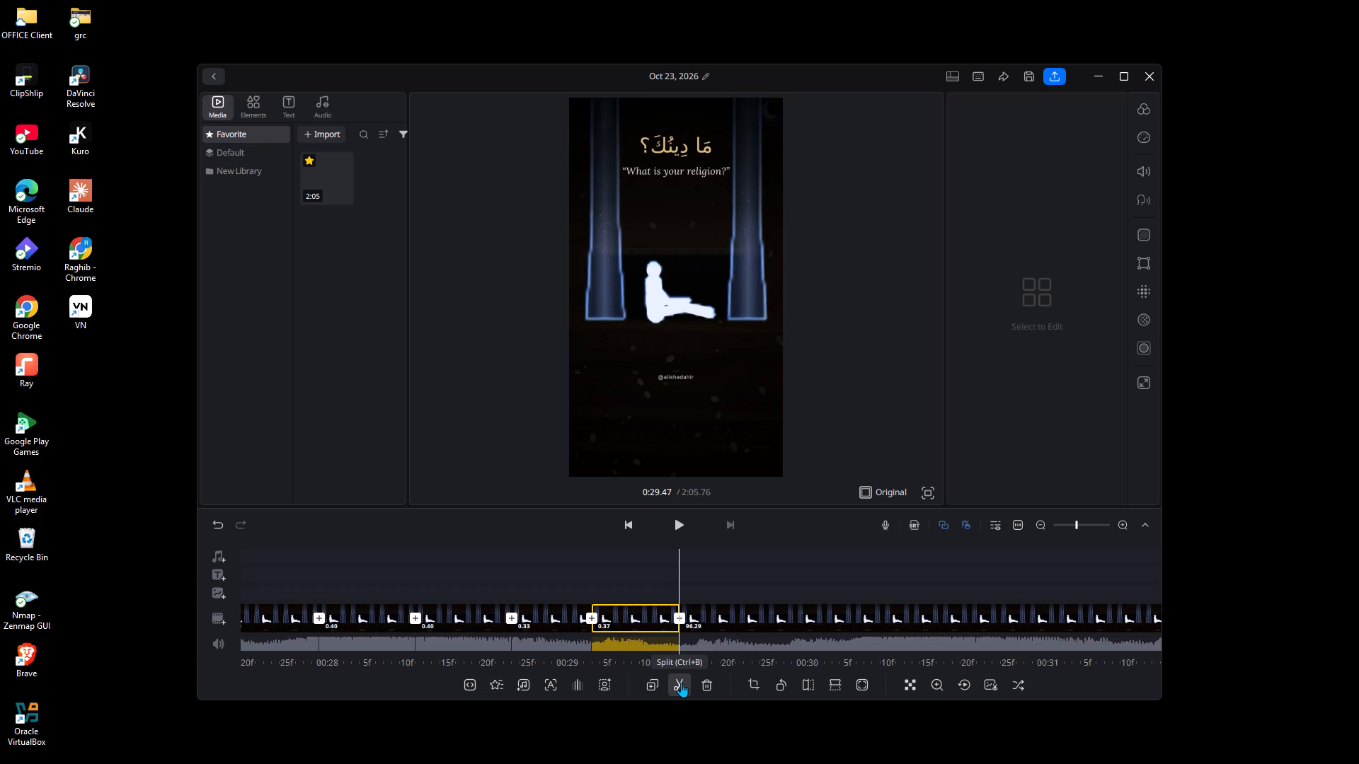
Split the remaining footage at 0:29.80, making a 0.33-second segment.
{"action": "key", "text": "Right"}
{"action": "key", "text": "Right"}
{"action": "key", "text": "Right"}
{"action": "key", "text": "Right"}
{"action": "key", "text": "Right"}
{"action": "key", "text": "Right"}
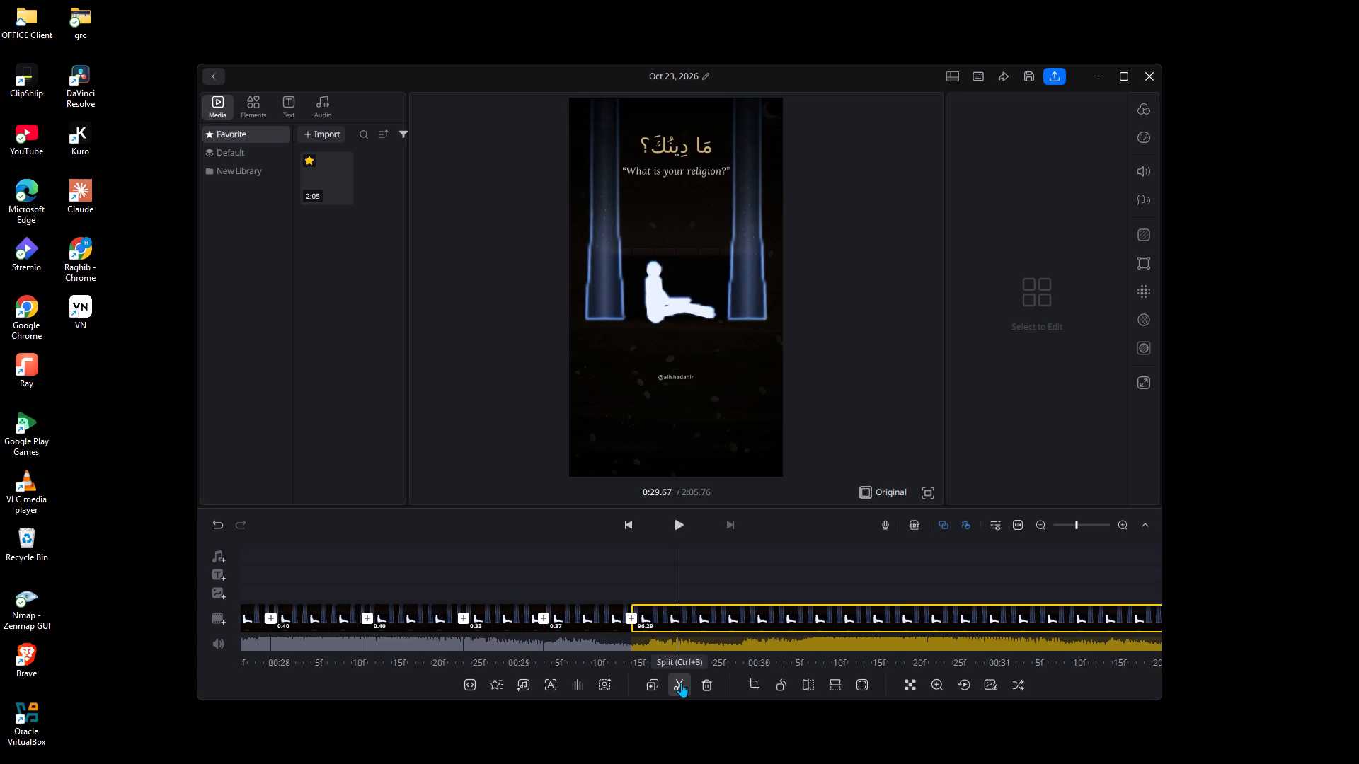
{"action": "key", "text": "Right"}
{"action": "key", "text": "Right"}
{"action": "key", "text": "Right"}
{"action": "key", "text": "Right"}
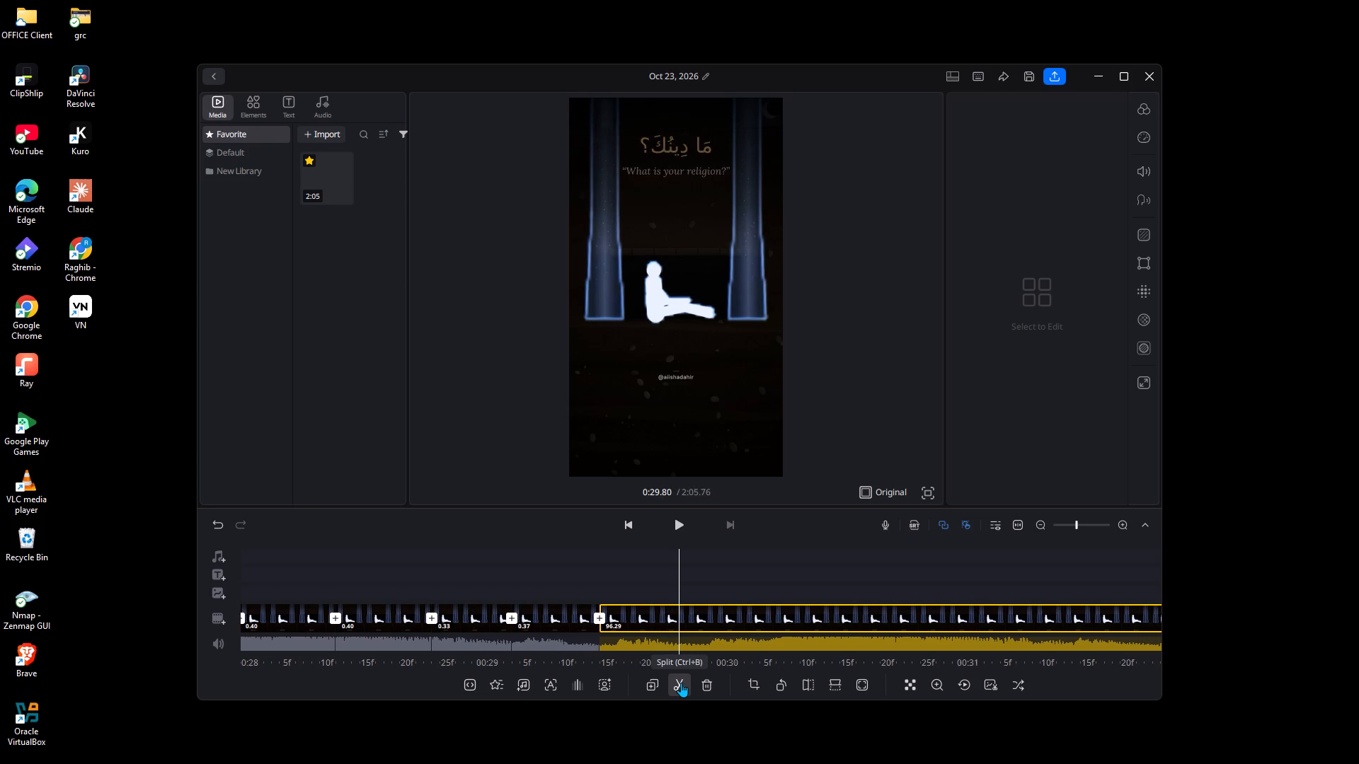
{"action": "left_click", "coordinate": [681, 683]}
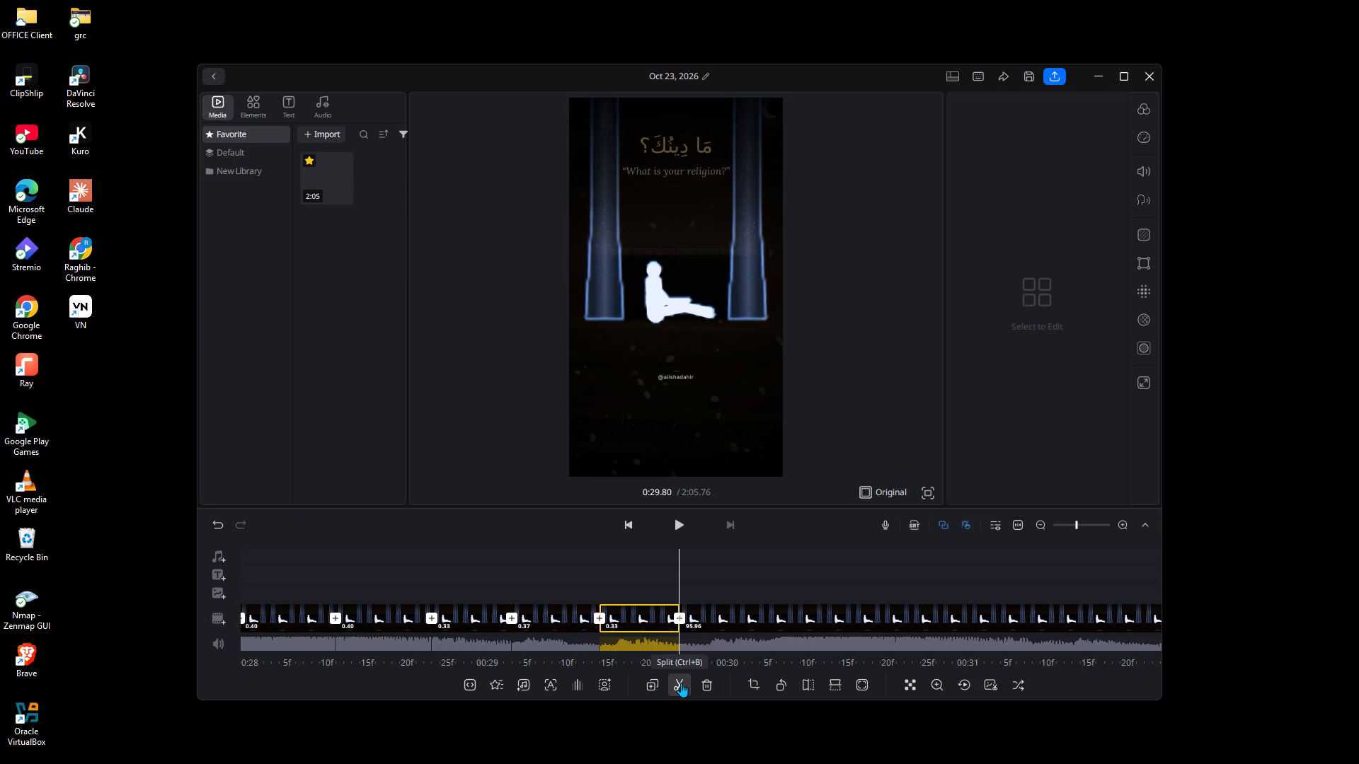
Split the remaining footage at 0:30.10, making a 0.30-second segment.
{"action": "key", "text": "Right"}
{"action": "key", "text": "Right"}
{"action": "key", "text": "Right"}
{"action": "key", "text": "Right"}
{"action": "key", "text": "Right"}
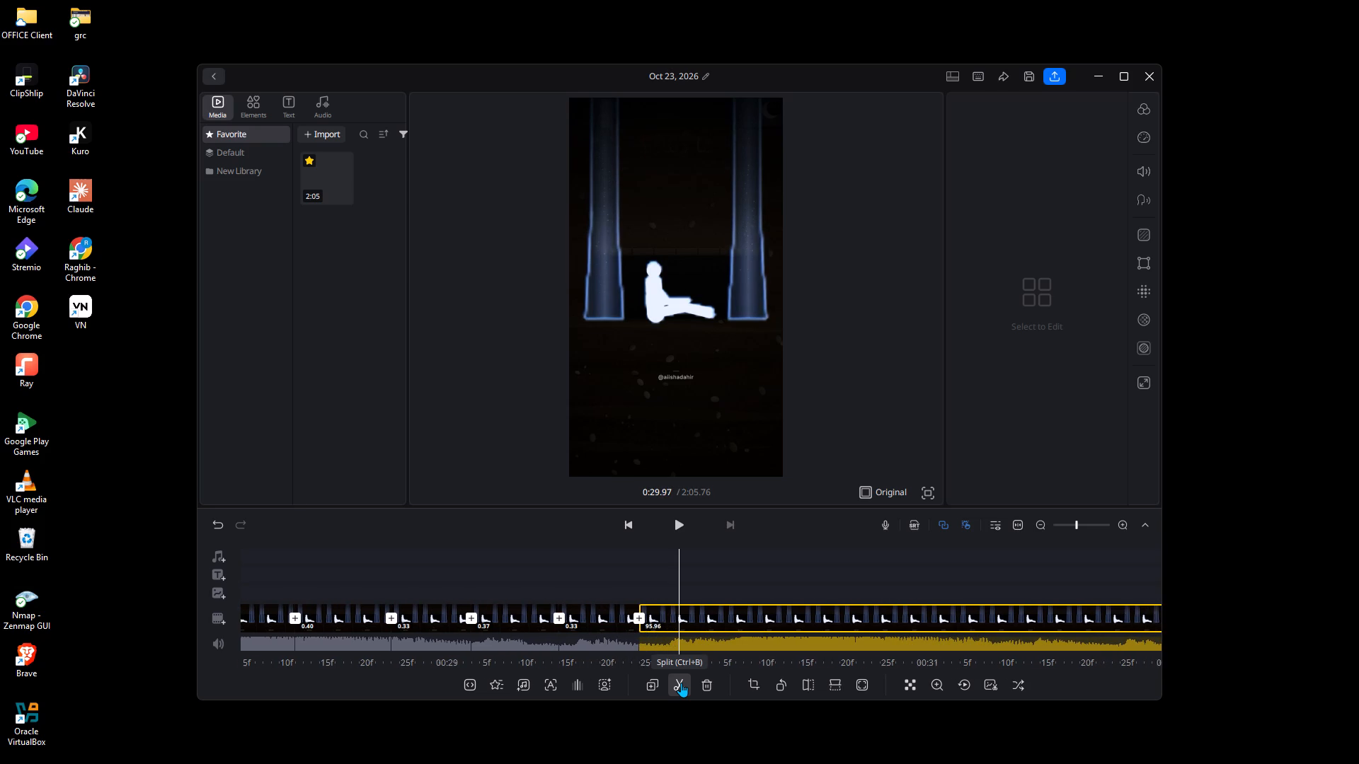
{"action": "key", "text": "Right"}
{"action": "key", "text": "Right"}
{"action": "key", "text": "Right"}
{"action": "key", "text": "Right"}
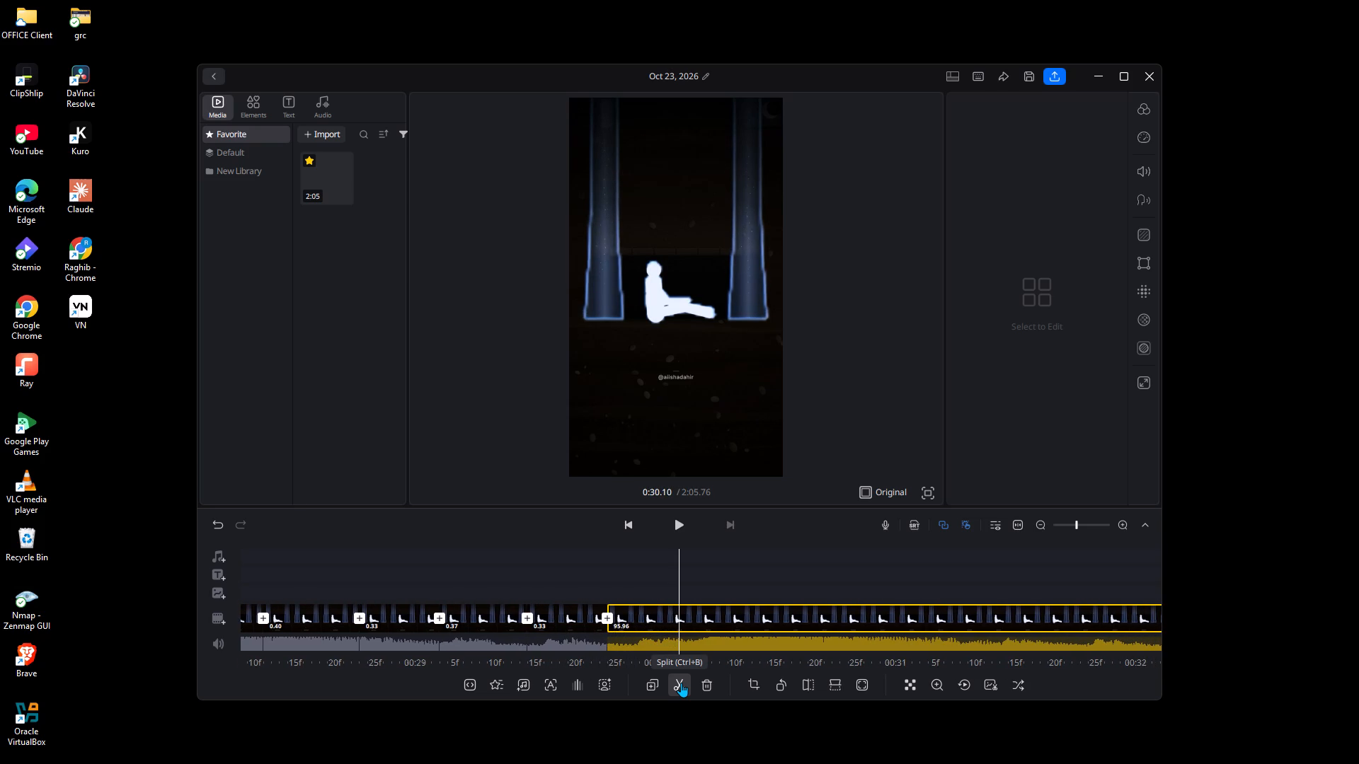
{"action": "left_click", "coordinate": [681, 683]}
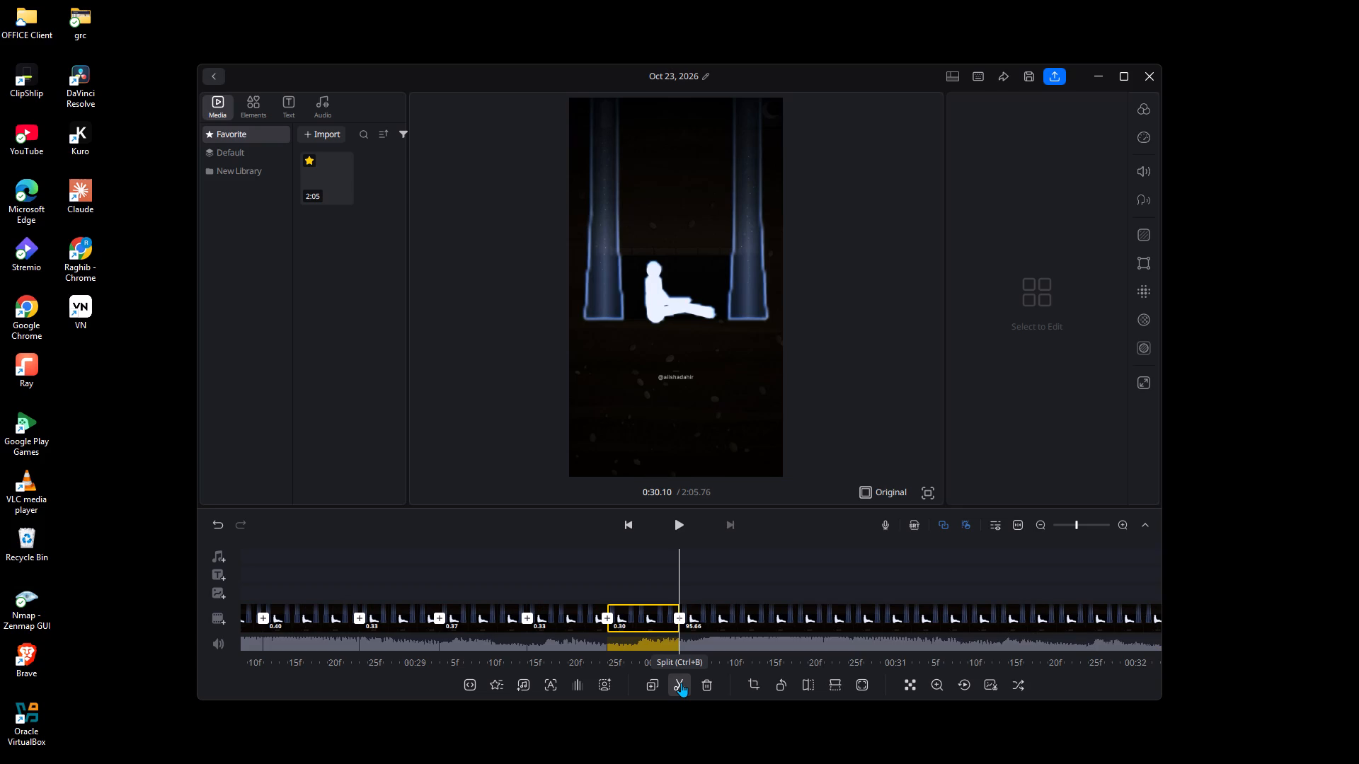
Split the remaining footage at 0:30.47, making a 0.37-second segment.
{"action": "key", "text": "Right"}
{"action": "key", "text": "Right"}
{"action": "key", "text": "Right"}
{"action": "key", "text": "Right"}
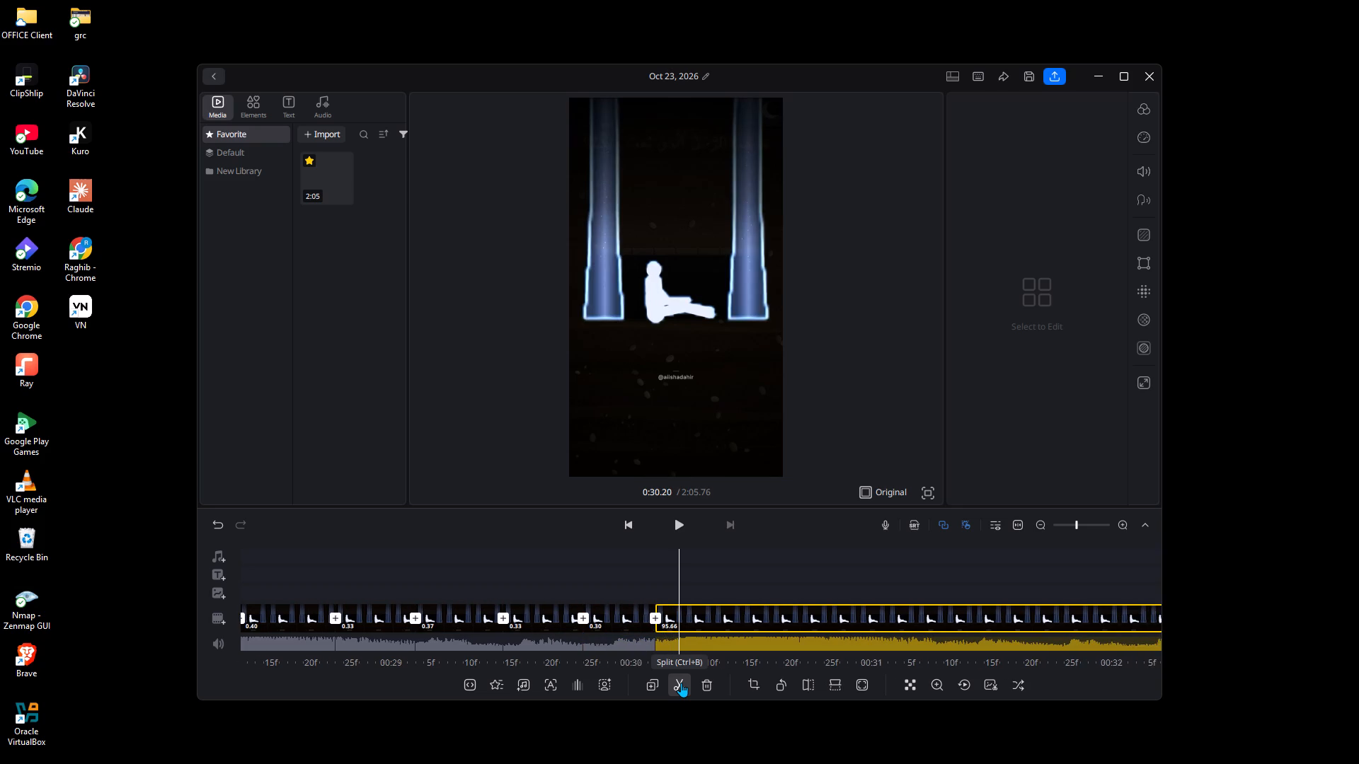
{"action": "key", "text": "Right"}
{"action": "key", "text": "Right"}
{"action": "key", "text": "Right"}
{"action": "key", "text": "Right"}
{"action": "key", "text": "Right"}
{"action": "key", "text": "Right"}
{"action": "key", "text": "Right"}
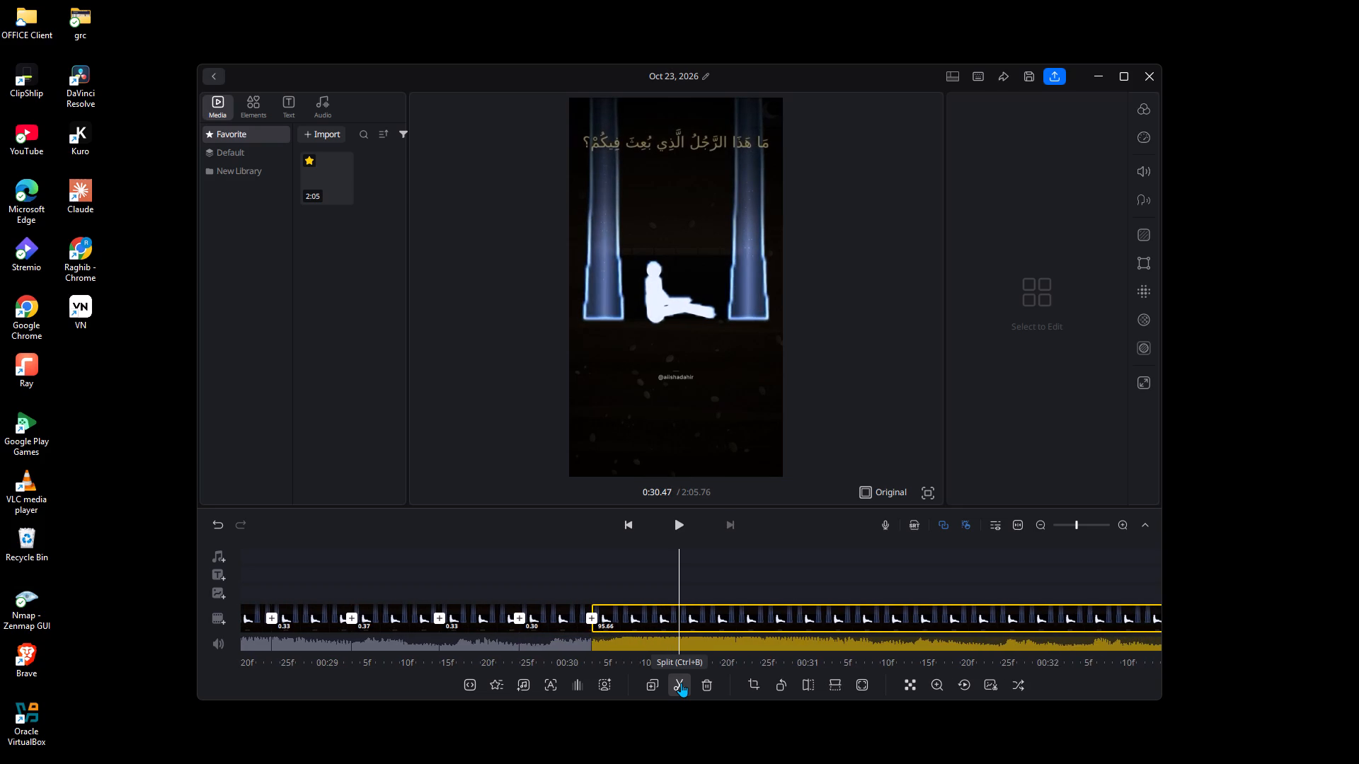
{"action": "left_click", "coordinate": [681, 683]}
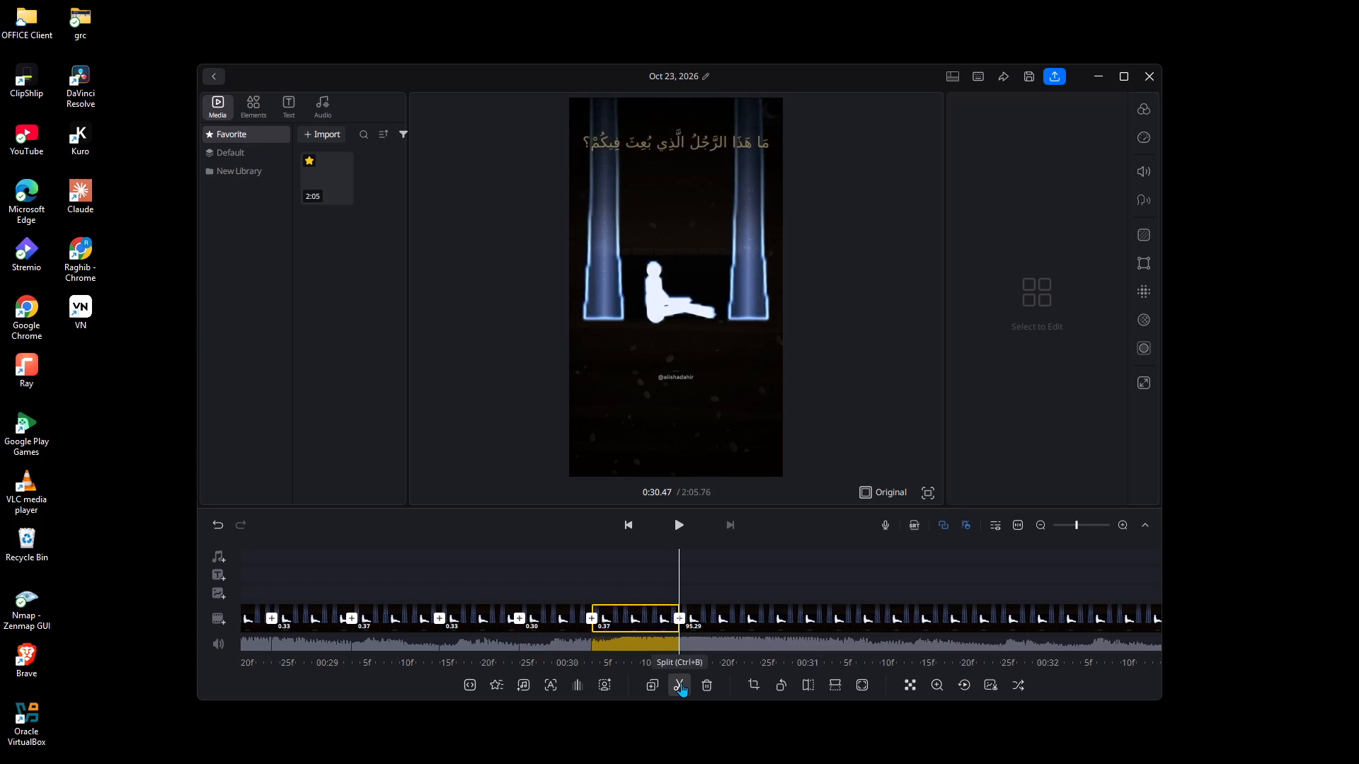
Split the remaining footage at 0:30.80, making a 0.33-second segment.
{"action": "key", "text": "Right"}
{"action": "key", "text": "Right"}
{"action": "key", "text": "Right"}
{"action": "key", "text": "Right"}
{"action": "key", "text": "Right"}
{"action": "key", "text": "Right"}
{"action": "key", "text": "Right"}
{"action": "key", "text": "Right"}
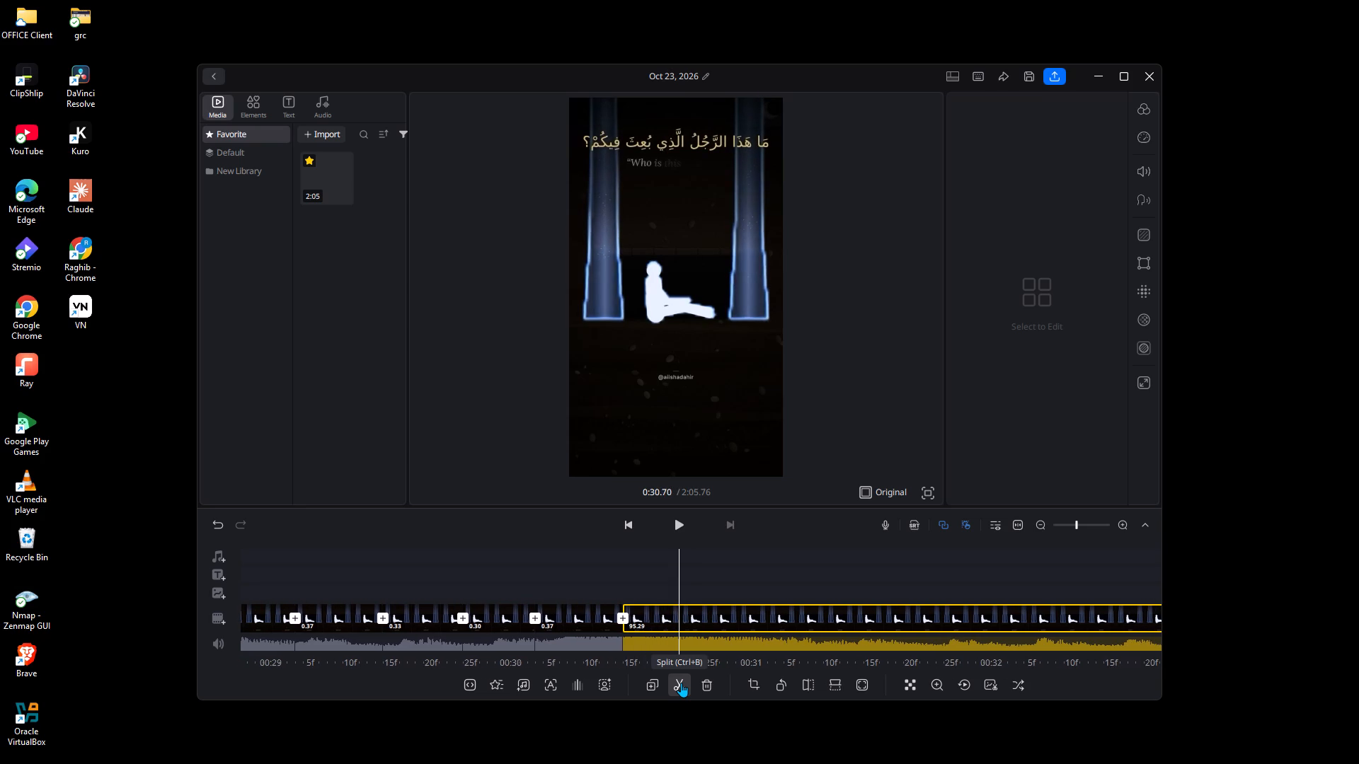
{"action": "key", "text": "Right"}
{"action": "key", "text": "Right"}
{"action": "double_click", "coordinate": [681, 683]}
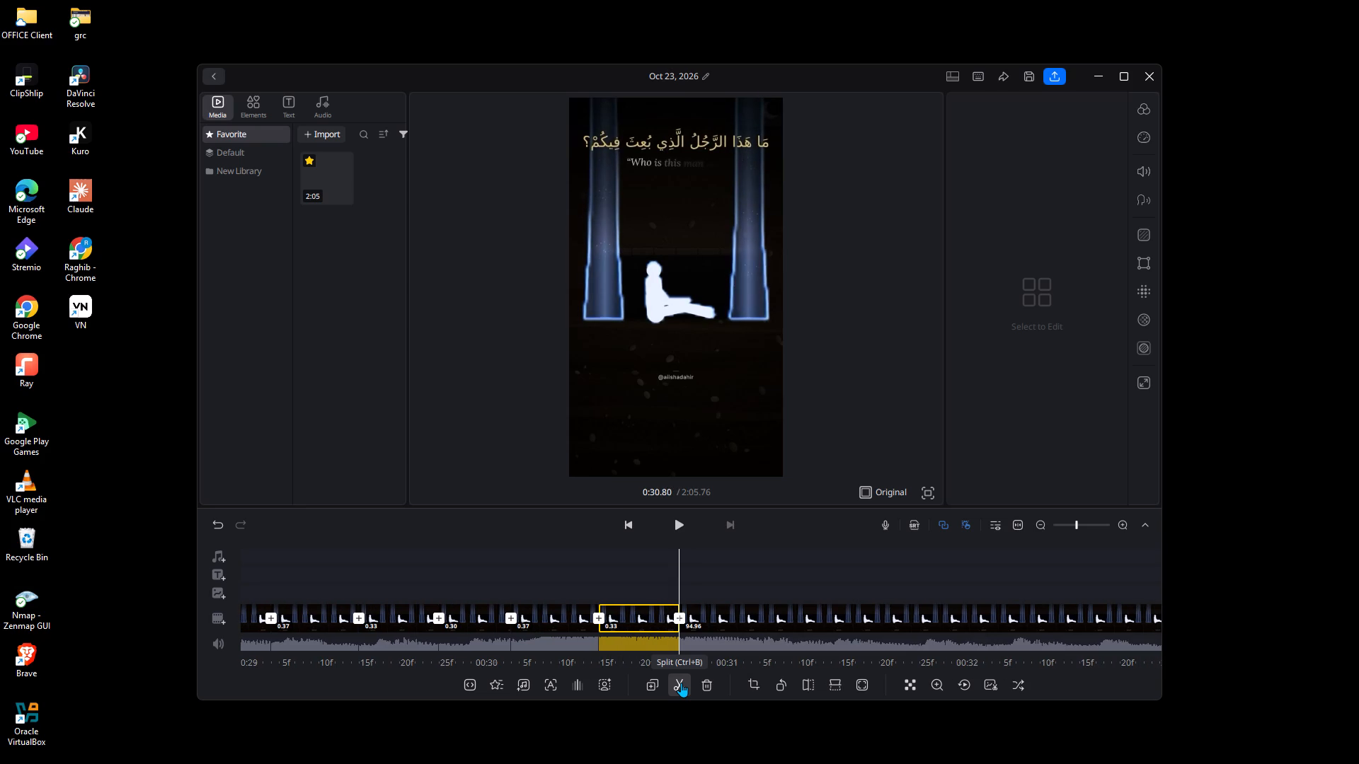
Split the remaining footage at 0:31.17, making a 0.37-second segment.
{"action": "key", "text": "Right"}
{"action": "key", "text": "Right"}
{"action": "key", "text": "Right"}
{"action": "key", "text": "Right"}
{"action": "key", "text": "Right"}
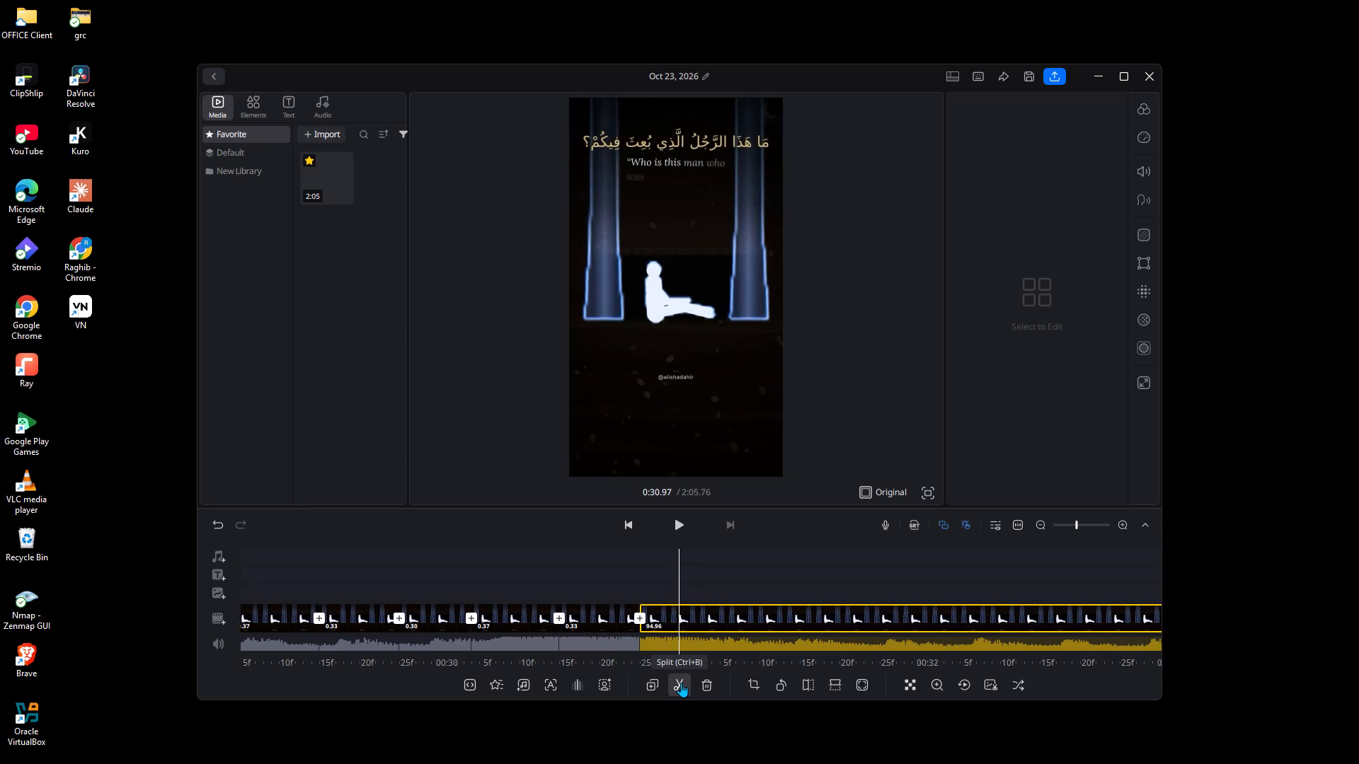
{"action": "key", "text": "Right"}
{"action": "key", "text": "Right"}
{"action": "key", "text": "Right"}
{"action": "key", "text": "Right"}
{"action": "key", "text": "Right"}
{"action": "key", "text": "Right"}
{"action": "left_click", "coordinate": [681, 683]}
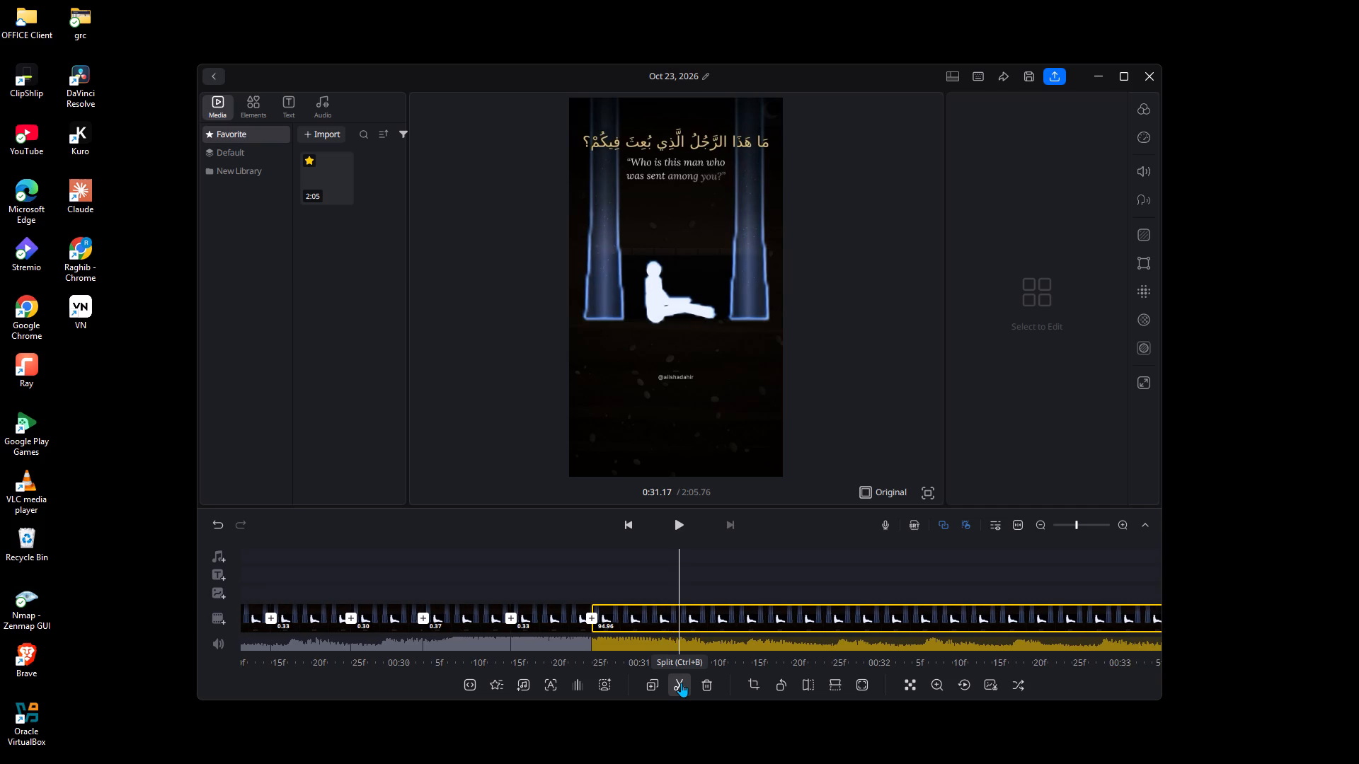
Split the remaining footage at 0:31.53, making a 0.37-second segment.
{"action": "key", "text": "Right"}
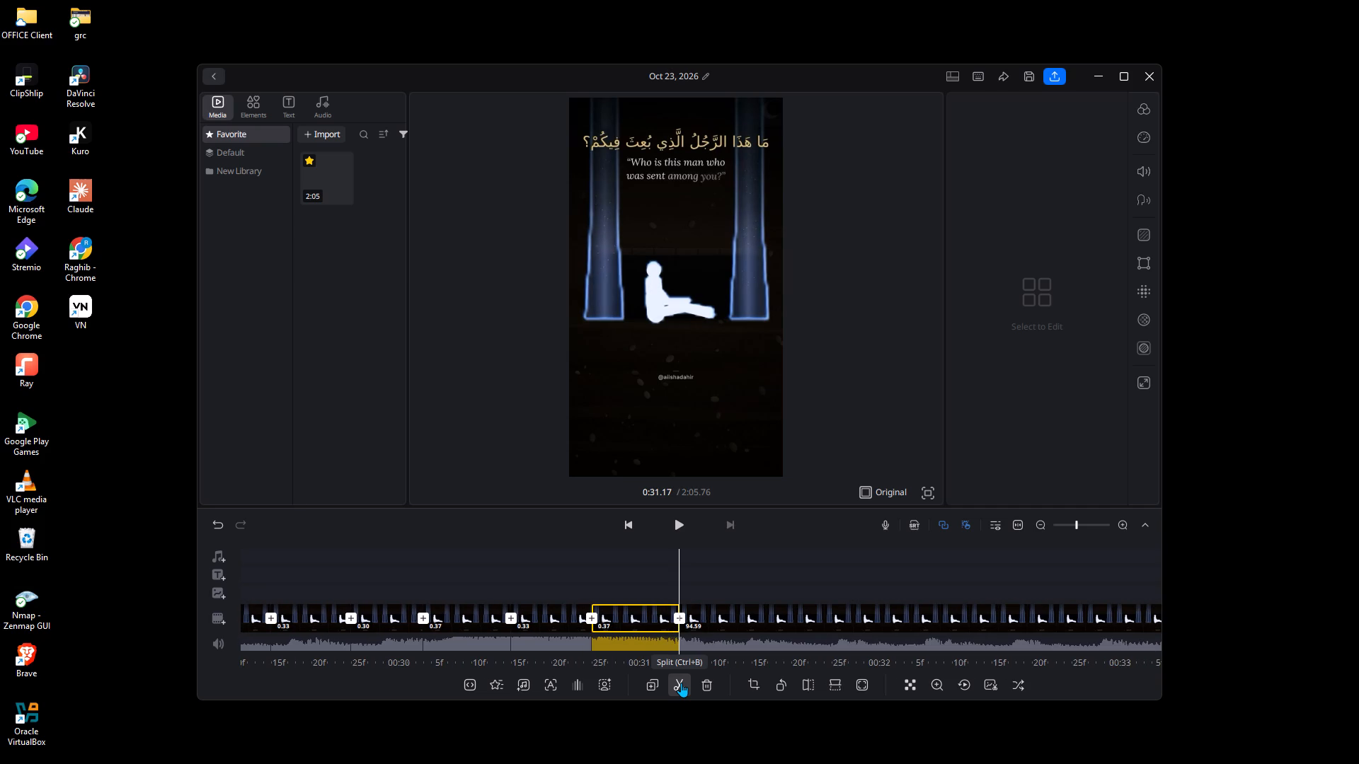
{"action": "key", "text": "Right"}
{"action": "key", "text": "Right"}
{"action": "key", "text": "Right"}
{"action": "key", "text": "Right"}
{"action": "key", "text": "Right"}
{"action": "key", "text": "Right"}
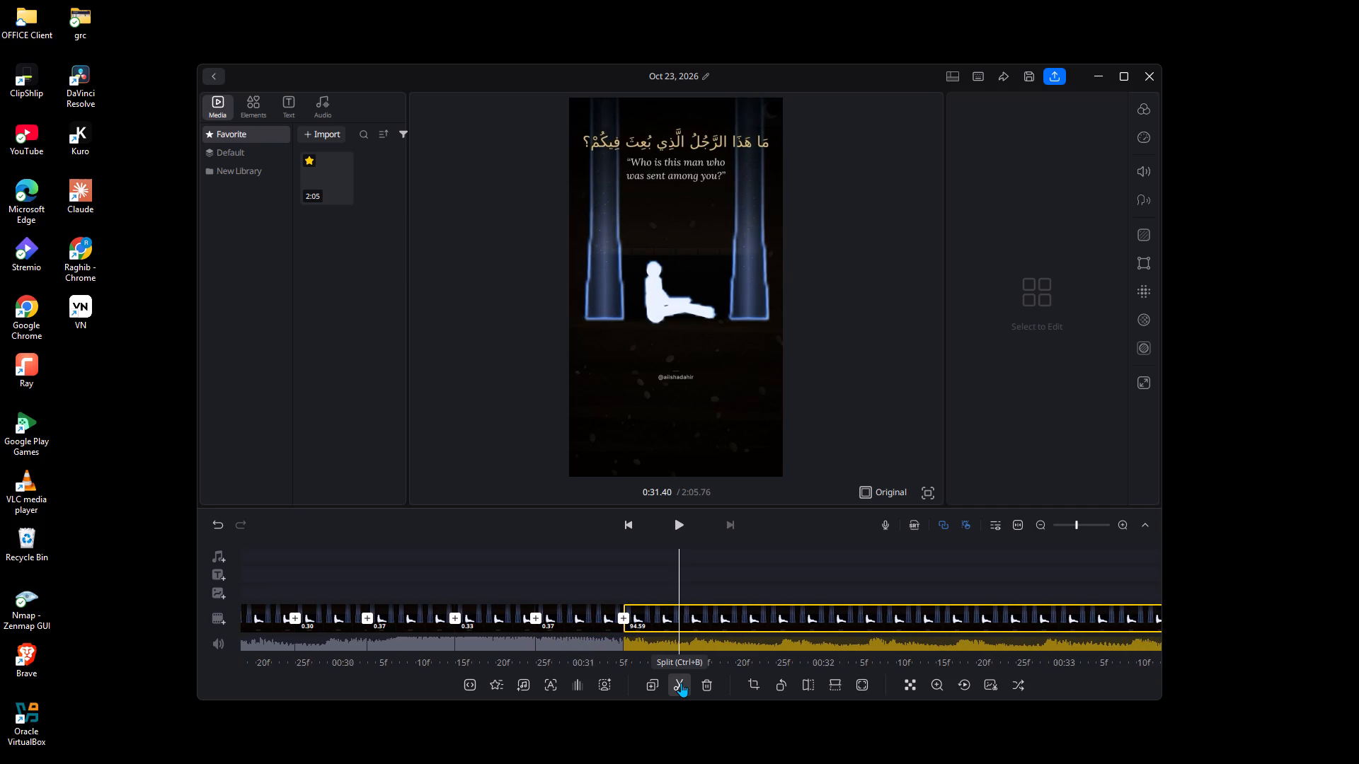
{"action": "key", "text": "Right"}
{"action": "key", "text": "Right"}
{"action": "key", "text": "Right"}
{"action": "key", "text": "Right"}
{"action": "left_click", "coordinate": [681, 683]}
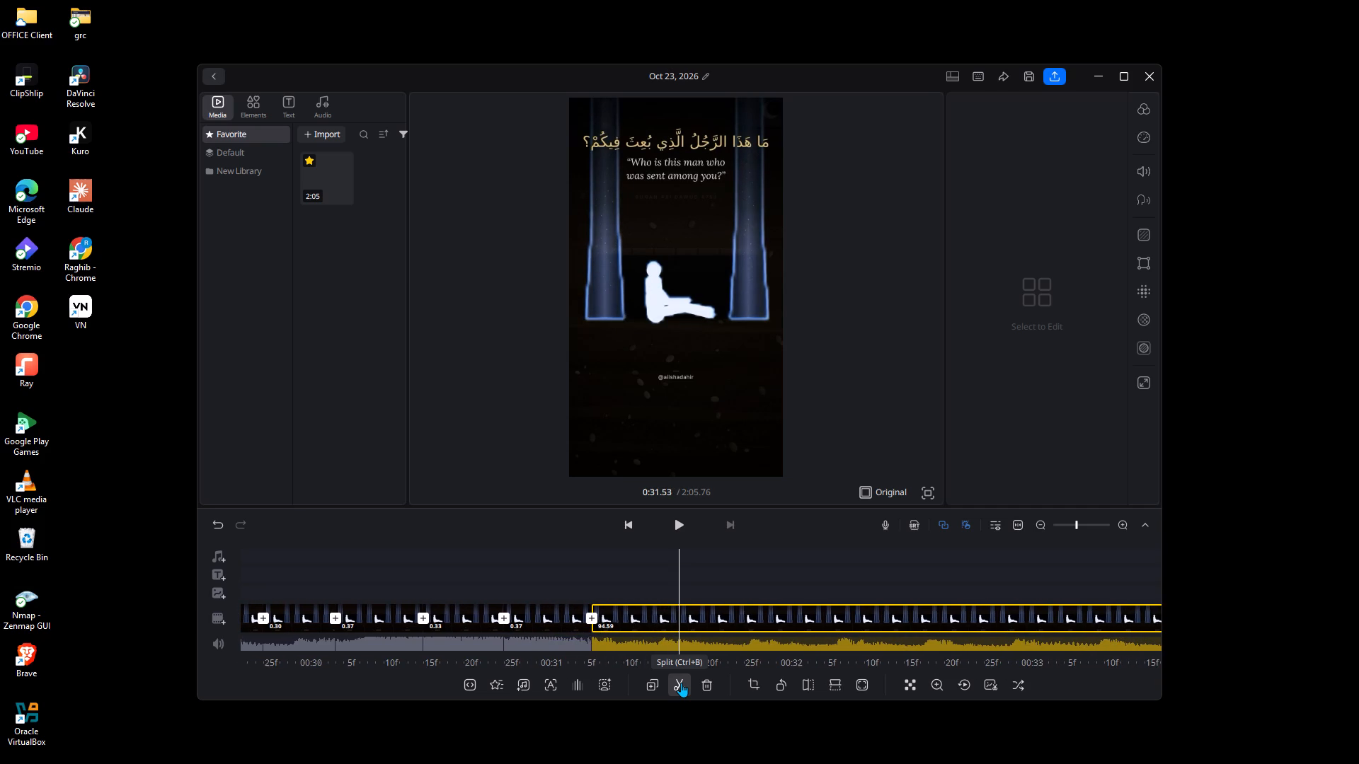
Split the remaining footage at 0:31.87, making a 0.33-second segment.
{"action": "key", "text": "Right"}
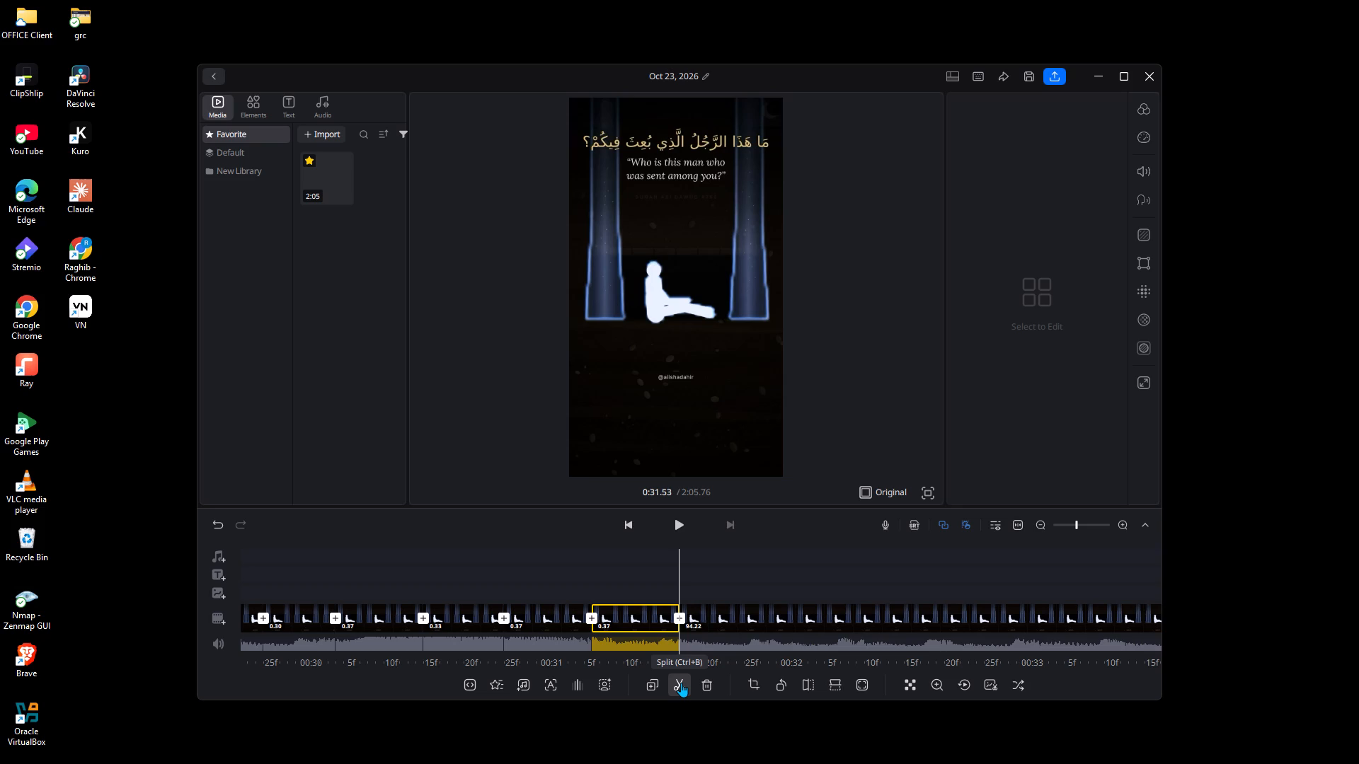
{"action": "key", "text": "Right"}
{"action": "key", "text": "Right"}
{"action": "key", "text": "Right"}
{"action": "key", "text": "Right"}
{"action": "key", "text": "Right"}
{"action": "key", "text": "Right"}
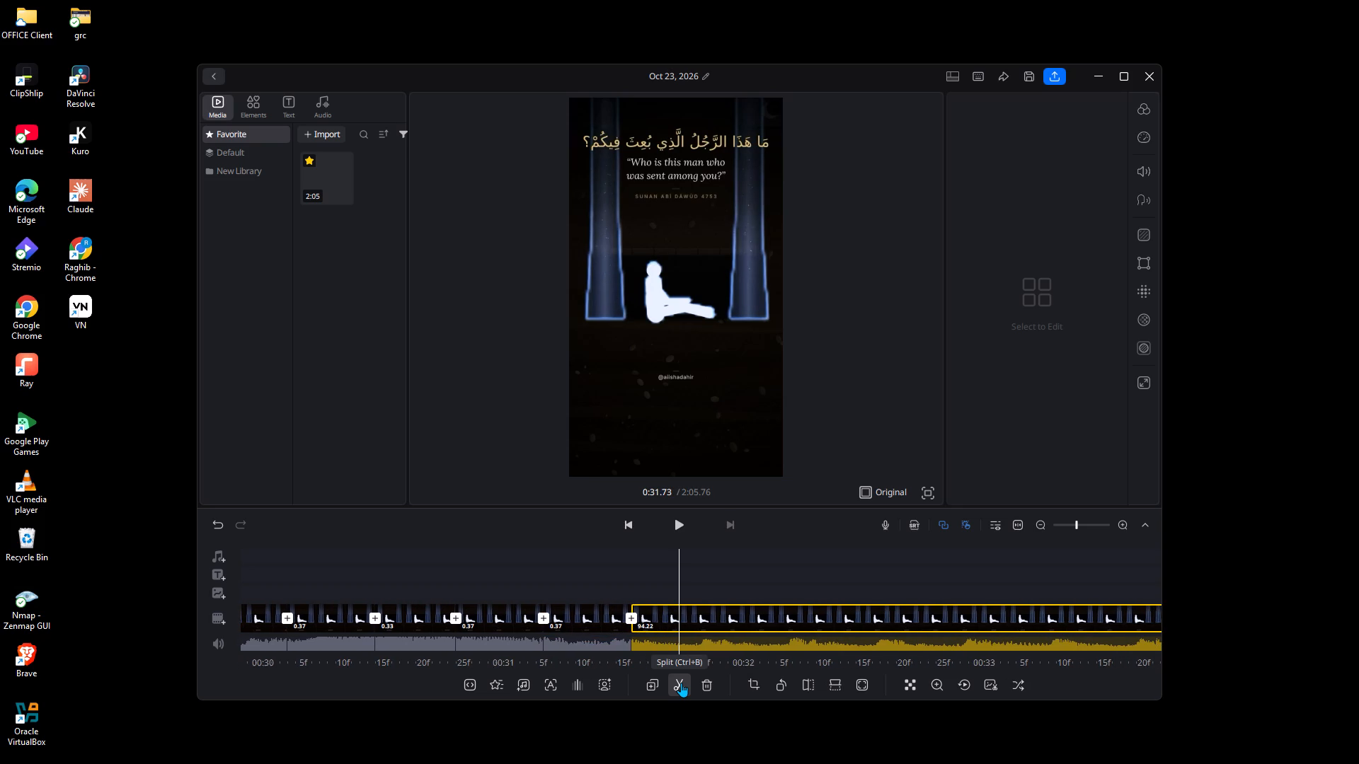
{"action": "key", "text": "Right"}
{"action": "key", "text": "Right"}
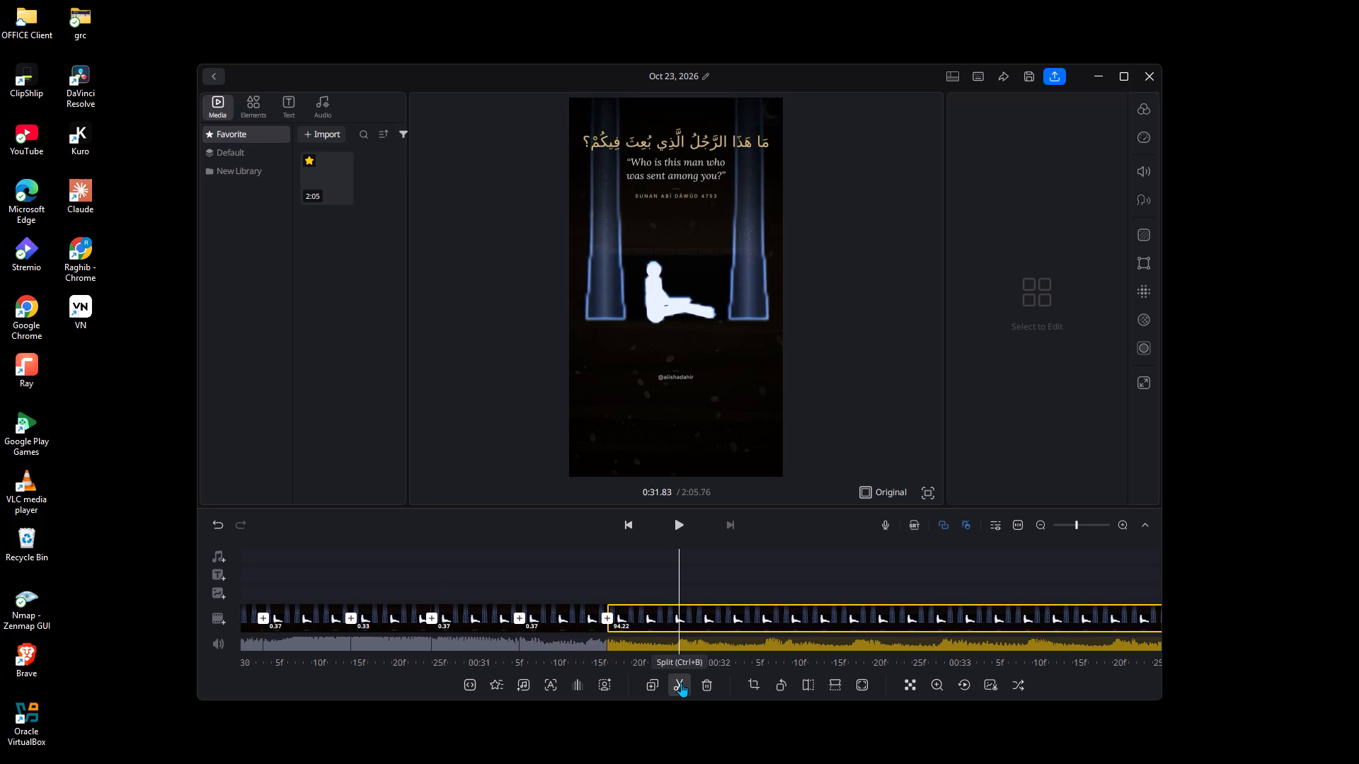
{"action": "key", "text": "Right"}
{"action": "left_click", "coordinate": [681, 683]}
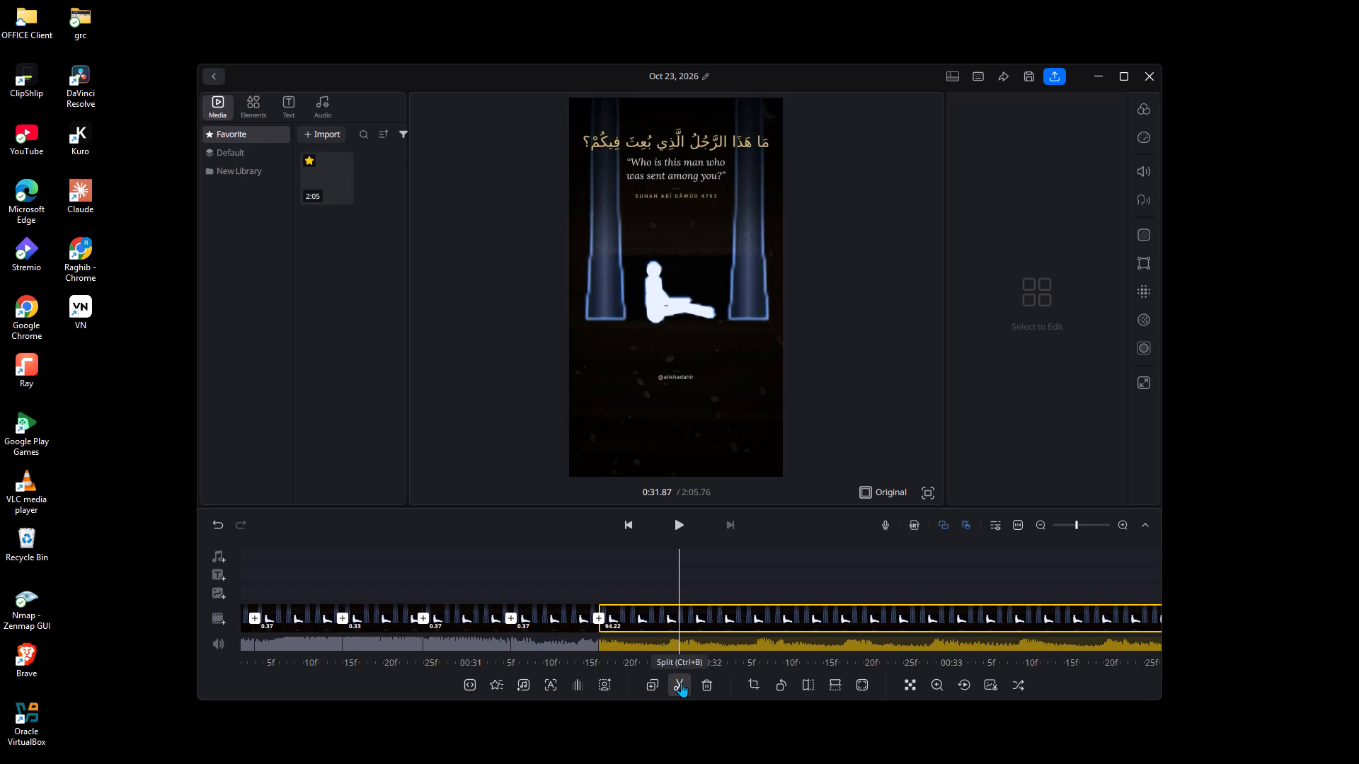
Split the remaining footage at 0:32.27, making a 0.40-second segment.
{"action": "key", "text": "Right"}
{"action": "key", "text": "Right"}
{"action": "key", "text": "Right"}
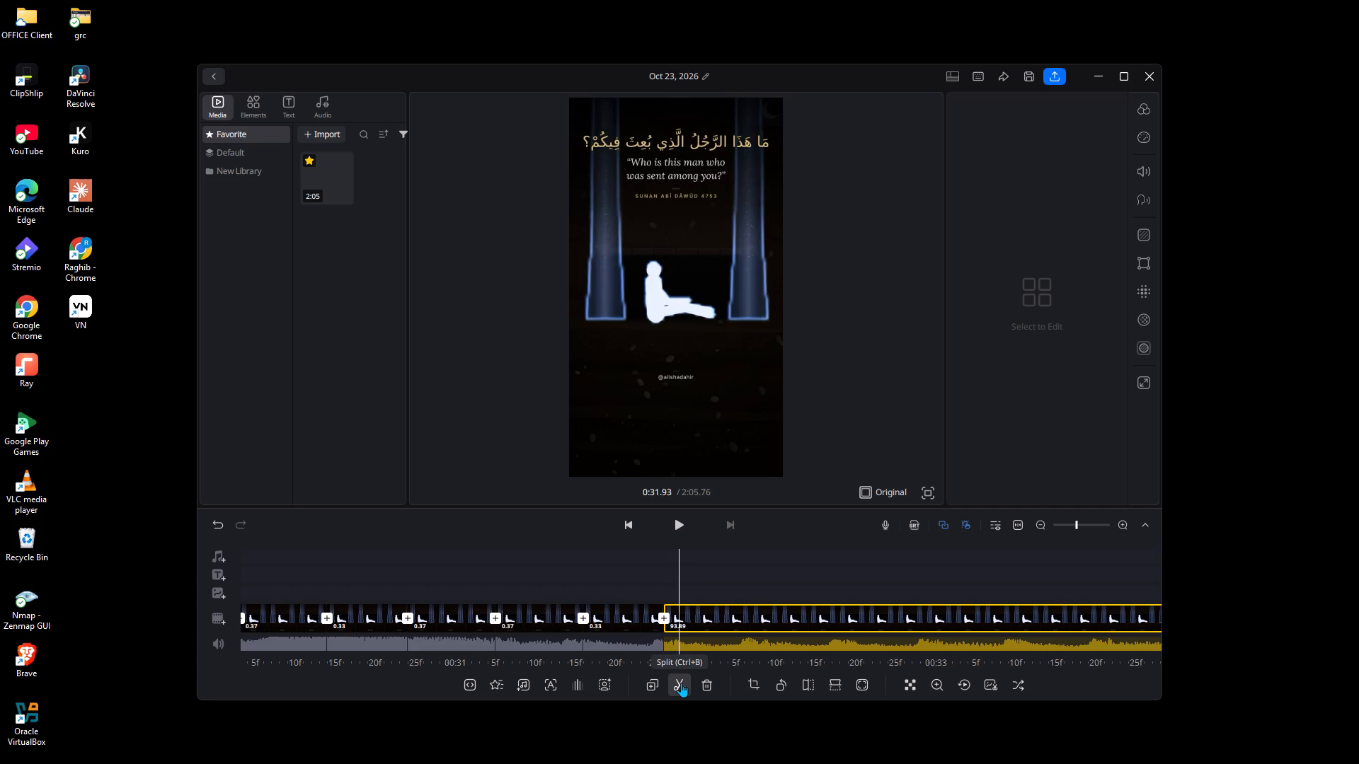
{"action": "key", "text": "Right"}
{"action": "key", "text": "Right"}
{"action": "key", "text": "Right"}
{"action": "key", "text": "Right"}
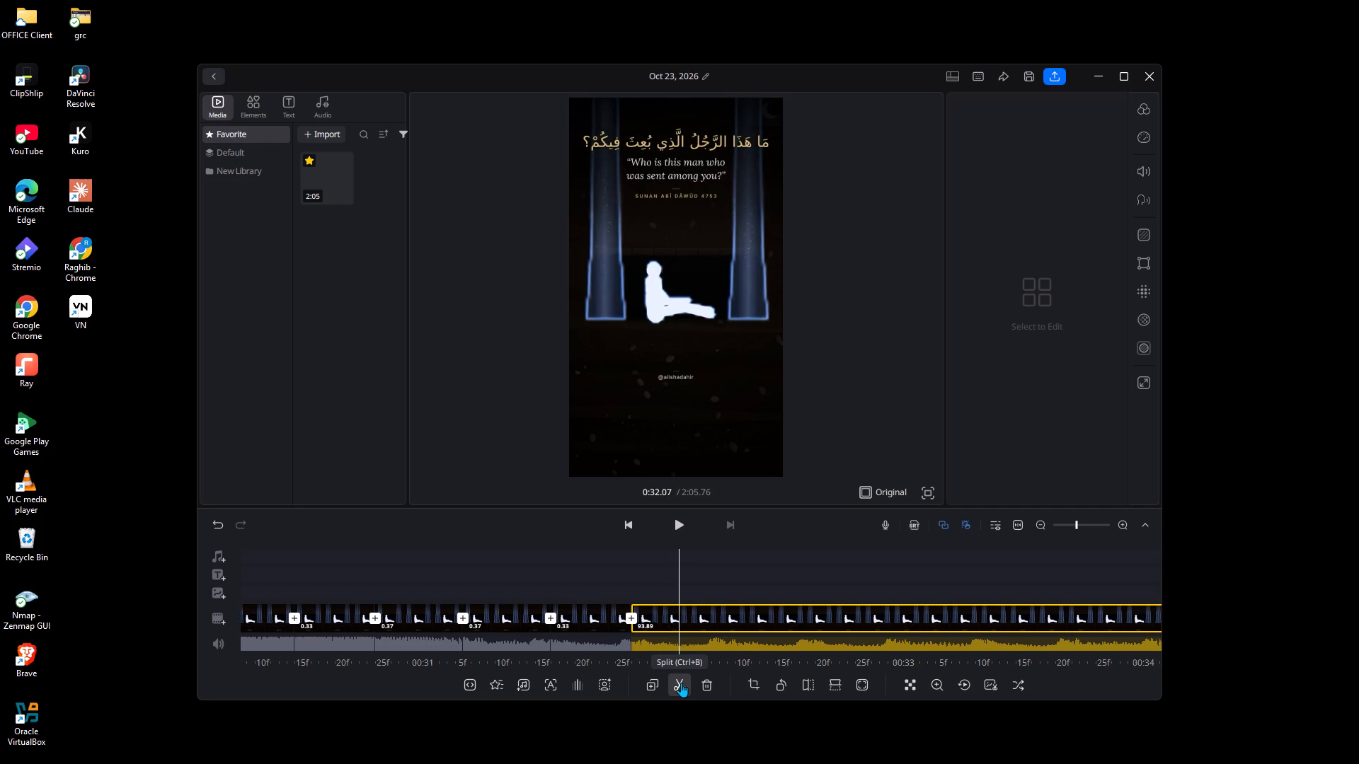
{"action": "key", "text": "Right"}
{"action": "key", "text": "Right"}
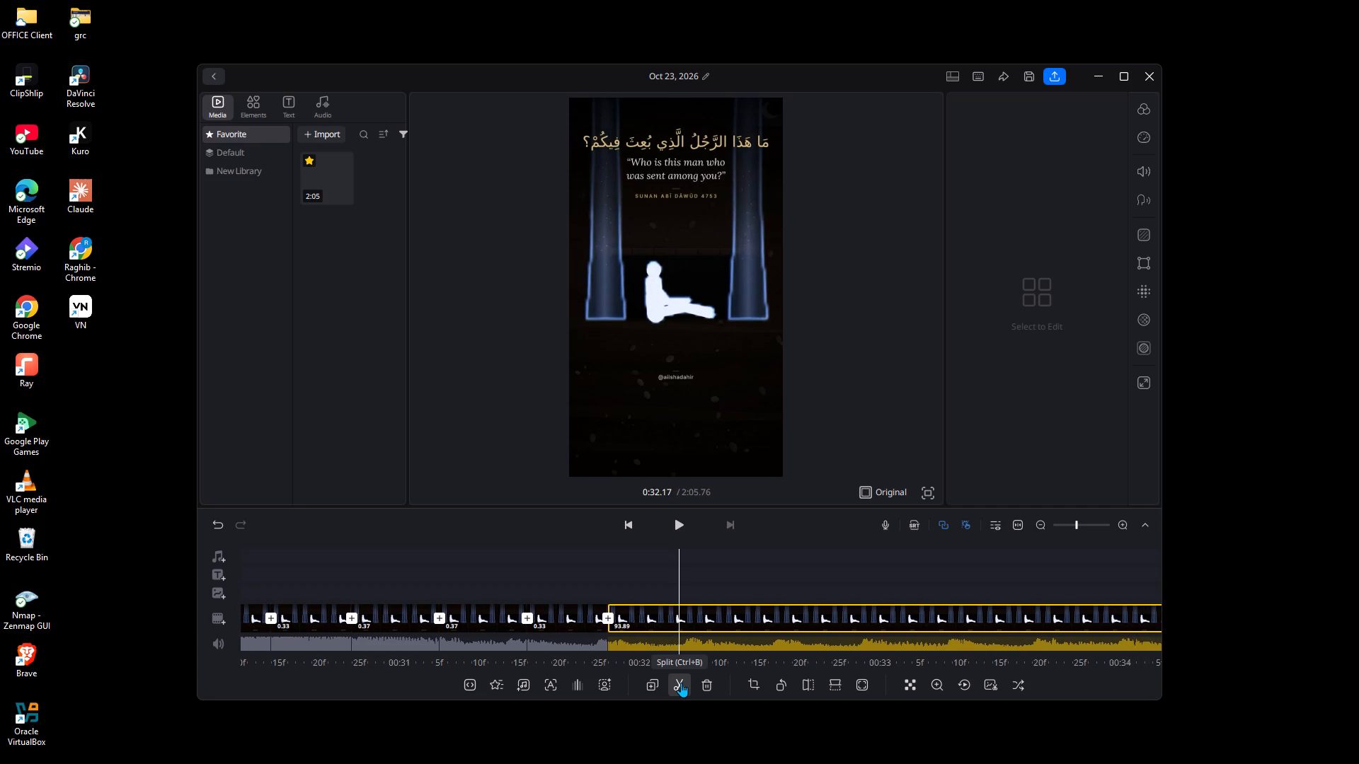
{"action": "key", "text": "Right"}
{"action": "key", "text": "Right"}
{"action": "key", "text": "Right"}
{"action": "key", "text": "Right"}
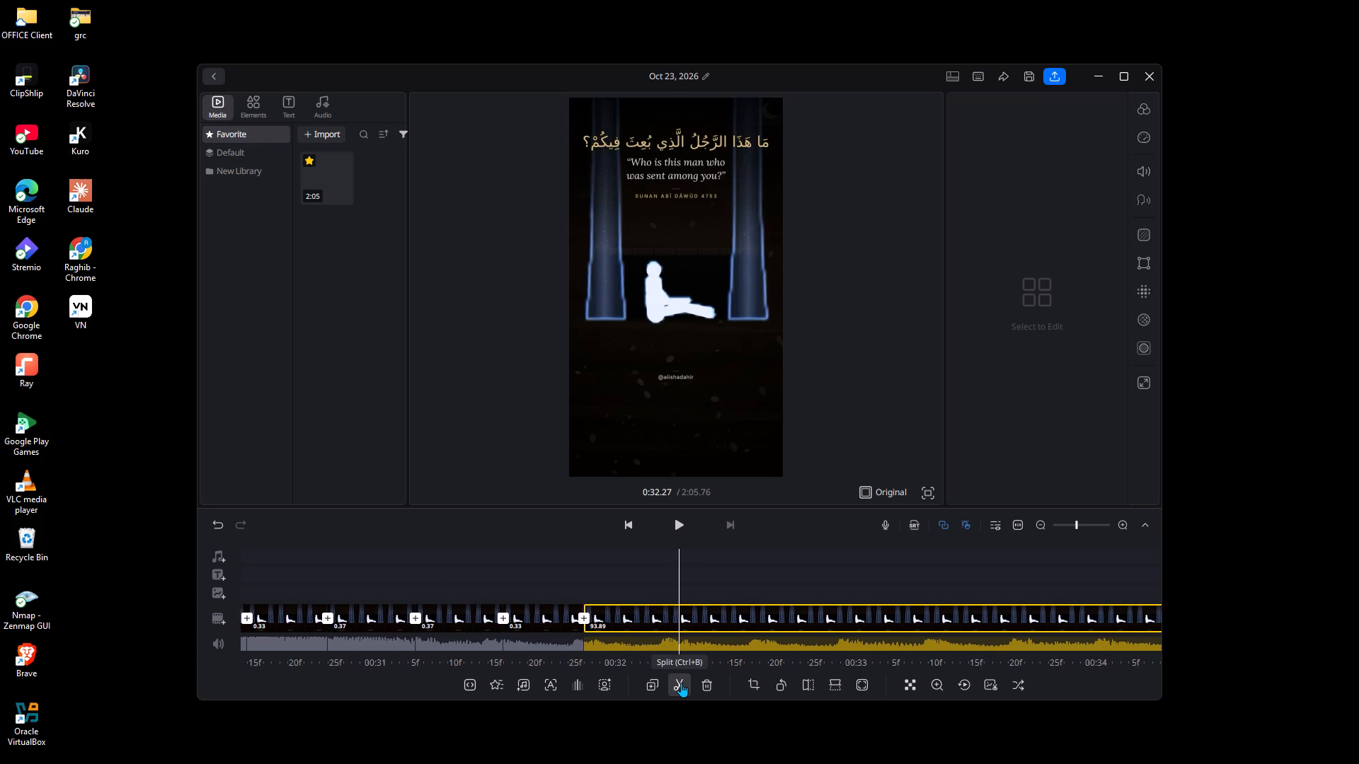
{"action": "key", "text": "Left"}
{"action": "left_click", "coordinate": [681, 683]}
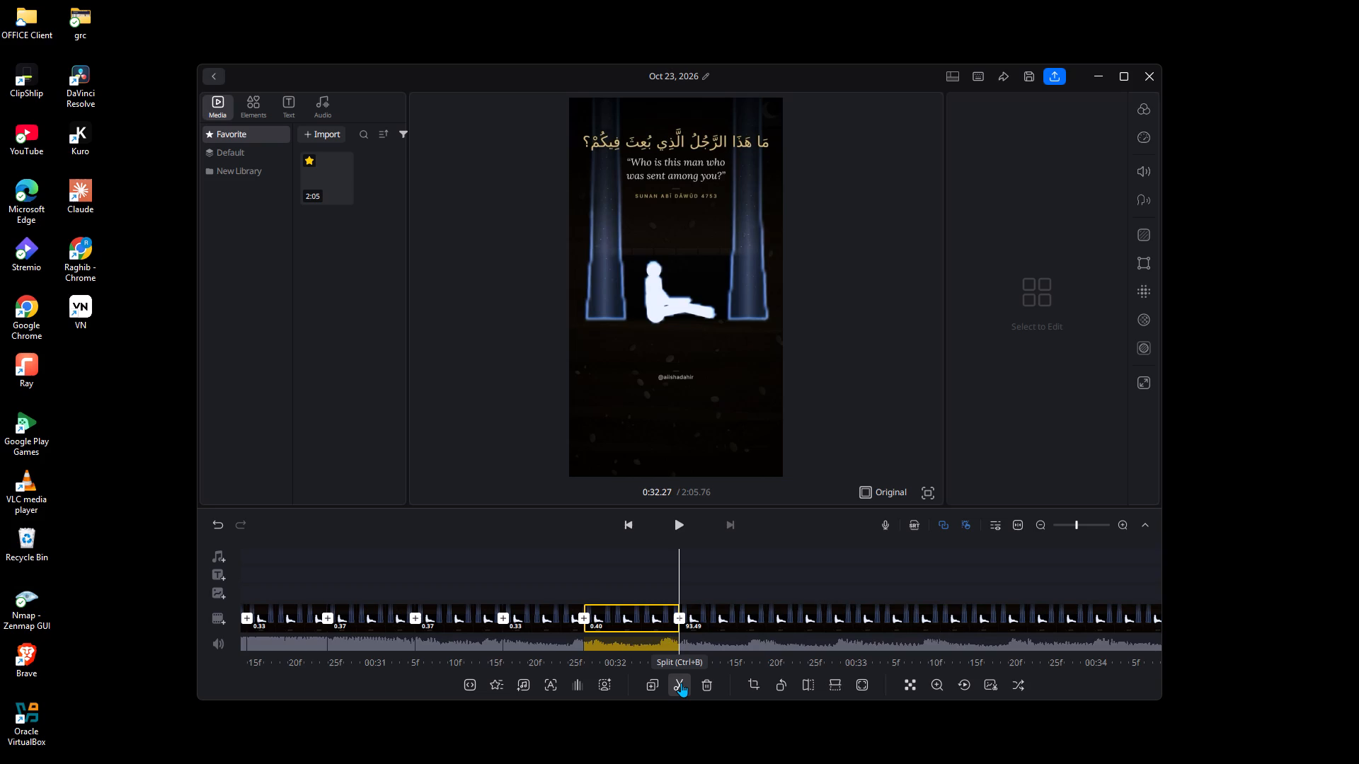
Split the remaining footage at 0:32.60, making a 0.33-second segment.
{"action": "key", "text": "Right"}
{"action": "key", "text": "Right"}
{"action": "key", "text": "Right"}
{"action": "key", "text": "Right"}
{"action": "key", "text": "Right"}
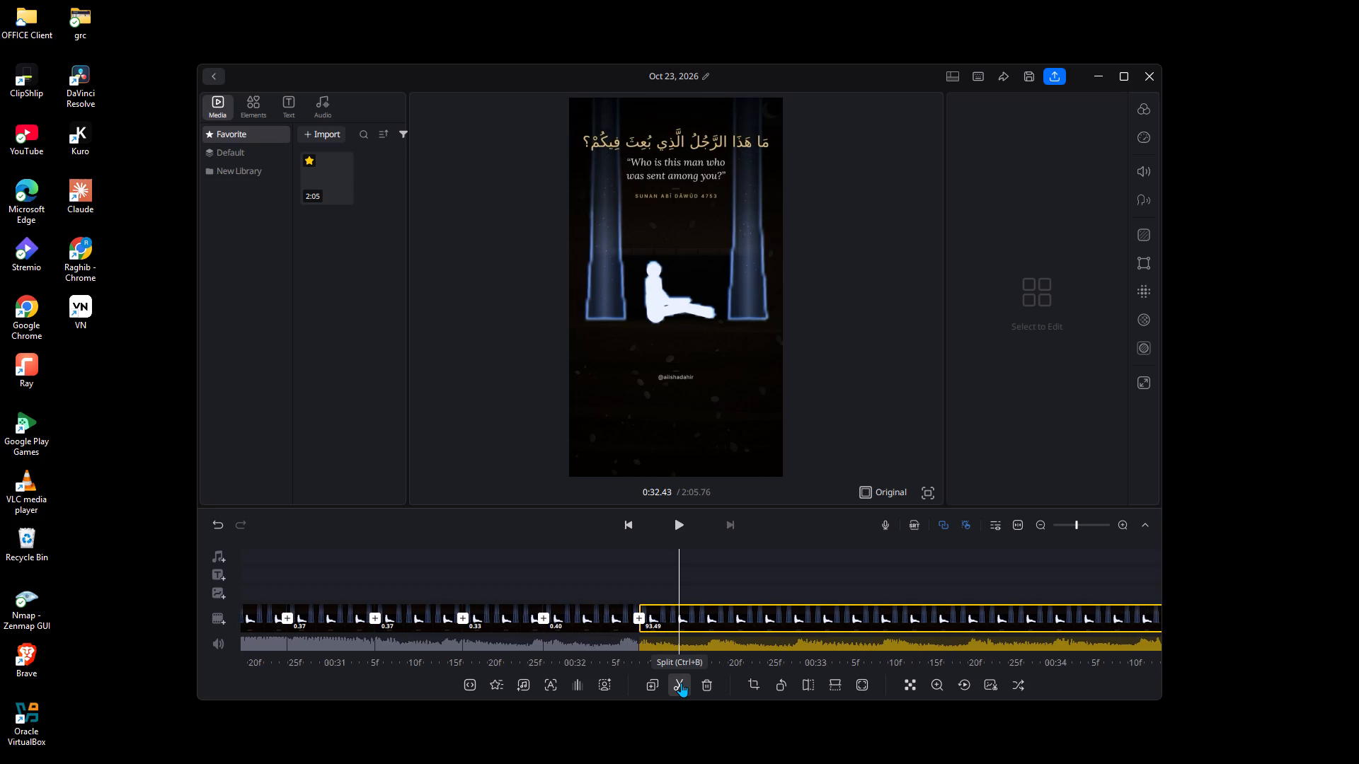
{"action": "key", "text": "Right"}
{"action": "key", "text": "Right"}
{"action": "key", "text": "Right"}
{"action": "key", "text": "Right"}
{"action": "key", "text": "Right"}
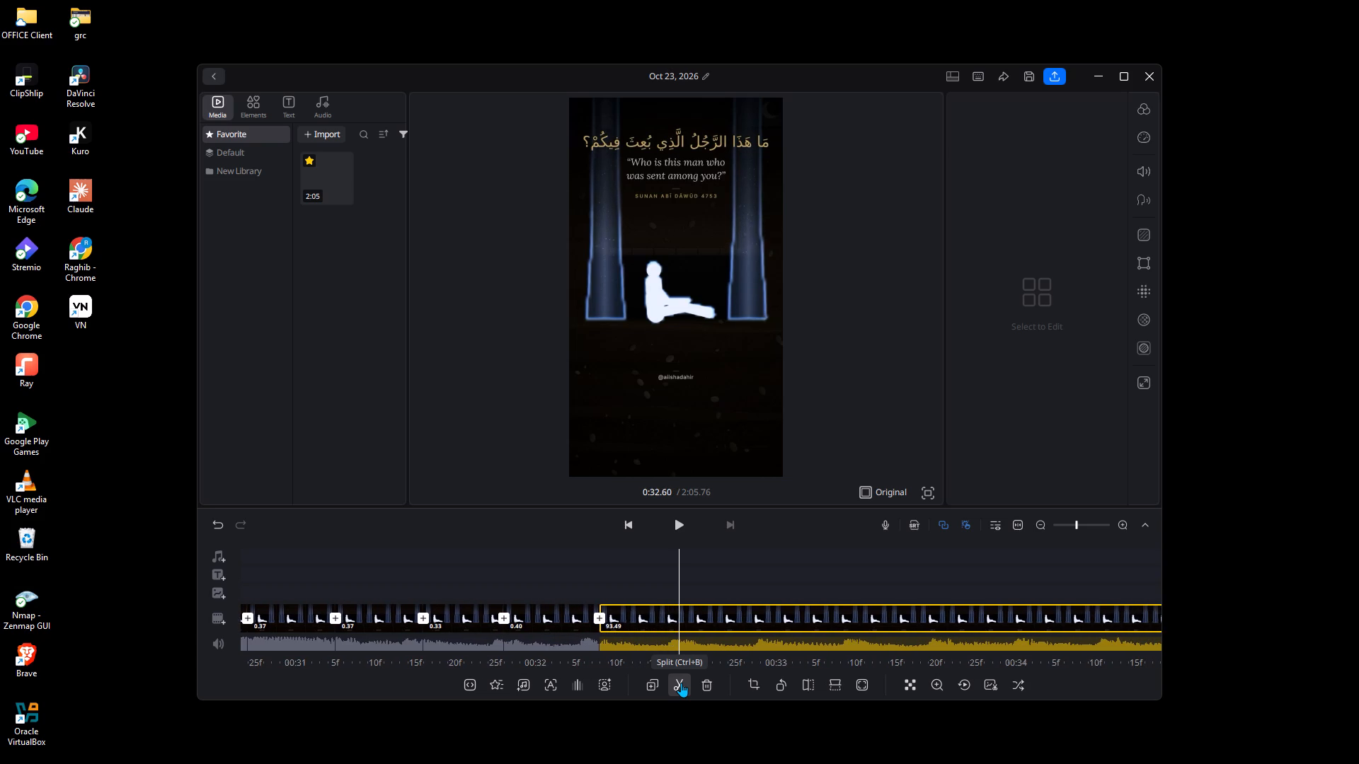
{"action": "left_click", "coordinate": [681, 683]}
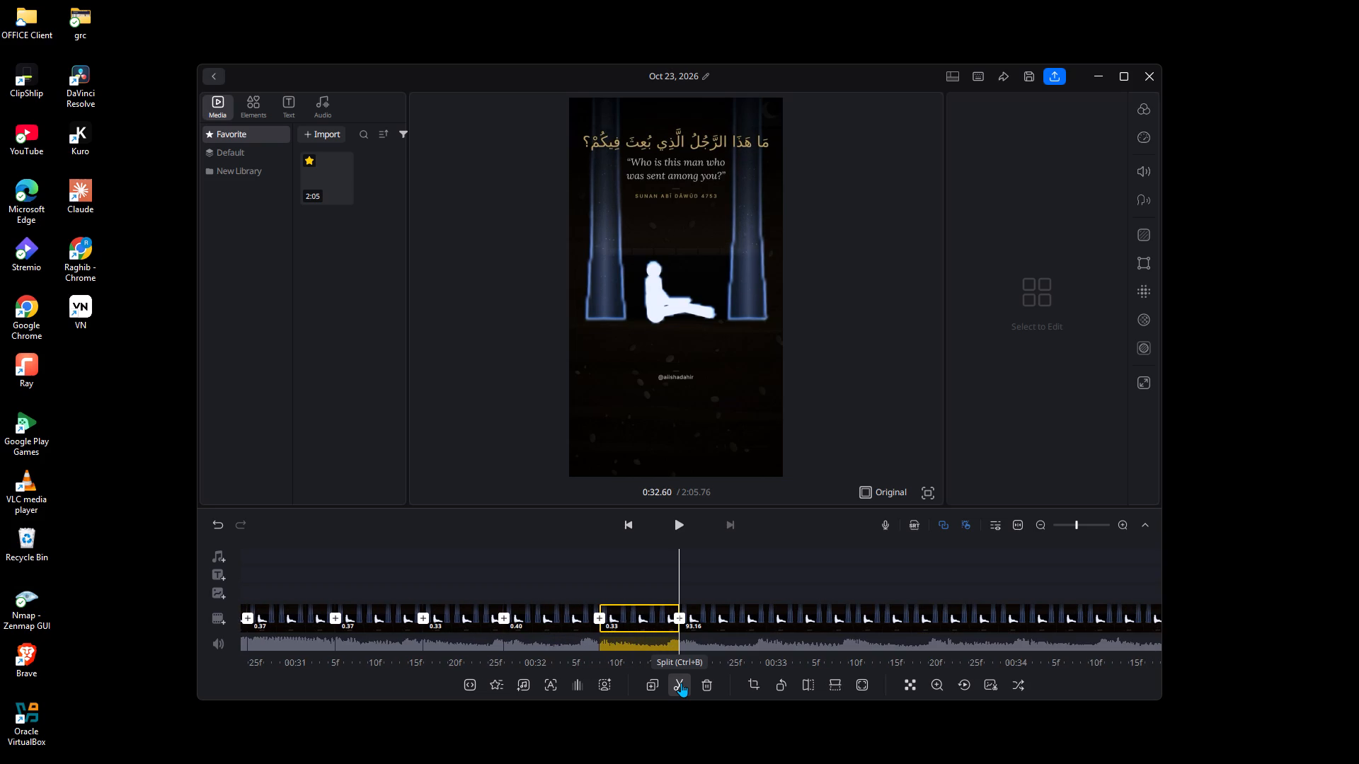
Split the remaining footage at 0:32.97, making a 0.37-second segment.
{"action": "key", "text": "Right"}
{"action": "key", "text": "Right"}
{"action": "key", "text": "Right"}
{"action": "key", "text": "Right"}
{"action": "key", "text": "Right"}
{"action": "key", "text": "Right"}
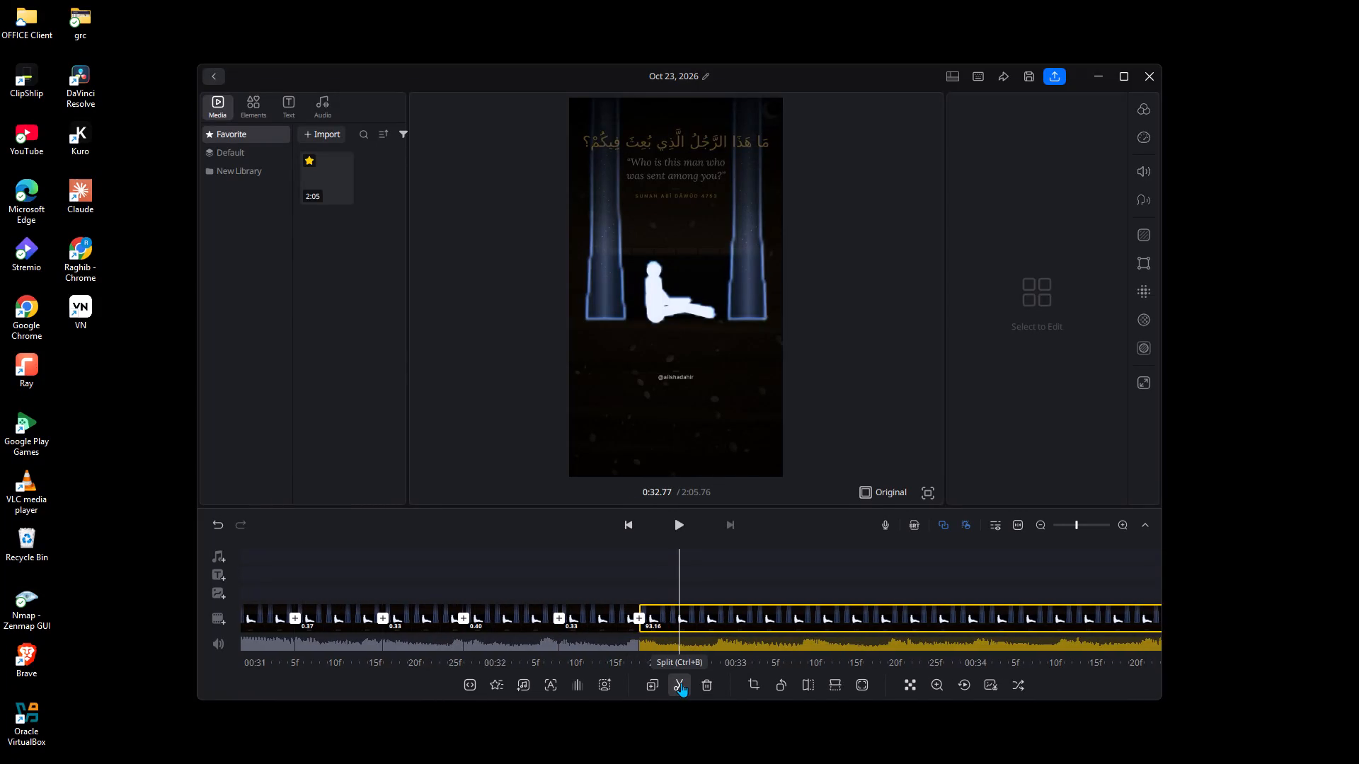
{"action": "key", "text": "Right"}
{"action": "key", "text": "Right"}
{"action": "key", "text": "Right"}
{"action": "key", "text": "Right"}
{"action": "key", "text": "Right"}
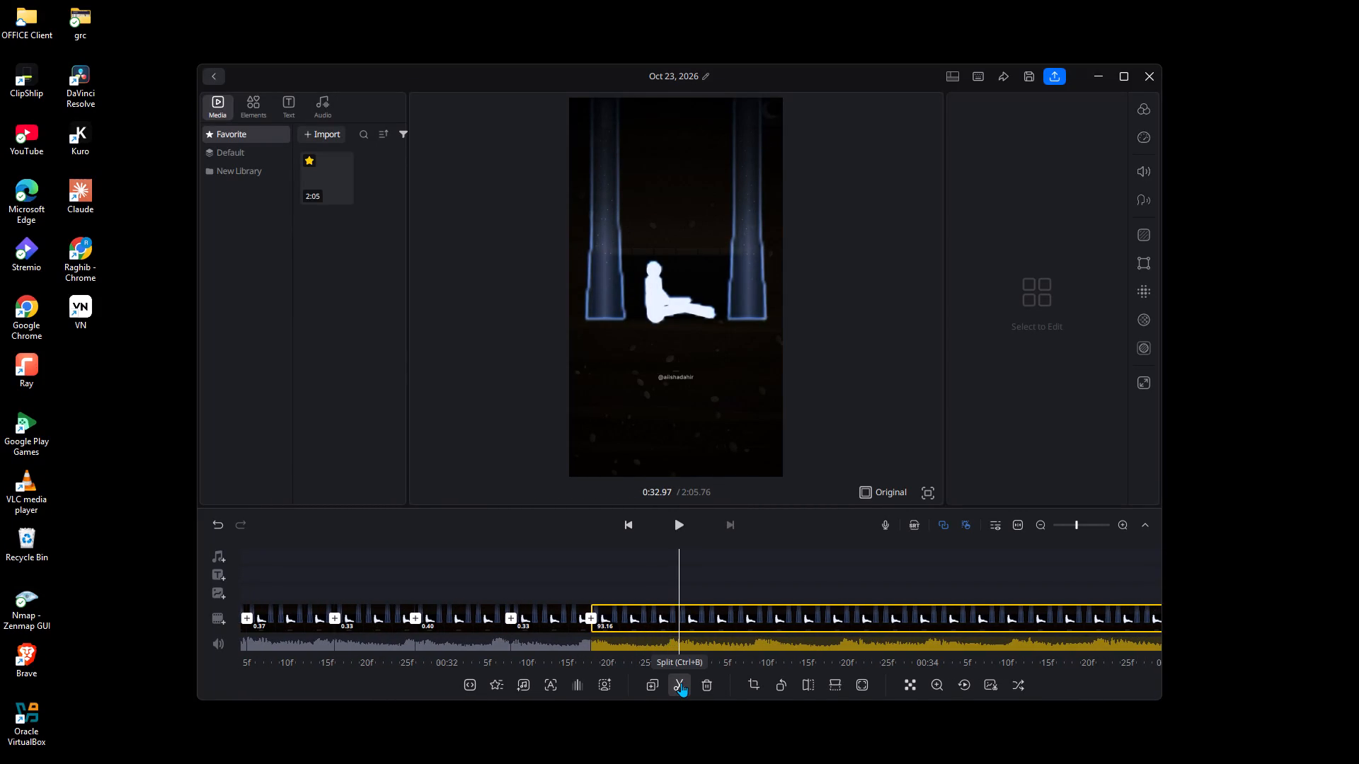
{"action": "left_click", "coordinate": [681, 683]}
Split the remaining footage at 0:33.30, making a 0.33-second segment.
{"action": "key", "text": "Right"}
{"action": "key", "text": "Right"}
{"action": "key", "text": "Right"}
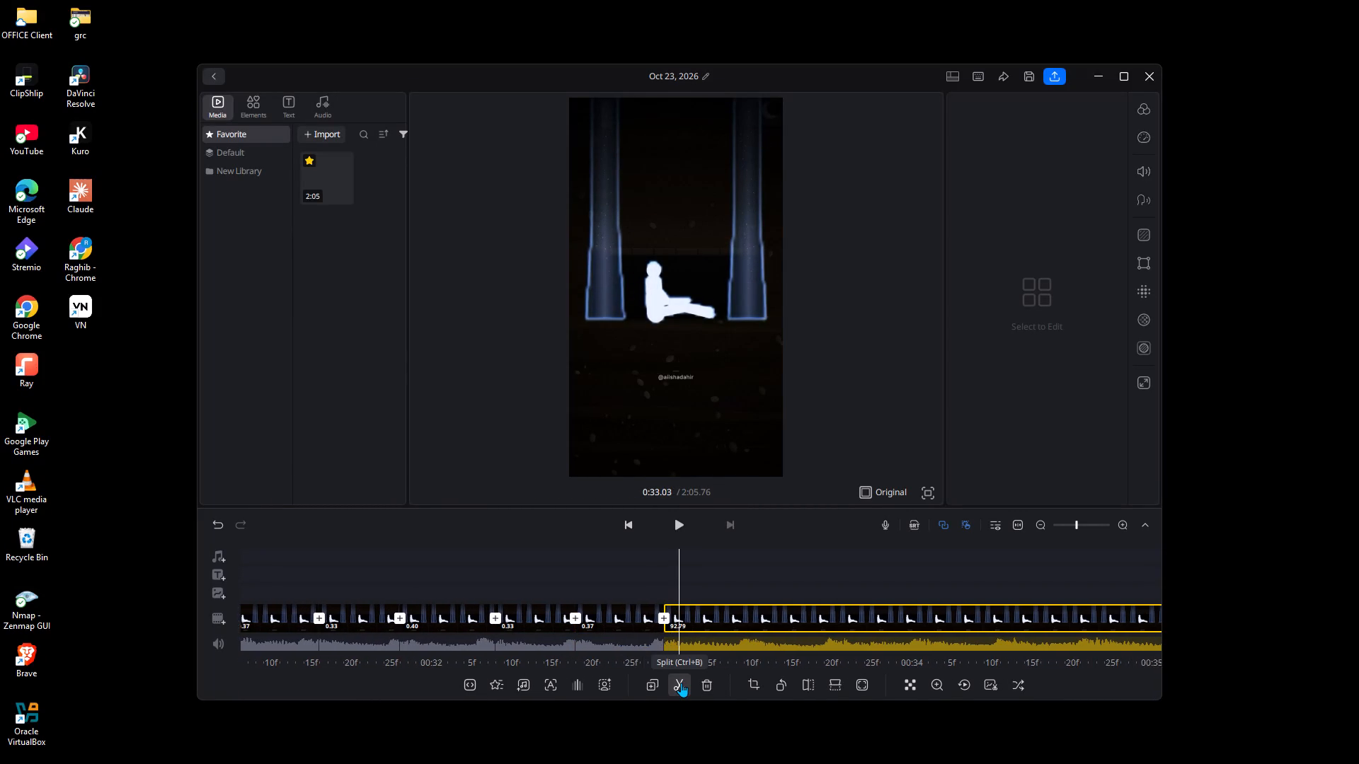
{"action": "key", "text": "Right"}
{"action": "key", "text": "Right"}
{"action": "key", "text": "Right"}
{"action": "key", "text": "Right"}
{"action": "key", "text": "Right"}
{"action": "key", "text": "Right"}
{"action": "key", "text": "Right"}
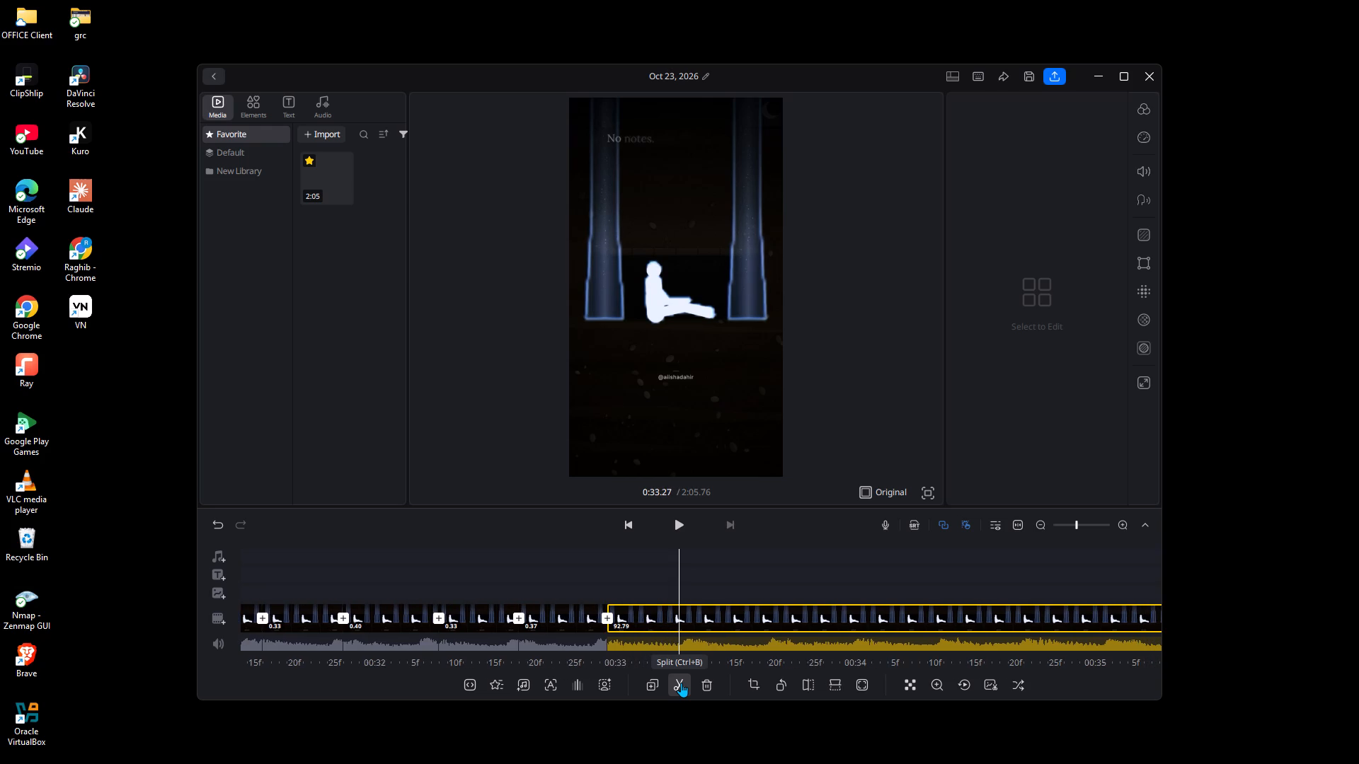
{"action": "left_click", "coordinate": [681, 683]}
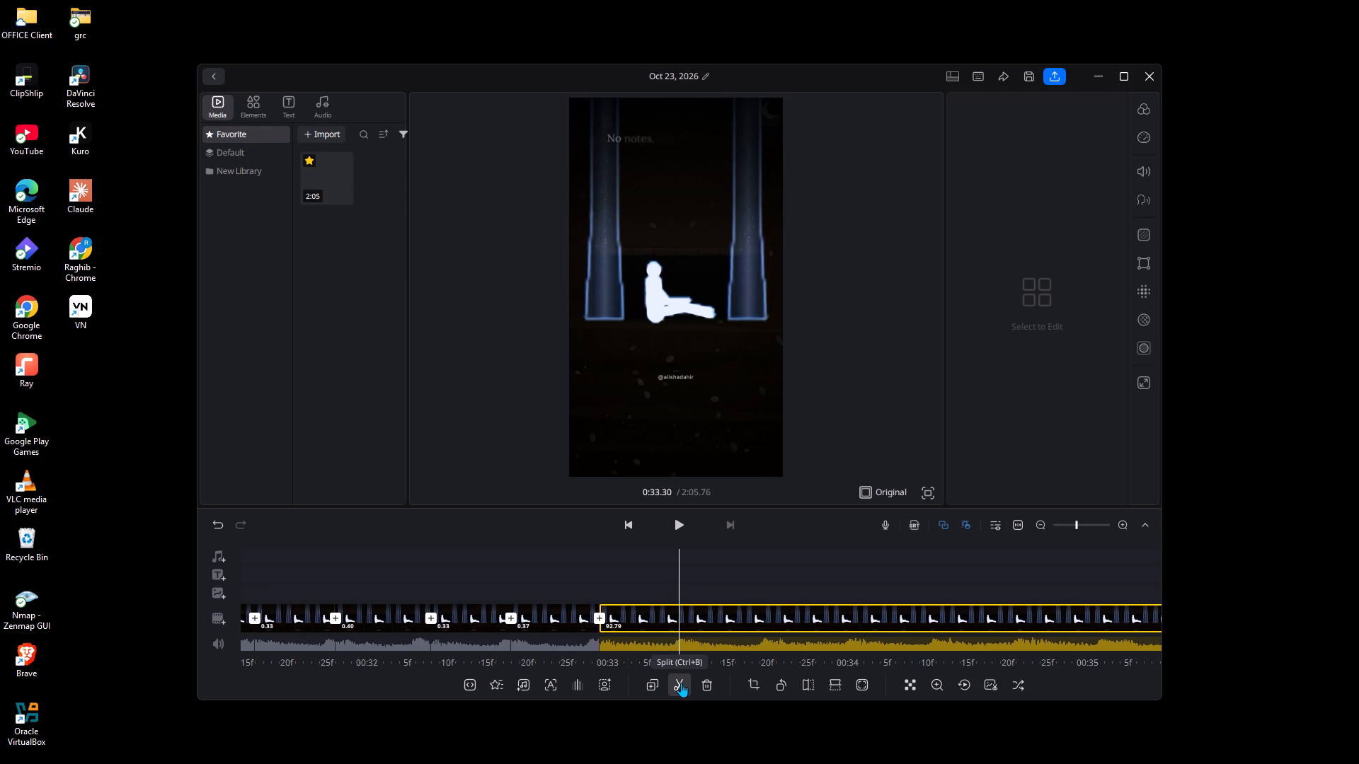
Split the remaining footage at 0:33.63, making a 0.33-second segment.
{"action": "key", "text": "Right"}
{"action": "key", "text": "Right"}
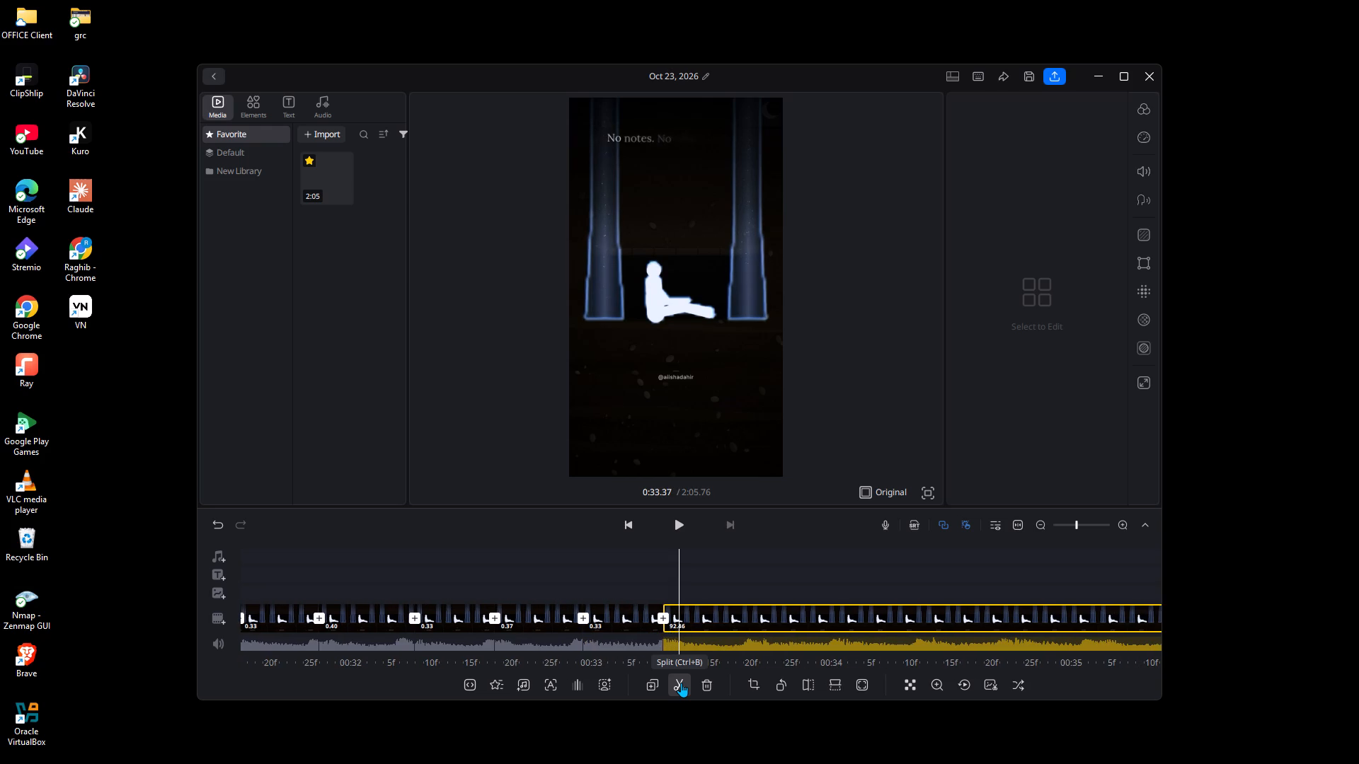
{"action": "key", "text": "Right"}
{"action": "key", "text": "Right"}
{"action": "key", "text": "Right"}
{"action": "key", "text": "Right"}
{"action": "key", "text": "Right"}
{"action": "key", "text": "Right"}
{"action": "key", "text": "Right"}
{"action": "key", "text": "Right"}
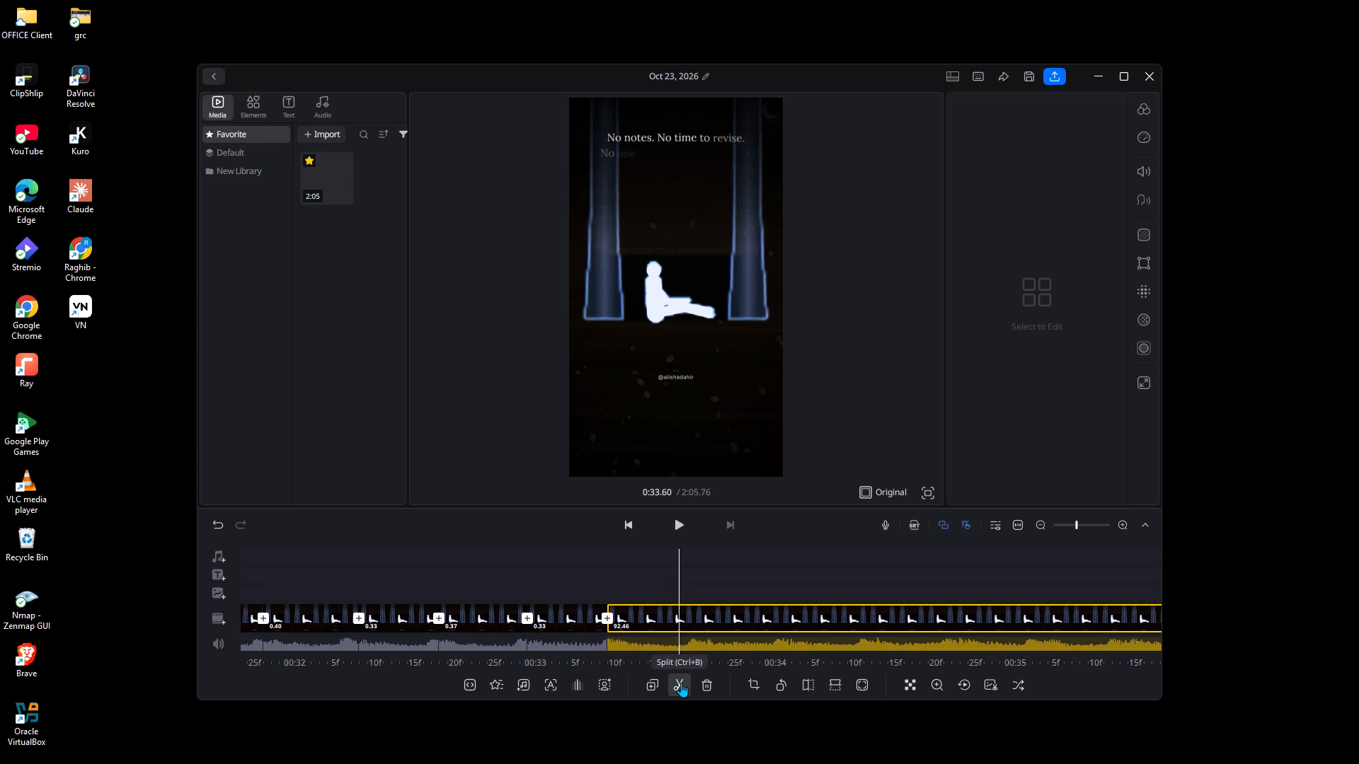
{"action": "left_click", "coordinate": [681, 683]}
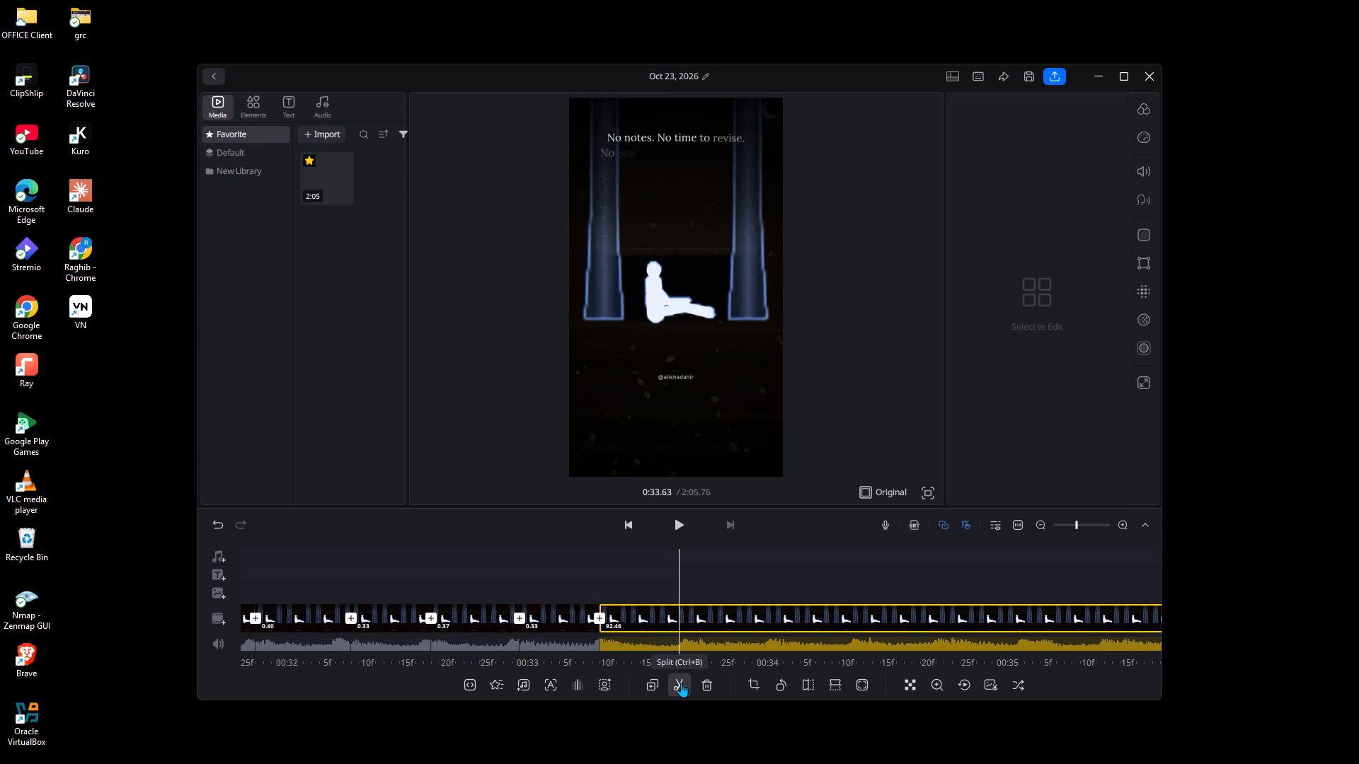
Split the remaining footage at 0:33.97, making a 0.33-second segment.
{"action": "key", "text": "Right"}
{"action": "key", "text": "Right"}
{"action": "key", "text": "Right"}
{"action": "key", "text": "Right"}
{"action": "key", "text": "Right"}
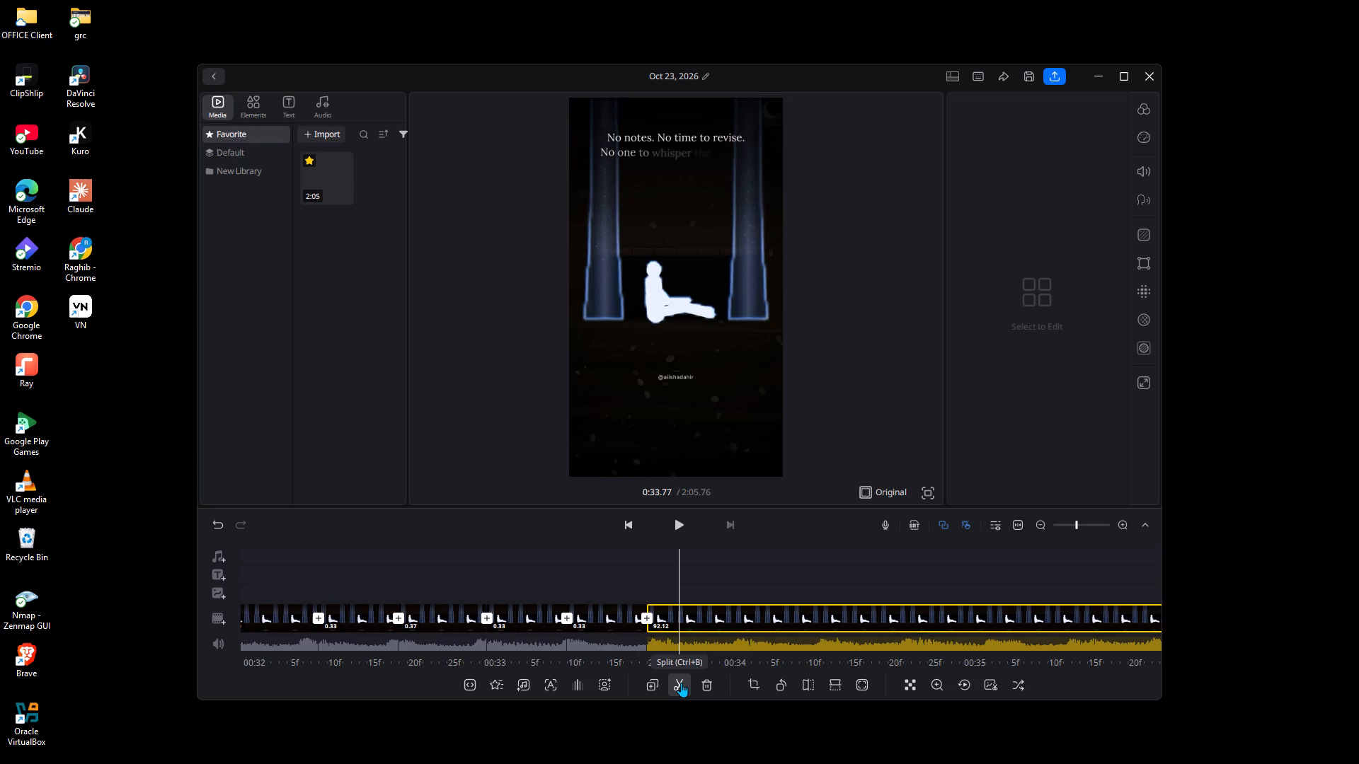
{"action": "key", "text": "Right"}
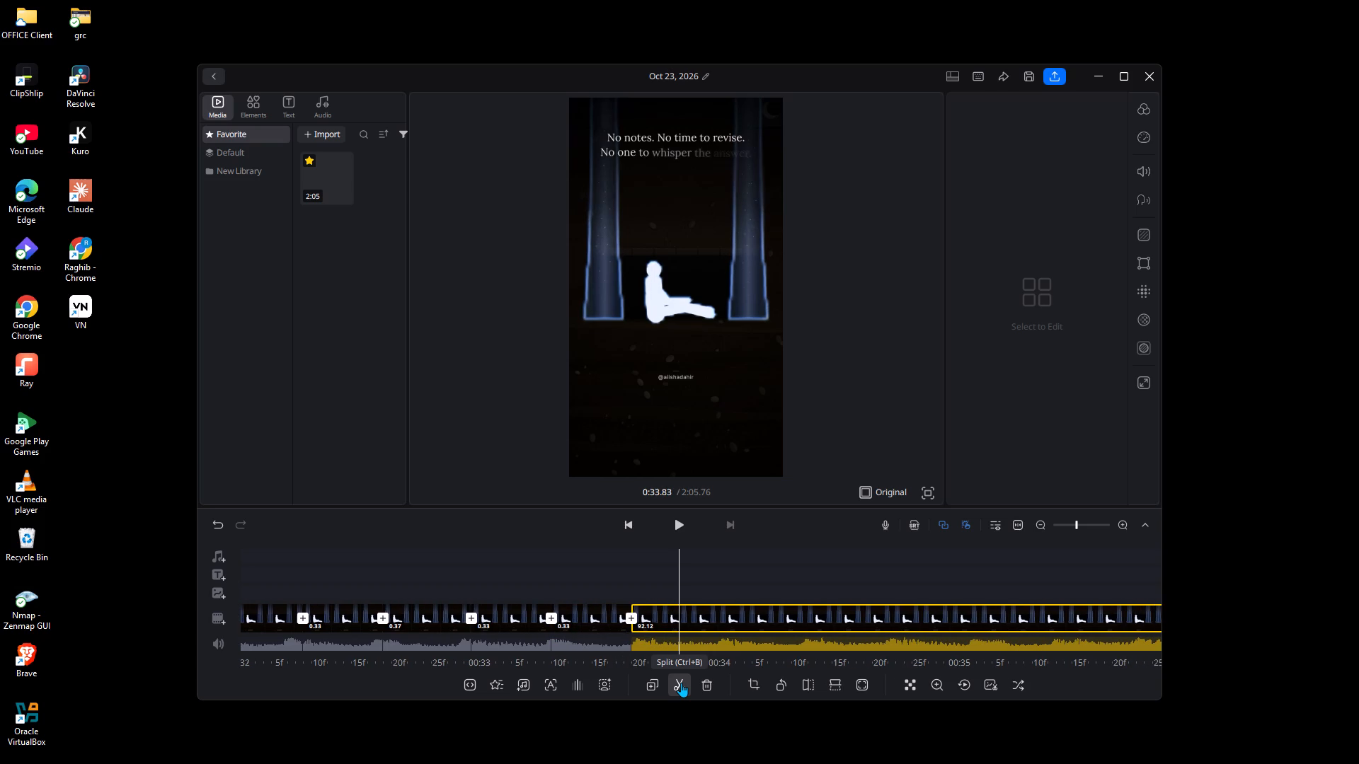
{"action": "key", "text": "Right"}
{"action": "key", "text": "Right"}
{"action": "key", "text": "Right"}
{"action": "key", "text": "Right"}
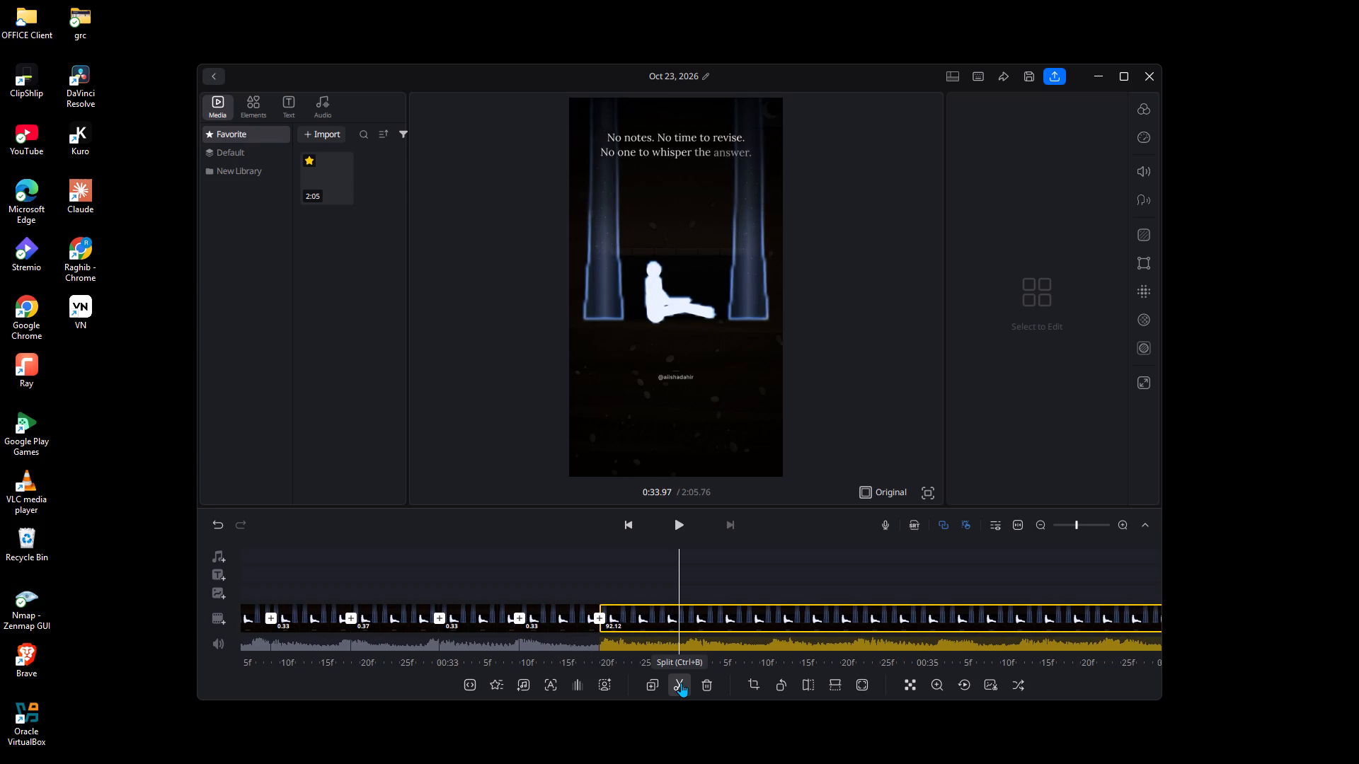
{"action": "left_click", "coordinate": [681, 683]}
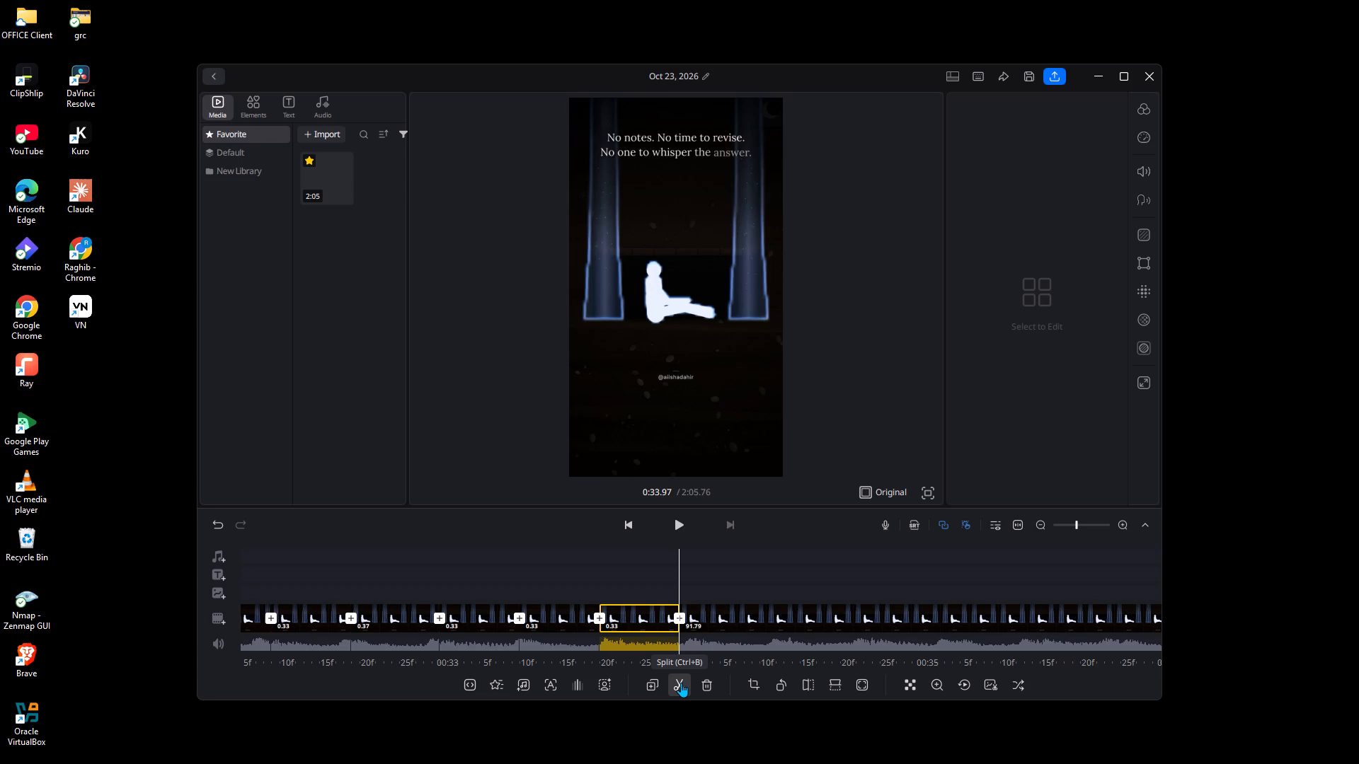
Split the remaining footage at 0:34.27, making a 0.30-second segment.
{"action": "key", "text": "Right"}
{"action": "key", "text": "Right"}
{"action": "key", "text": "Right"}
{"action": "key", "text": "Right"}
{"action": "key", "text": "Right"}
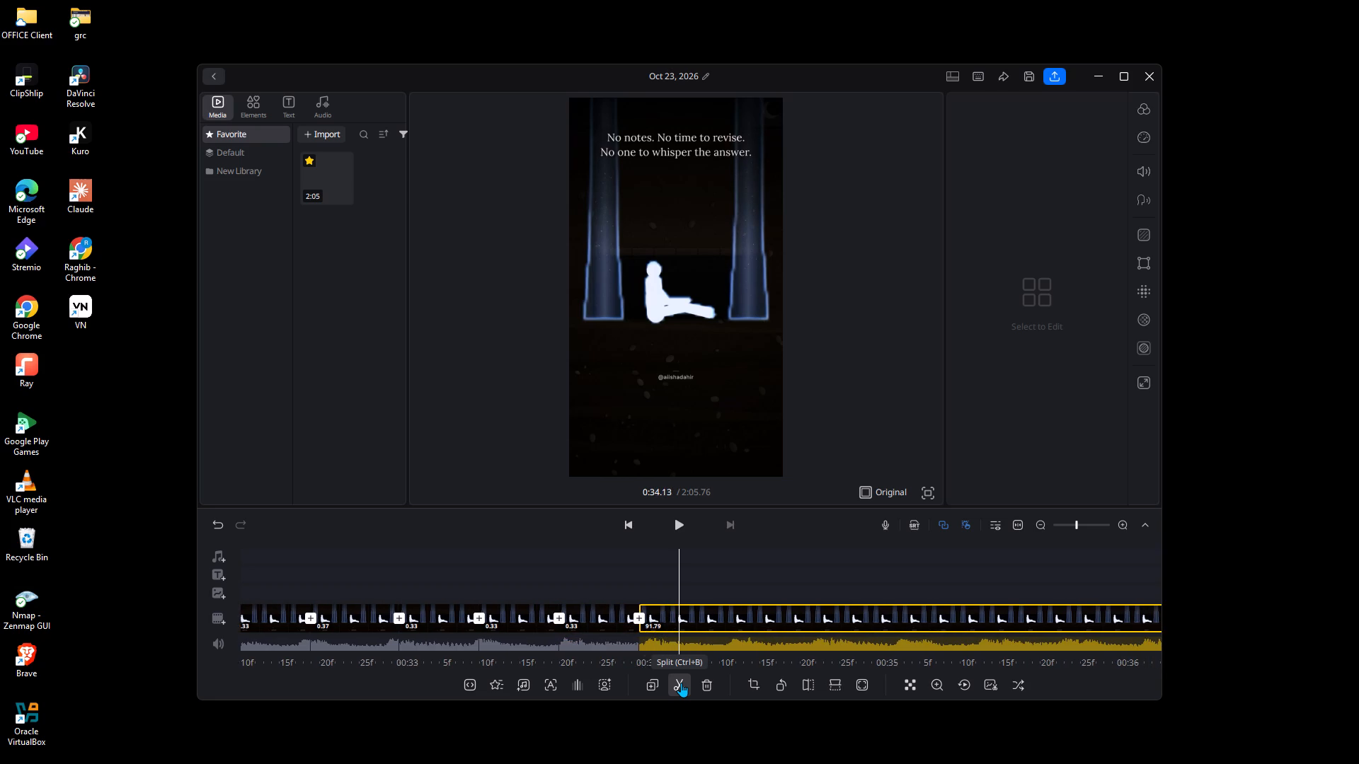
{"action": "key", "text": "Right"}
{"action": "key", "text": "Right"}
{"action": "key", "text": "Right"}
{"action": "key", "text": "Right"}
{"action": "left_click", "coordinate": [681, 683]}
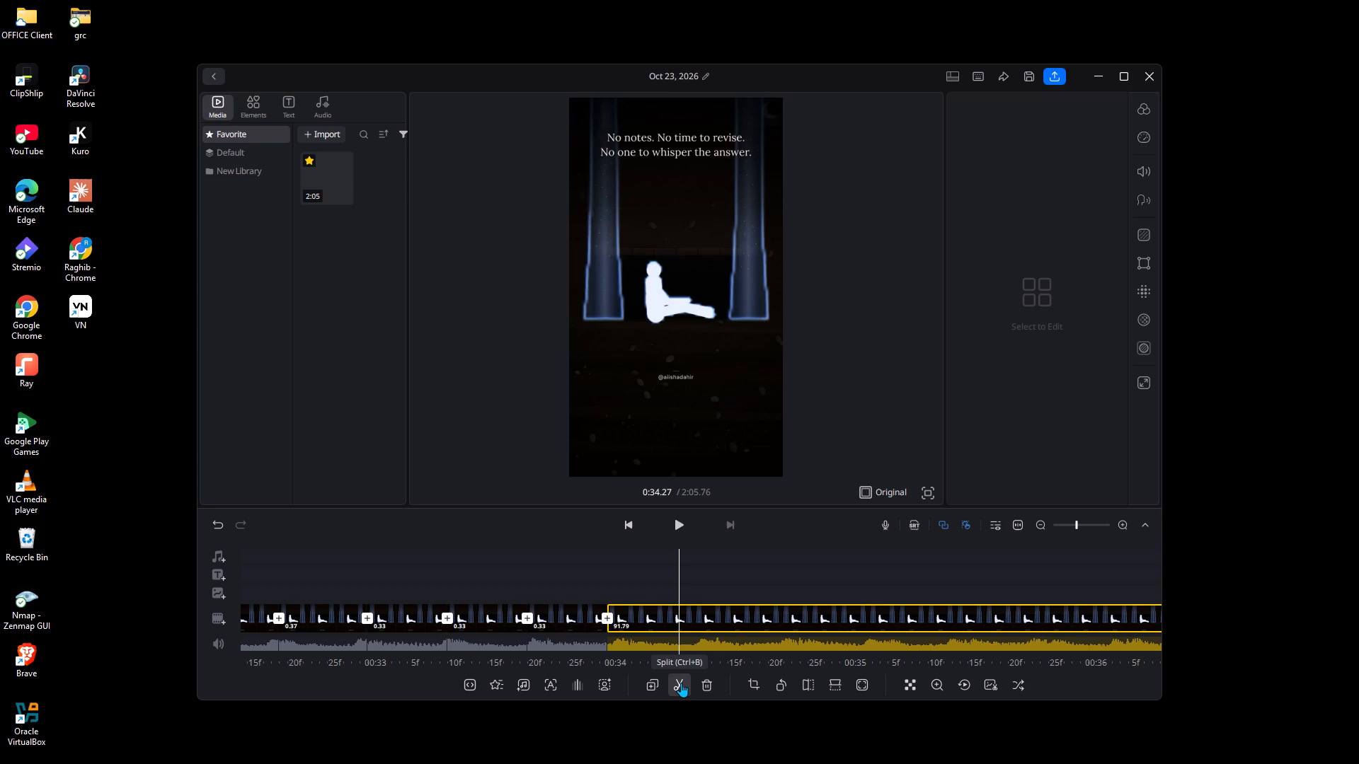
Split the remaining footage at 0:34.60, making a 0.33-second segment.
{"action": "key", "text": "Right"}
{"action": "key", "text": "Right"}
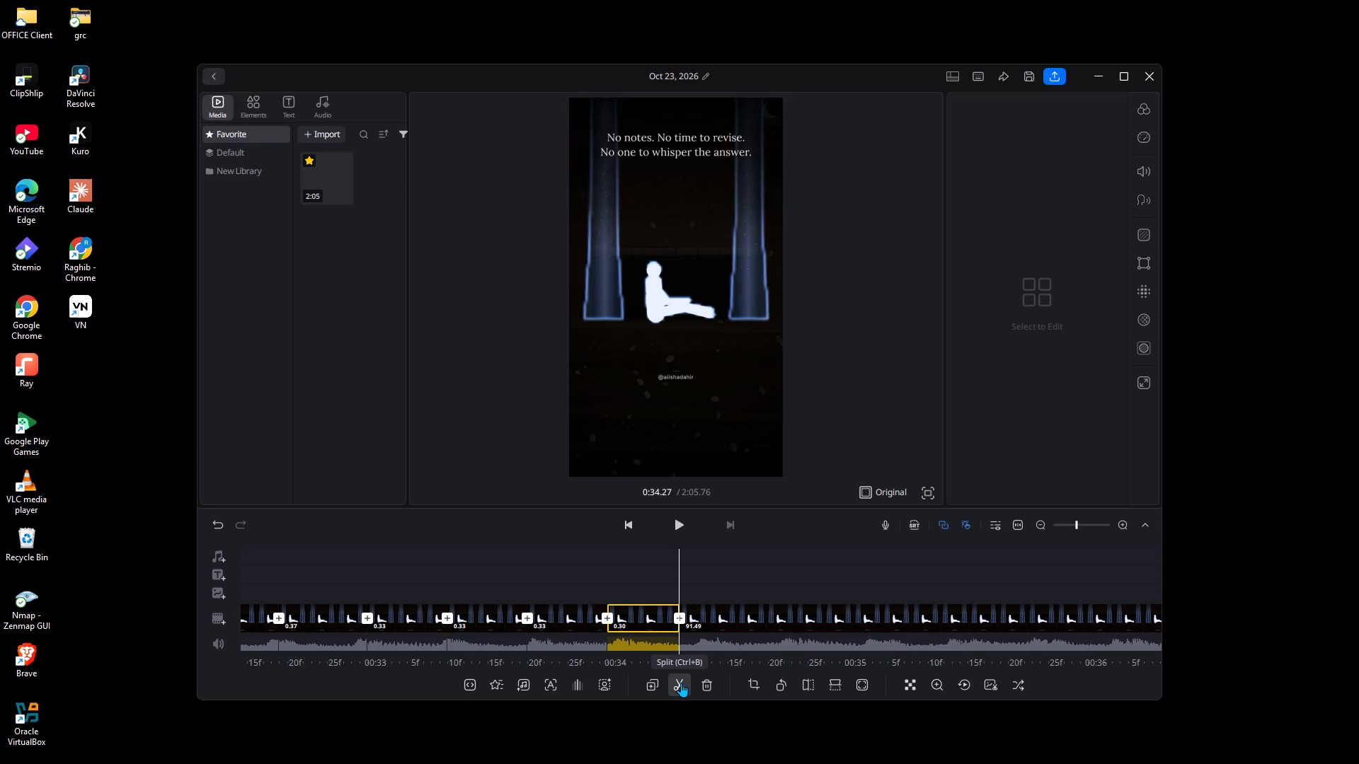
{"action": "key", "text": "Right"}
{"action": "key", "text": "Right"}
{"action": "key", "text": "Right"}
{"action": "key", "text": "Right"}
{"action": "key", "text": "Right"}
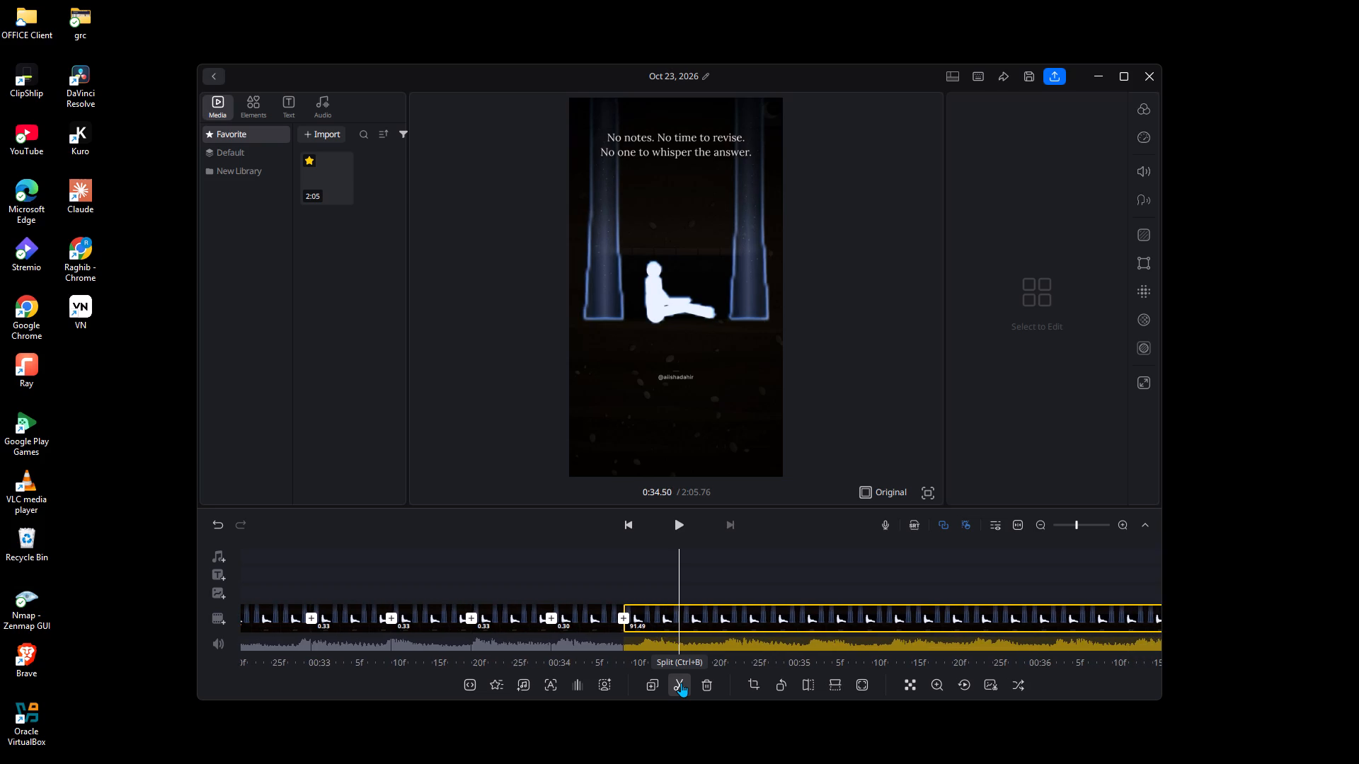
{"action": "key", "text": "Right"}
{"action": "key", "text": "Right"}
{"action": "key", "text": "Right"}
{"action": "left_click", "coordinate": [681, 683]}
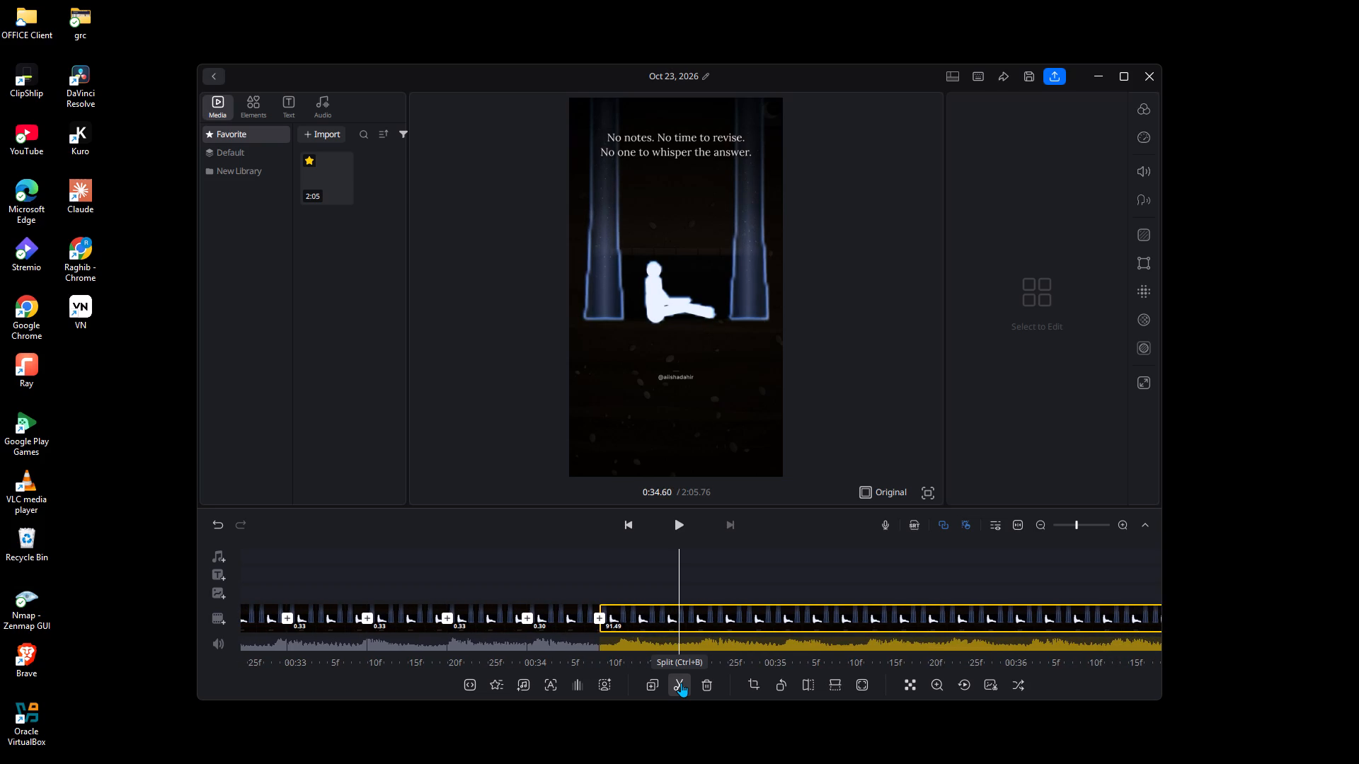
Split the remaining footage at 0:34.93, making a 0.33-second segment.
{"action": "key", "text": "Right"}
{"action": "key", "text": "Right"}
{"action": "key", "text": "Right"}
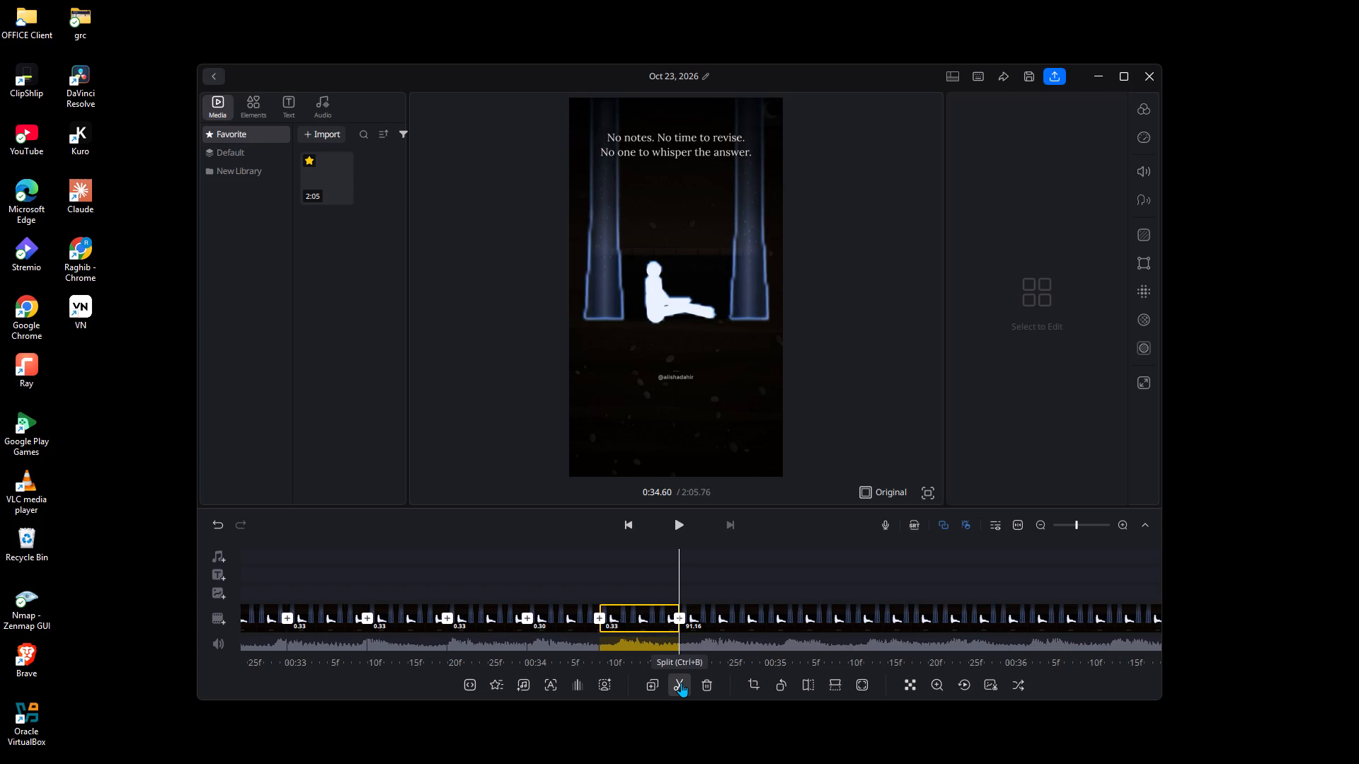
{"action": "key", "text": "Right"}
{"action": "key", "text": "Right"}
{"action": "key", "text": "Right"}
{"action": "key", "text": "Right"}
{"action": "key", "text": "Right"}
{"action": "key", "text": "Right"}
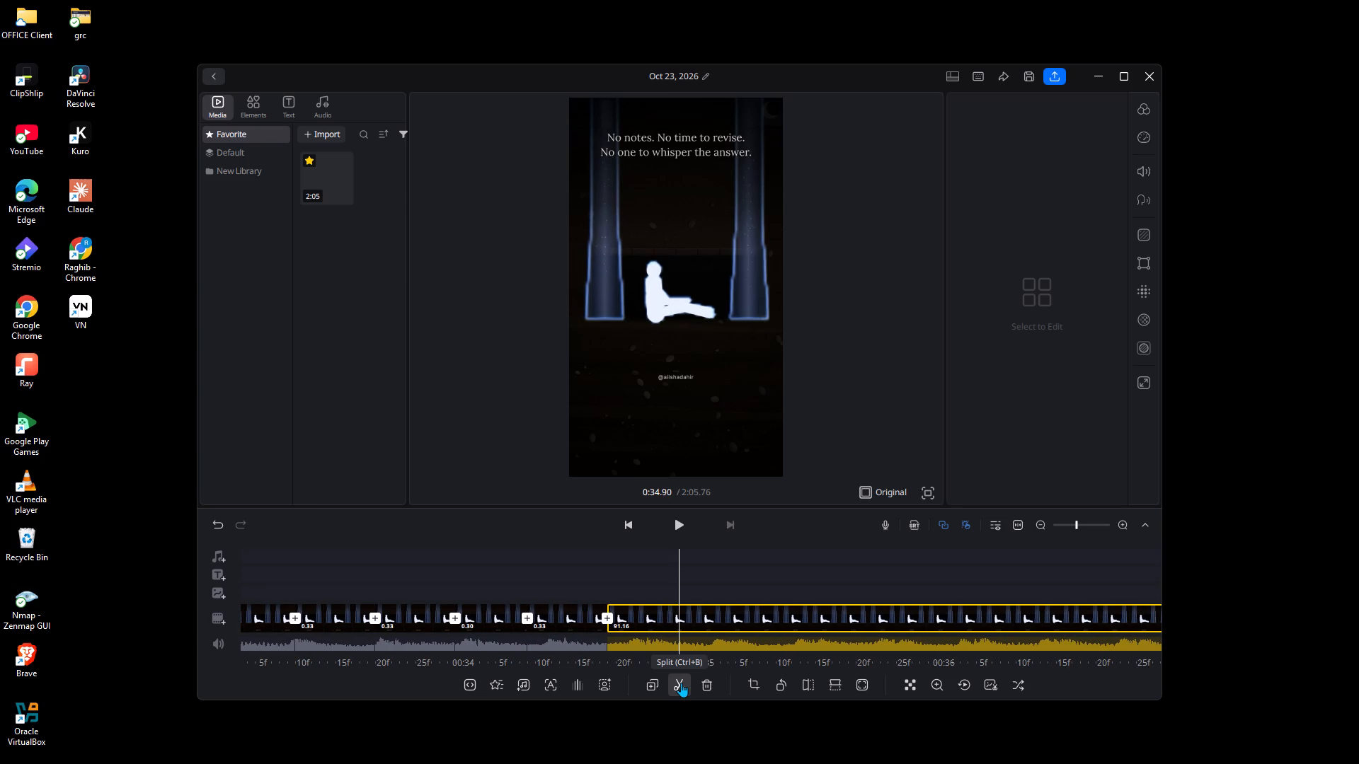
{"action": "key", "text": "Right"}
{"action": "left_click", "coordinate": [681, 683]}
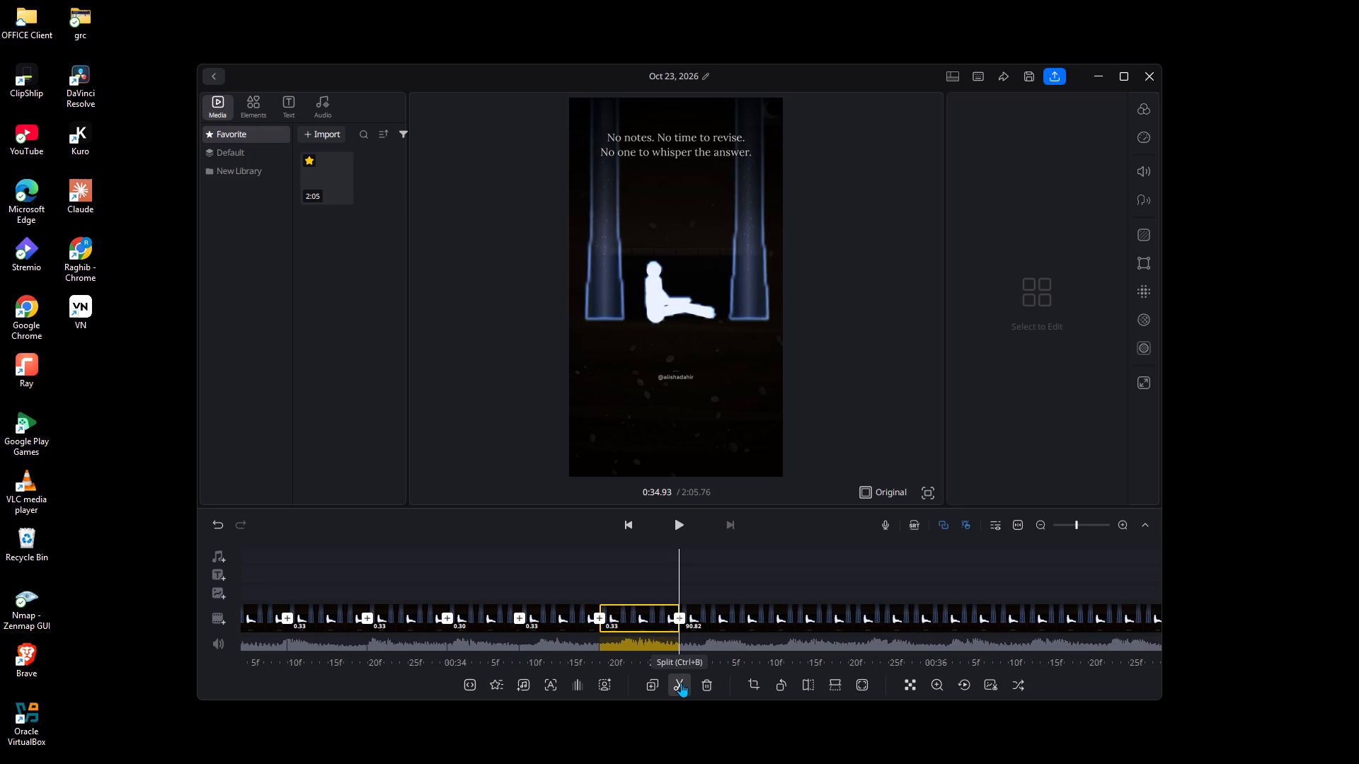
Split the remaining footage at 0:35.23, making a 0.30-second segment.
{"action": "key", "text": "Right"}
{"action": "key", "text": "Right"}
{"action": "key", "text": "Right"}
{"action": "key", "text": "Right"}
{"action": "key", "text": "Right"}
{"action": "key", "text": "Right"}
{"action": "key", "text": "Right"}
{"action": "key", "text": "Right"}
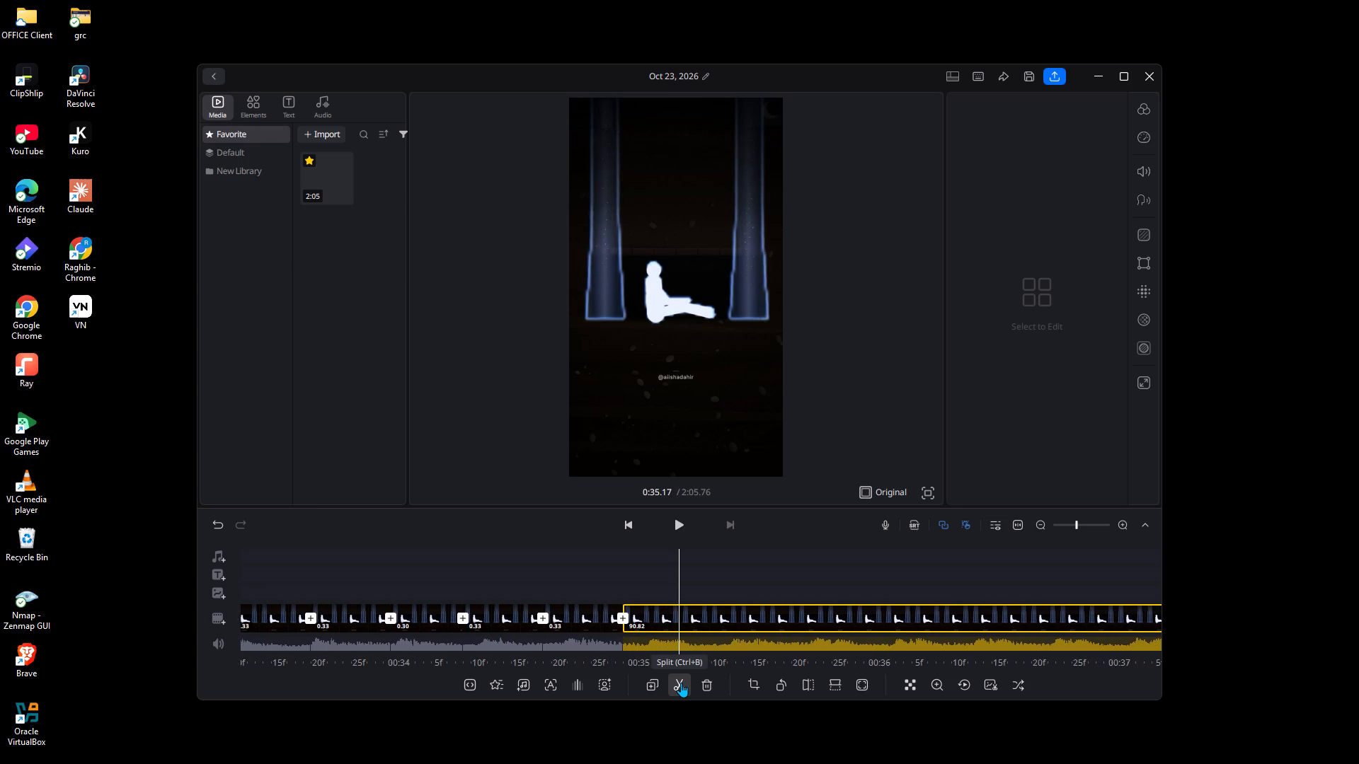
{"action": "key", "text": "Right"}
{"action": "left_click", "coordinate": [681, 683]}
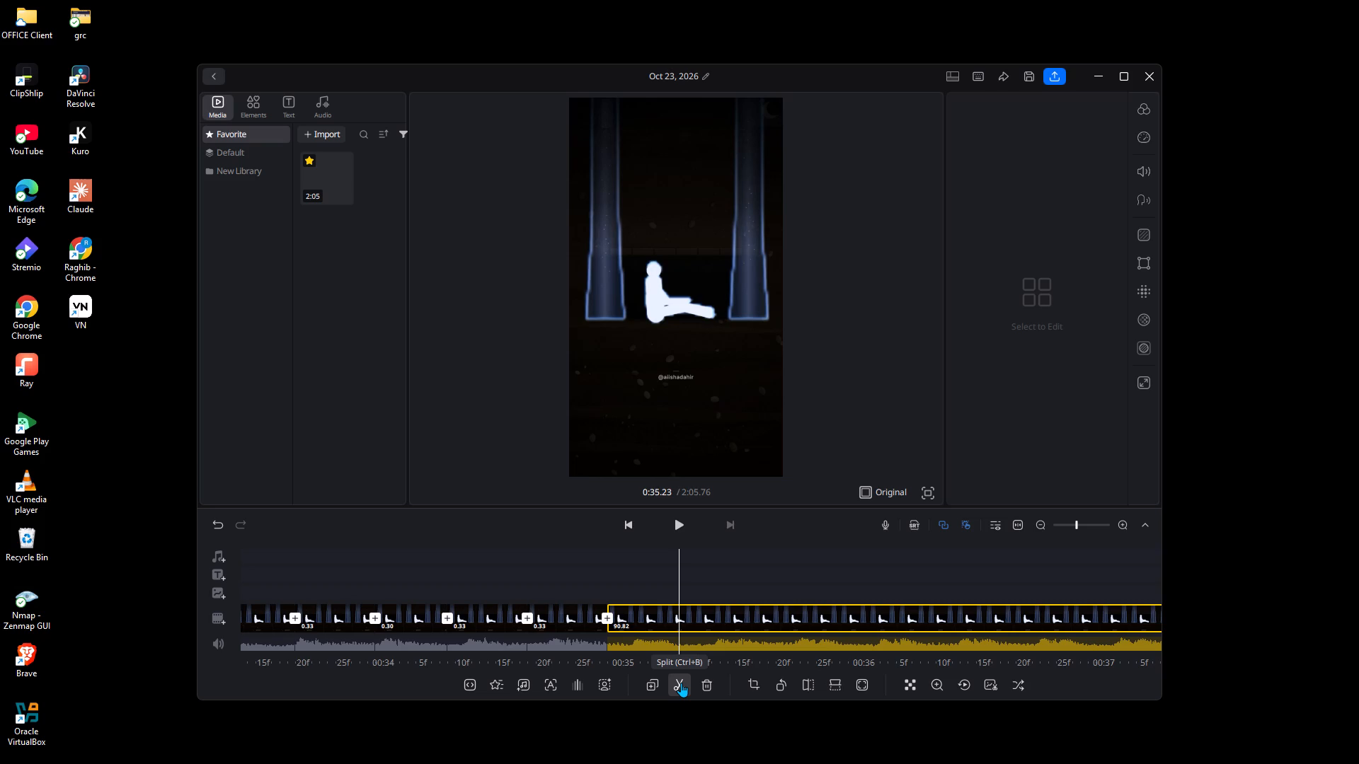
Split the remaining footage at 0:35.57, making a 0.33-second segment.
{"action": "key", "text": "Right"}
{"action": "key", "text": "Right"}
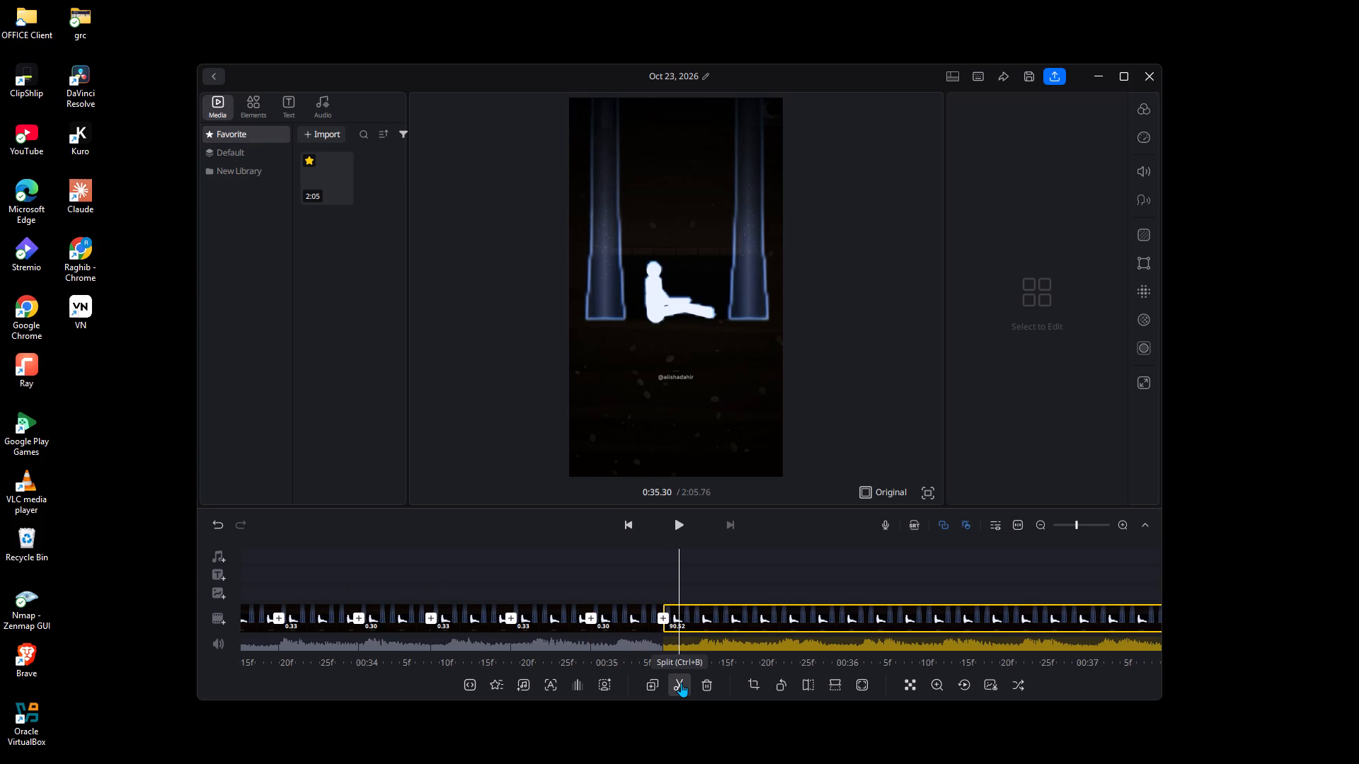
{"action": "key", "text": "Right"}
{"action": "key", "text": "Right"}
{"action": "key", "text": "Right"}
{"action": "key", "text": "Right"}
{"action": "key", "text": "Right"}
{"action": "key", "text": "Right"}
{"action": "key", "text": "Right"}
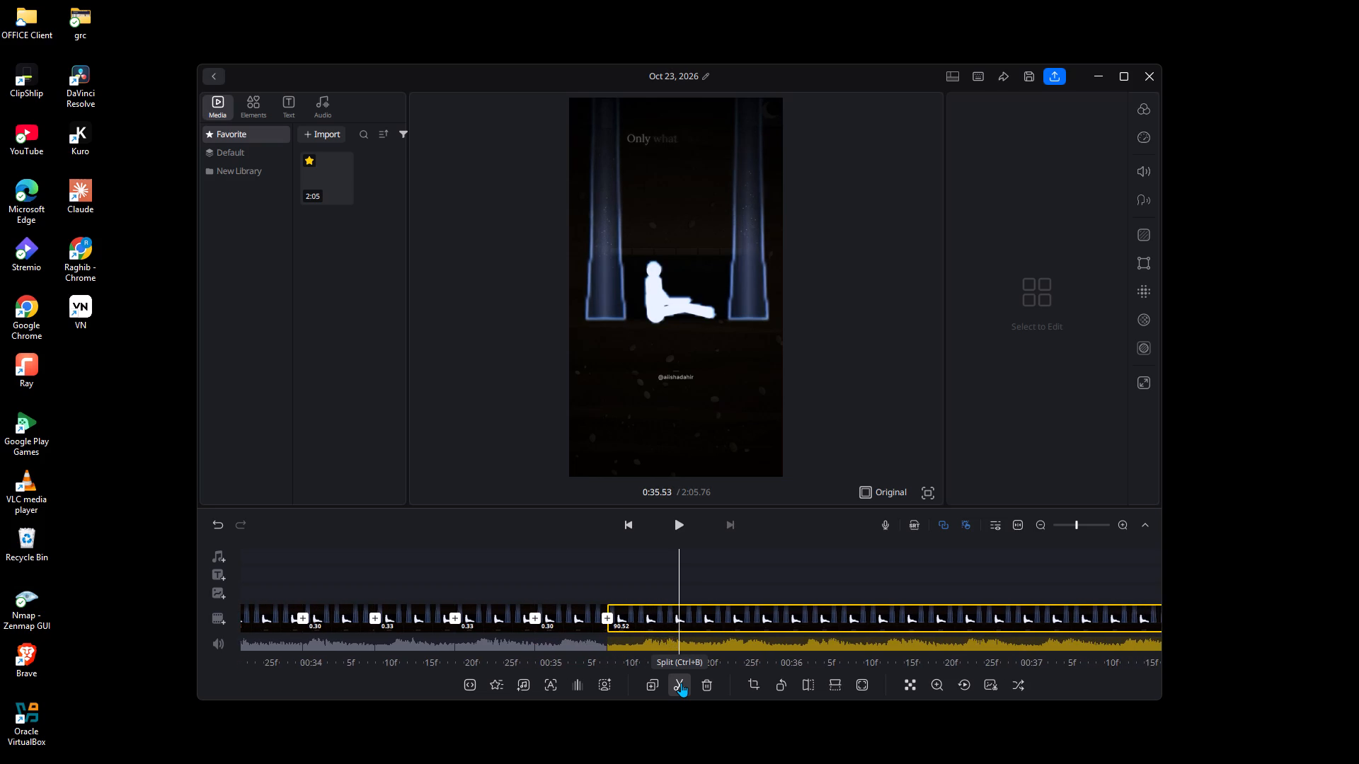
{"action": "key", "text": "Right"}
{"action": "left_click", "coordinate": [681, 683]}
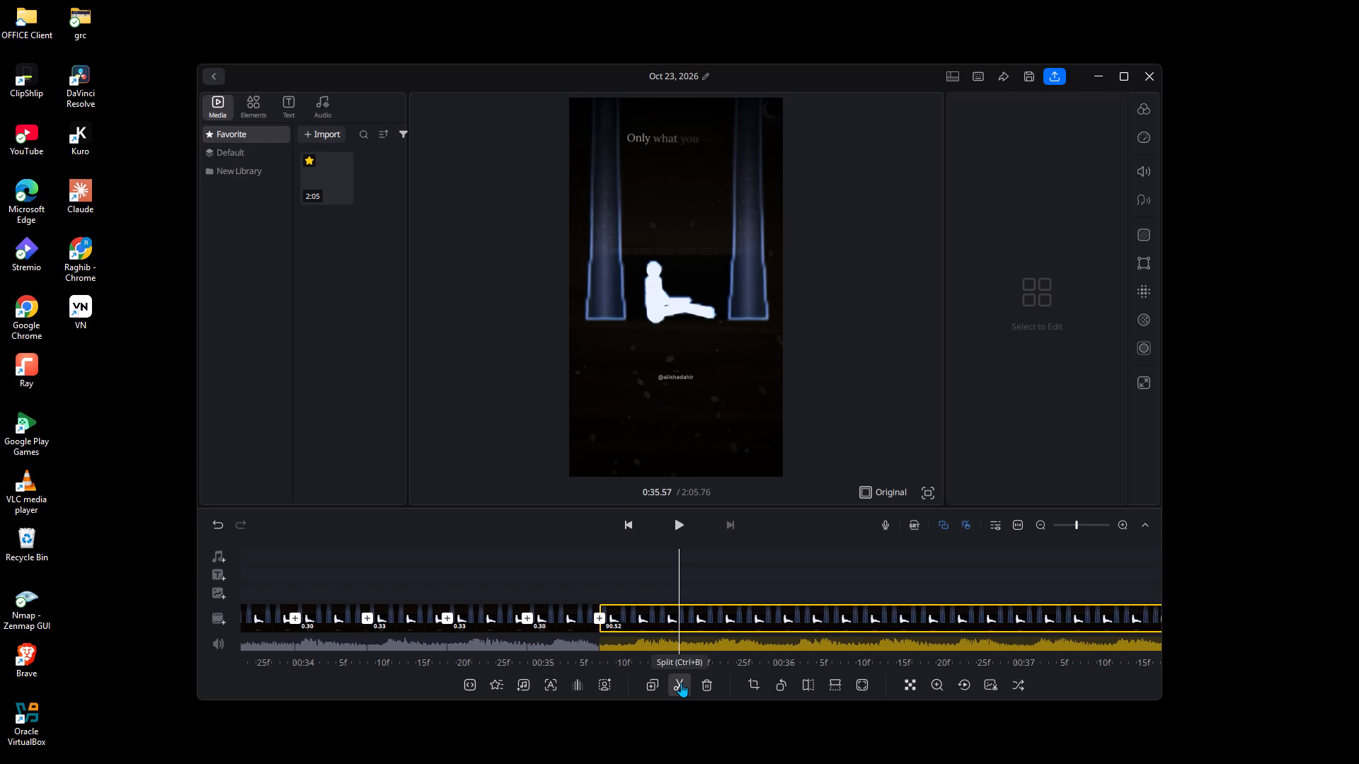
Split the remaining footage at 0:35.90, making a 0.33-second segment.
{"action": "key", "text": "Right"}
{"action": "key", "text": "Right"}
{"action": "key", "text": "Right"}
{"action": "key", "text": "Right"}
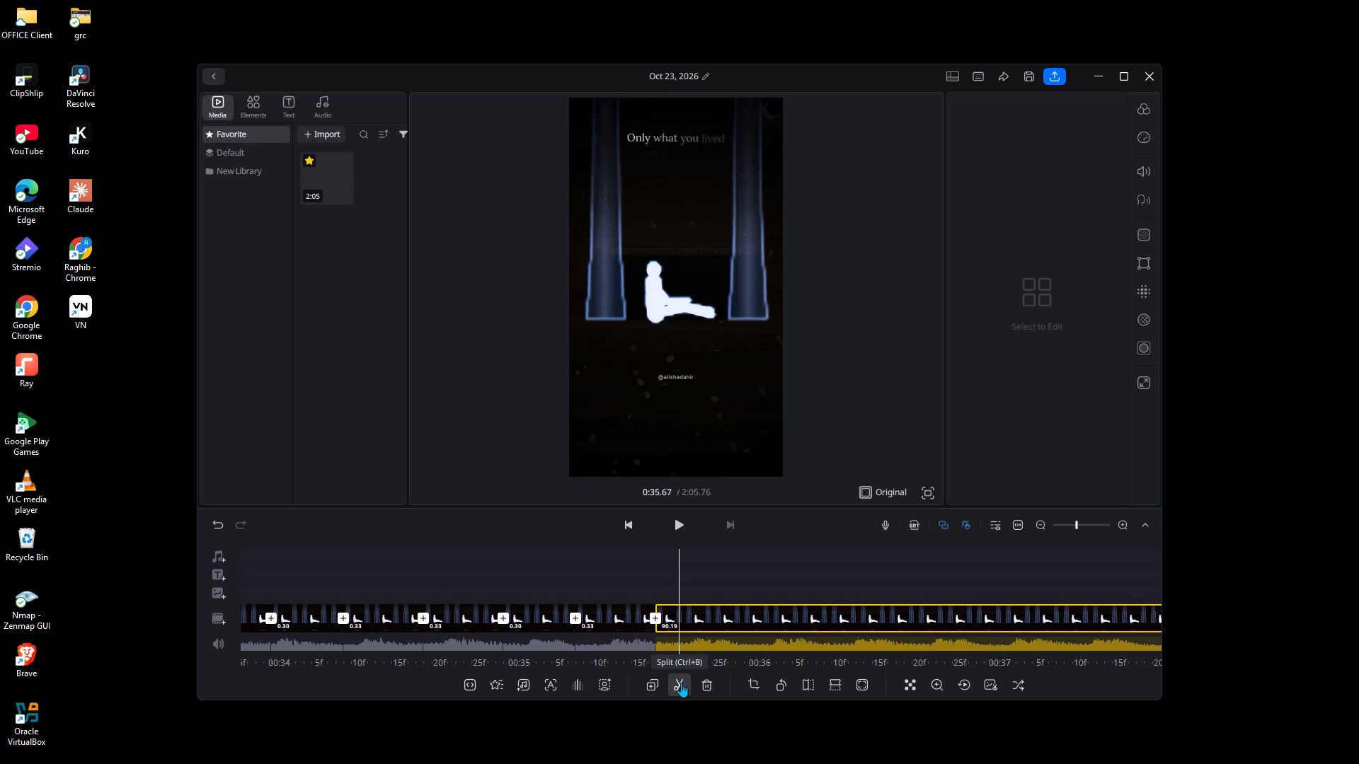
{"action": "key", "text": "Right"}
{"action": "key", "text": "Right"}
{"action": "key", "text": "Right"}
{"action": "key", "text": "Right"}
{"action": "key", "text": "Right"}
{"action": "key", "text": "Right"}
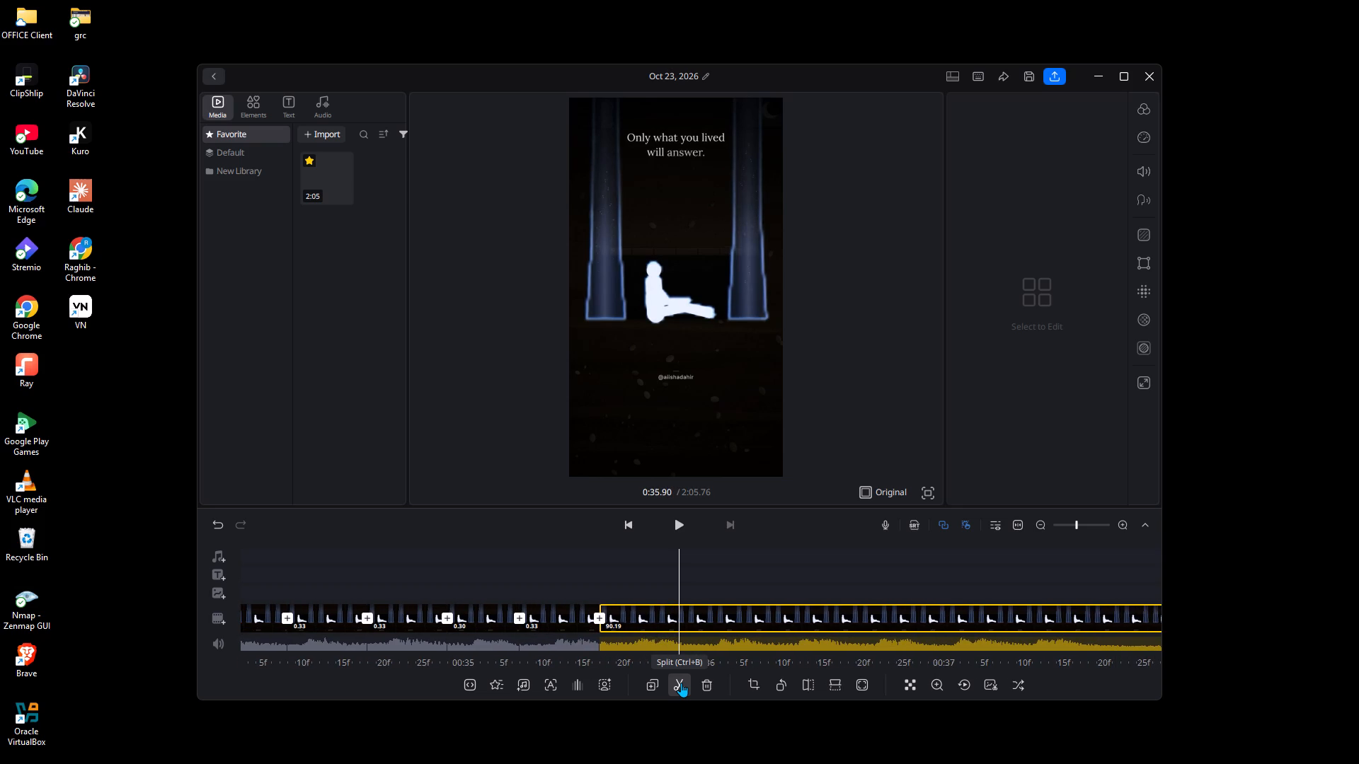
{"action": "left_click", "coordinate": [681, 683]}
Split the remaining footage at 0:36.23, making a 0.33-second segment.
{"action": "key", "text": "Right"}
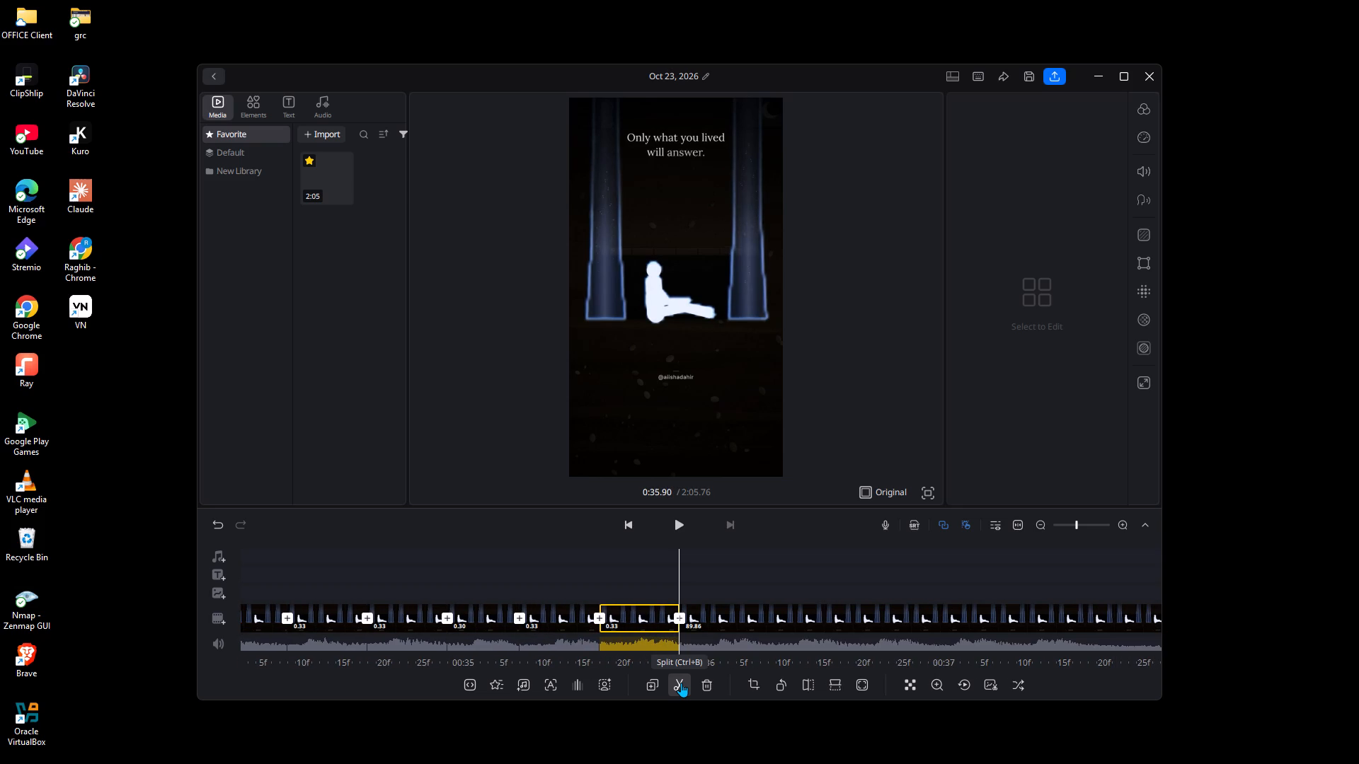
{"action": "key", "text": "Right"}
{"action": "key", "text": "Right"}
{"action": "key", "text": "Right"}
{"action": "key", "text": "Right"}
{"action": "key", "text": "Right"}
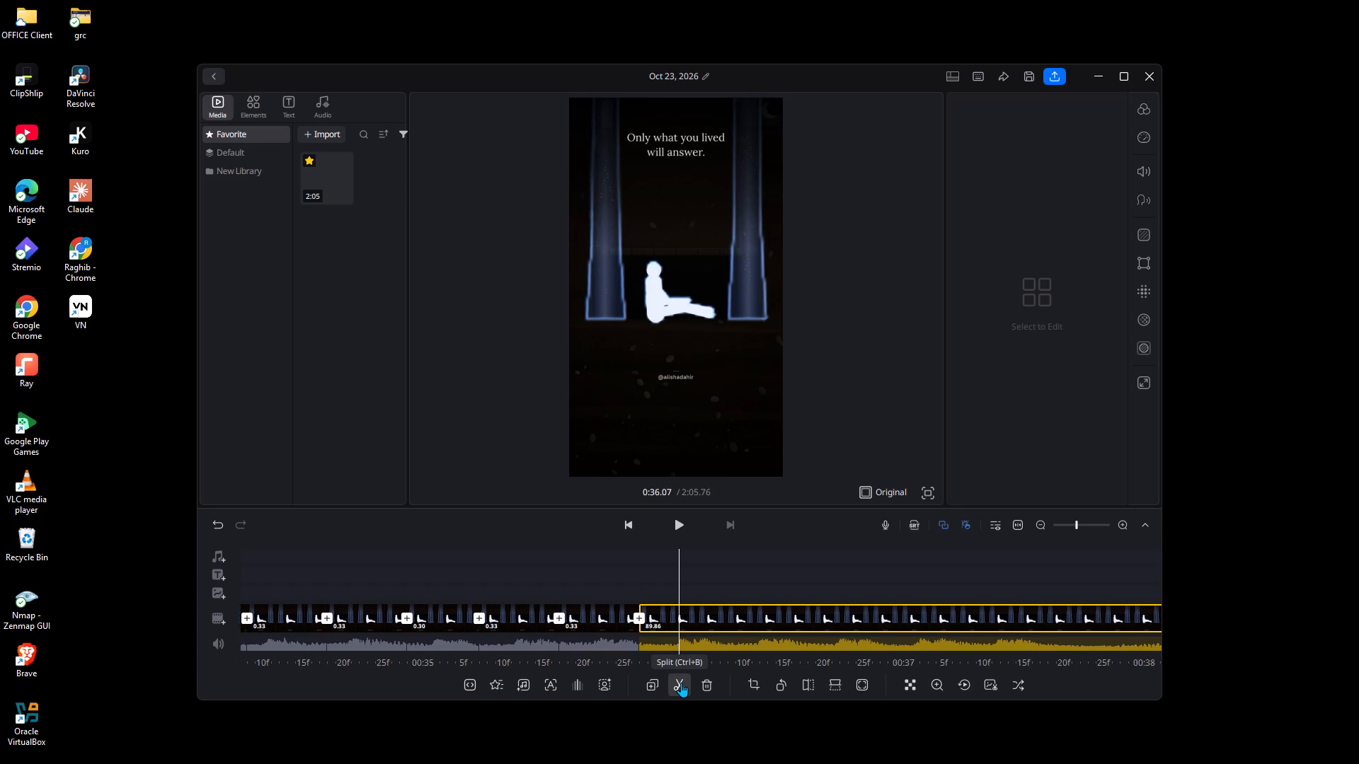
{"action": "key", "text": "Right"}
{"action": "key", "text": "Right"}
{"action": "key", "text": "Right"}
{"action": "key", "text": "Right"}
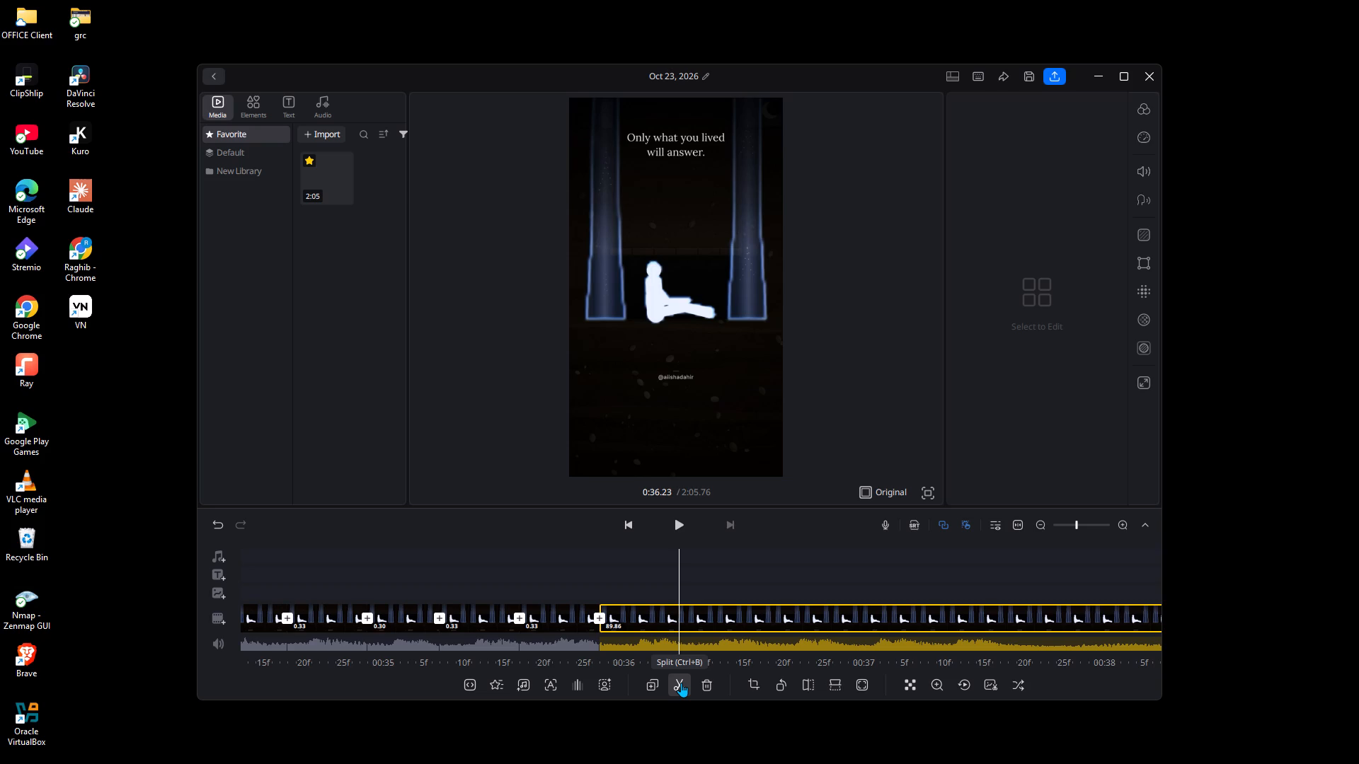
{"action": "left_click", "coordinate": [681, 683]}
Split the remaining footage at 0:36.53, making a 0.30-second segment.
{"action": "key", "text": "Right"}
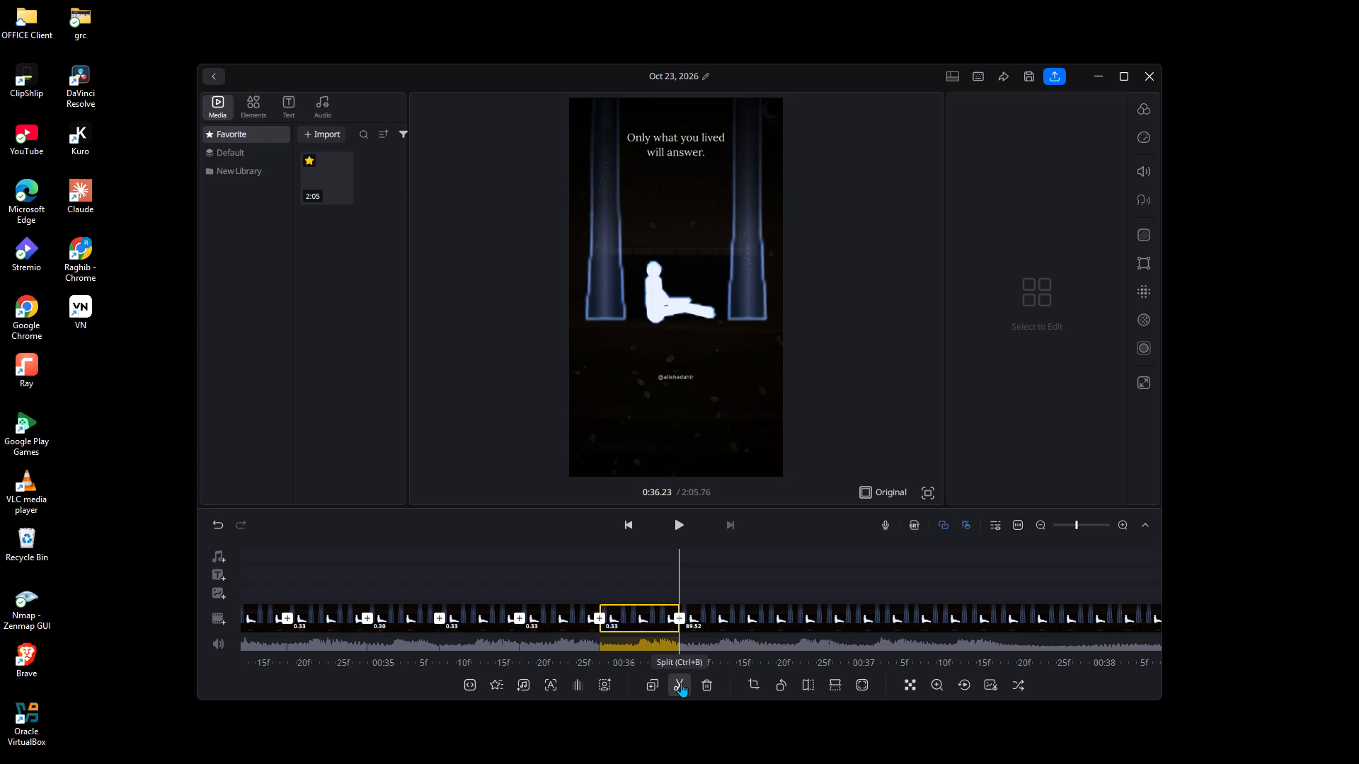
{"action": "key", "text": "Right"}
{"action": "key", "text": "Right"}
{"action": "key", "text": "Right"}
{"action": "key", "text": "Right"}
{"action": "key", "text": "Right"}
{"action": "key", "text": "Right"}
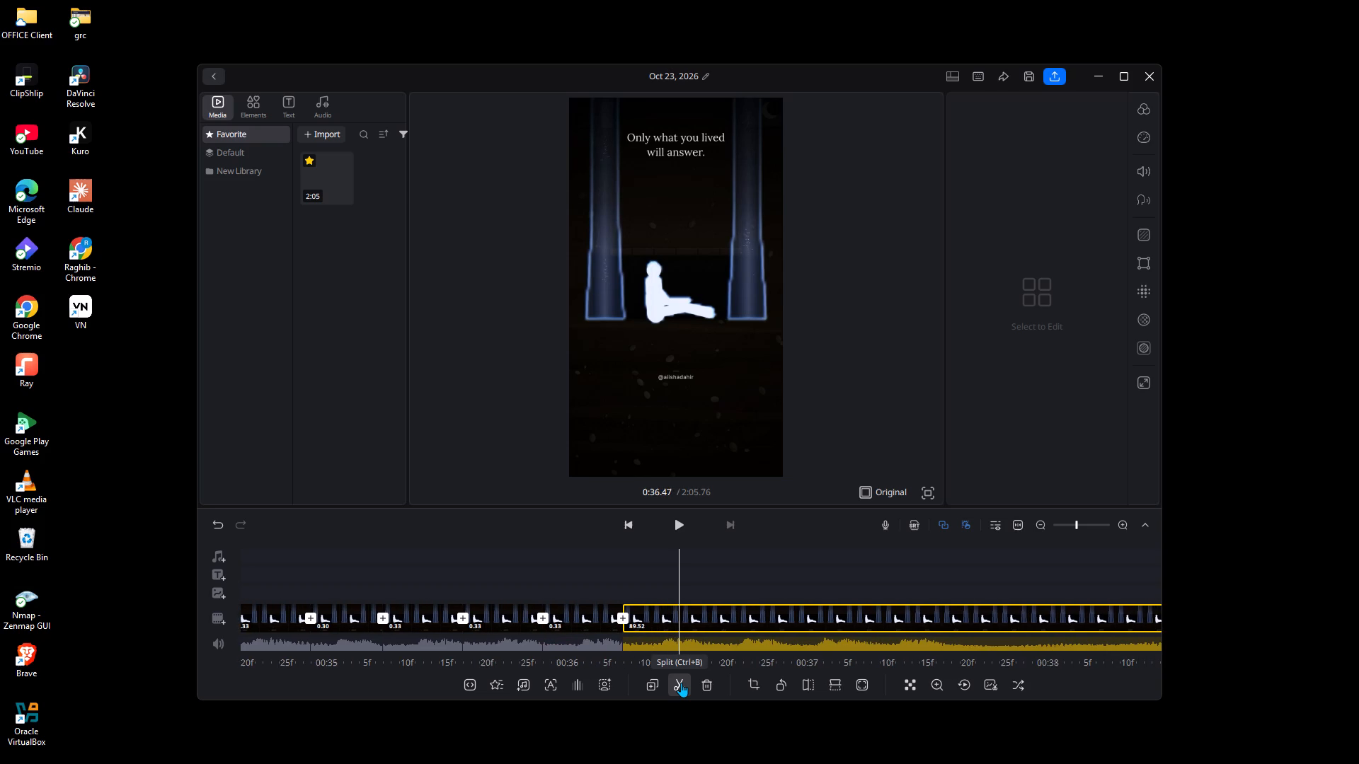
{"action": "key", "text": "Right"}
{"action": "key", "text": "Right"}
{"action": "left_click", "coordinate": [681, 683]}
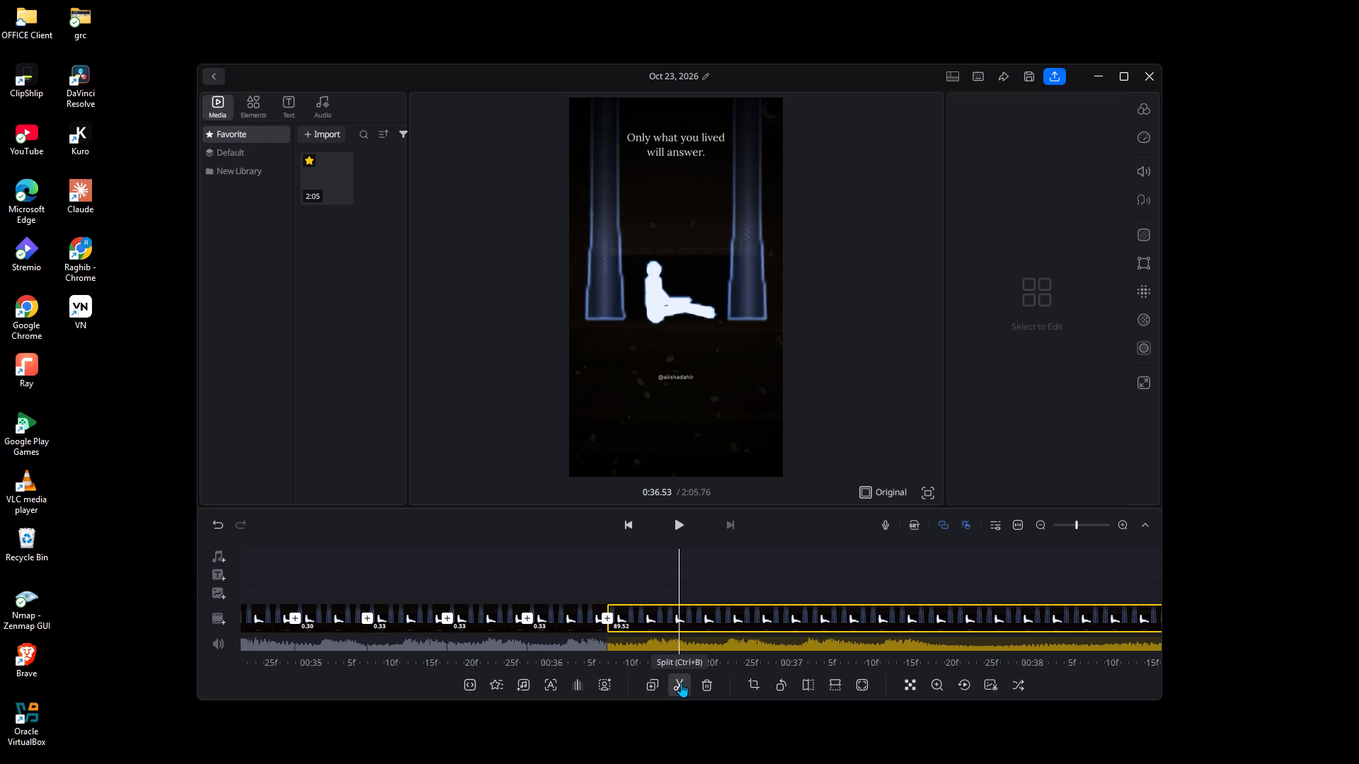
Split the remaining footage at 0:36.90, making a 0.37-second segment.
{"action": "key", "text": "Right"}
{"action": "key", "text": "Right"}
{"action": "key", "text": "Right"}
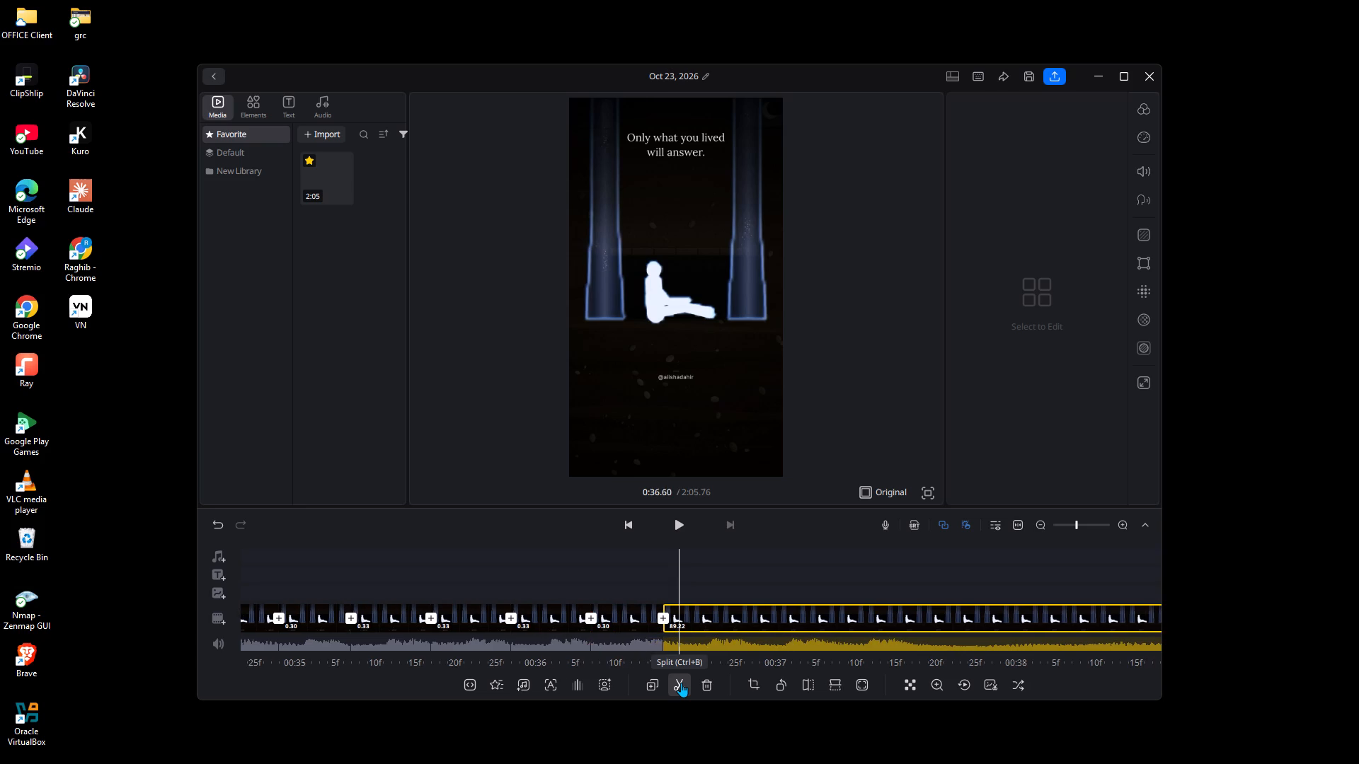
{"action": "key", "text": "Right"}
{"action": "key", "text": "Right"}
{"action": "key", "text": "Right"}
{"action": "key", "text": "Right"}
{"action": "key", "text": "Right"}
{"action": "key", "text": "Right"}
{"action": "key", "text": "Right"}
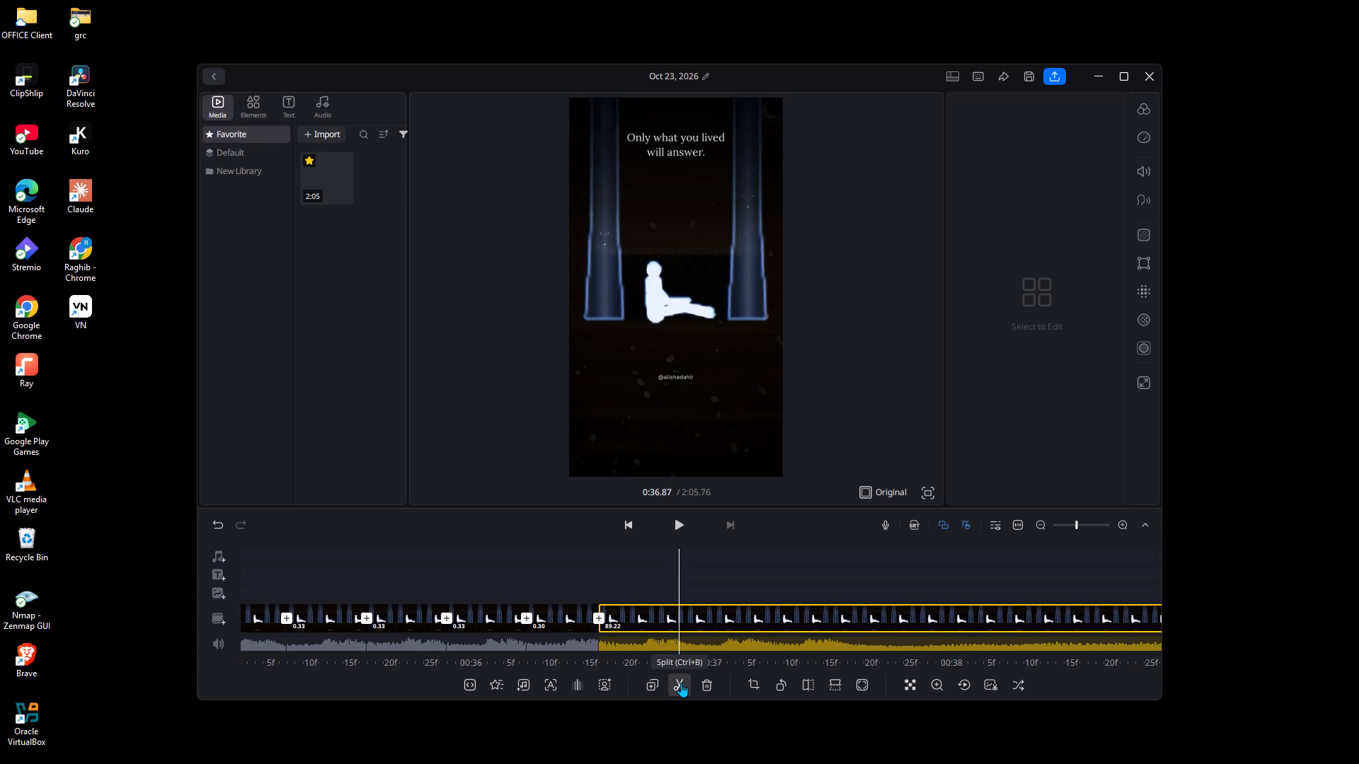
{"action": "key", "text": "Right"}
{"action": "key", "text": "Right"}
{"action": "key", "text": "Right"}
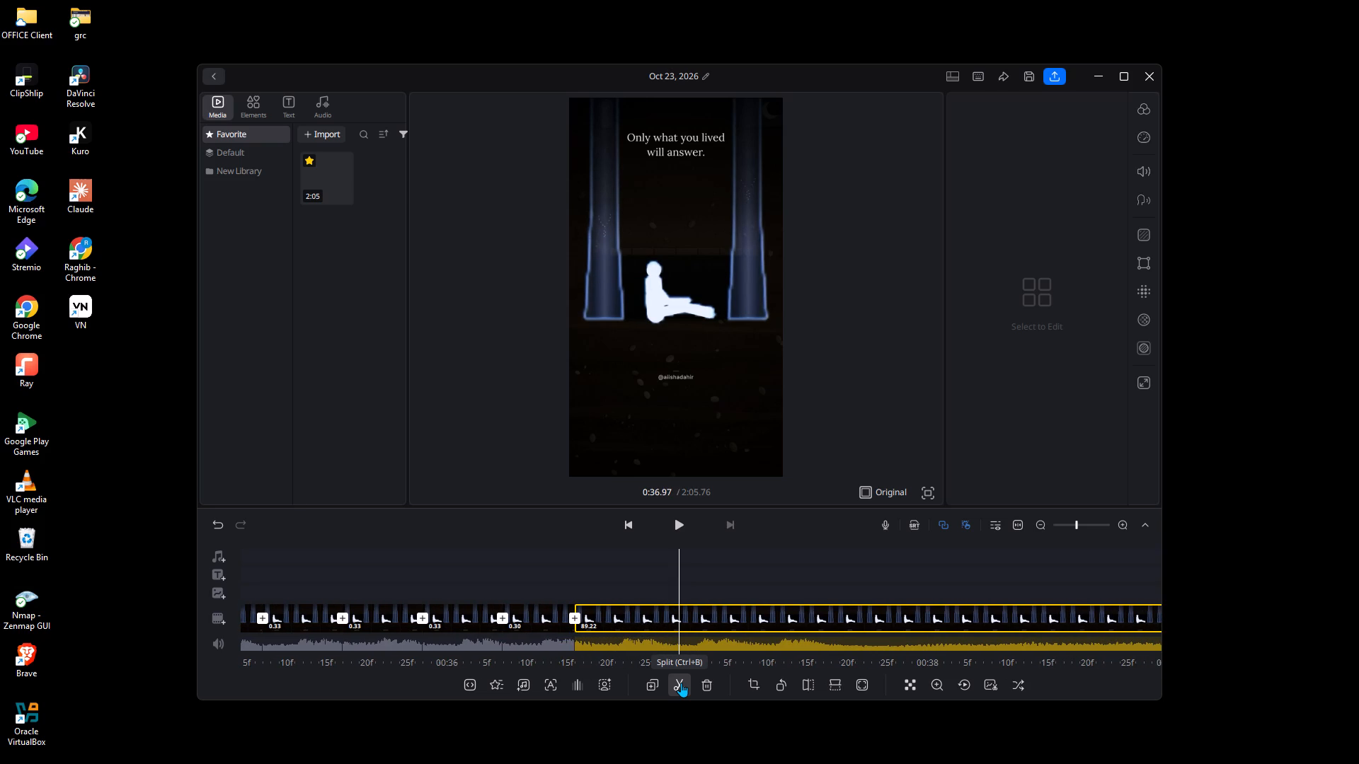
{"action": "key", "text": "Left"}
{"action": "key", "text": "Left"}
{"action": "left_click", "coordinate": [681, 683]}
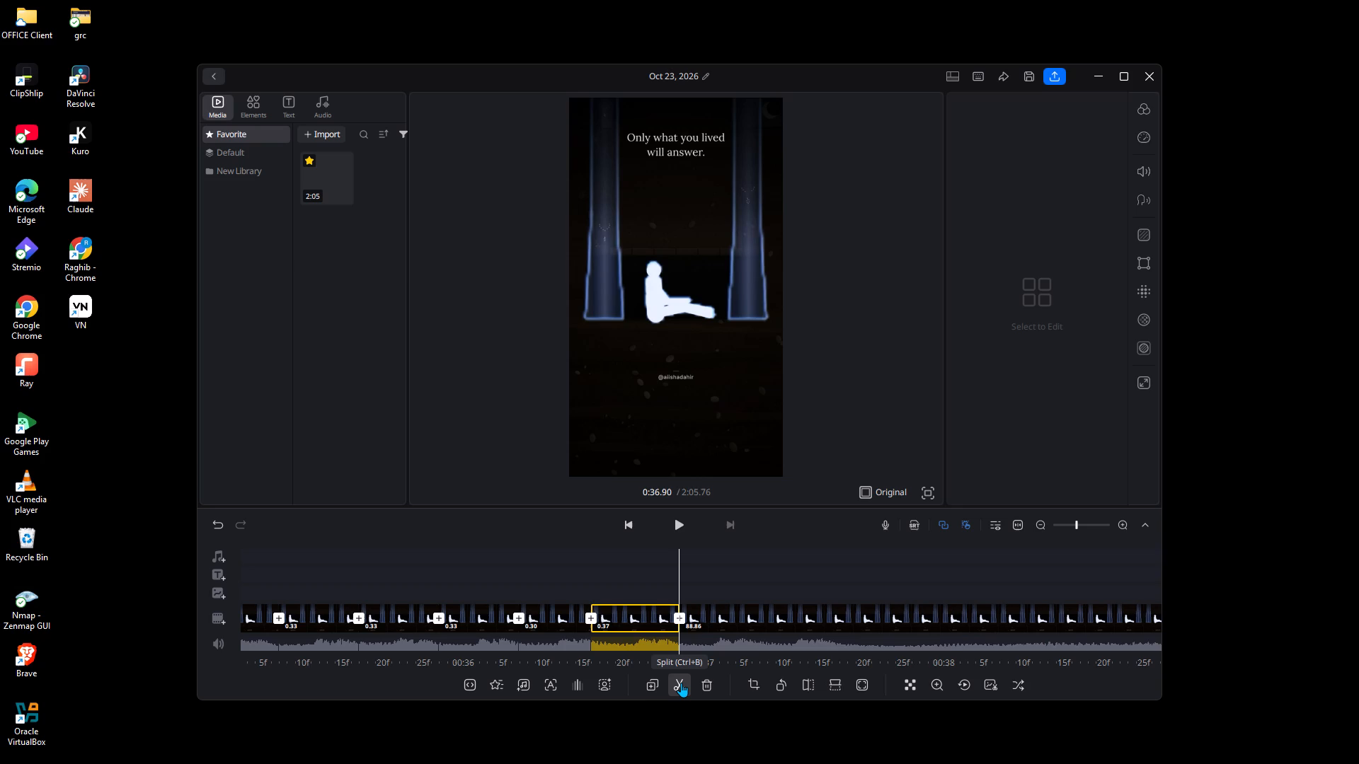
Split the remaining footage at 0:37.23, making a 0.33-second segment.
{"action": "key", "text": "Right"}
{"action": "key", "text": "Right"}
{"action": "key", "text": "Right"}
{"action": "key", "text": "Right"}
{"action": "key", "text": "Right"}
{"action": "key", "text": "Right"}
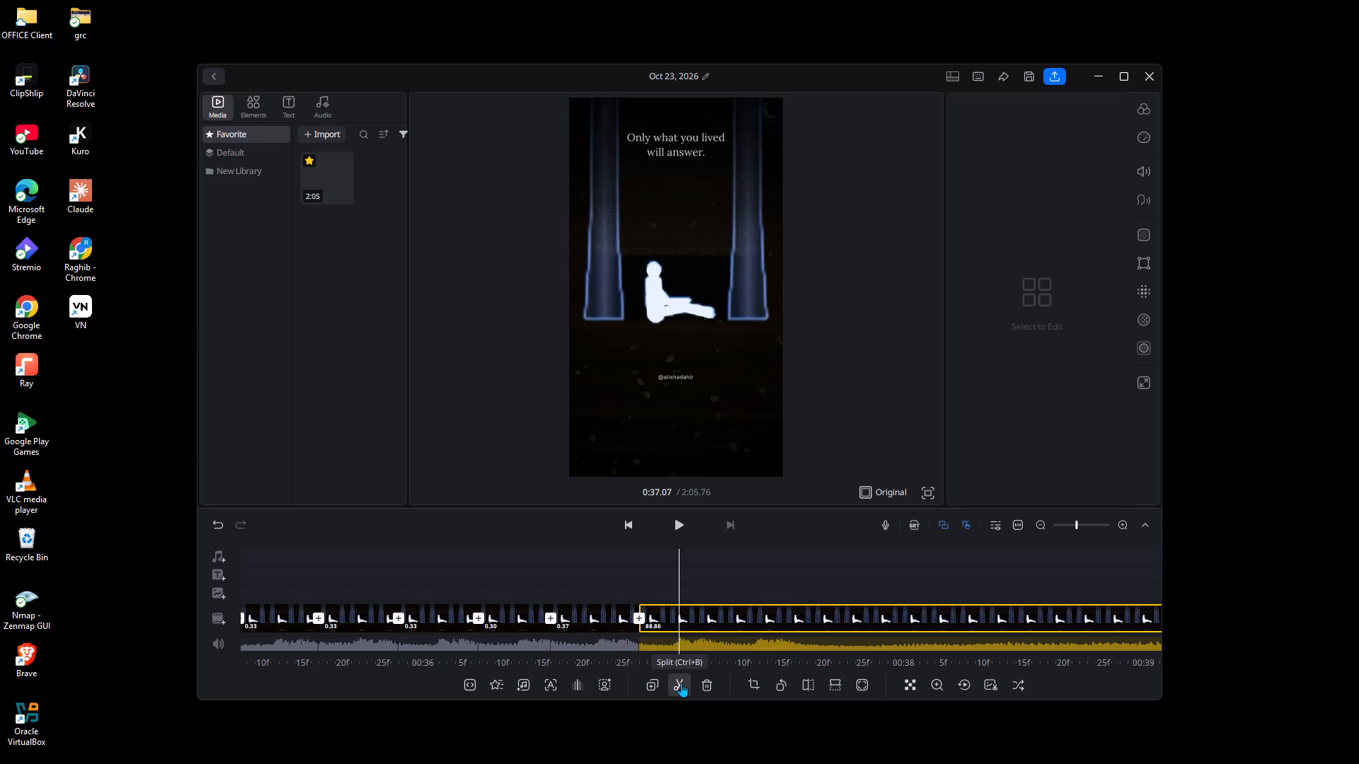
{"action": "key", "text": "Right"}
{"action": "key", "text": "Right"}
{"action": "key", "text": "Right"}
{"action": "key", "text": "Right"}
{"action": "left_click", "coordinate": [681, 683]}
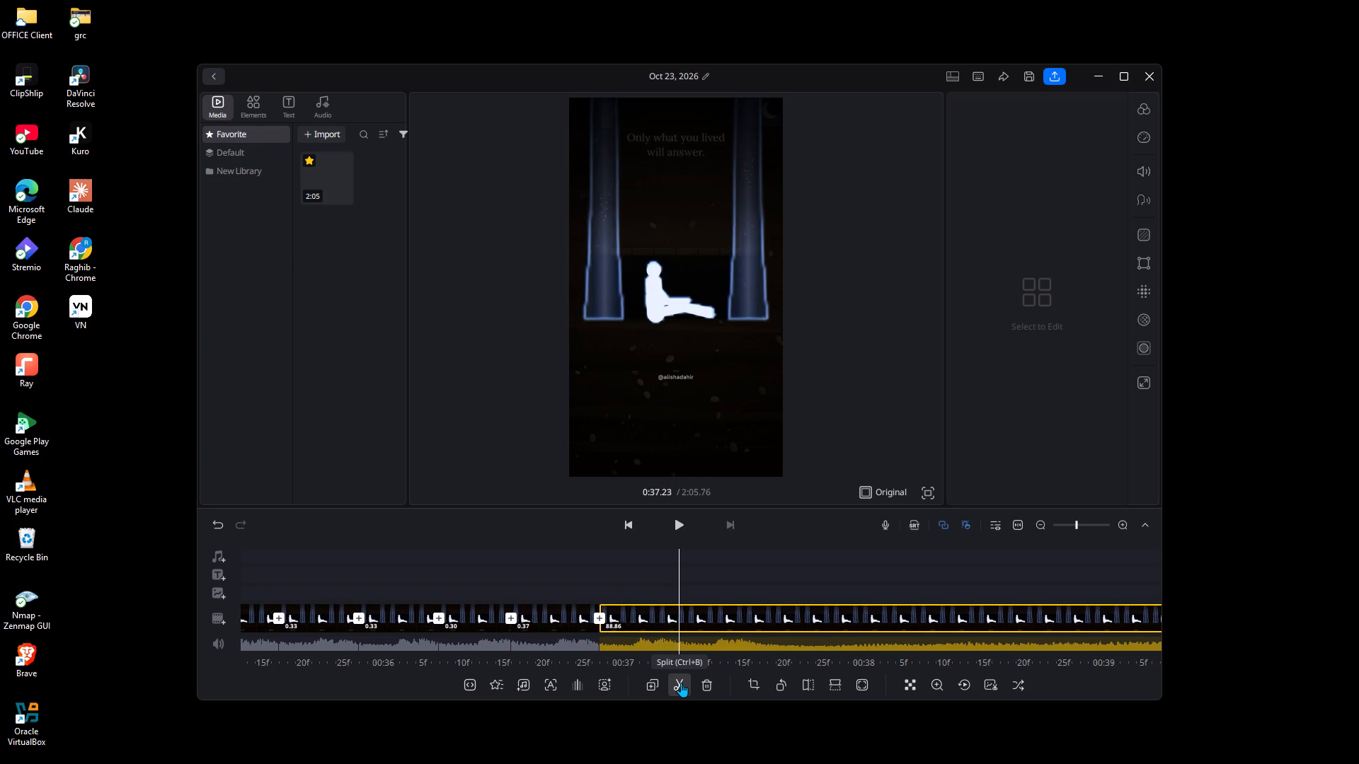
Split the remaining footage at 0:37.53, making a 0.30-second segment.
{"action": "key", "text": "Right"}
{"action": "key", "text": "Right"}
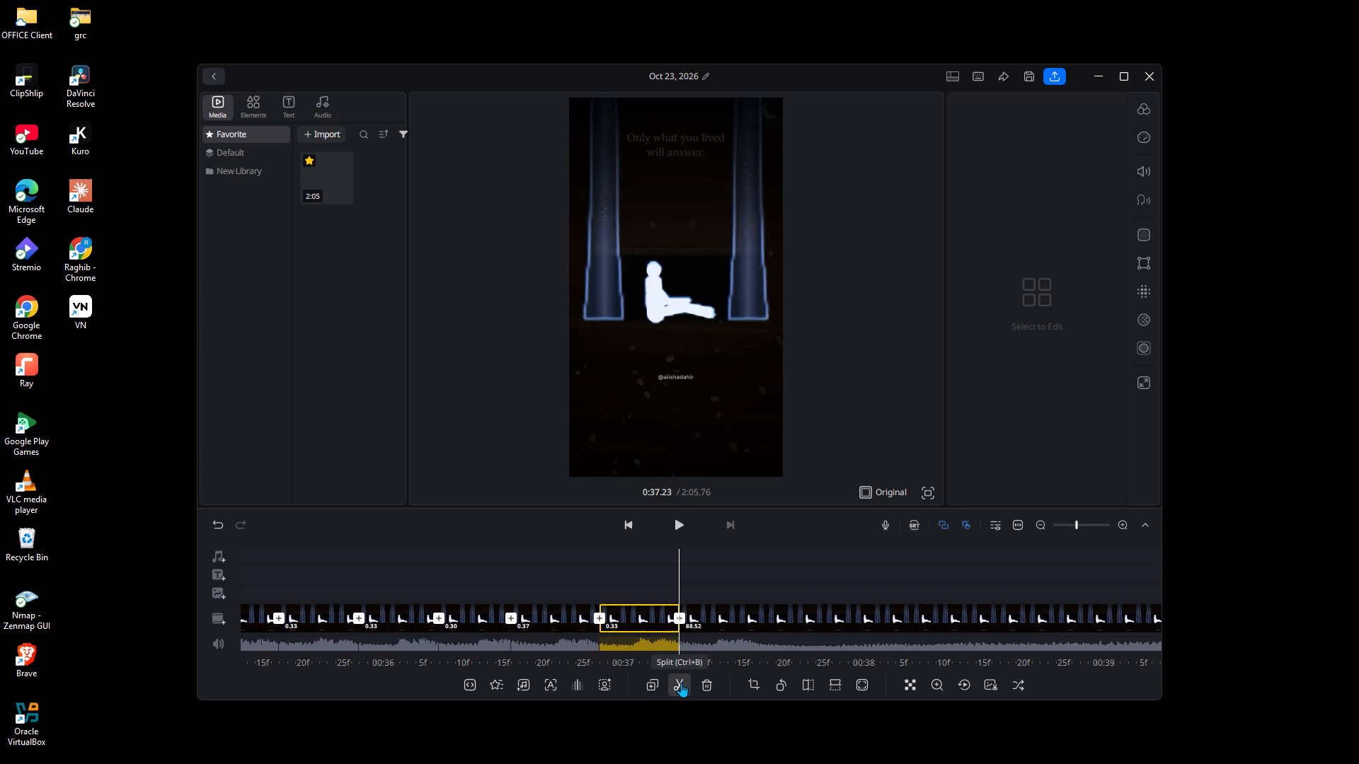
{"action": "key", "text": "Right"}
{"action": "key", "text": "Right"}
{"action": "key", "text": "Right"}
{"action": "key", "text": "Right"}
{"action": "key", "text": "Right"}
{"action": "key", "text": "Right"}
{"action": "key", "text": "Right"}
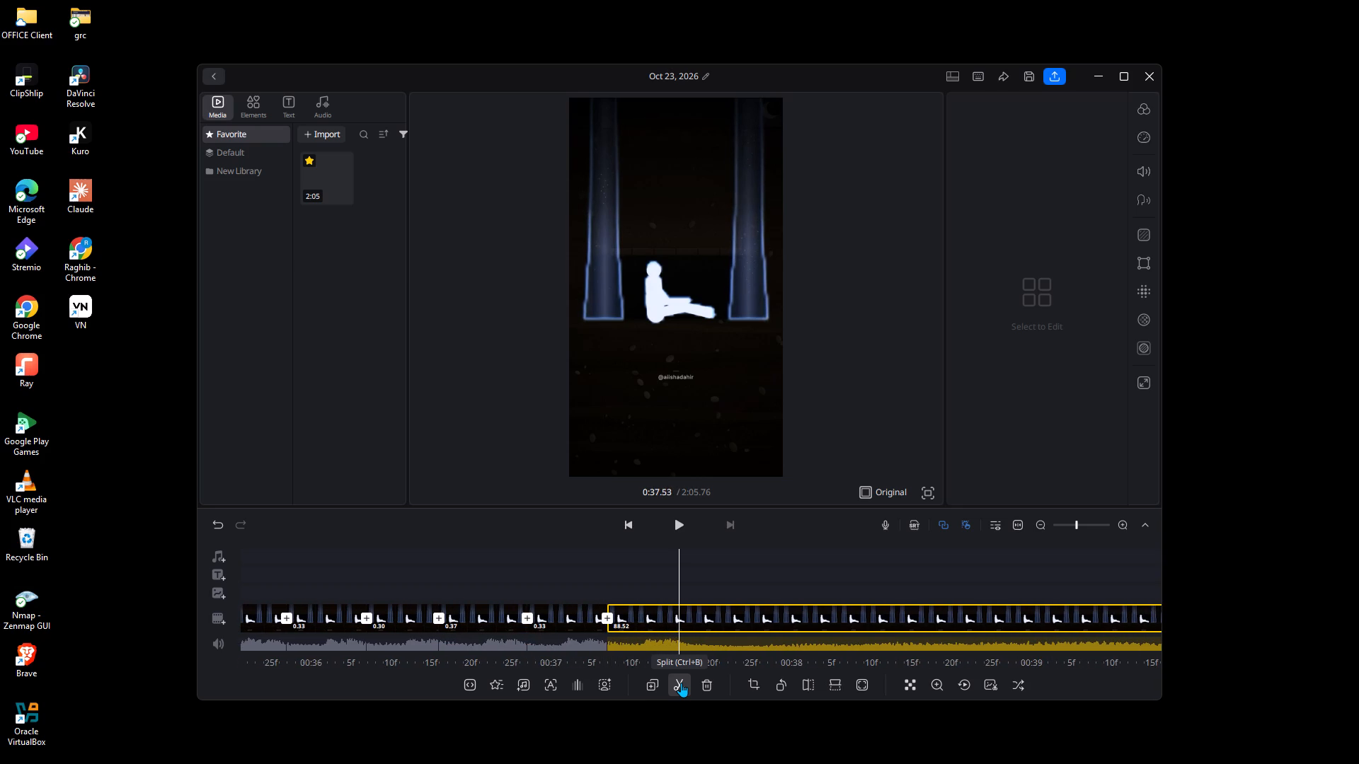
{"action": "left_click", "coordinate": [681, 683]}
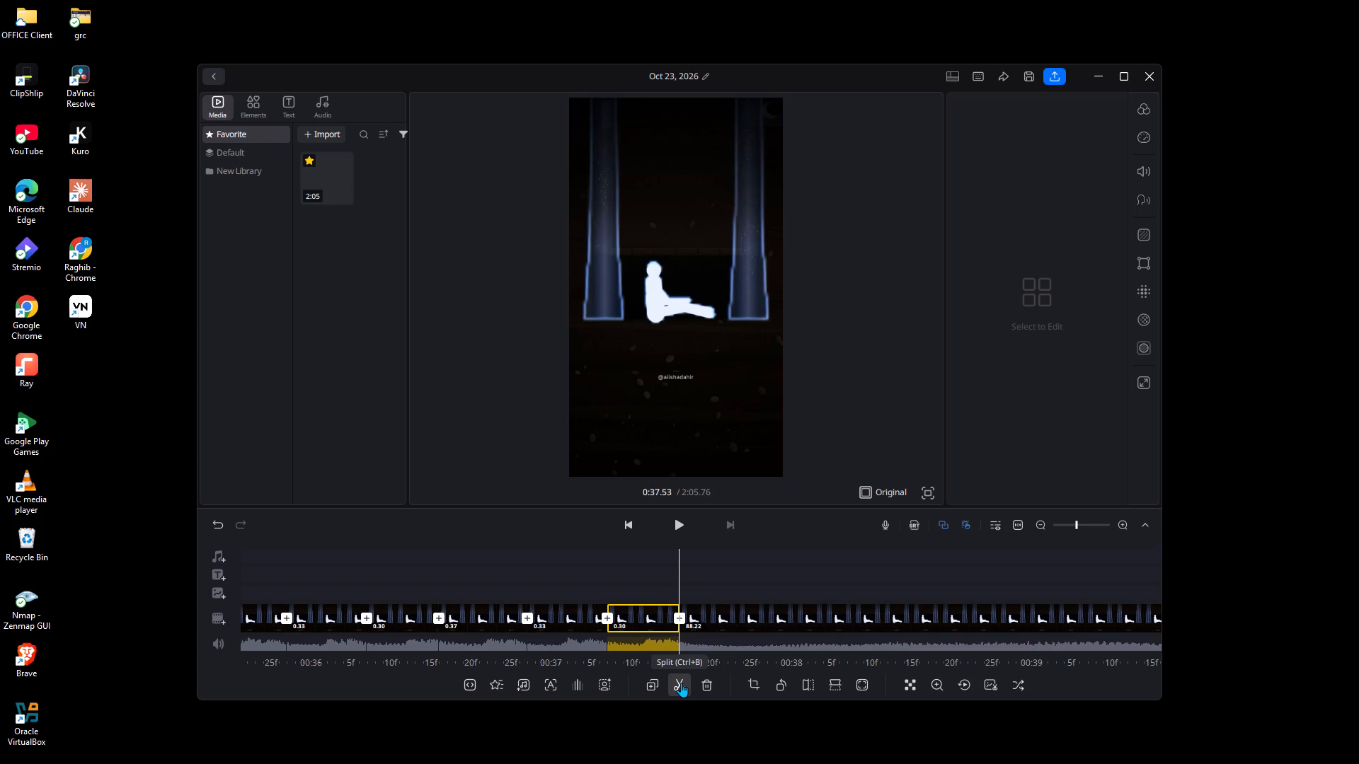
Split the remaining footage at 0:37.90, making a 0.37-second segment.
{"action": "key", "text": "Right"}
{"action": "key", "text": "Right"}
{"action": "key", "text": "Right"}
{"action": "key", "text": "Right"}
{"action": "key", "text": "Right"}
{"action": "key", "text": "Right"}
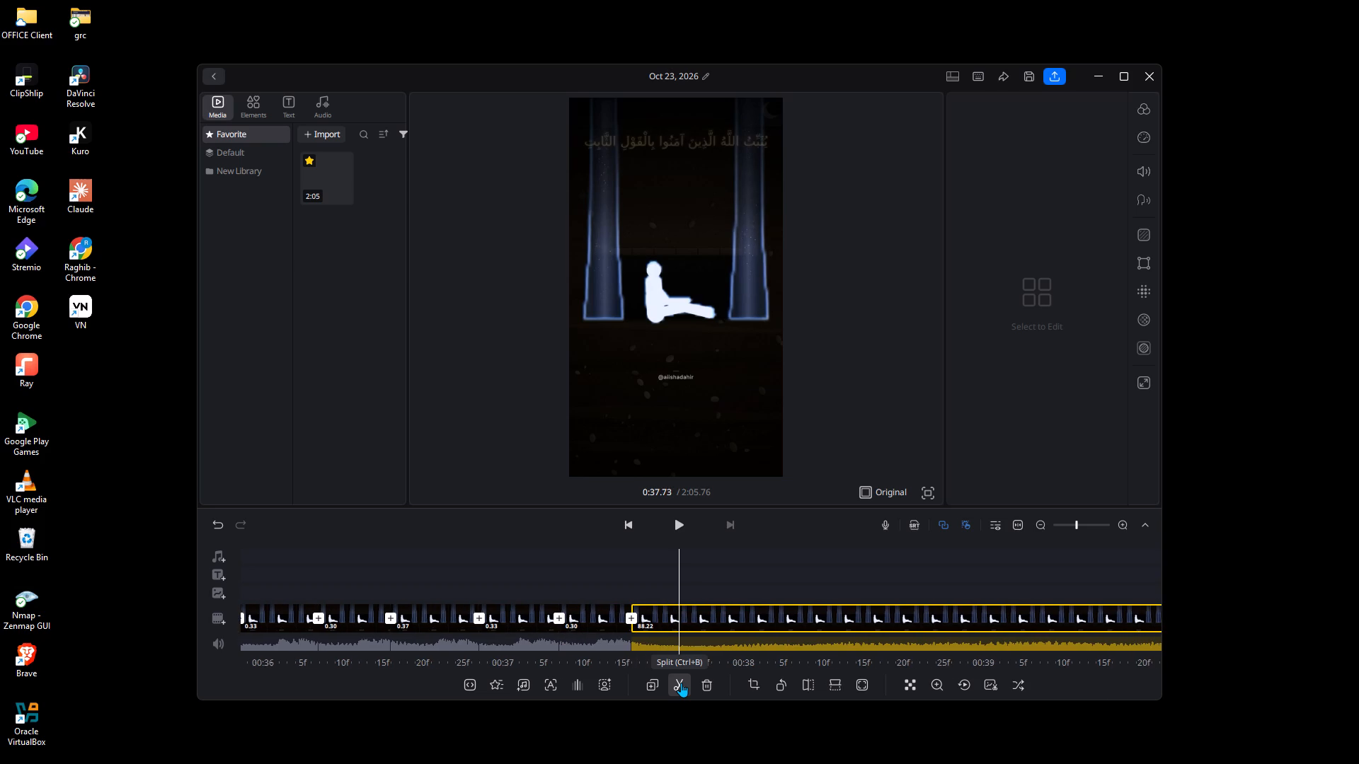
{"action": "key", "text": "Right"}
{"action": "key", "text": "Right"}
{"action": "key", "text": "Right"}
{"action": "key", "text": "Right"}
{"action": "key", "text": "Right"}
{"action": "left_click", "coordinate": [681, 683]}
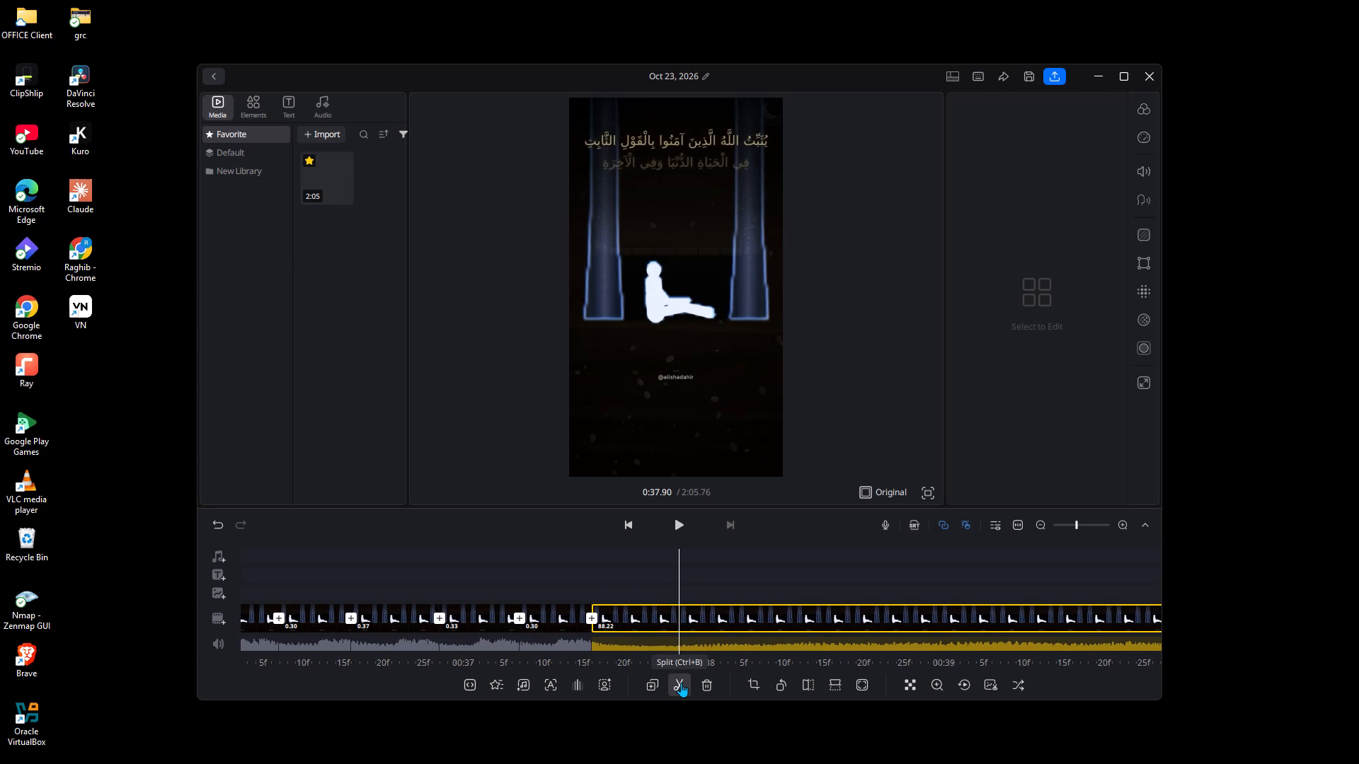
Split the remaining footage at 0:38.20, making a 0.30-second segment.
{"action": "key", "text": "Right"}
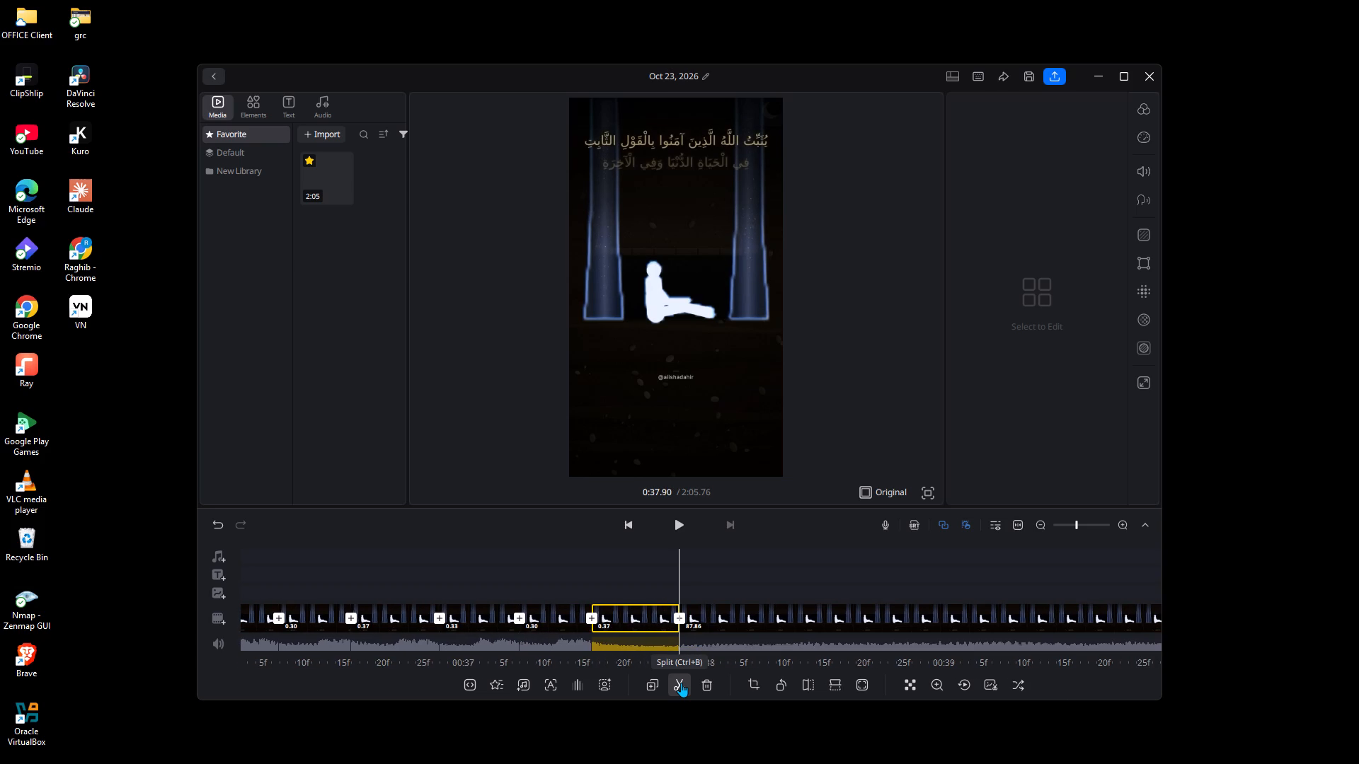
{"action": "key", "text": "Right"}
{"action": "key", "text": "Right"}
{"action": "key", "text": "Right"}
{"action": "key", "text": "Right"}
{"action": "key", "text": "Right"}
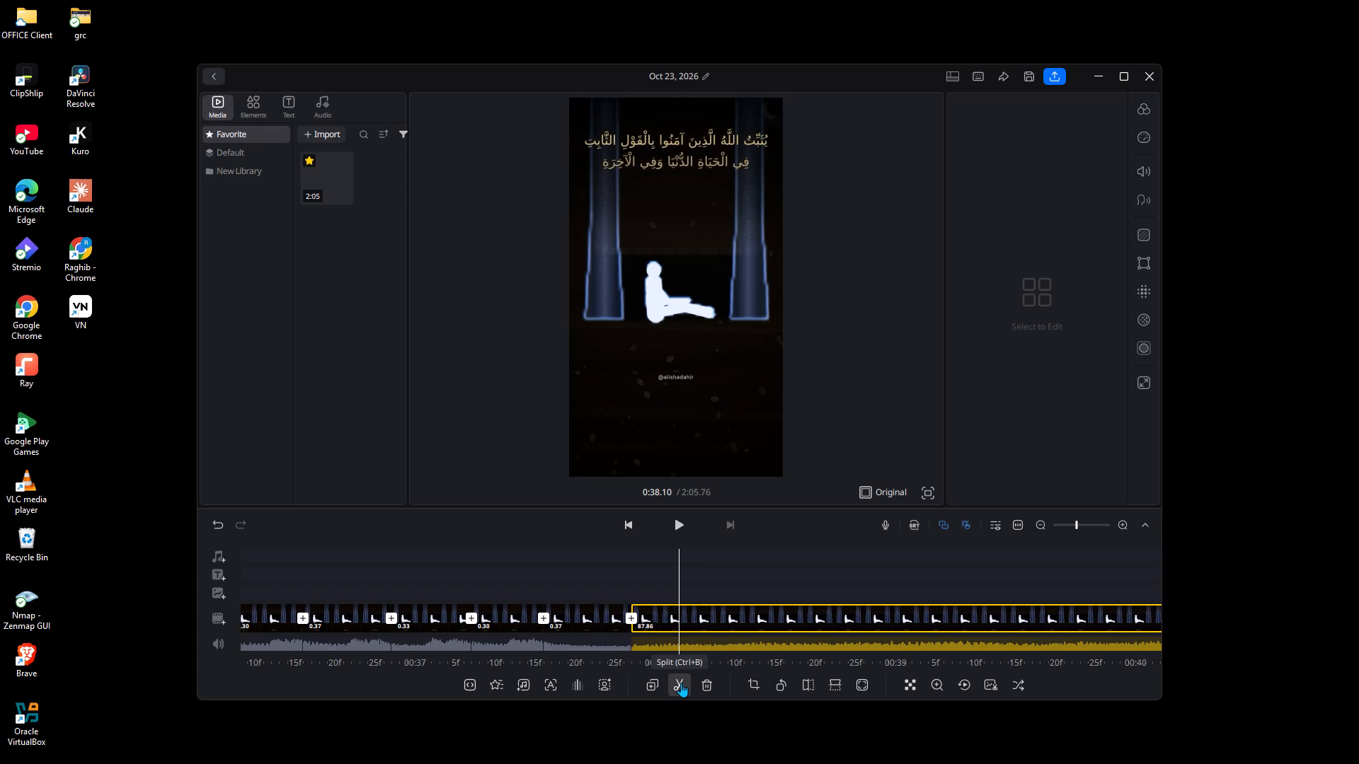
{"action": "key", "text": "Right"}
{"action": "key", "text": "Right"}
{"action": "key", "text": "Right"}
{"action": "left_click", "coordinate": [681, 683]}
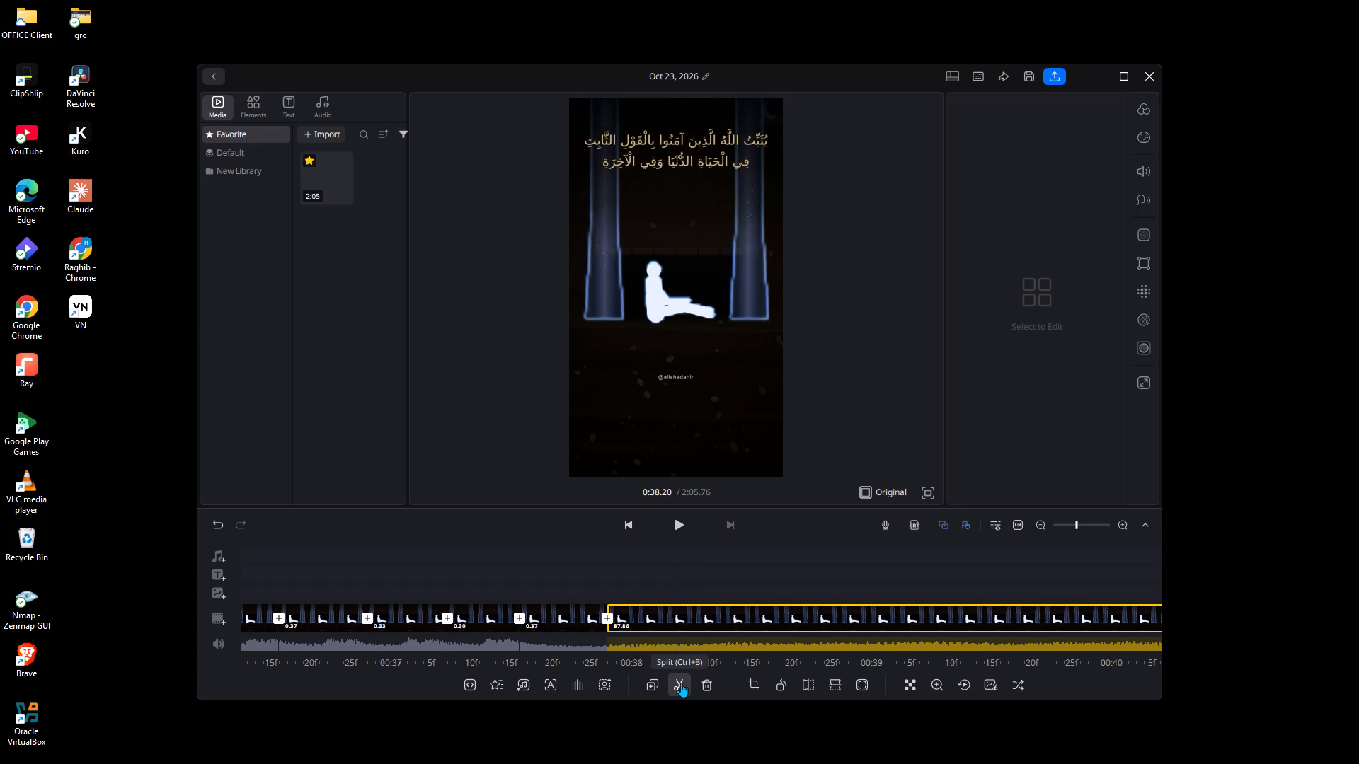
Split the remaining footage at 0:38.53, making a 0.33-second segment.
{"action": "key", "text": "Right"}
{"action": "key", "text": "Right"}
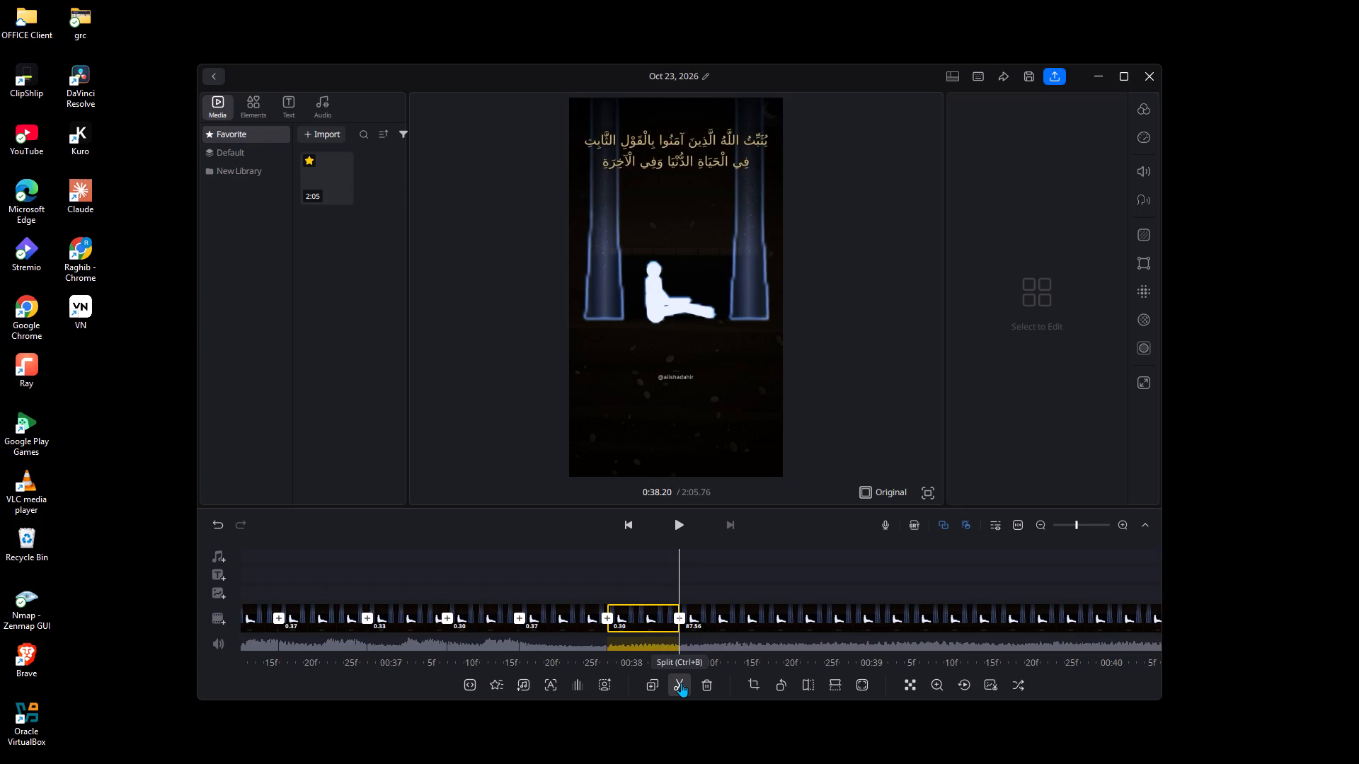
{"action": "key", "text": "Right"}
{"action": "key", "text": "Right"}
{"action": "key", "text": "Right"}
{"action": "key", "text": "Right"}
{"action": "key", "text": "Right"}
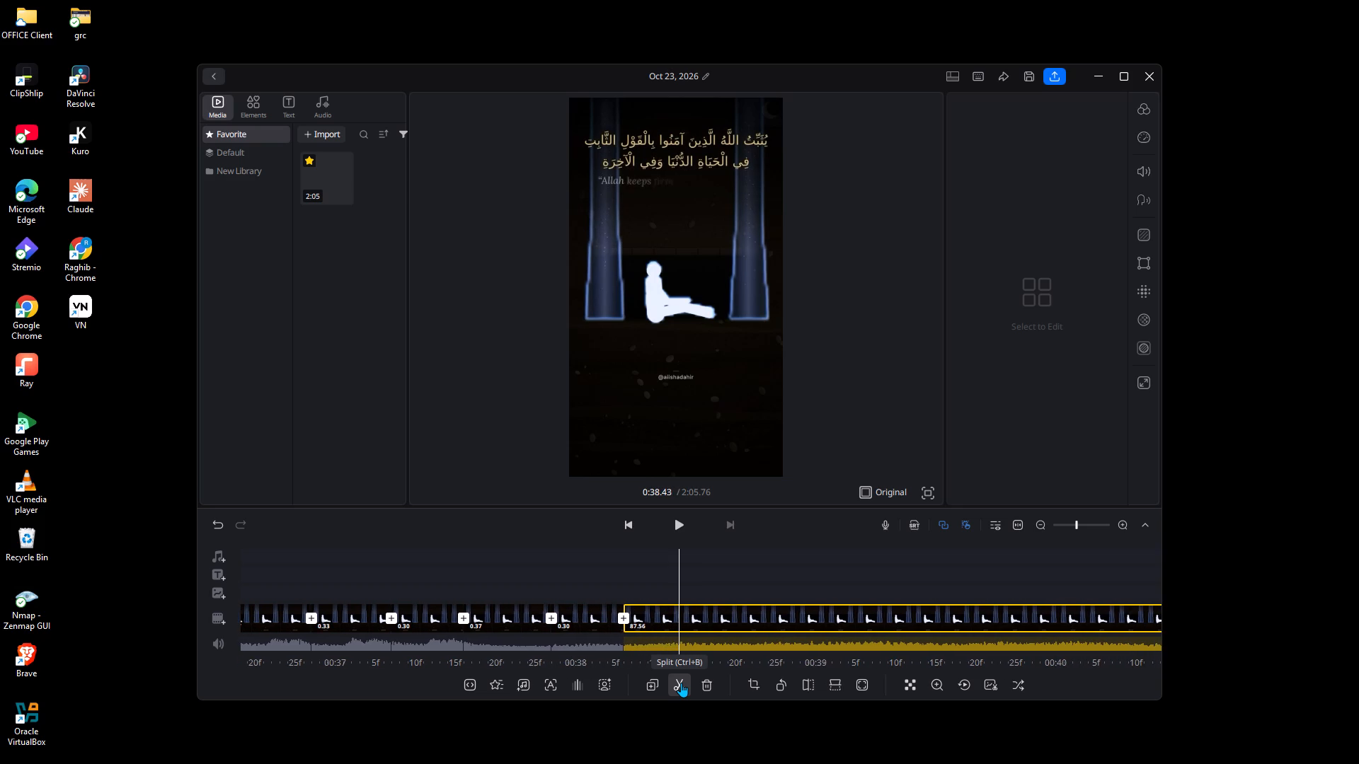
{"action": "key", "text": "Right"}
{"action": "key", "text": "Right"}
{"action": "key", "text": "Right"}
{"action": "left_click", "coordinate": [681, 683]}
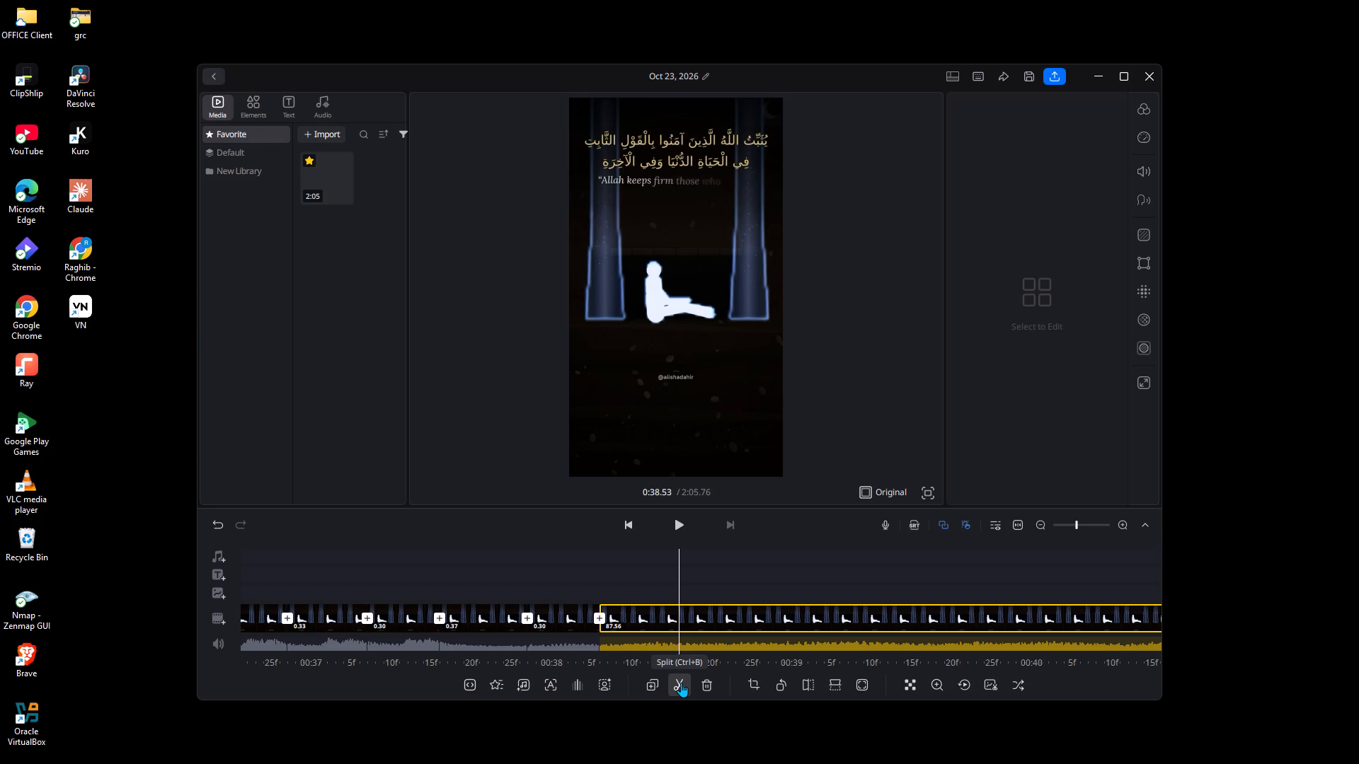
Split the remaining footage at 0:38.83, making a 0.30-second segment.
{"action": "key", "text": "Right"}
{"action": "key", "text": "Right"}
{"action": "key", "text": "Right"}
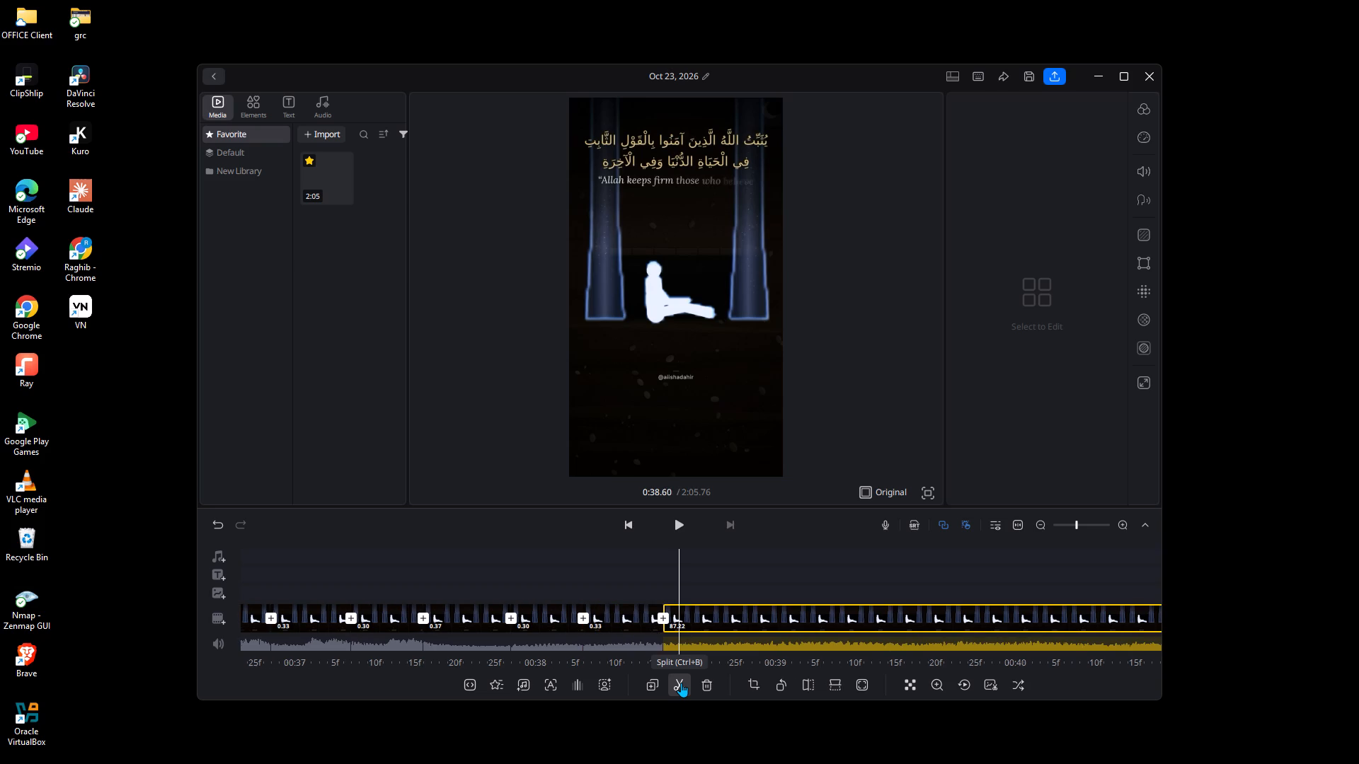
{"action": "key", "text": "Right"}
{"action": "key", "text": "Right"}
{"action": "key", "text": "Right"}
{"action": "key", "text": "Right"}
{"action": "key", "text": "Right"}
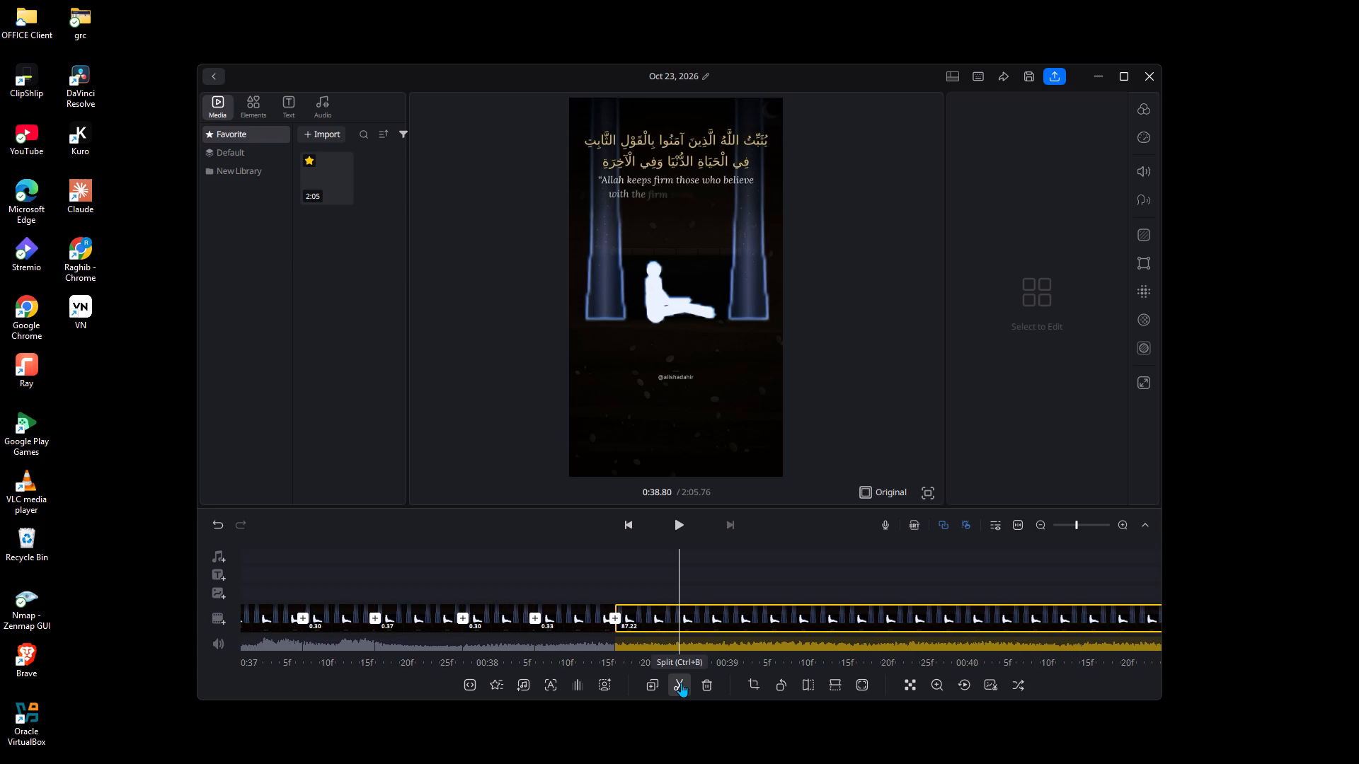
{"action": "key", "text": "Right"}
{"action": "left_click", "coordinate": [681, 683]}
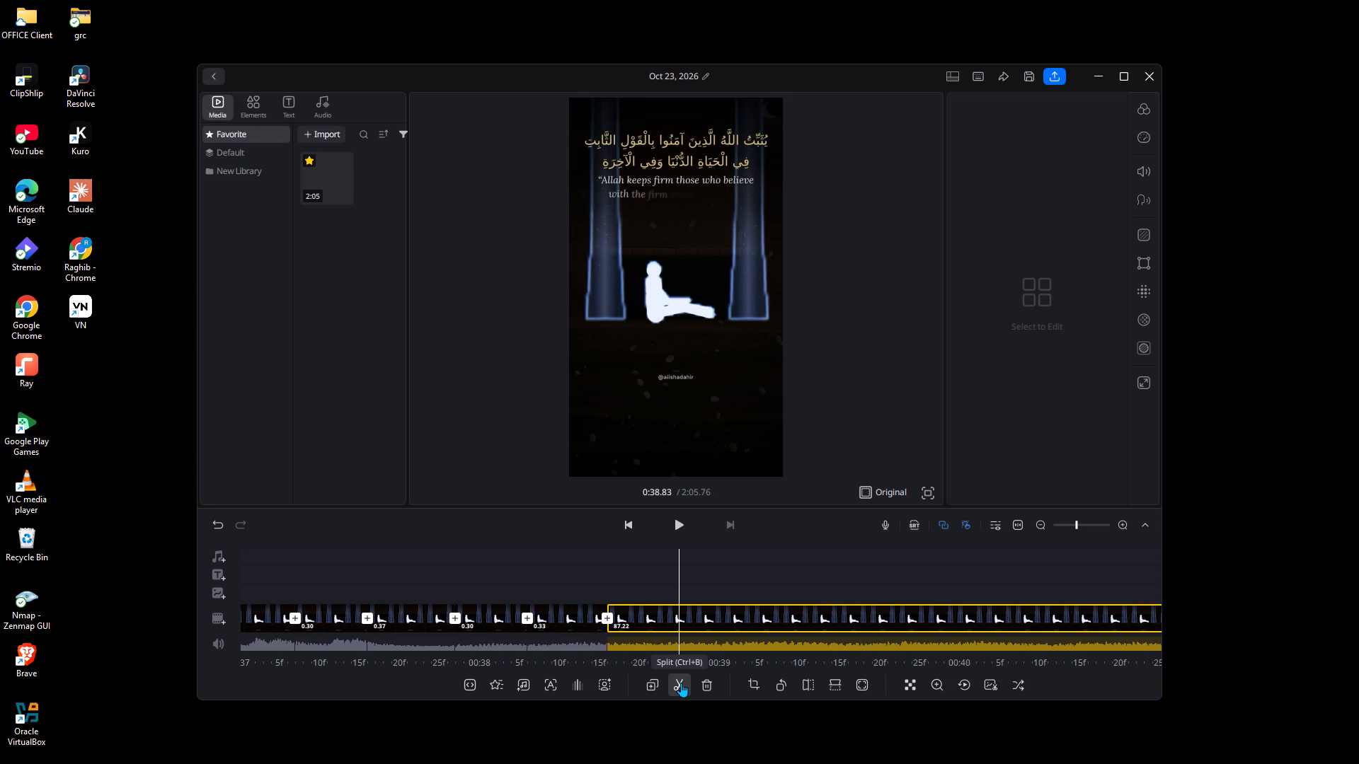
Split the remaining footage at 0:39.13, making a 0.30-second segment.
{"action": "key", "text": "Right"}
{"action": "key", "text": "Right"}
{"action": "key", "text": "Right"}
{"action": "key", "text": "Right"}
{"action": "key", "text": "Right"}
{"action": "key", "text": "Right"}
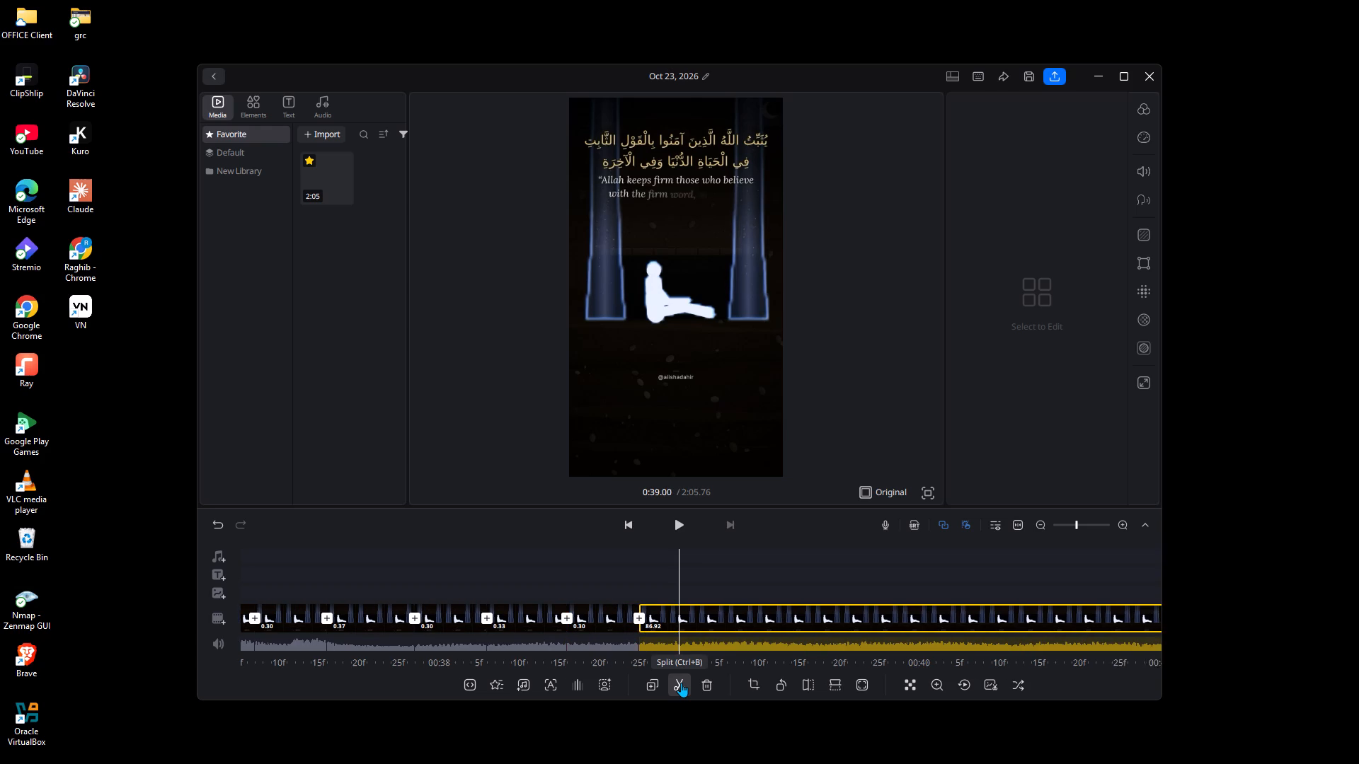
{"action": "key", "text": "Right"}
{"action": "key", "text": "Right"}
{"action": "key", "text": "Right"}
{"action": "left_click", "coordinate": [681, 683]}
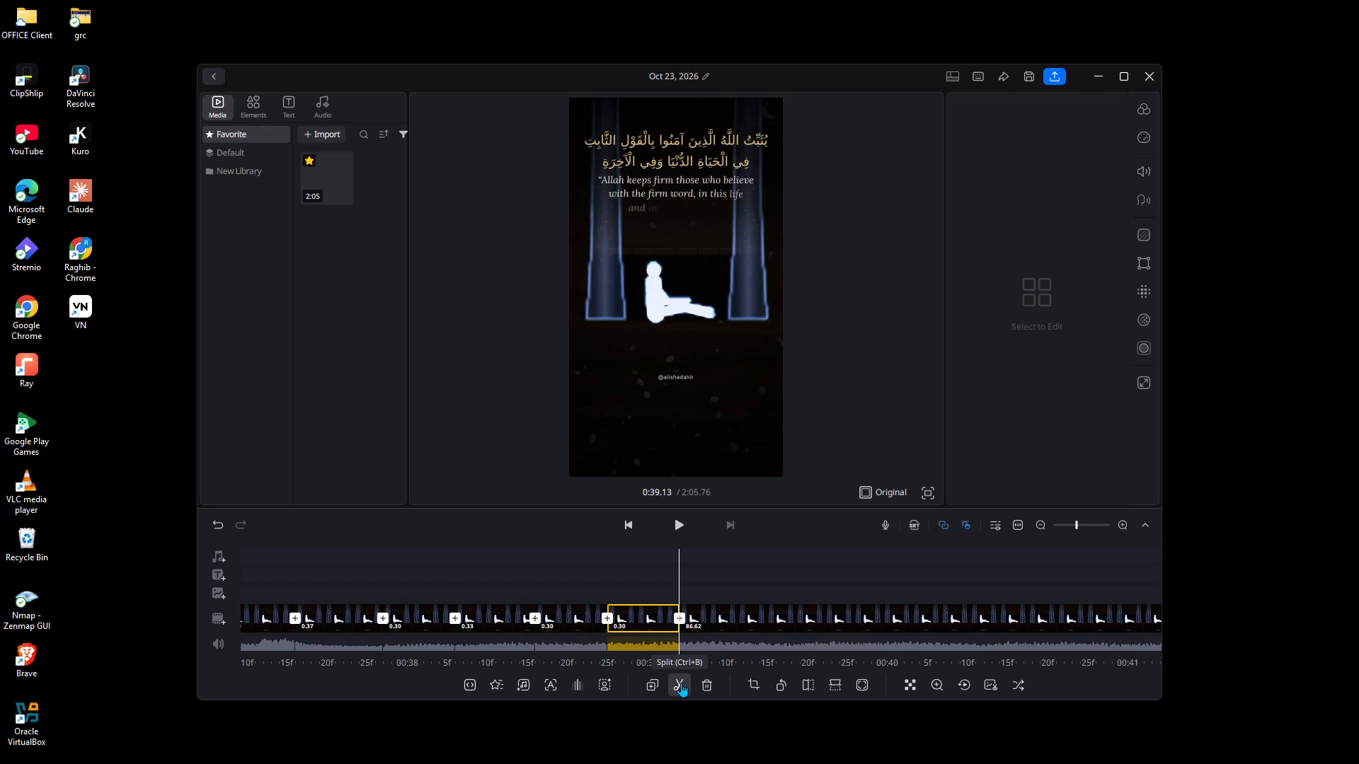
Split the remaining footage at 0:39.47, making a 0.33-second segment.
{"action": "key", "text": "Right"}
{"action": "key", "text": "Right"}
{"action": "key", "text": "Right"}
{"action": "key", "text": "Right"}
{"action": "key", "text": "Right"}
{"action": "key", "text": "Right"}
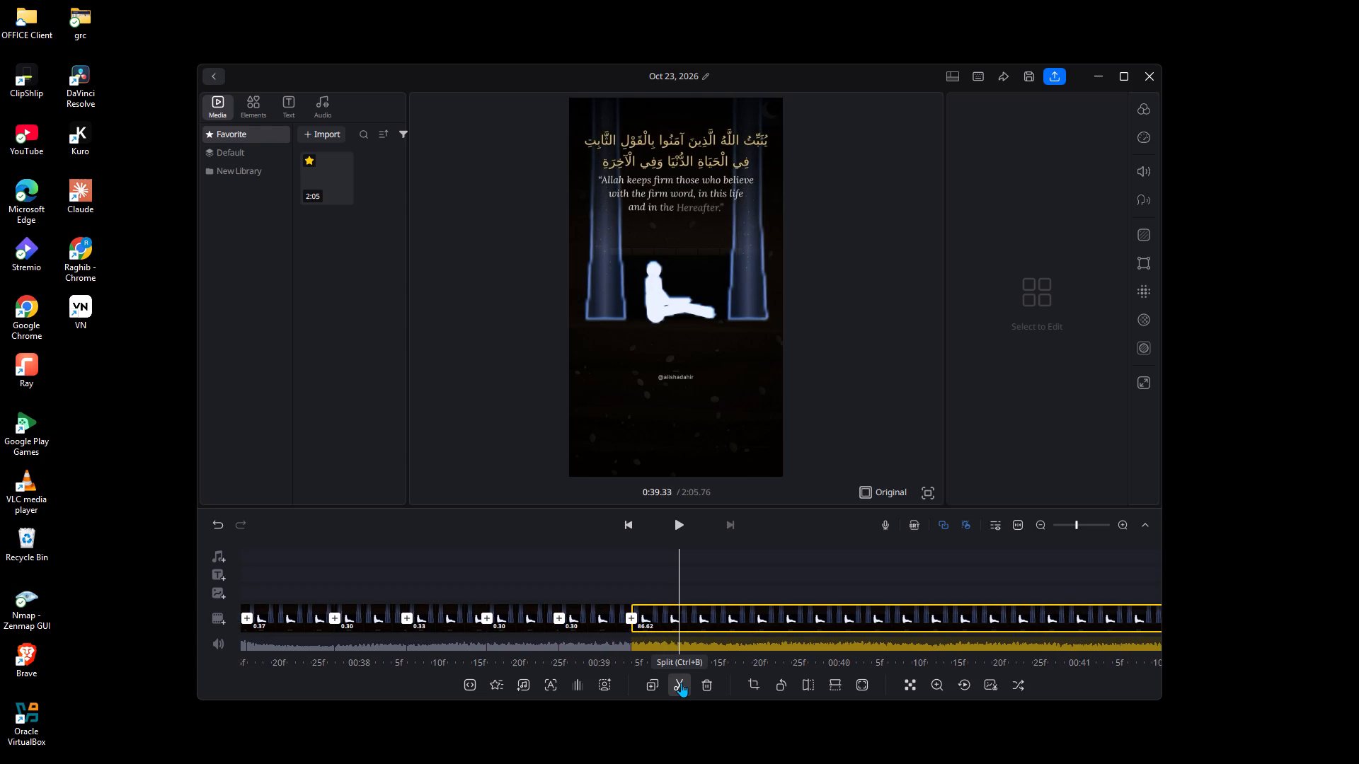
{"action": "key", "text": "Right"}
{"action": "key", "text": "Right"}
{"action": "key", "text": "Right"}
{"action": "key", "text": "Right"}
{"action": "left_click", "coordinate": [681, 683]}
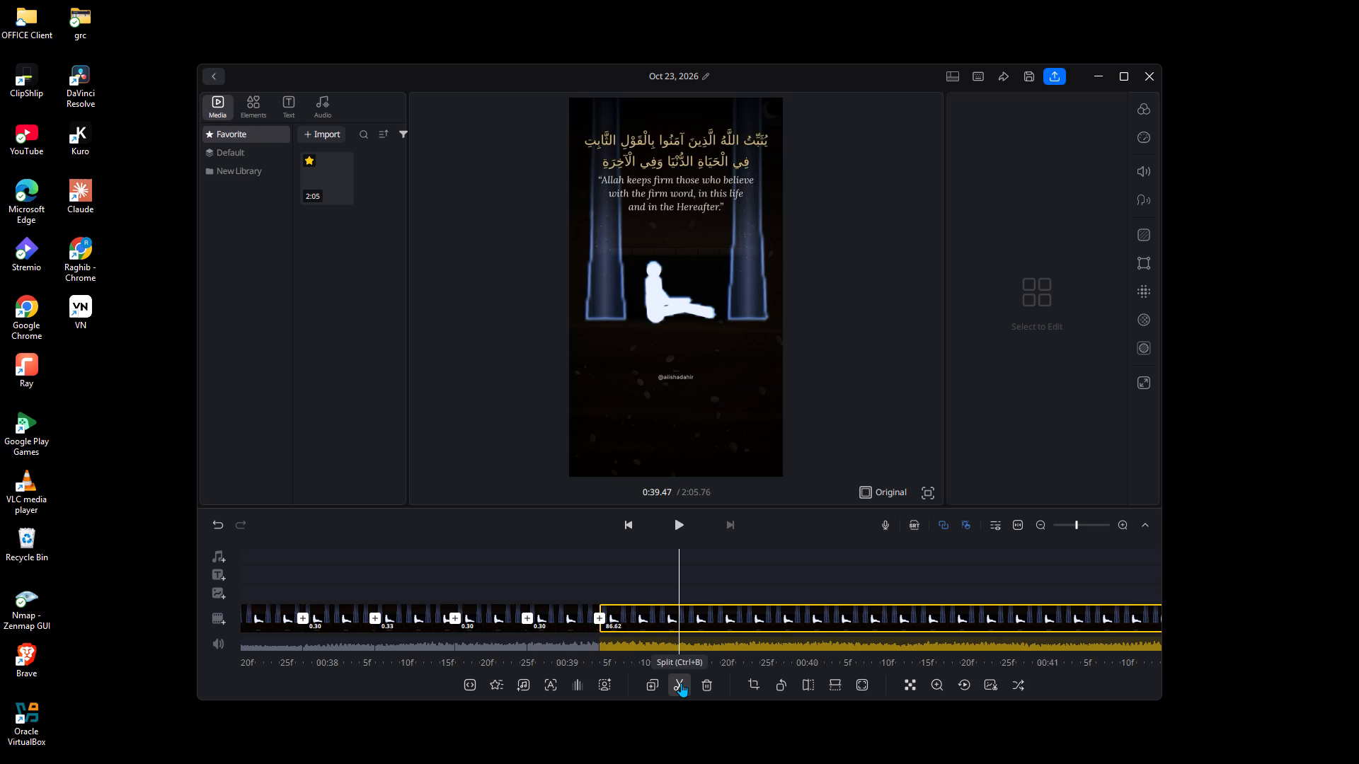
Split the remaining footage at 0:39.83, making a 0.37-second segment.
{"action": "key", "text": "Right"}
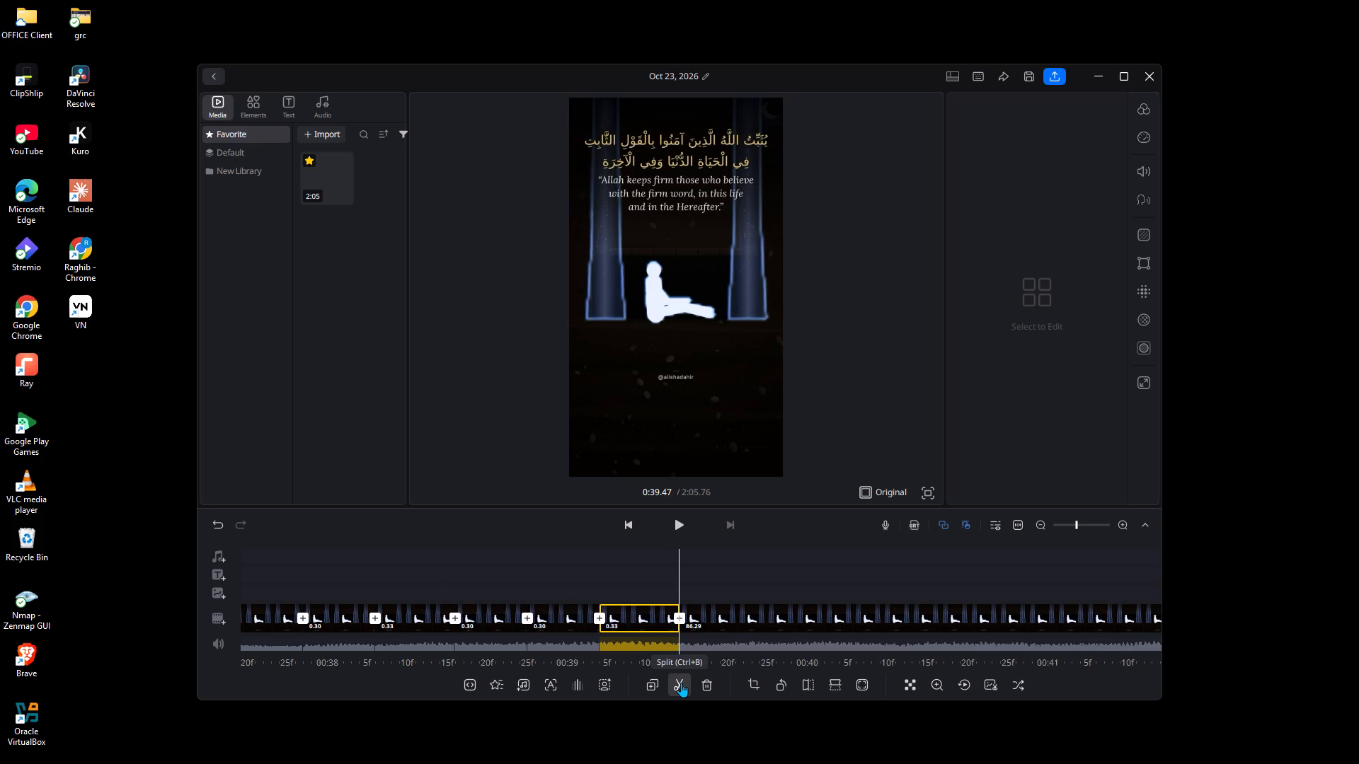
{"action": "key", "text": "Right"}
{"action": "key", "text": "Right"}
{"action": "key", "text": "Right"}
{"action": "key", "text": "Right"}
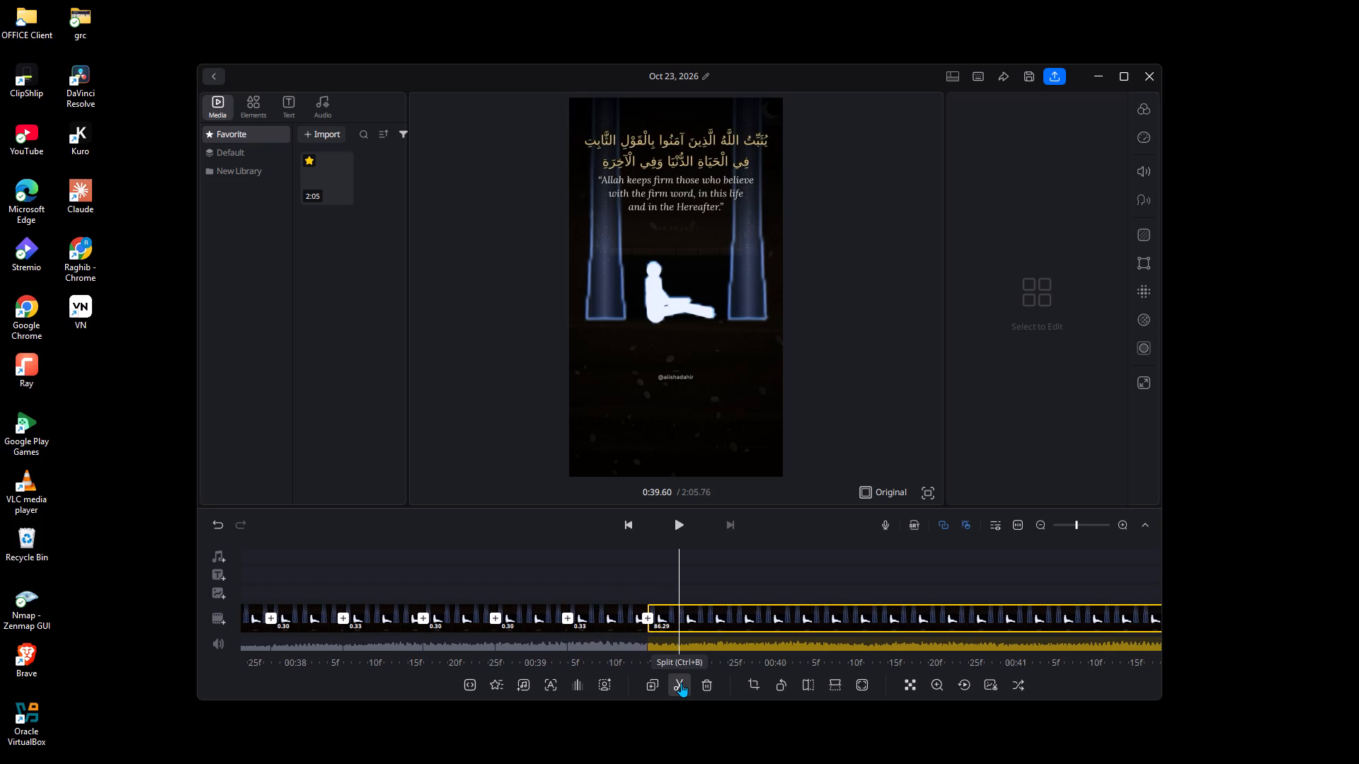
{"action": "key", "text": "Right"}
{"action": "key", "text": "Right"}
{"action": "key", "text": "Right"}
{"action": "key", "text": "Right"}
{"action": "key", "text": "Right"}
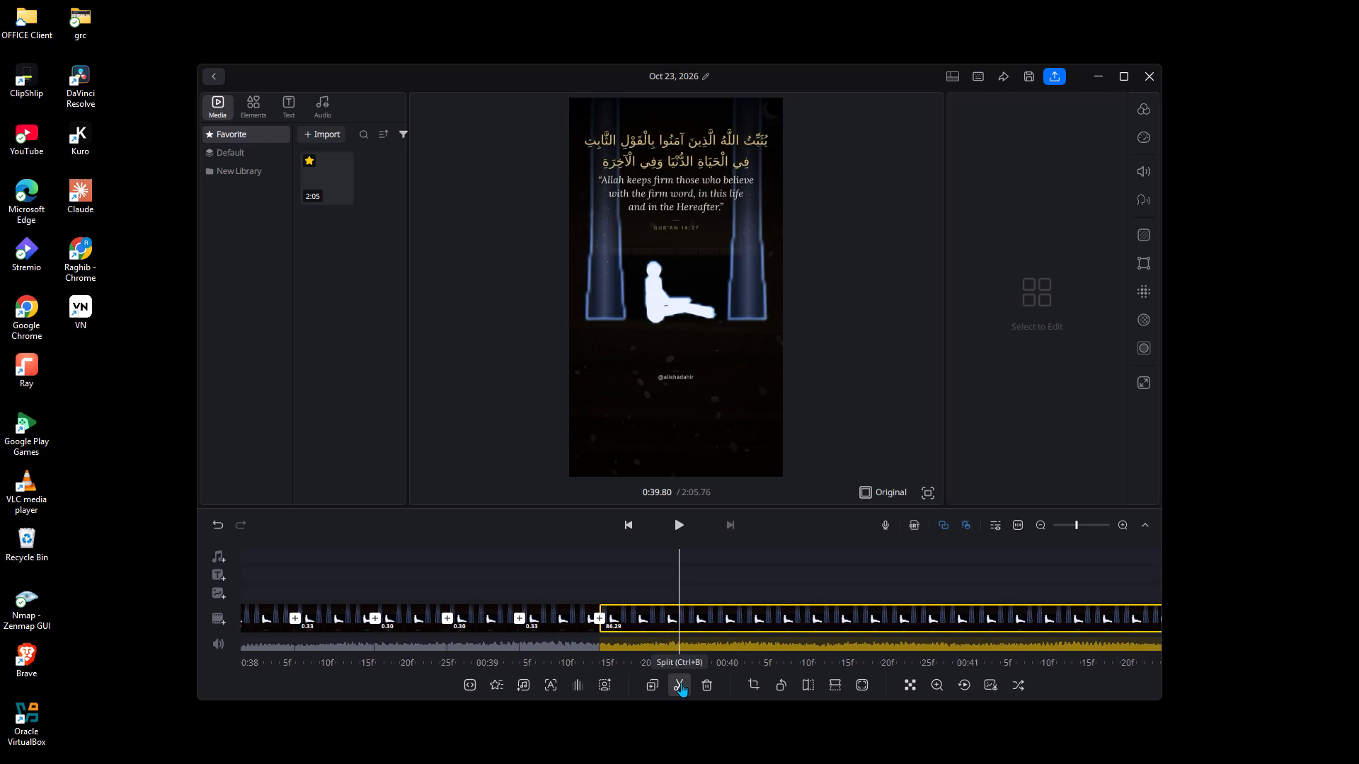
{"action": "key", "text": "Right"}
{"action": "left_click", "coordinate": [681, 683]}
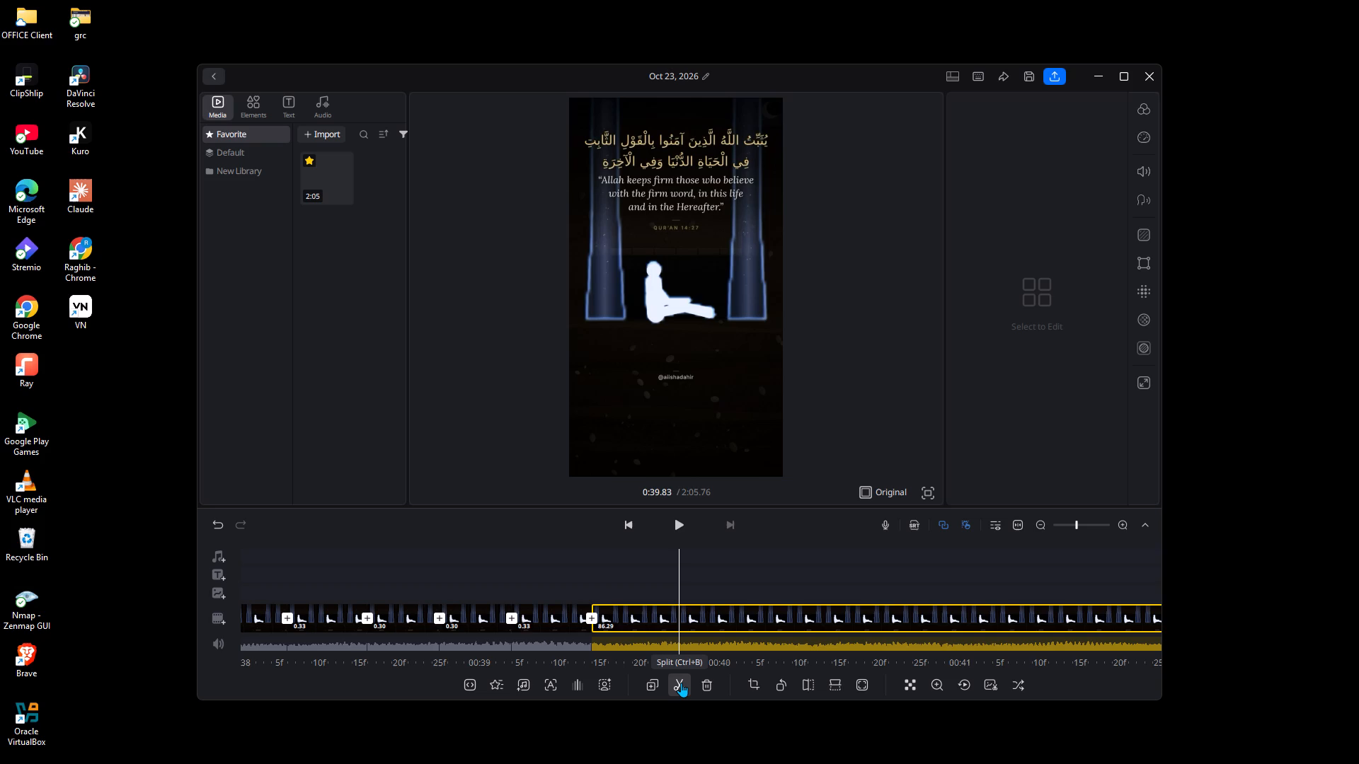
Split the remaining footage at 0:40.17, making a 0.33-second segment.
{"action": "key", "text": "Right"}
{"action": "key", "text": "Right"}
{"action": "key", "text": "Right"}
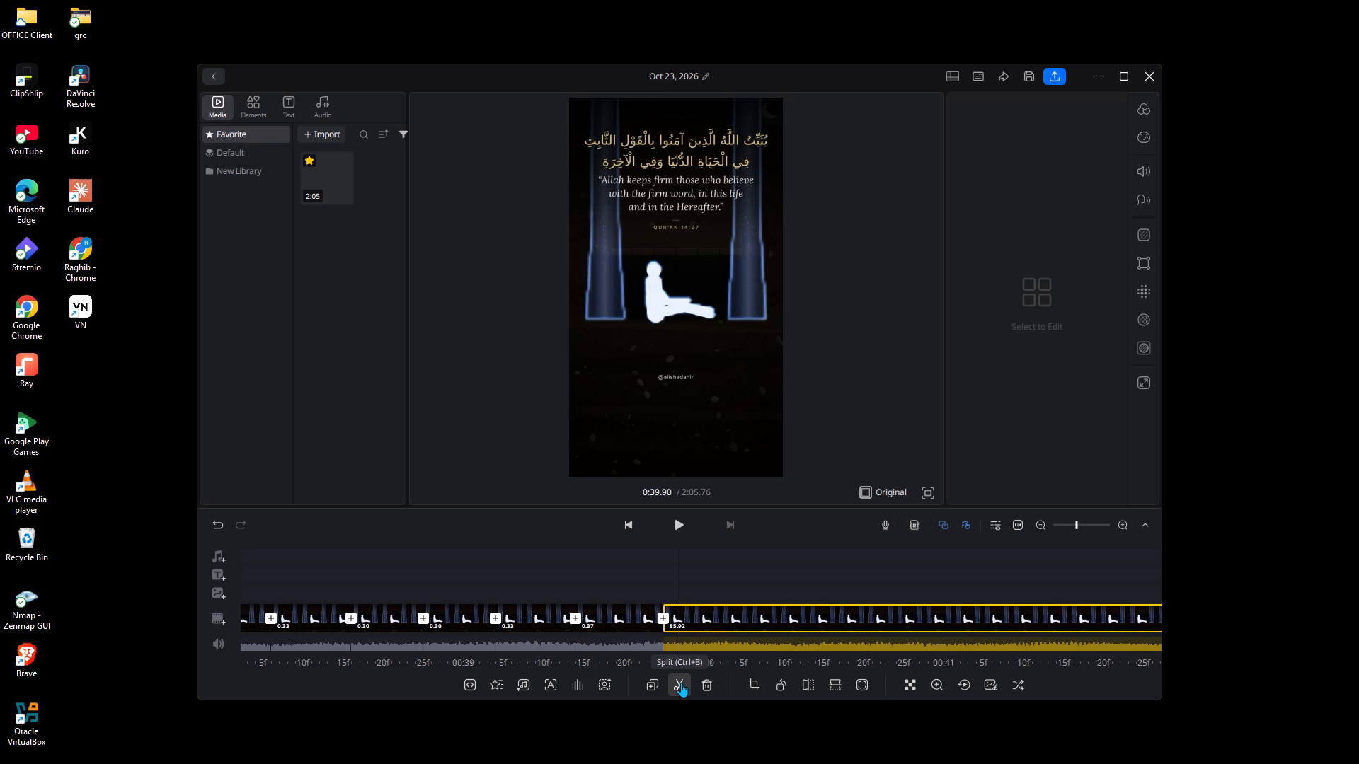
{"action": "key", "text": "Right"}
{"action": "key", "text": "Right"}
{"action": "key", "text": "Right"}
{"action": "key", "text": "Right"}
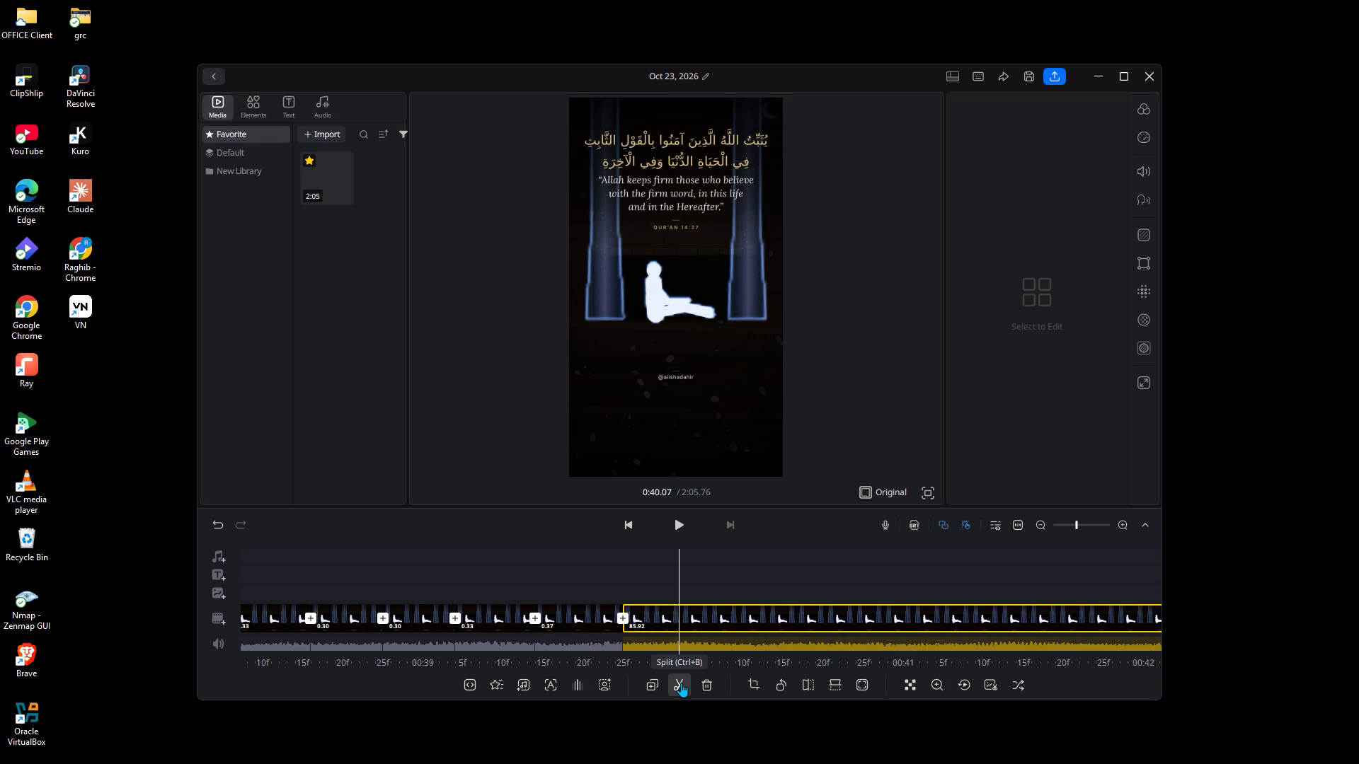
{"action": "key", "text": "Right"}
{"action": "key", "text": "Right"}
{"action": "key", "text": "Right"}
{"action": "left_click", "coordinate": [681, 683]}
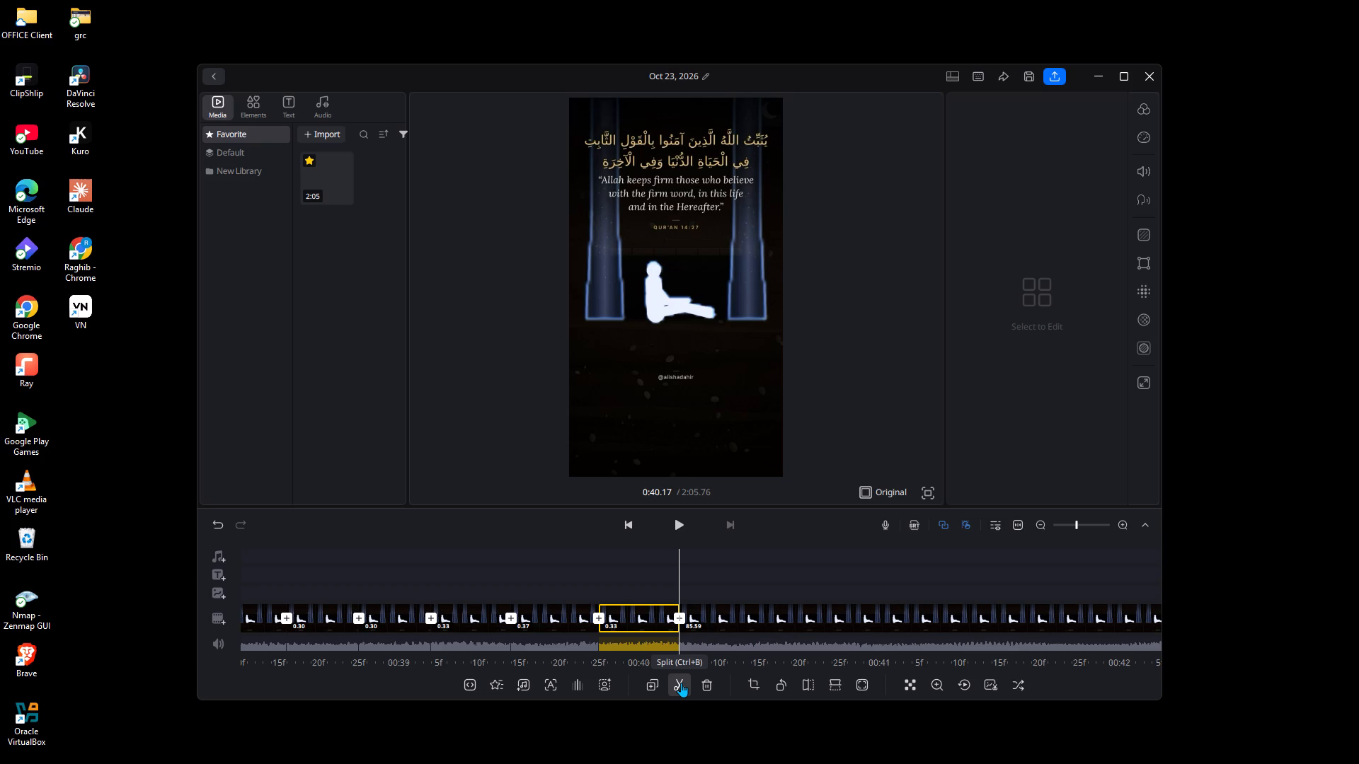
Split the remaining footage at 0:40.47, making a 0.30-second segment.
{"action": "key", "text": "Right"}
{"action": "key", "text": "Right"}
{"action": "key", "text": "Right"}
{"action": "key", "text": "Right"}
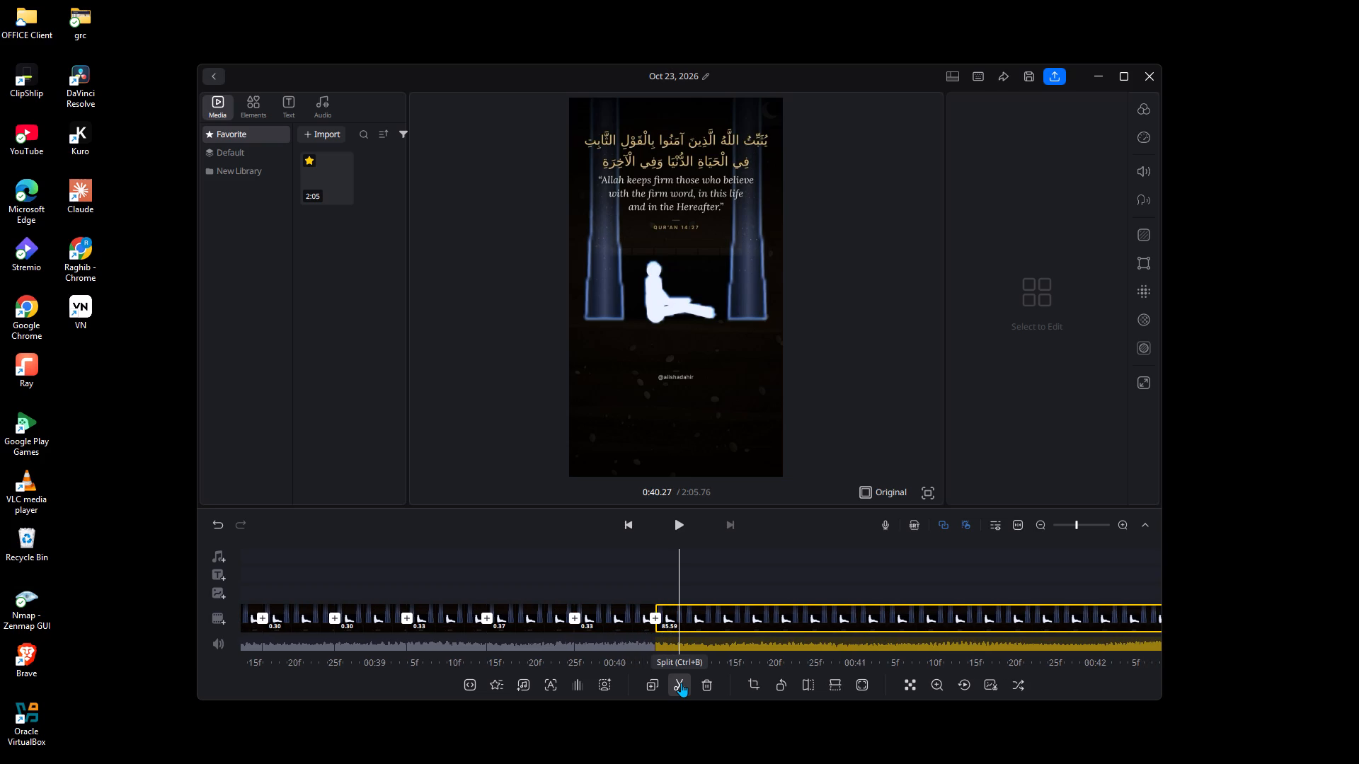
{"action": "key", "text": "Right"}
{"action": "key", "text": "Right"}
{"action": "key", "text": "Right"}
{"action": "key", "text": "Right"}
{"action": "key", "text": "Right"}
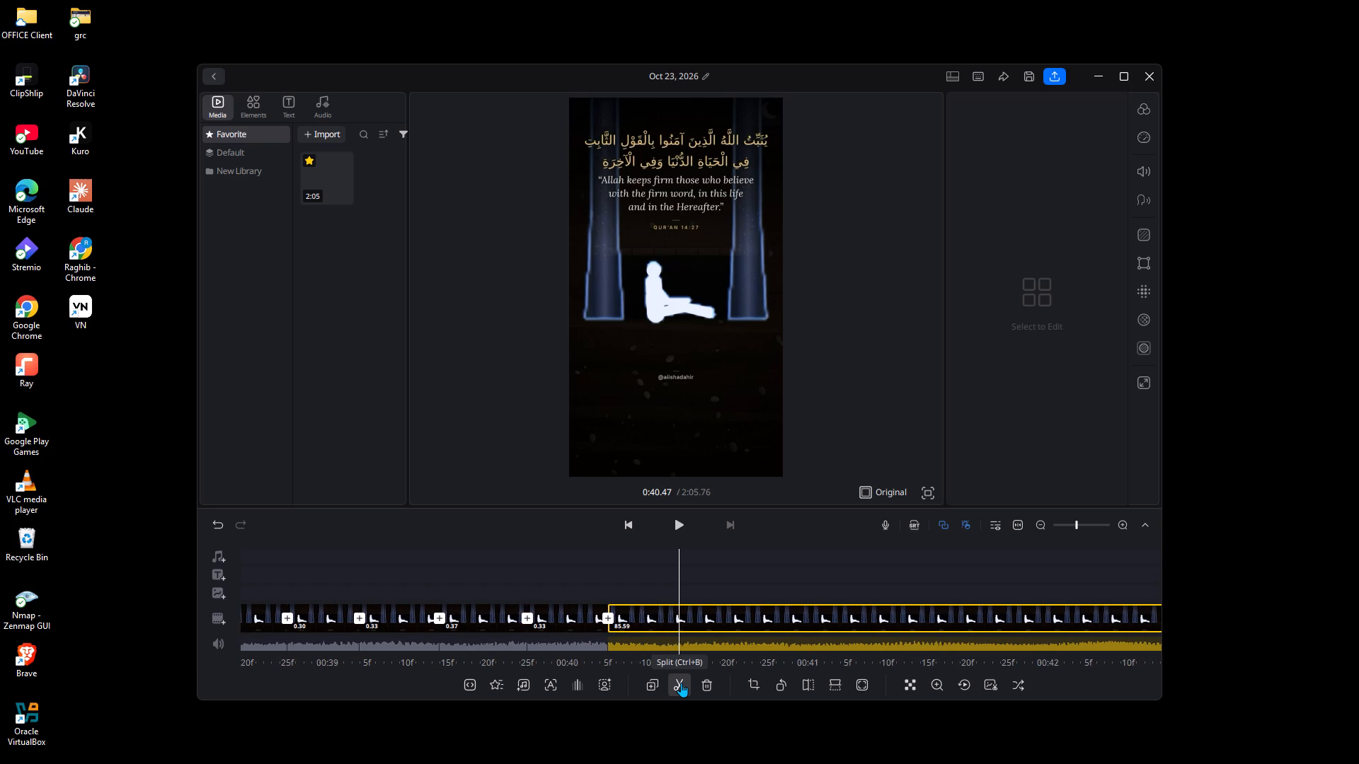
{"action": "left_click", "coordinate": [681, 683]}
Split the remaining footage at 0:40.80, making a 0.33-second segment.
{"action": "key", "text": "Right"}
{"action": "key", "text": "Right"}
{"action": "key", "text": "Right"}
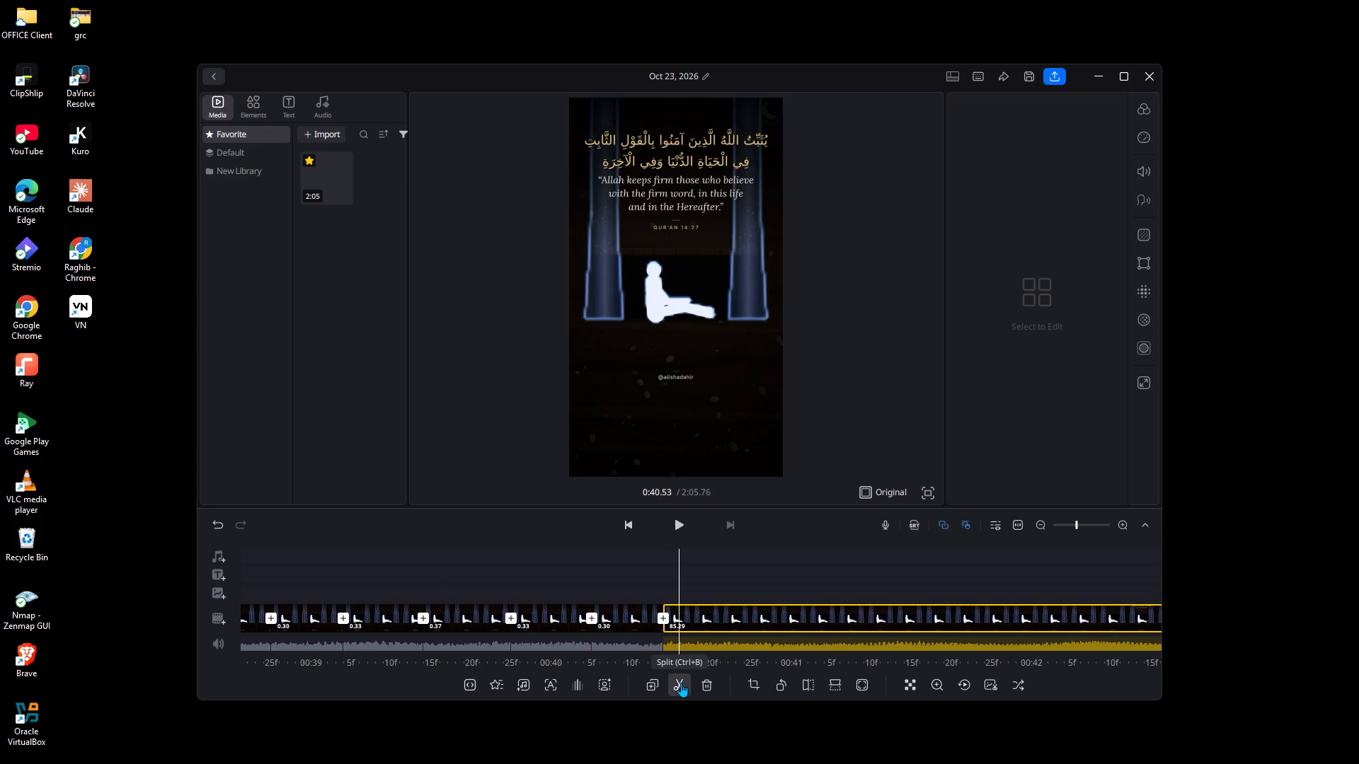
{"action": "key", "text": "Right"}
{"action": "key", "text": "Right"}
{"action": "key", "text": "Right"}
{"action": "key", "text": "Right"}
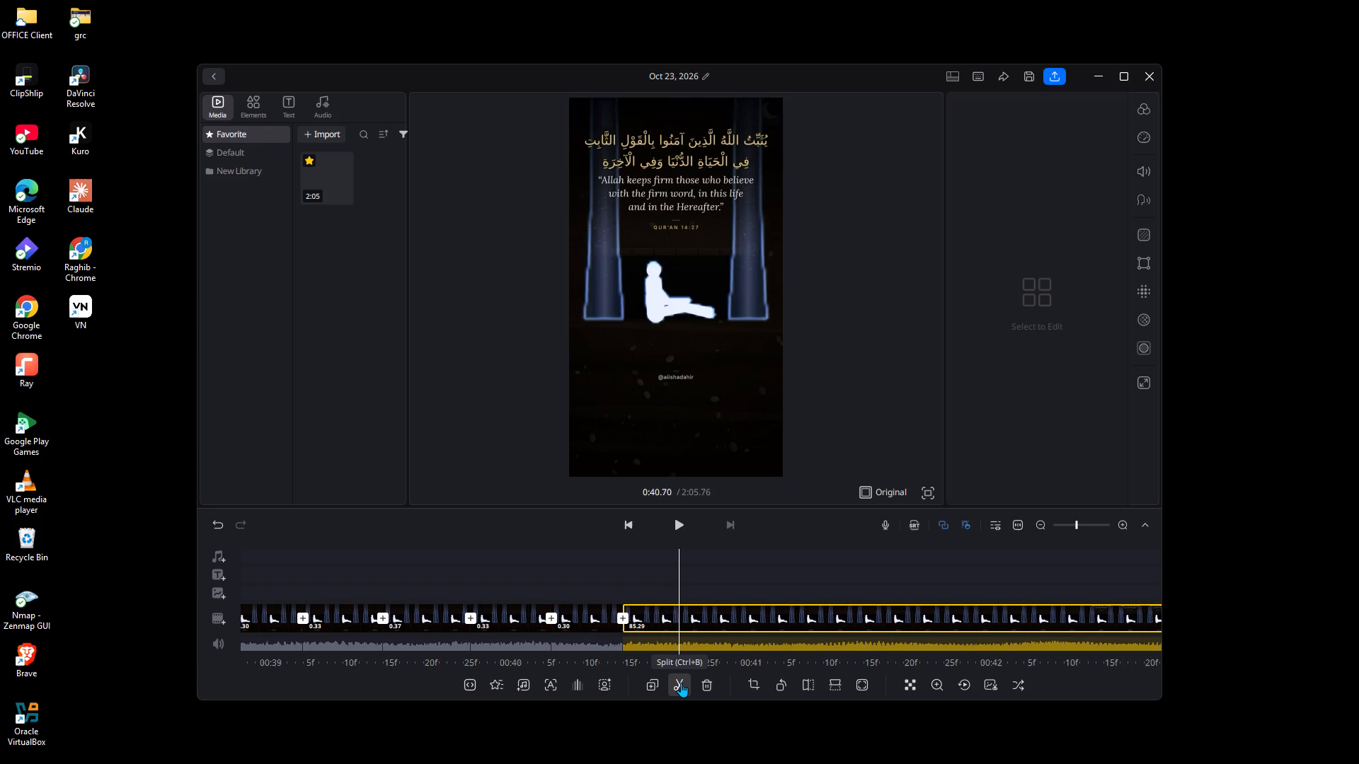
{"action": "key", "text": "Right"}
{"action": "key", "text": "Right"}
{"action": "key", "text": "Right"}
{"action": "left_click", "coordinate": [681, 683]}
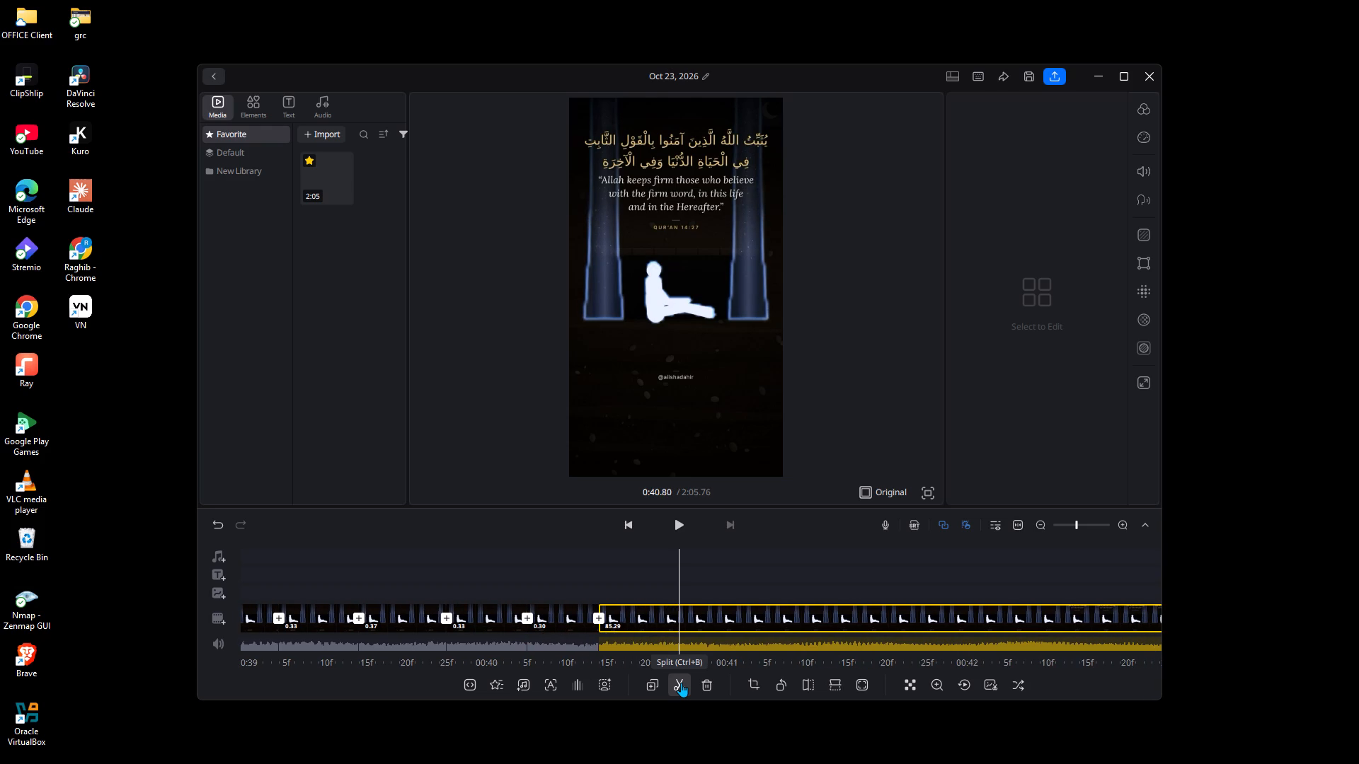
Split the remaining footage at 0:41.17, making a 0.37-second segment.
{"action": "key", "text": "Right"}
{"action": "key", "text": "Right"}
{"action": "key", "text": "Right"}
{"action": "key", "text": "Right"}
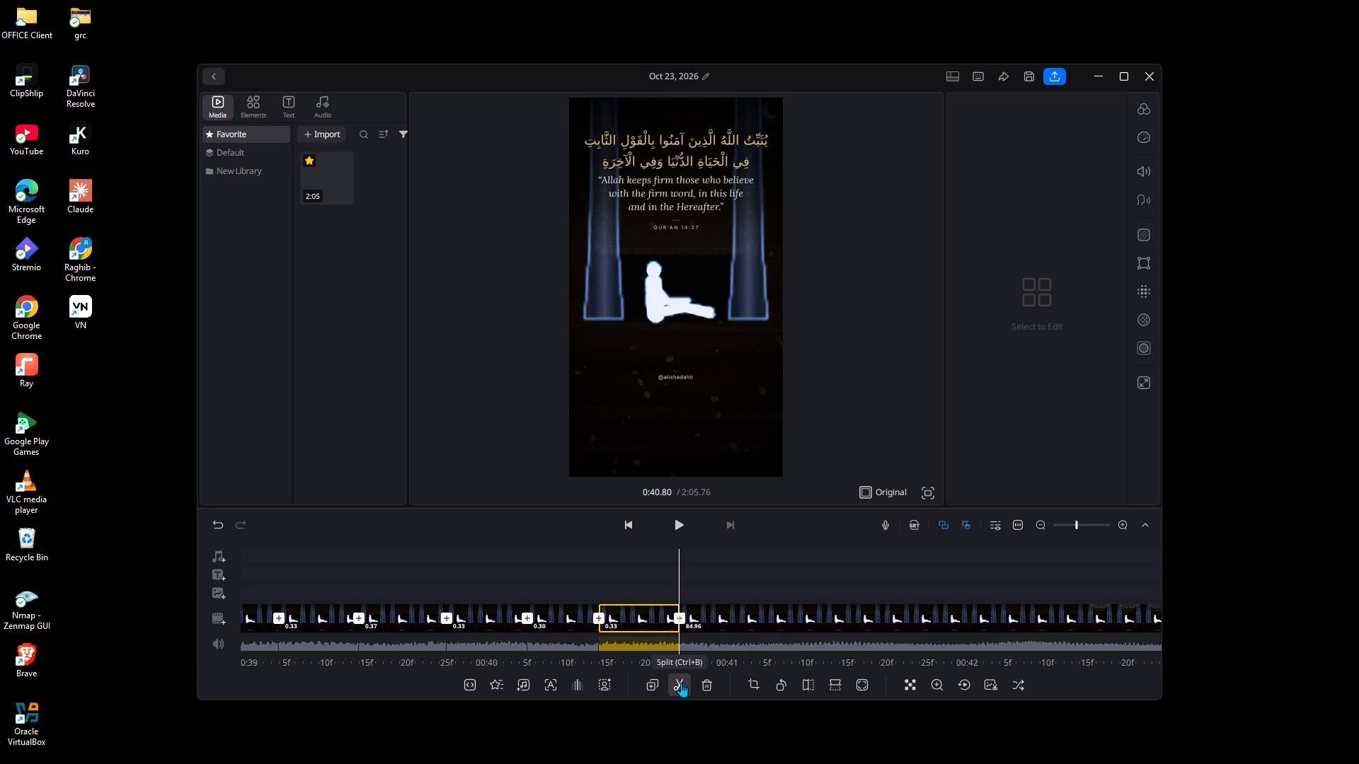
{"action": "key", "text": "Right"}
{"action": "key", "text": "Right"}
{"action": "key", "text": "Right"}
{"action": "key", "text": "Right"}
{"action": "key", "text": "Right"}
{"action": "key", "text": "Right"}
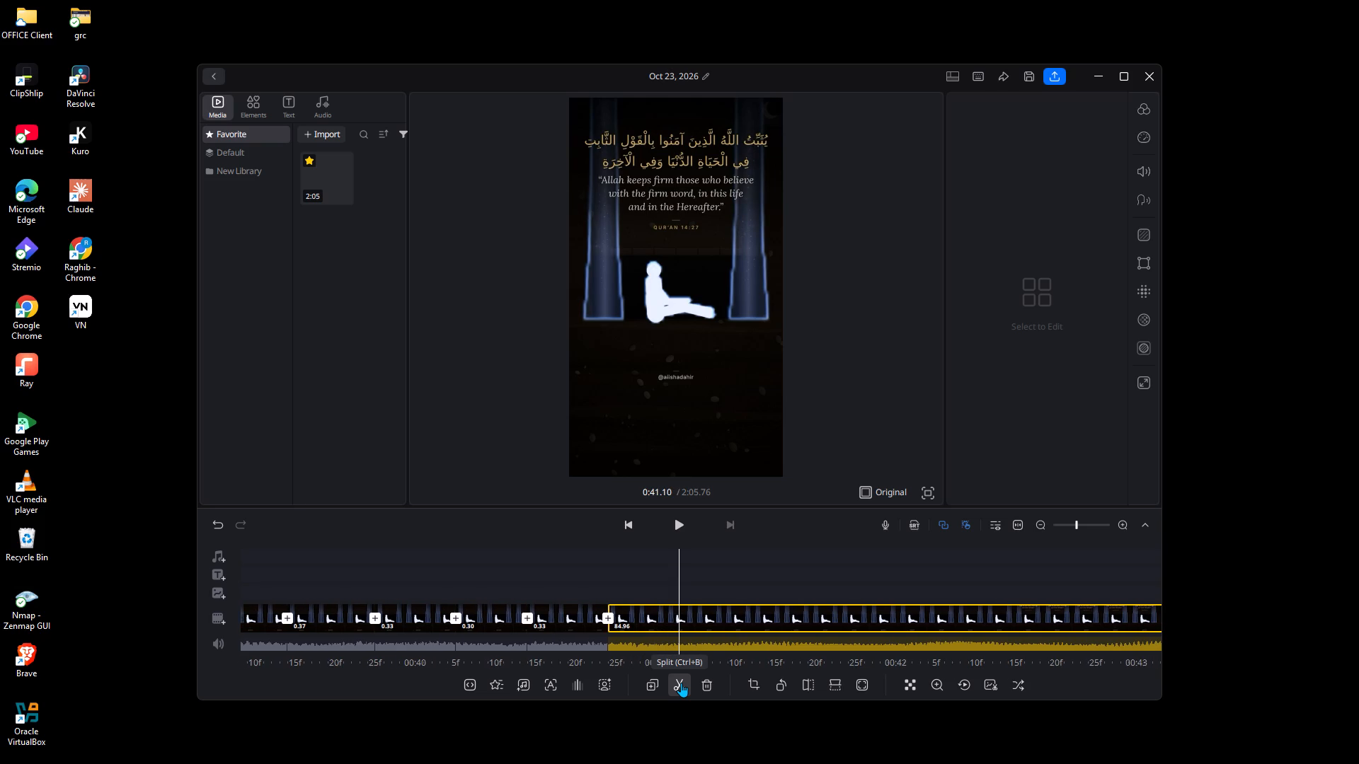
{"action": "key", "text": "Right"}
{"action": "left_click", "coordinate": [681, 683]}
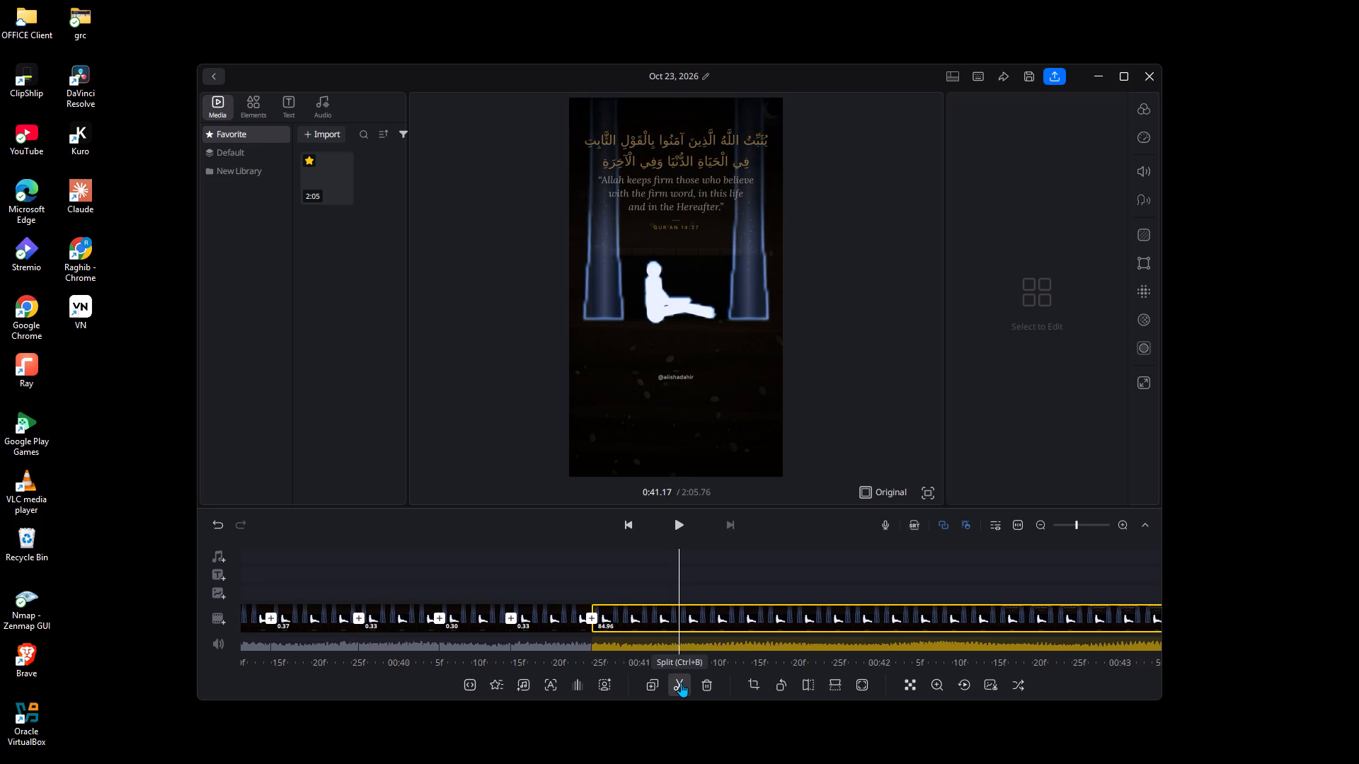
Split the remaining footage at 0:41.43, making a 0.27-second segment.
{"action": "key", "text": "Right"}
{"action": "key", "text": "Right"}
{"action": "key", "text": "Right"}
{"action": "key", "text": "Right"}
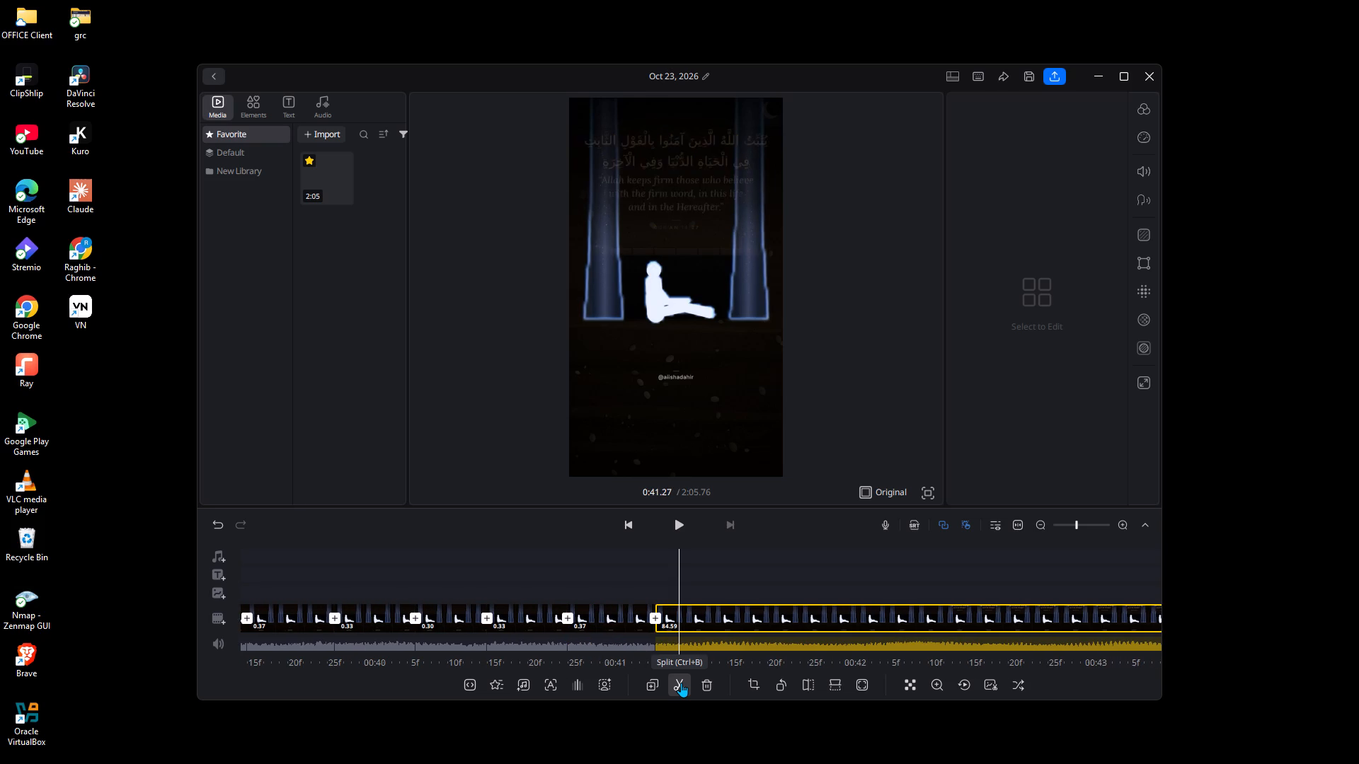
{"action": "key", "text": "Right"}
{"action": "key", "text": "Right"}
{"action": "key", "text": "Right"}
{"action": "key", "text": "Right"}
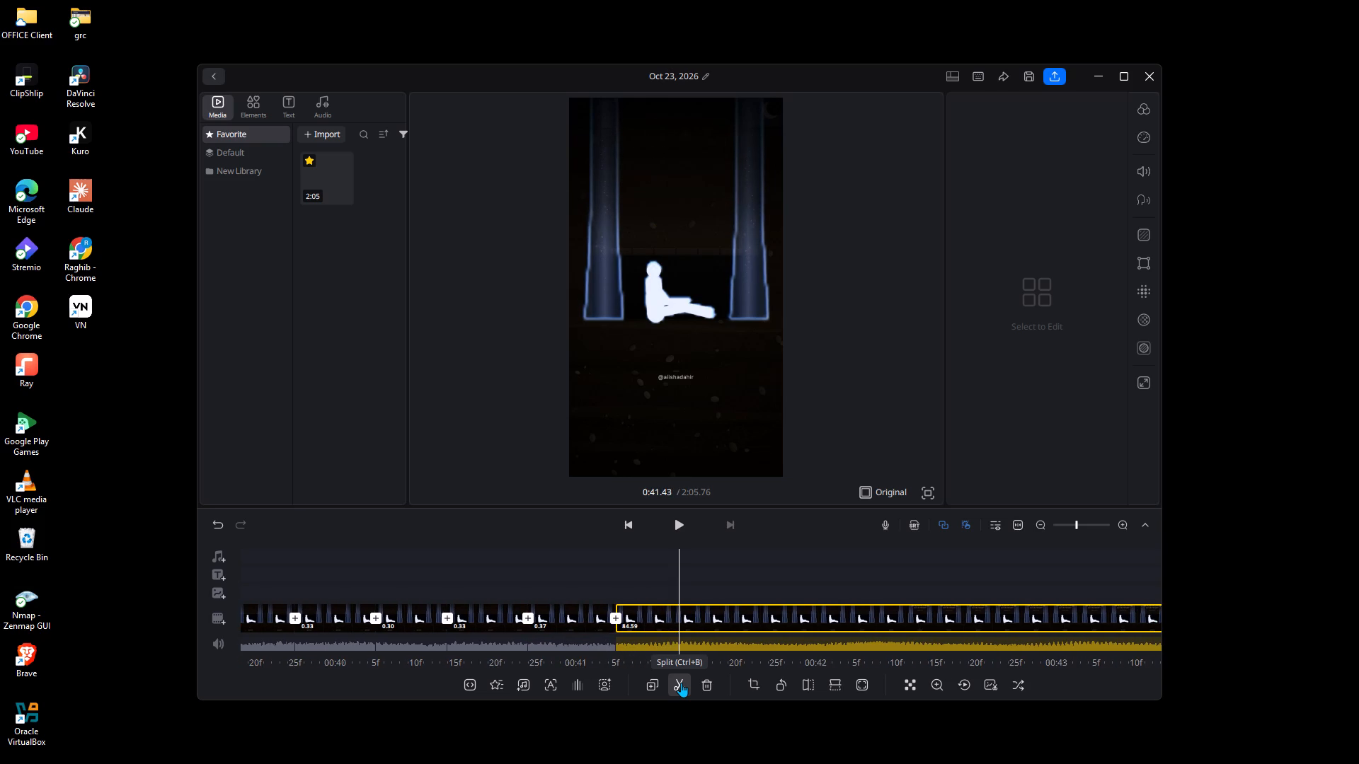
{"action": "left_click", "coordinate": [681, 683]}
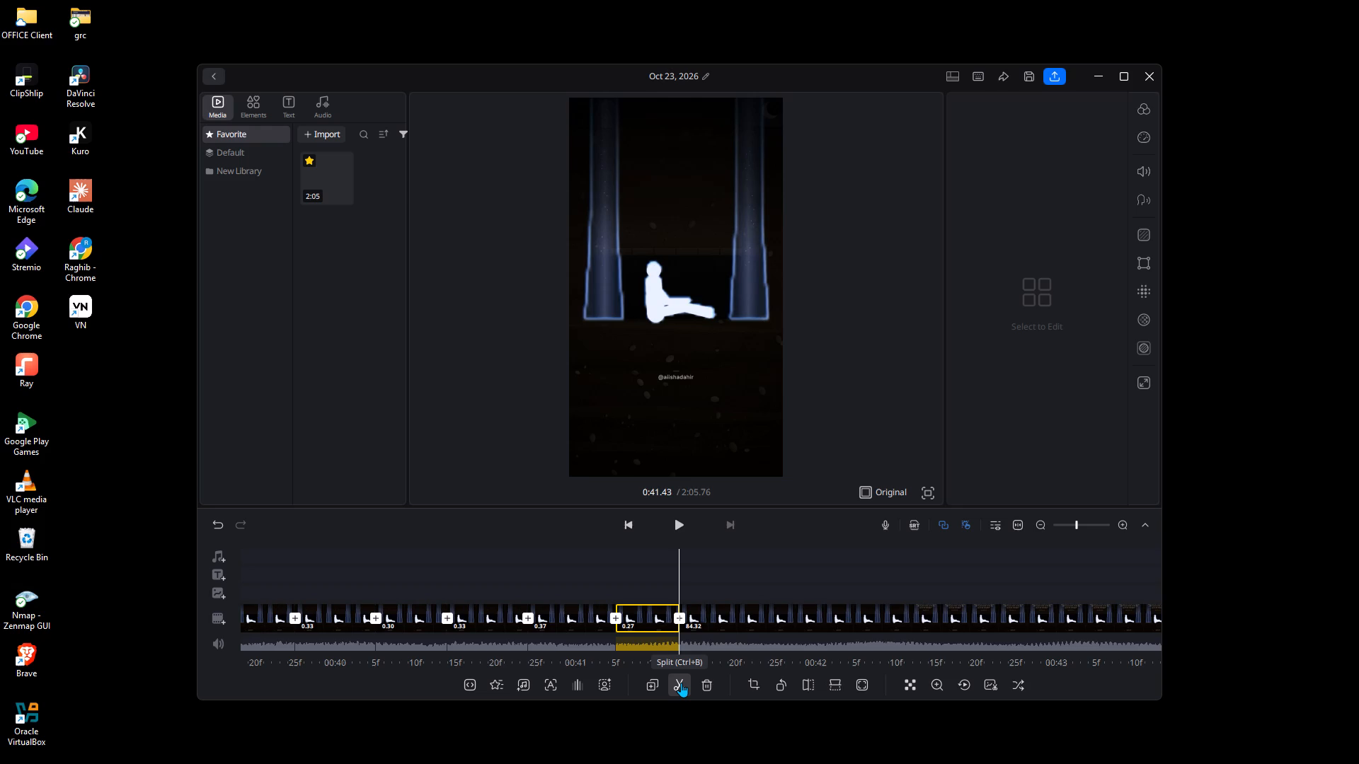
Split the remaining footage at 0:41.80, making a 0.37-second segment.
{"action": "key", "text": "Right"}
{"action": "key", "text": "Right"}
{"action": "key", "text": "Right"}
{"action": "key", "text": "Right"}
{"action": "key", "text": "Right"}
{"action": "key", "text": "Right"}
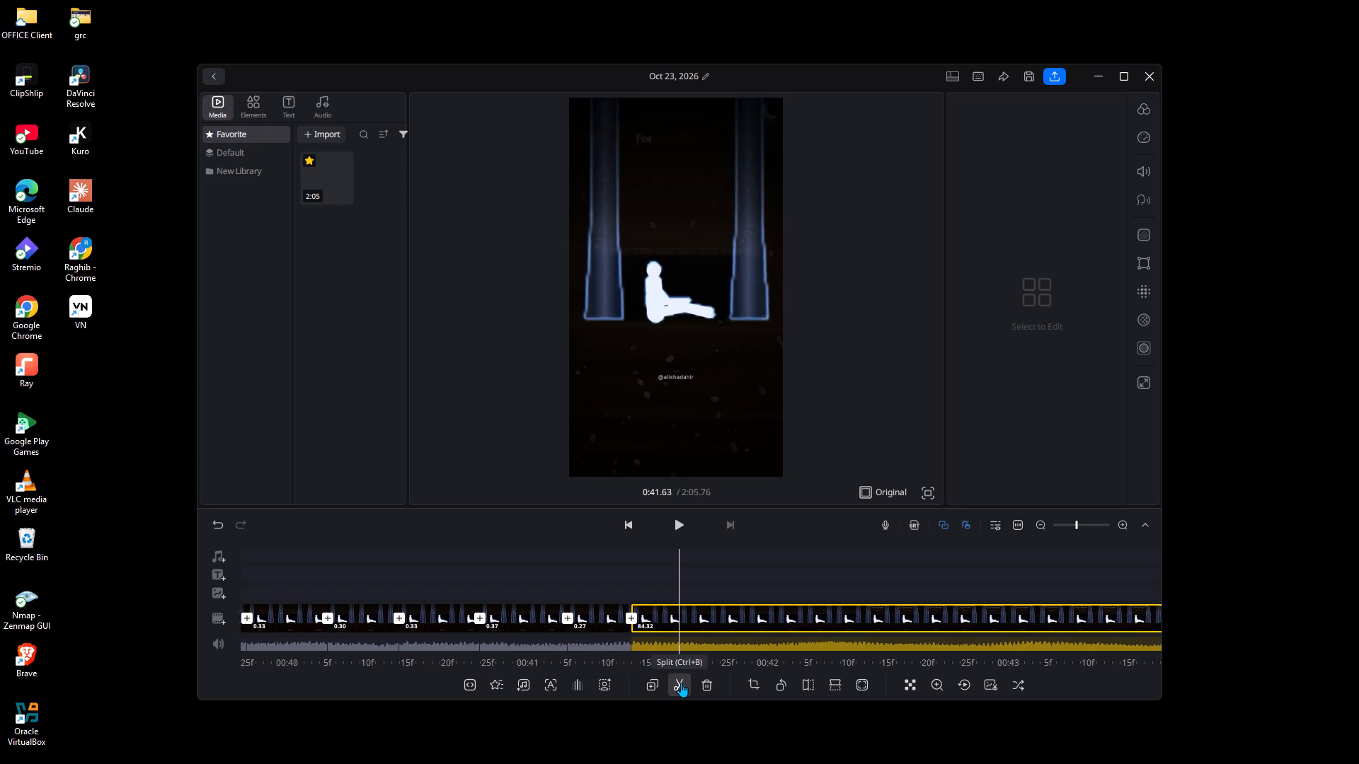
{"action": "key", "text": "Right"}
{"action": "key", "text": "Right"}
{"action": "key", "text": "Right"}
{"action": "key", "text": "Right"}
{"action": "key", "text": "Right"}
{"action": "left_click", "coordinate": [681, 683]}
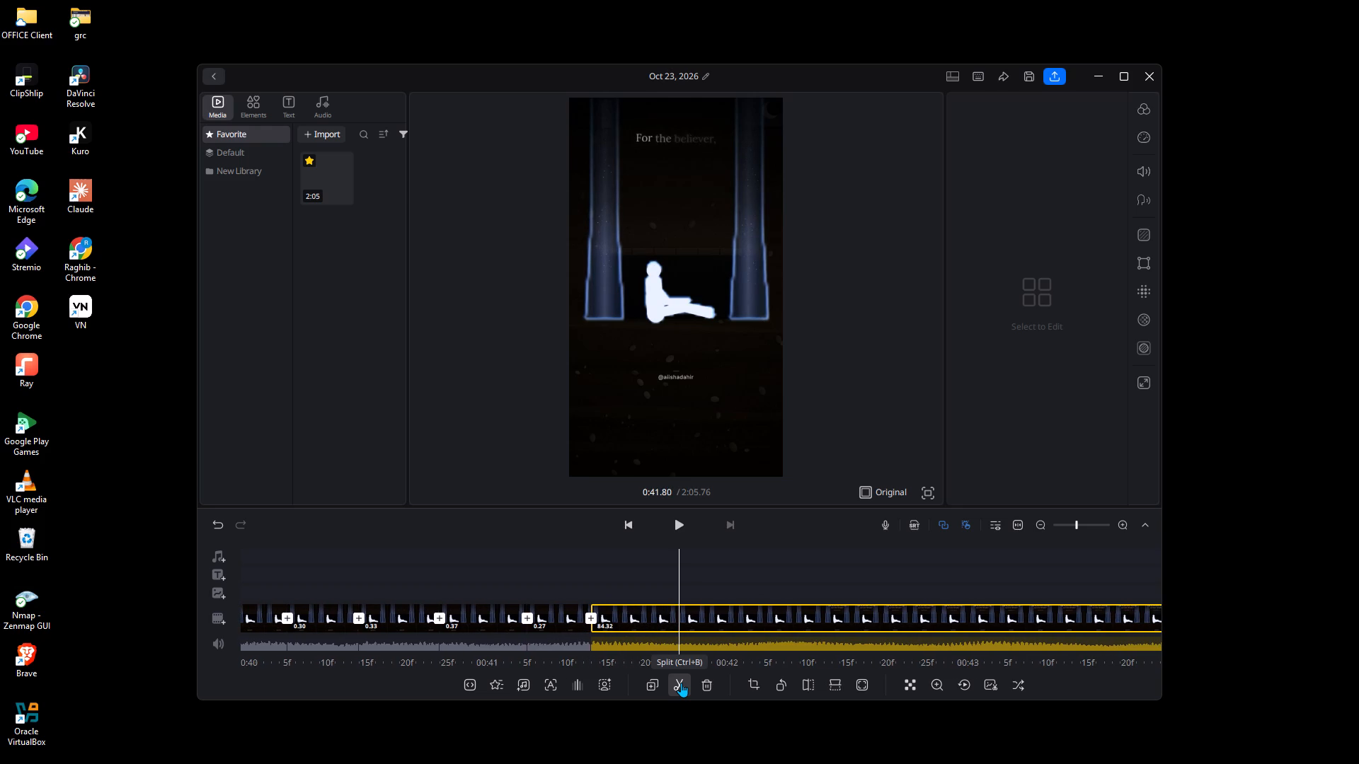
Split the remaining footage at 0:42.17, making a 0.37-second segment.
{"action": "key", "text": "Right"}
{"action": "key", "text": "Right"}
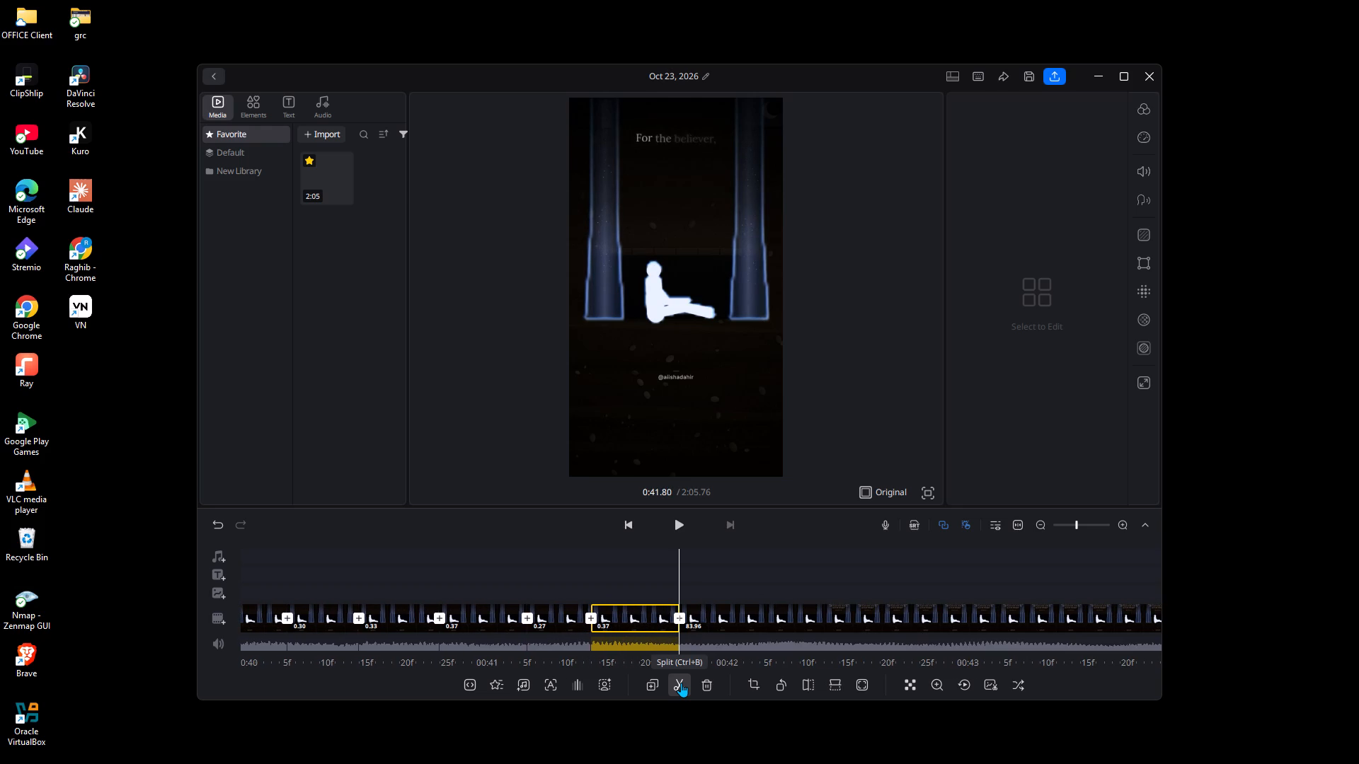
{"action": "key", "text": "Right"}
{"action": "key", "text": "Right"}
{"action": "key", "text": "Right"}
{"action": "key", "text": "Right"}
{"action": "key", "text": "Right"}
{"action": "key", "text": "Right"}
{"action": "key", "text": "Right"}
{"action": "key", "text": "Right"}
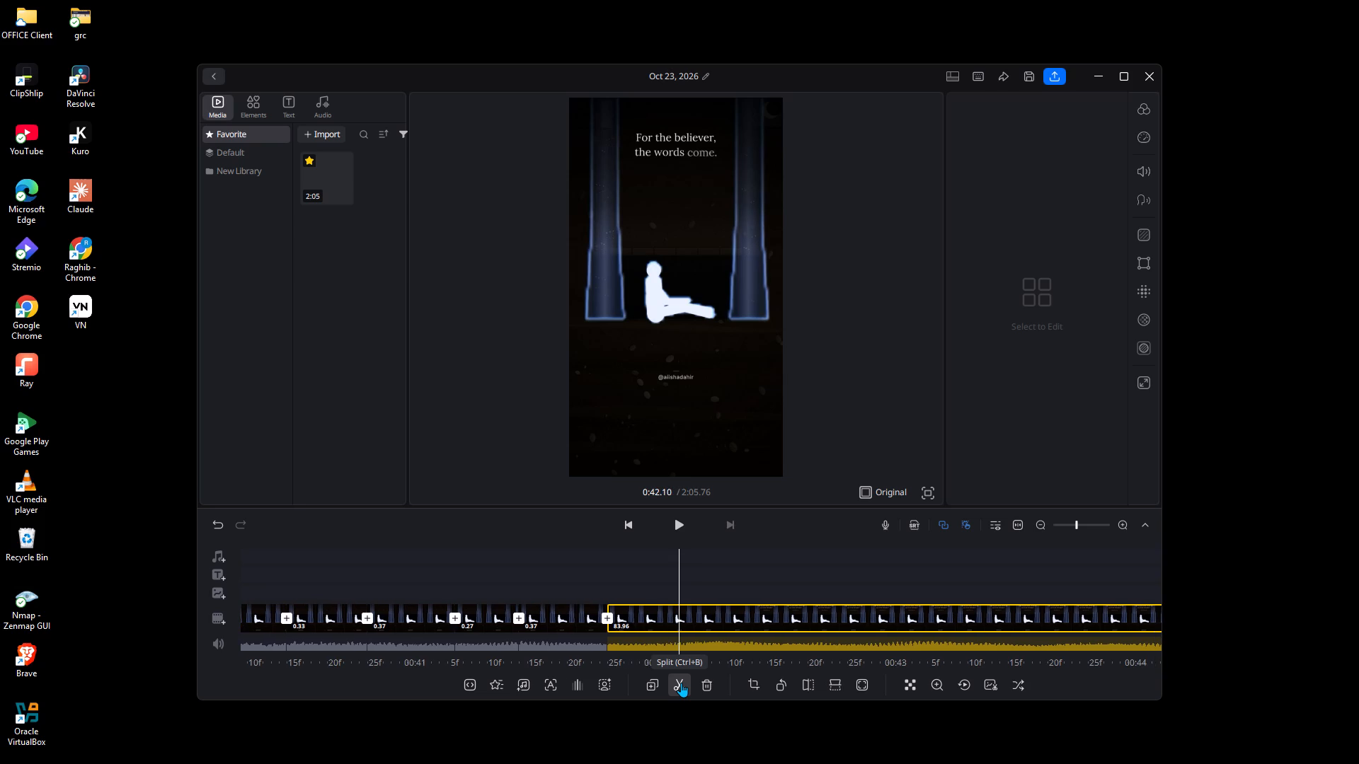
{"action": "key", "text": "Right"}
{"action": "left_click", "coordinate": [681, 683]}
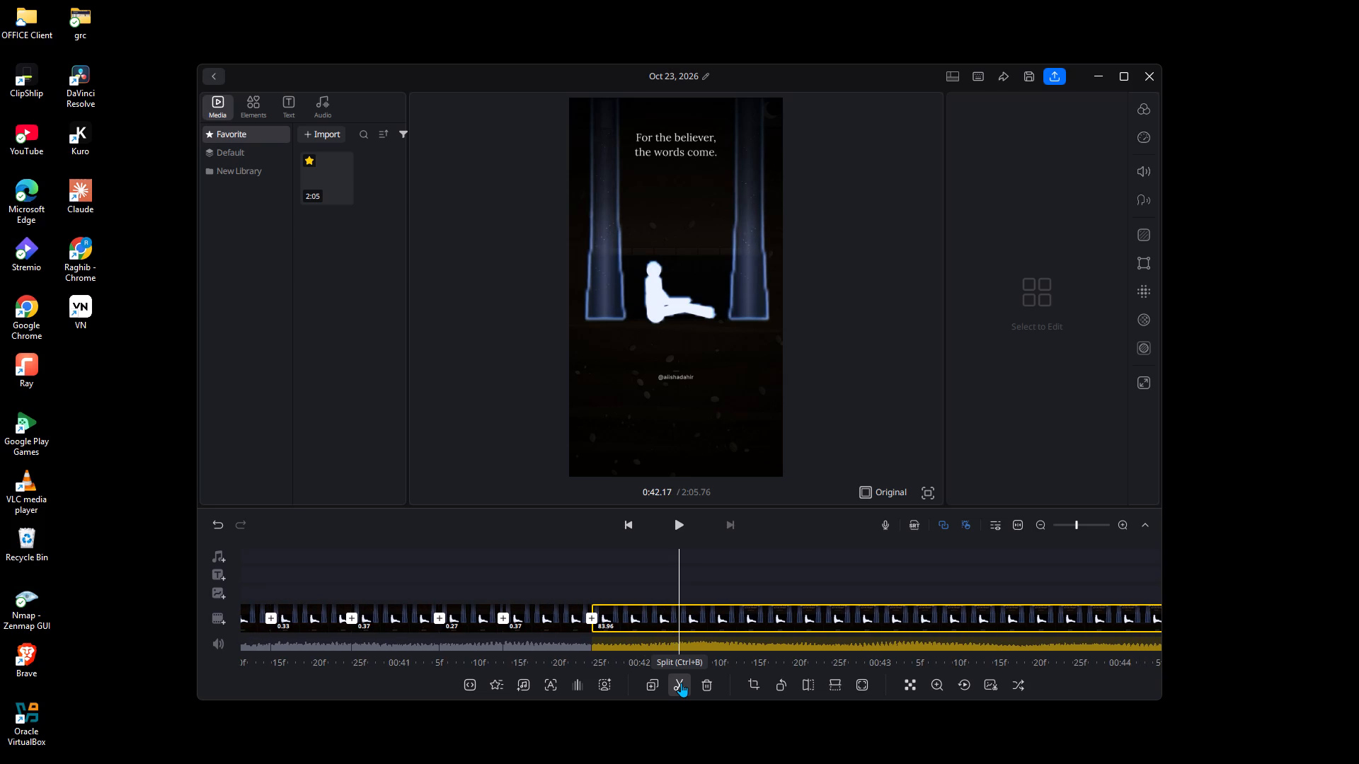
Add a Zoom 1 transition with a 0.3-second duration at the 0:40.47 cut.
{"action": "left_click", "coordinate": [264, 620]}
{"action": "left_click", "coordinate": [365, 578]}
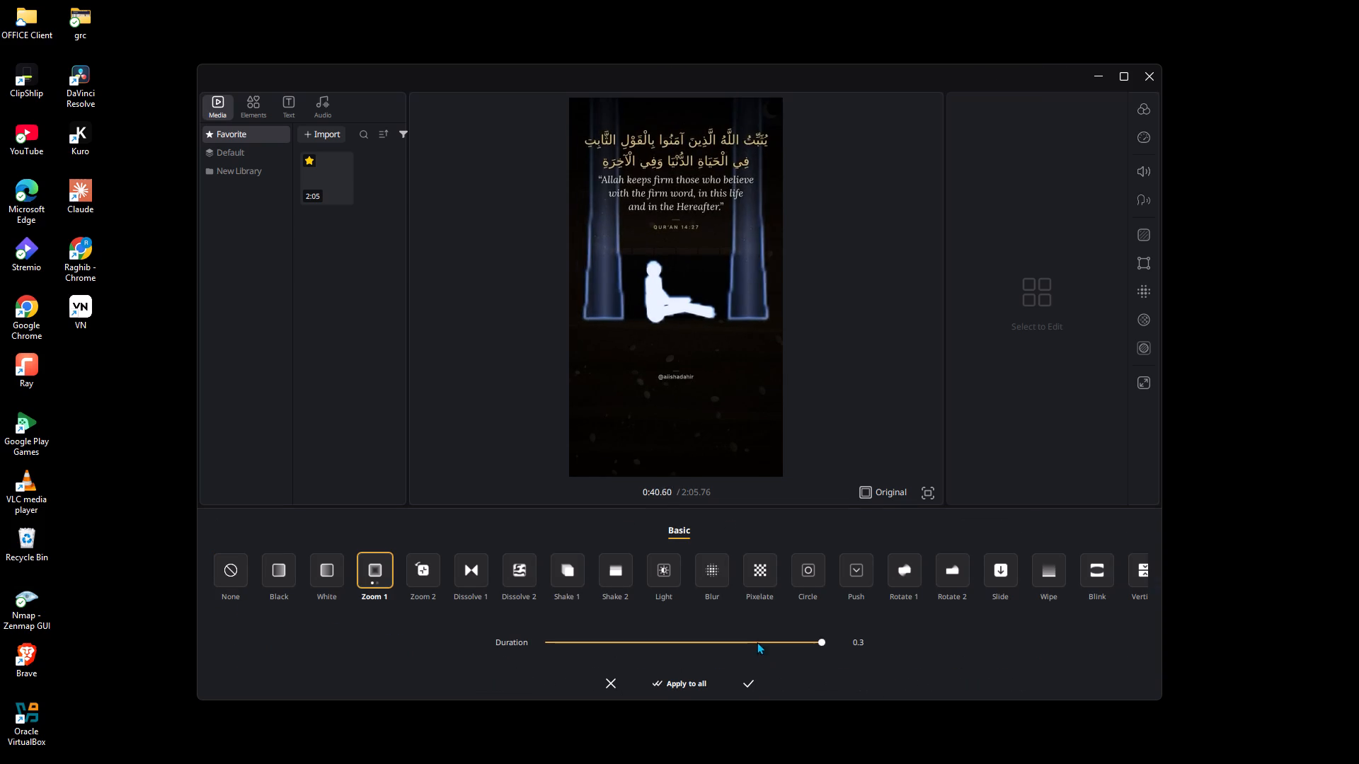
{"action": "left_click", "coordinate": [757, 642]}
{"action": "left_click", "coordinate": [746, 682]}
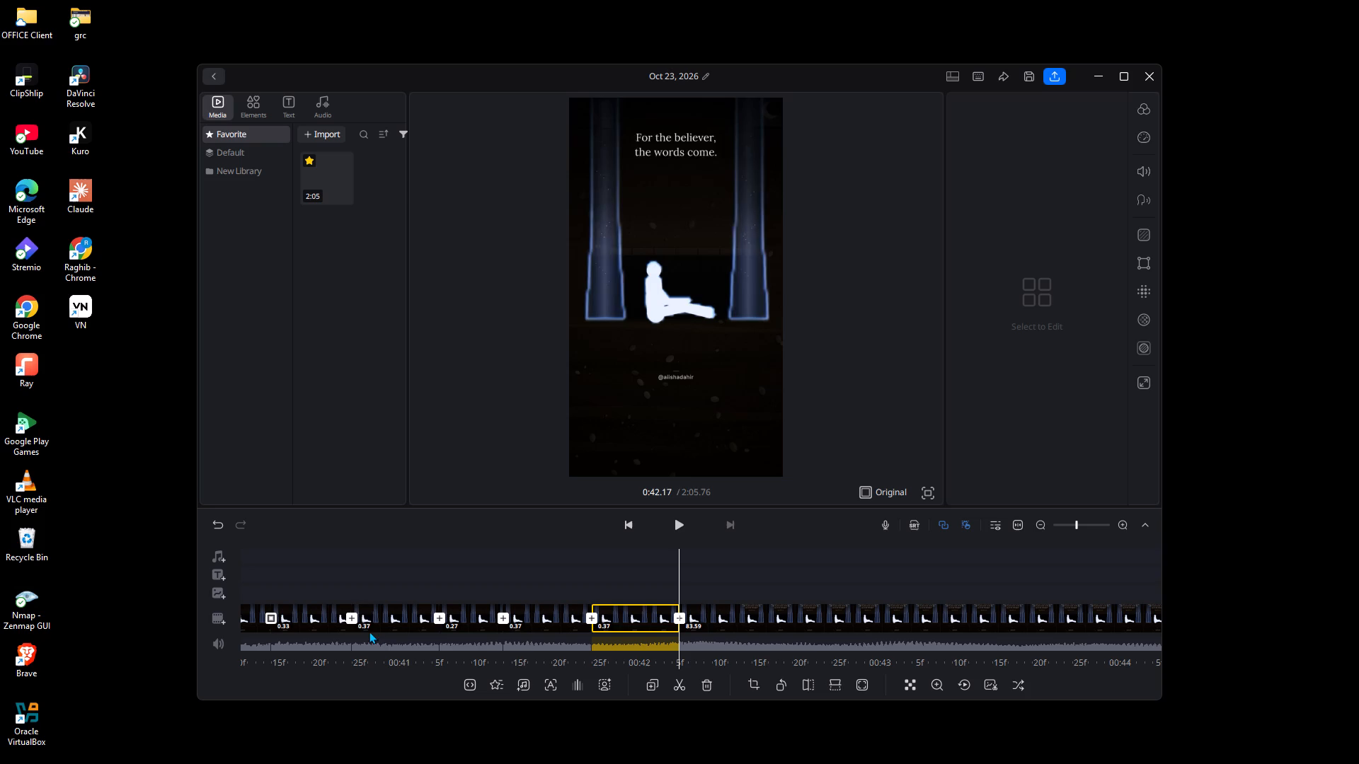
Add a Dissolve 2 transition at the 0:40.80 cut and raise its duration to the maximum.
{"action": "left_click_drag", "start_coordinate": [350, 616], "coordinate": [358, 615]}
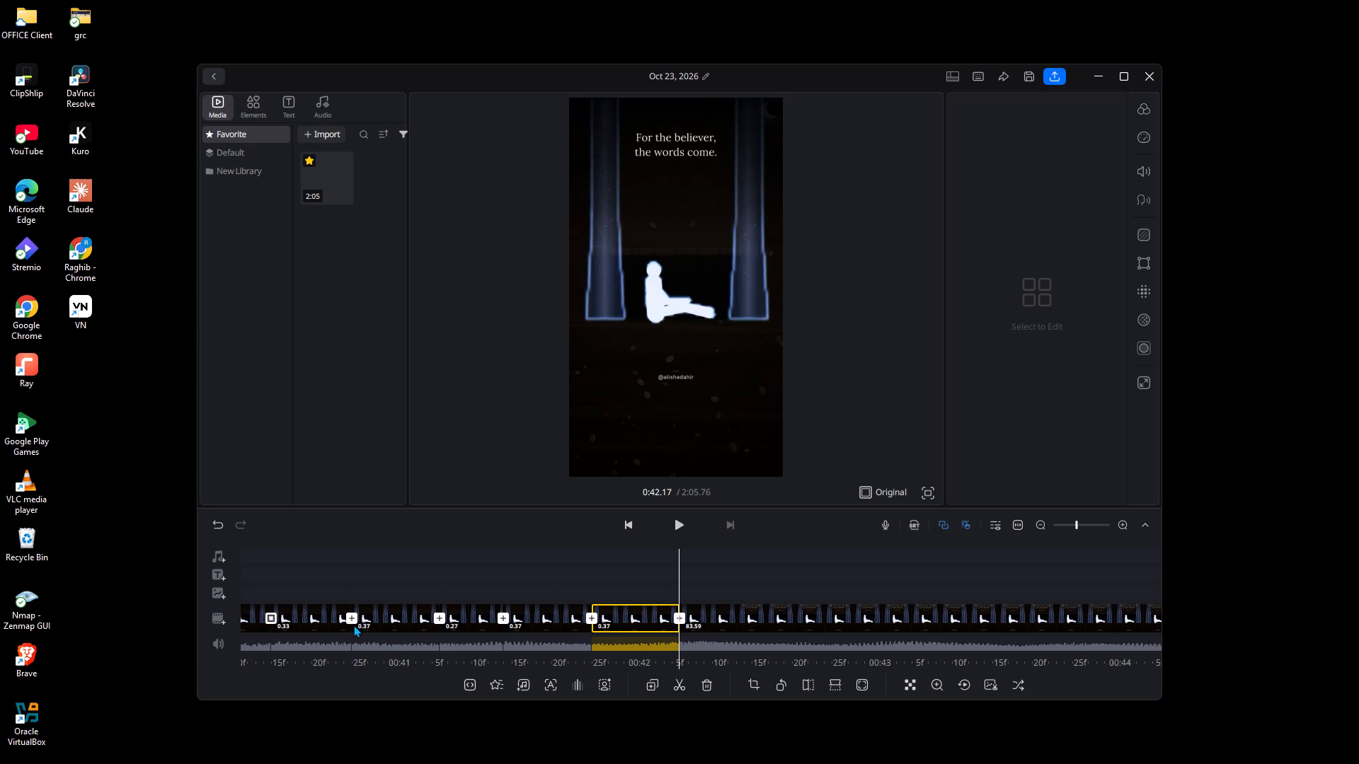
{"action": "left_click", "coordinate": [353, 624]}
{"action": "left_click", "coordinate": [527, 565]}
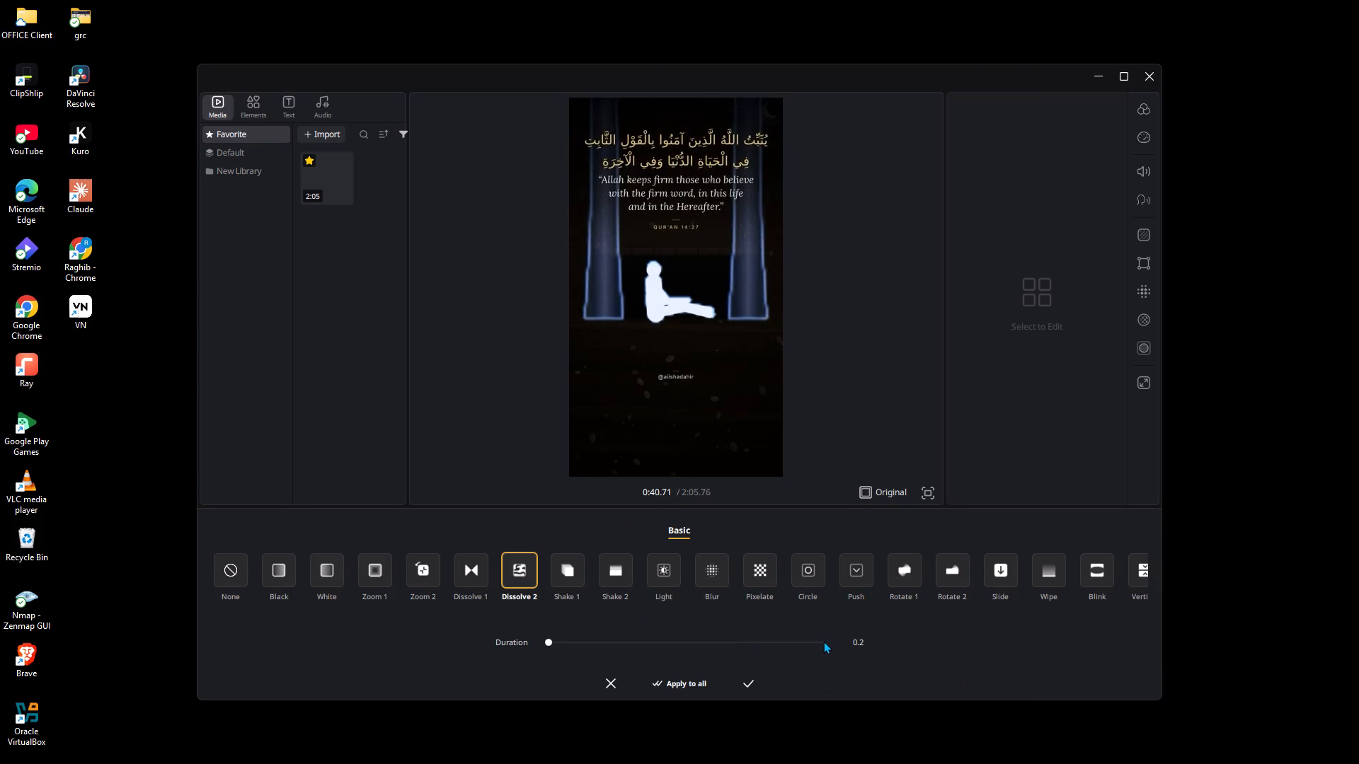
{"action": "left_click", "coordinate": [823, 641]}
{"action": "left_click", "coordinate": [753, 678]}
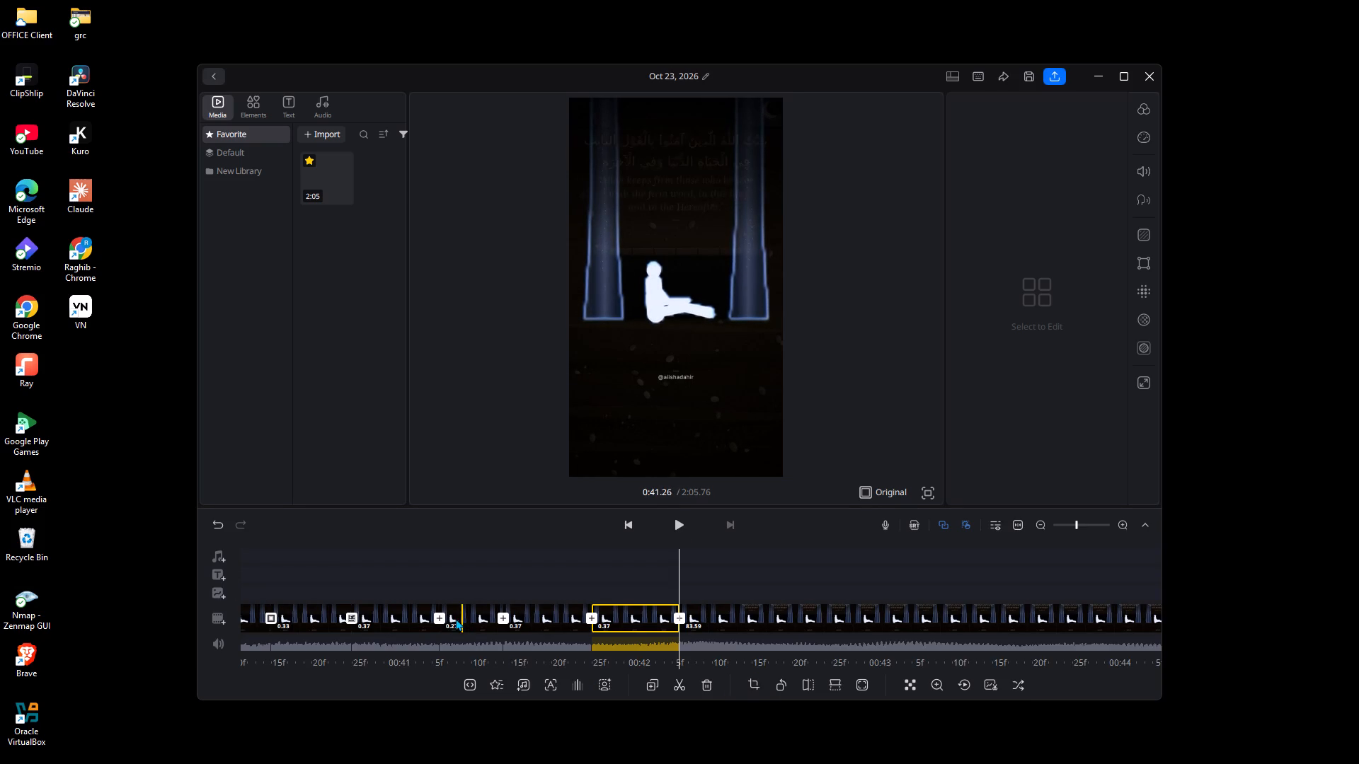
Add a Shake 1 transition with a 0.3-second duration at the 0:41.17 cut.
{"action": "left_click", "coordinate": [435, 620]}
{"action": "left_click", "coordinate": [576, 562]}
{"action": "left_click", "coordinate": [571, 580]}
{"action": "left_click_drag", "start_coordinate": [571, 581], "coordinate": [575, 587]}
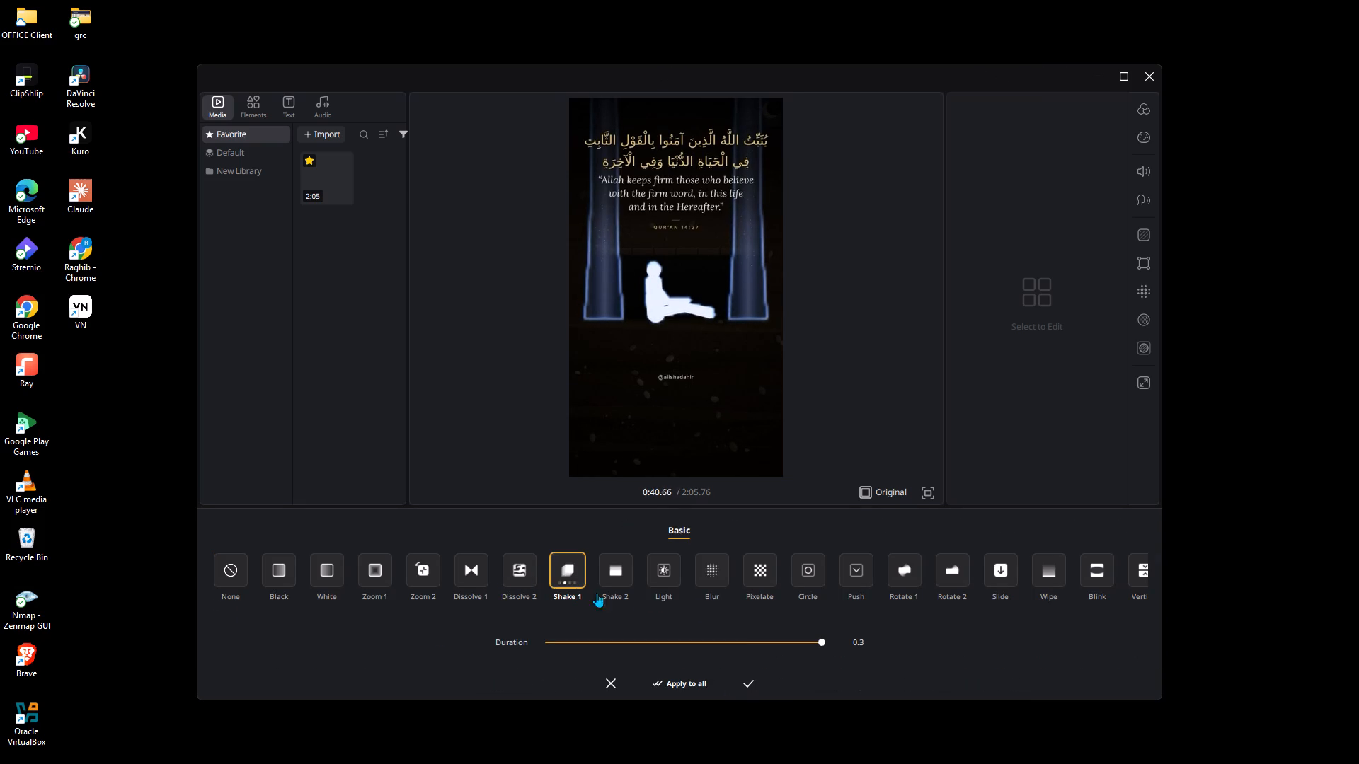
{"action": "left_click", "coordinate": [742, 639]}
{"action": "left_click", "coordinate": [742, 681]}
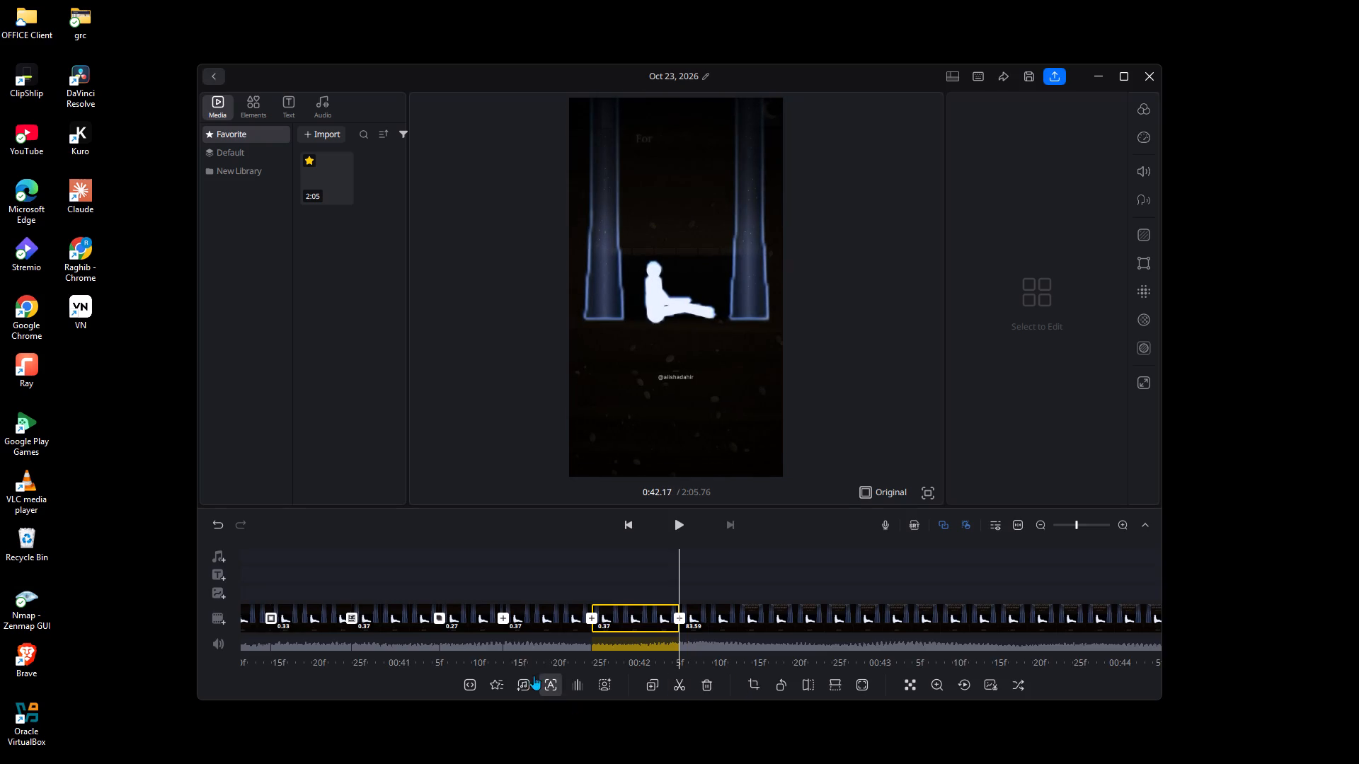
Add a Pixelate transition at the 0:41.43 cut and lengthen its duration.
{"action": "left_click", "coordinate": [503, 619]}
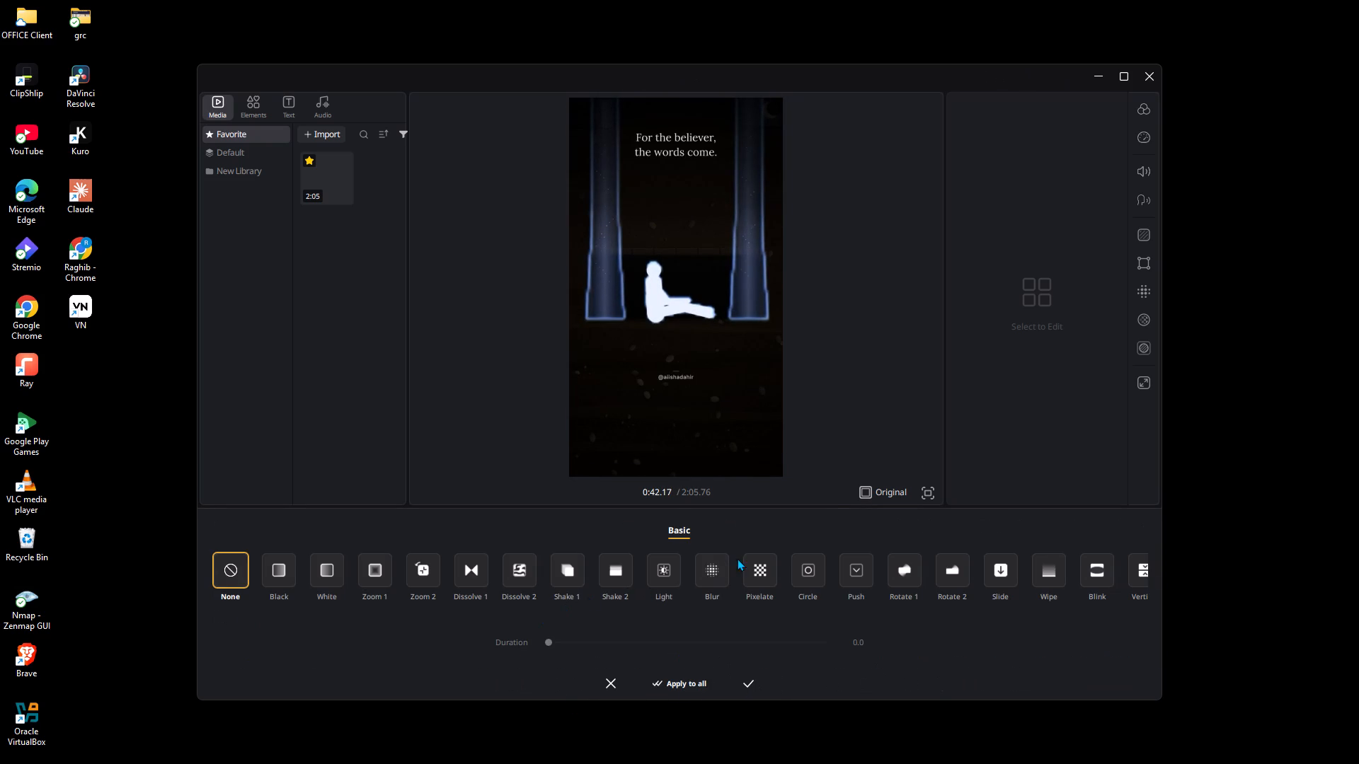
{"action": "double_click", "coordinate": [745, 567]}
{"action": "left_click", "coordinate": [729, 634]}
{"action": "left_click", "coordinate": [735, 652]}
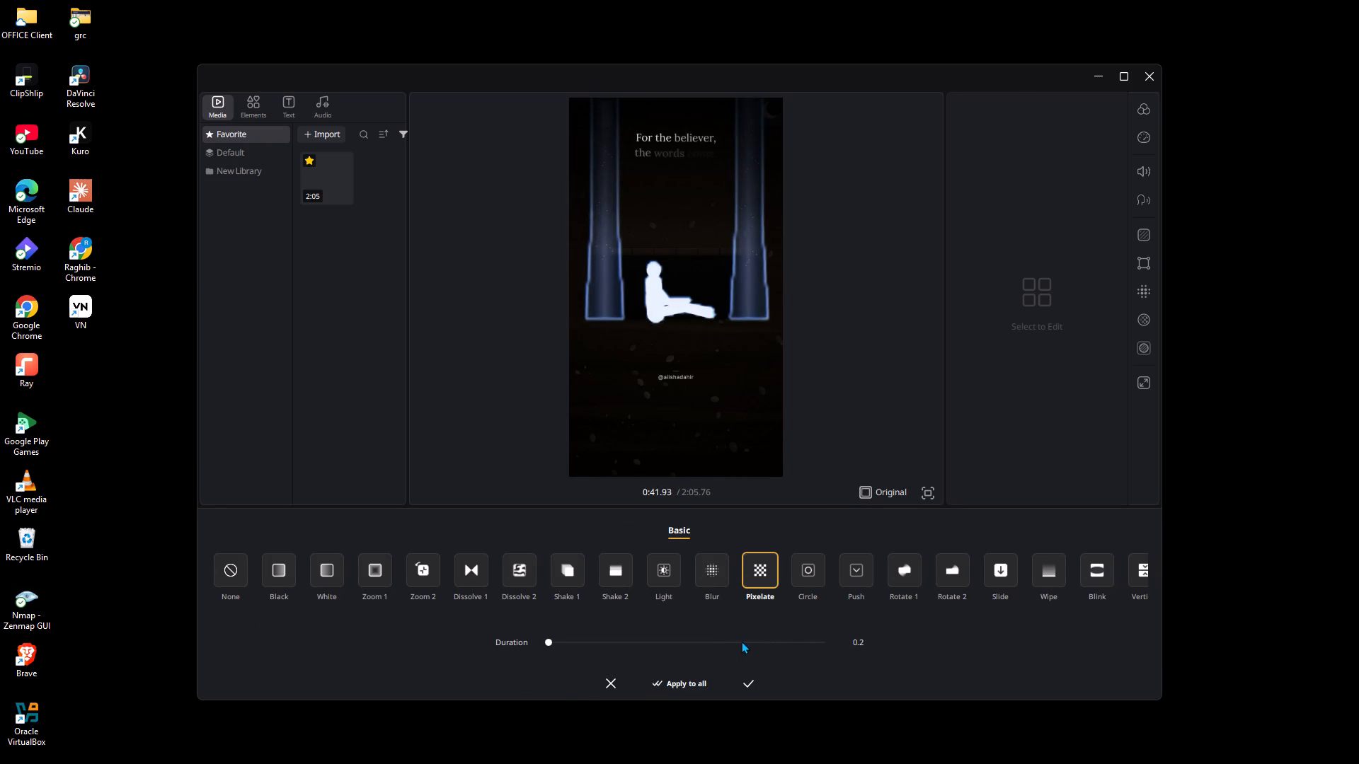
{"action": "left_click", "coordinate": [741, 641]}
{"action": "left_click", "coordinate": [749, 675]}
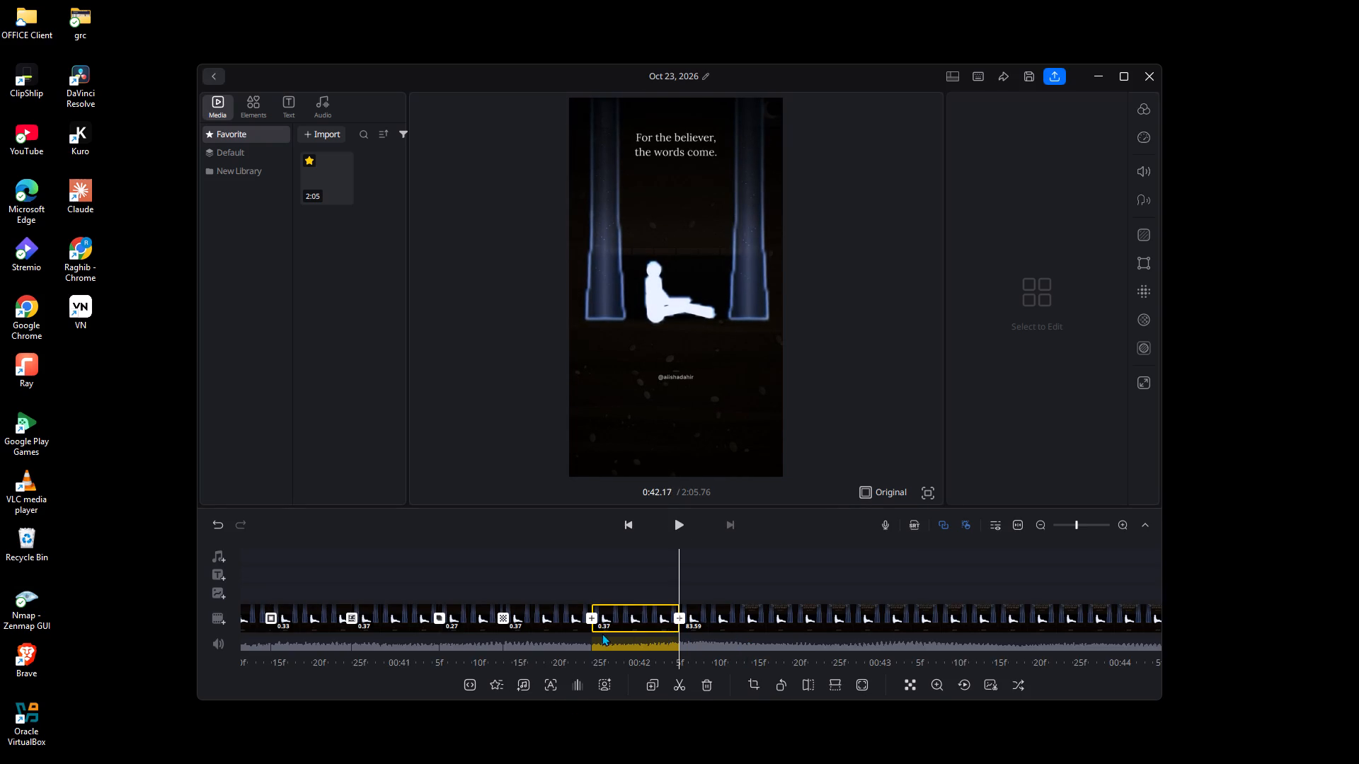
Add a Slide transition in its left-arrow variant at the 0:41.80 cut.
{"action": "left_click", "coordinate": [590, 616]}
{"action": "left_click", "coordinate": [433, 584]}
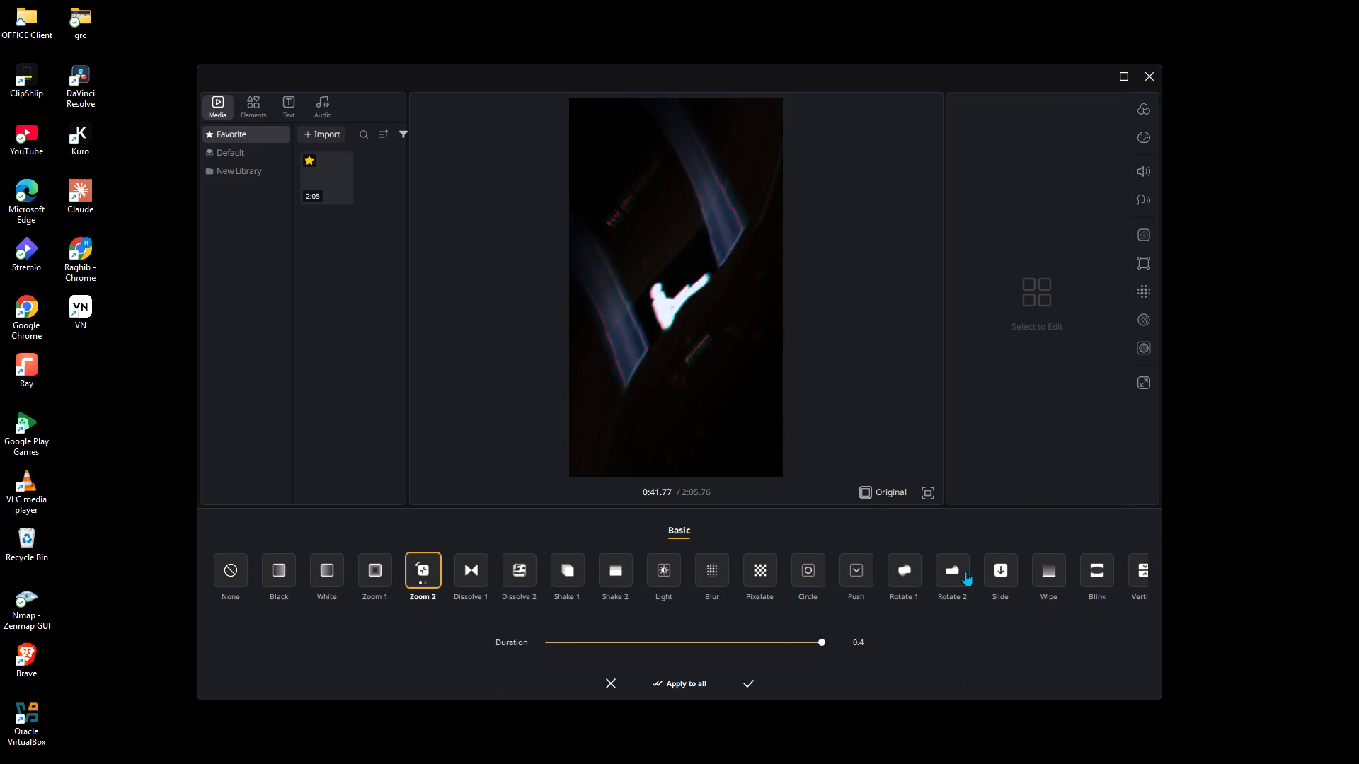
{"action": "triple_click", "coordinate": [994, 581]}
{"action": "left_click", "coordinate": [992, 580]}
{"action": "left_click", "coordinate": [783, 642]}
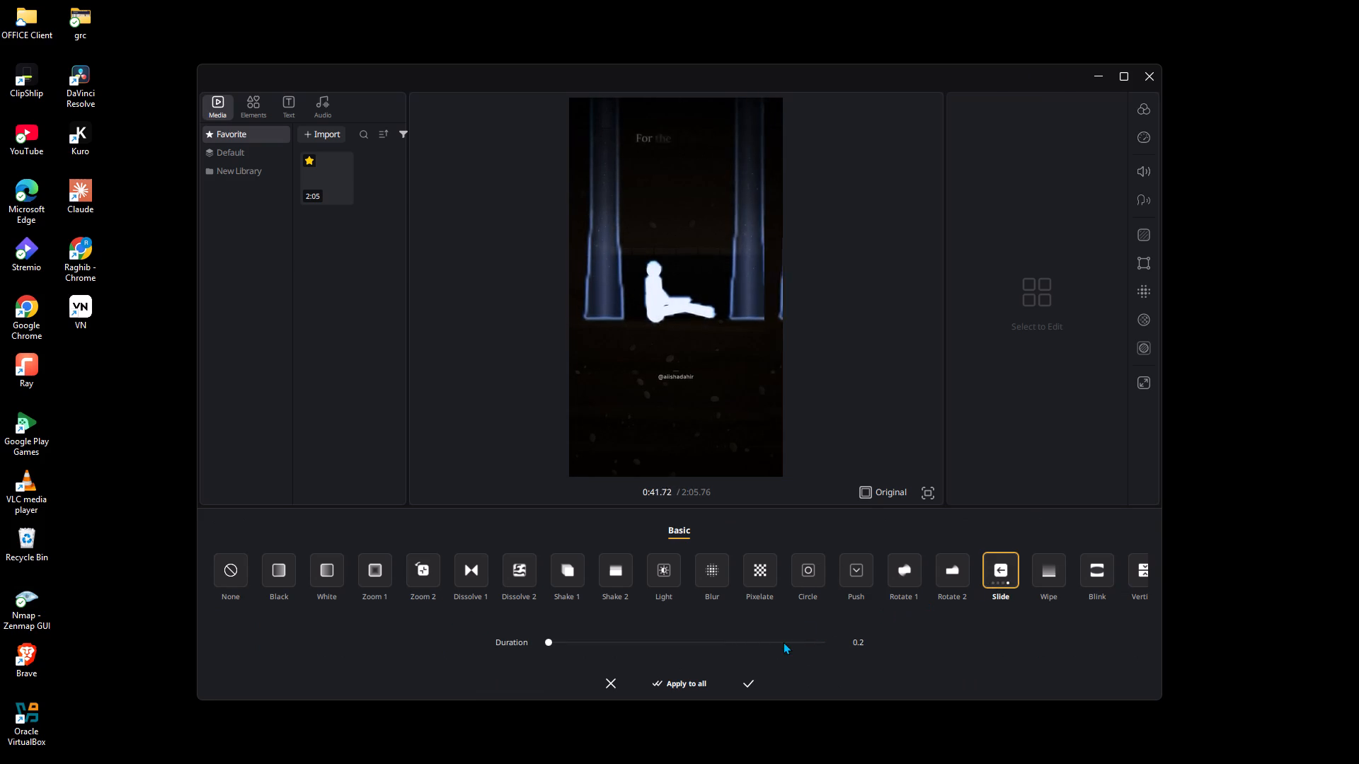
{"action": "left_click", "coordinate": [750, 684]}
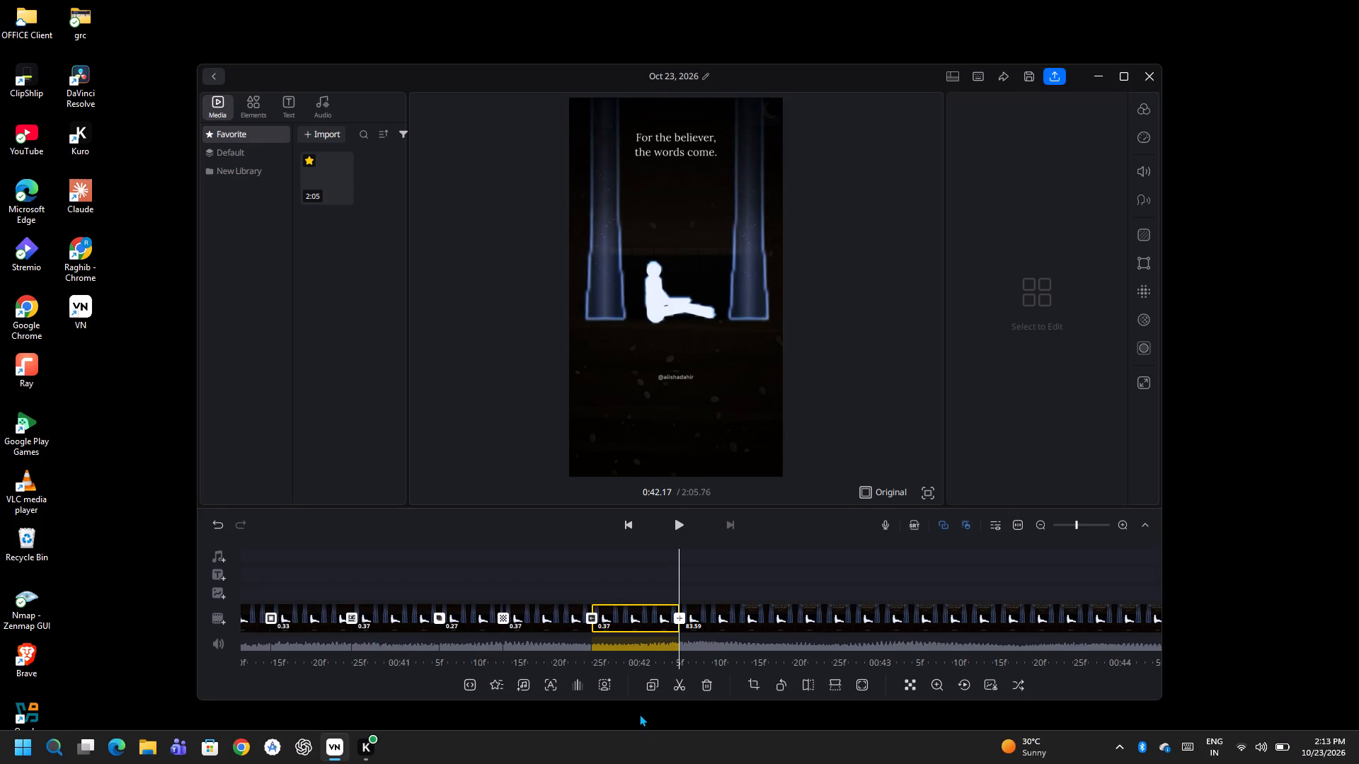
Split the remaining footage at 0:42.47, making a 0.30-second segment.
{"action": "key", "text": "Right"}
{"action": "key", "text": "Right"}
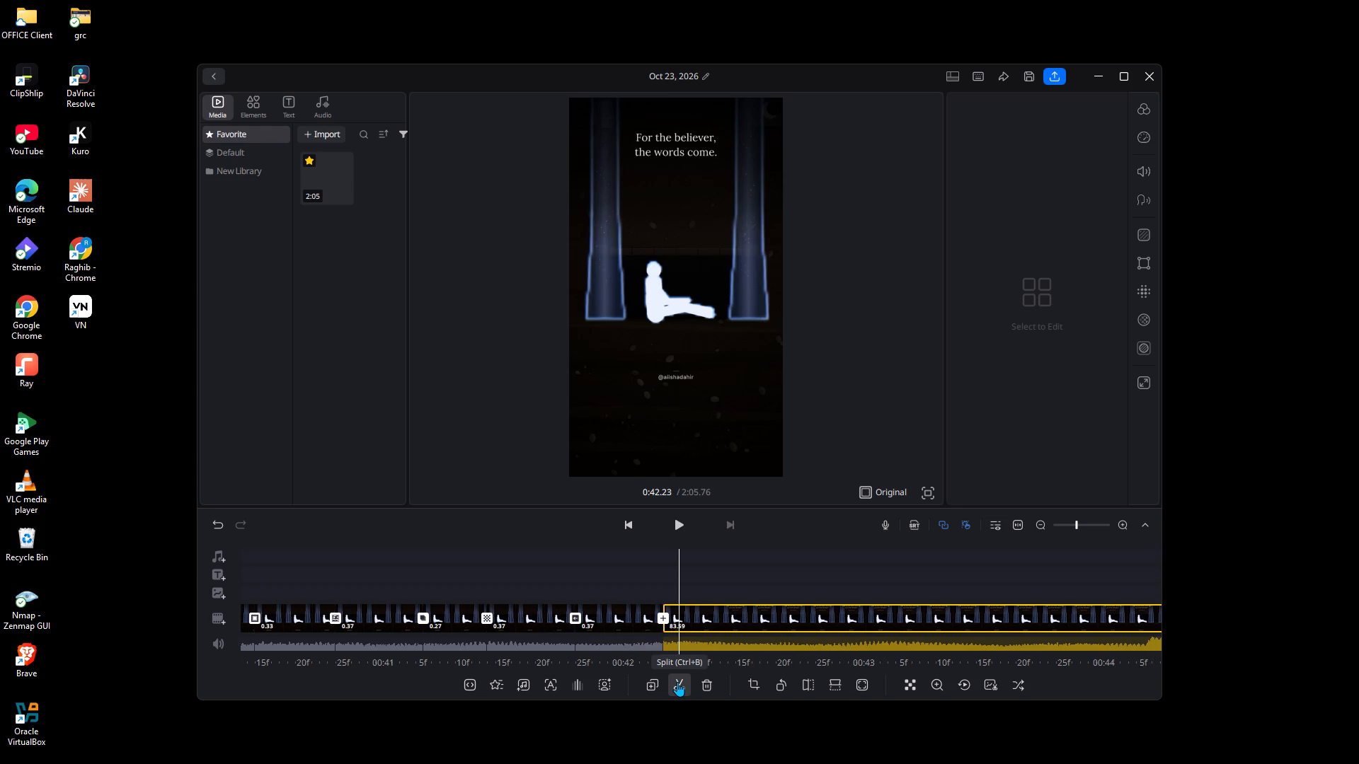
{"action": "key", "text": "Right"}
{"action": "key", "text": "Right"}
{"action": "key", "text": "Right"}
{"action": "key", "text": "Right"}
{"action": "key", "text": "Right"}
{"action": "key", "text": "Right"}
{"action": "key", "text": "Right"}
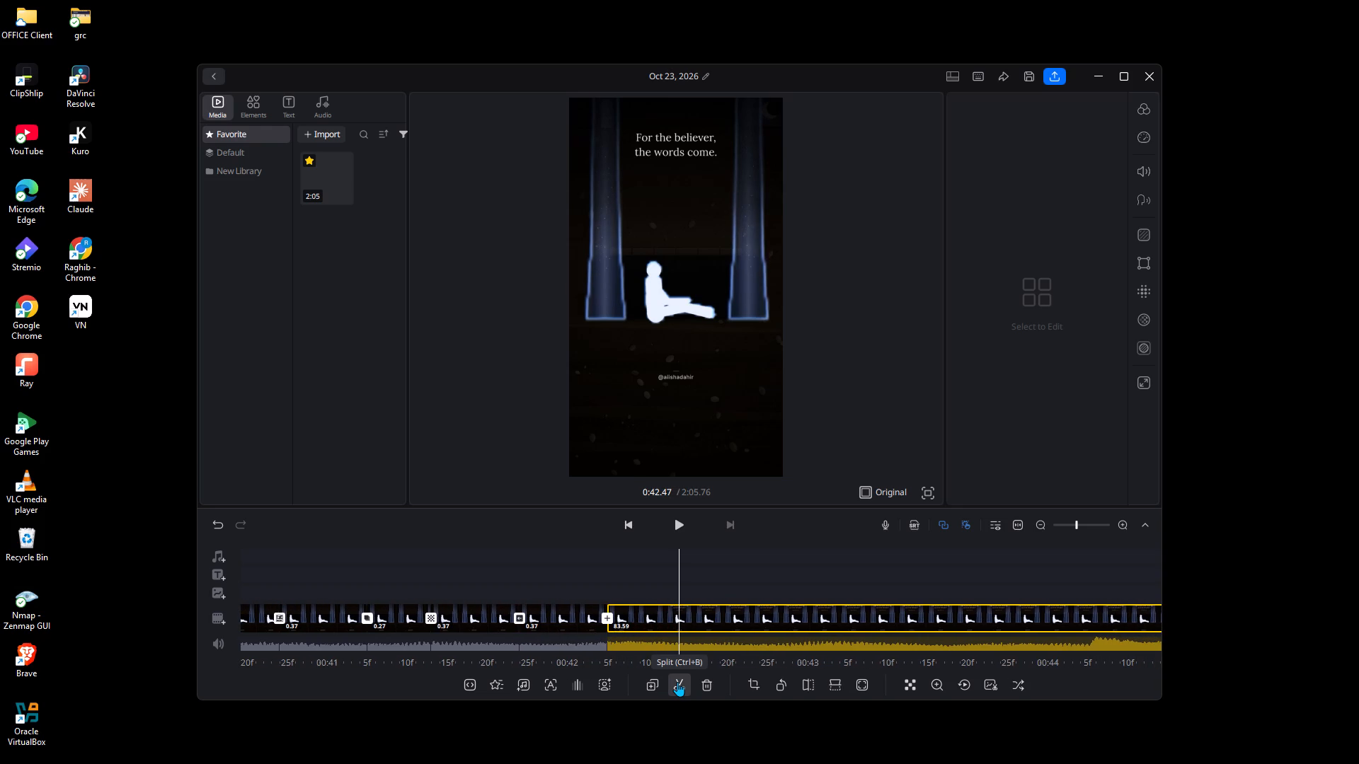
{"action": "left_click", "coordinate": [677, 682]}
Split the remaining footage at 0:42.83 to cut off another short segment.
{"action": "key", "text": "Right"}
{"action": "key", "text": "Right"}
{"action": "key", "text": "Right"}
{"action": "key", "text": "Right"}
{"action": "key", "text": "Right"}
{"action": "key", "text": "Right"}
{"action": "key", "text": "Right"}
{"action": "key", "text": "Right"}
{"action": "key", "text": "Right"}
{"action": "key", "text": "Right"}
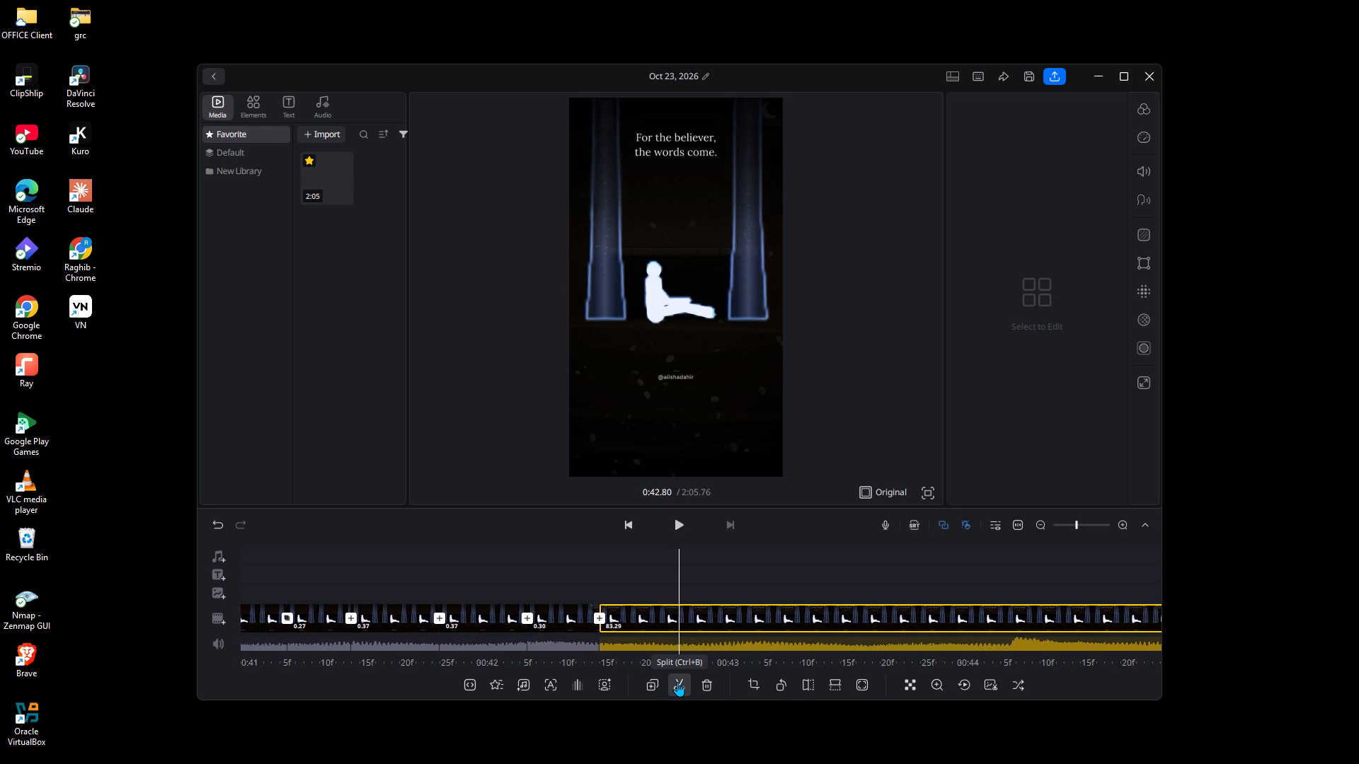
{"action": "key", "text": "Right"}
{"action": "left_click", "coordinate": [677, 682]}
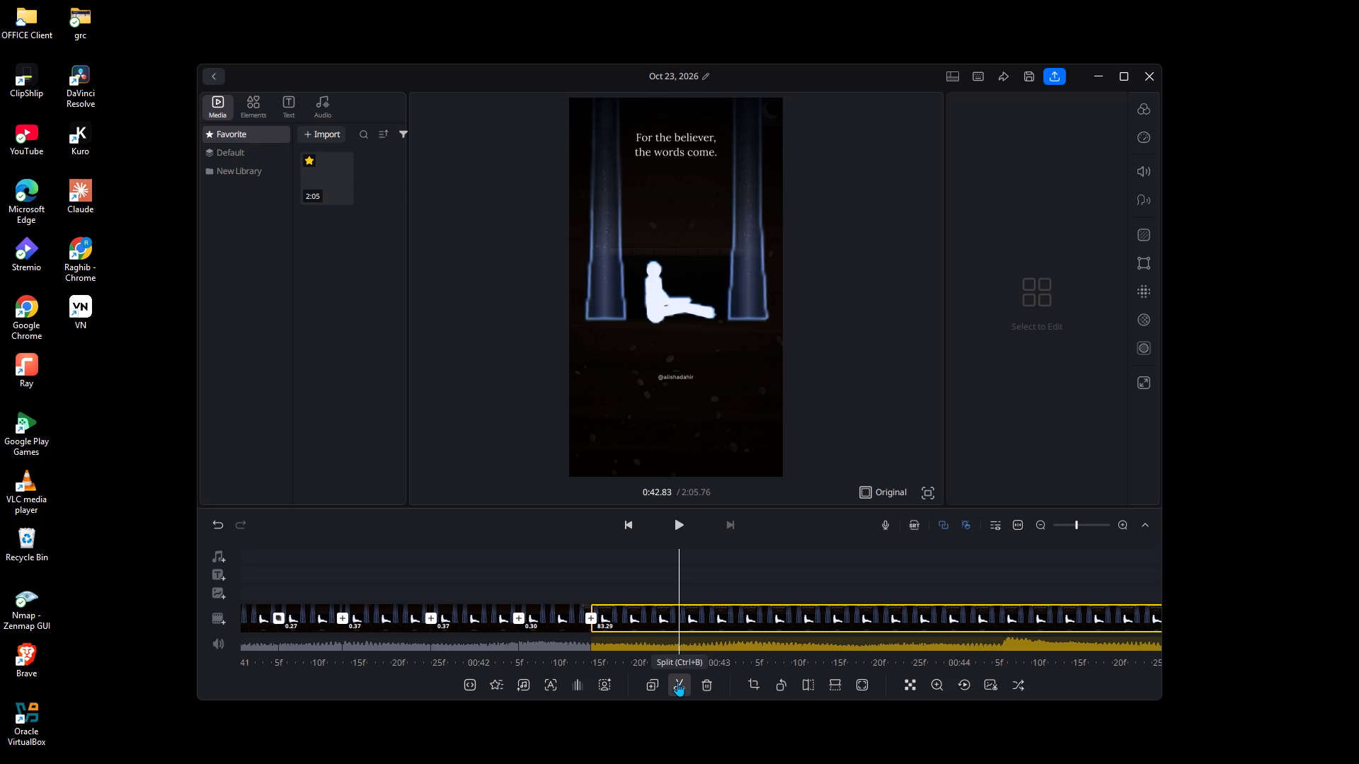
Split the remaining footage at 0:43.27, making a 0.43-second segment.
{"action": "key", "text": "Right"}
{"action": "key", "text": "Right"}
{"action": "key", "text": "Right"}
{"action": "key", "text": "Right"}
{"action": "key", "text": "Right"}
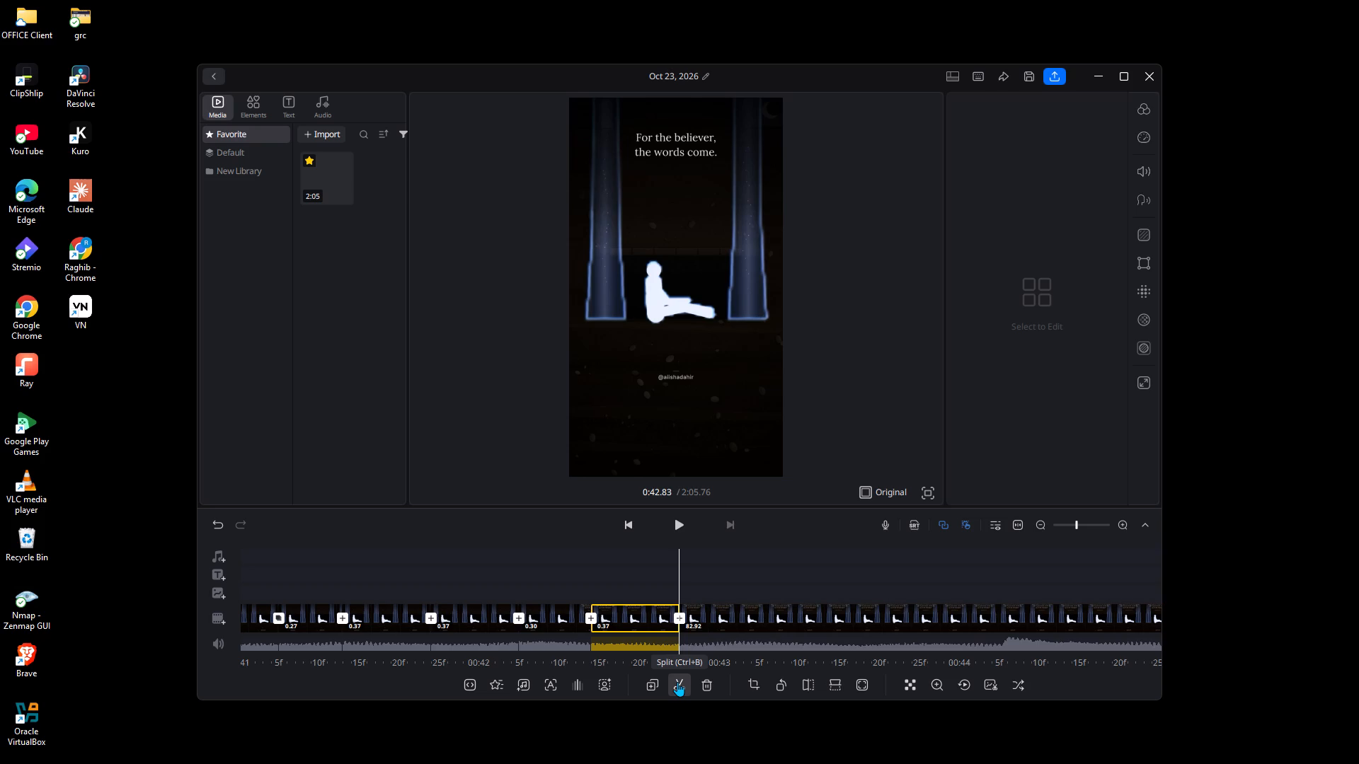
{"action": "key", "text": "Right"}
{"action": "key", "text": "Right"}
{"action": "key", "text": "Right"}
{"action": "key", "text": "Right"}
{"action": "key", "text": "Right"}
{"action": "key", "text": "Right"}
{"action": "key", "text": "Right"}
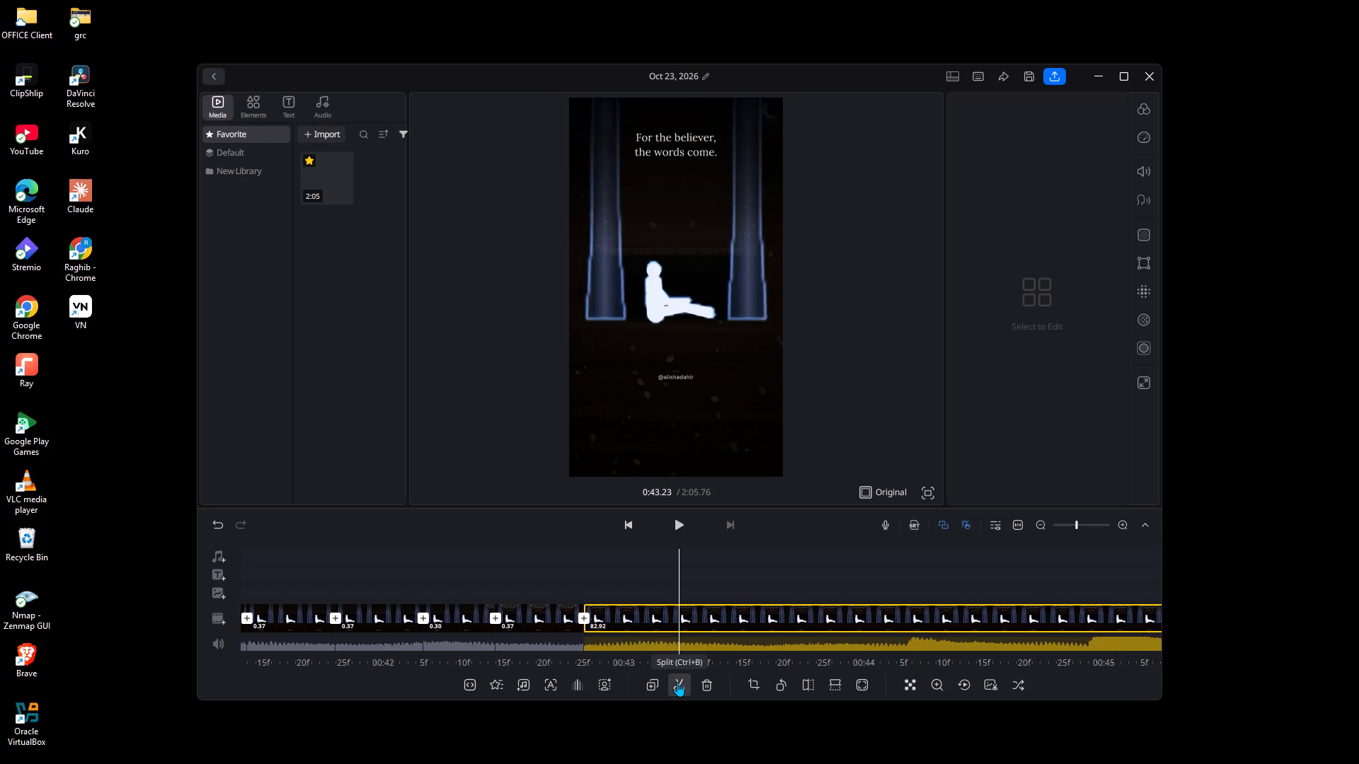
{"action": "key", "text": "Right"}
{"action": "left_click", "coordinate": [677, 682]}
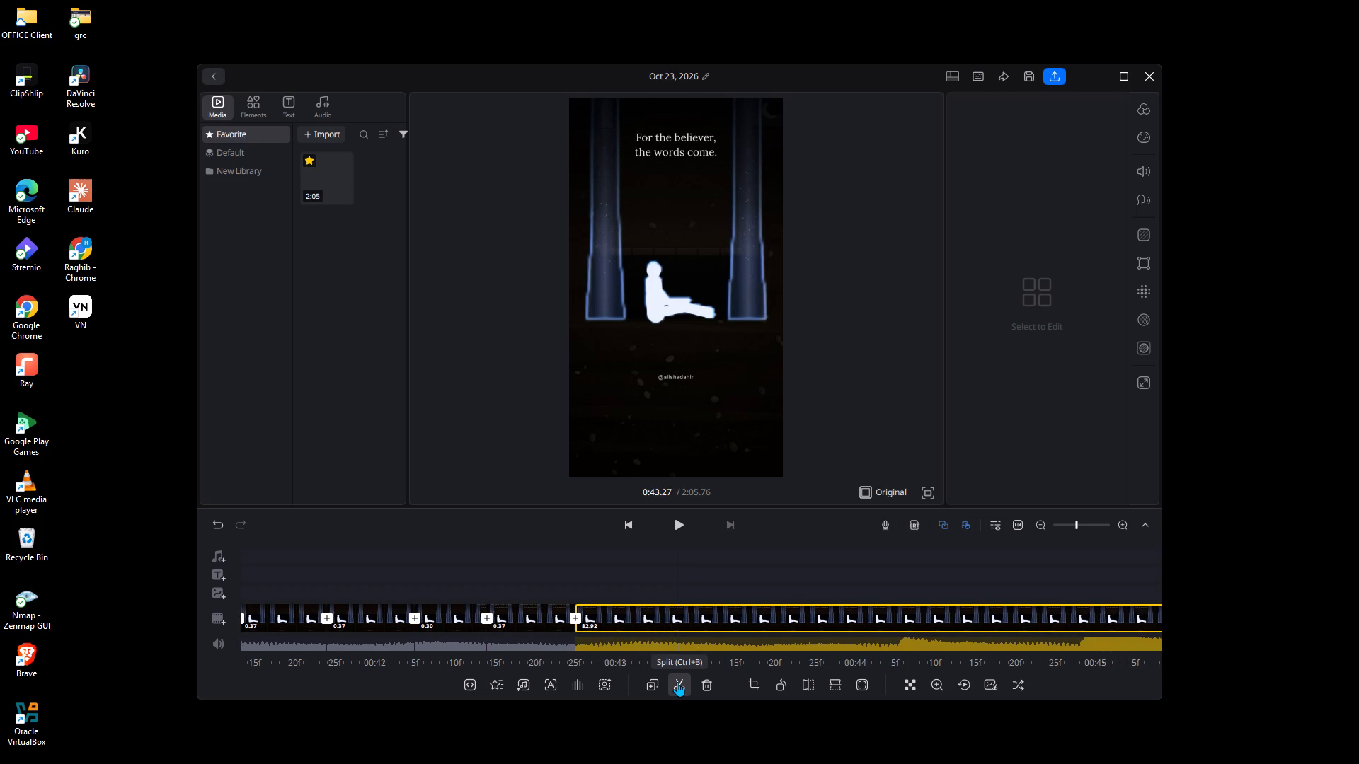
Split the remaining footage at 0:43.73, making a 0.47-second segment.
{"action": "key", "text": "Right"}
{"action": "key", "text": "Right"}
{"action": "key", "text": "Right"}
{"action": "key", "text": "Right"}
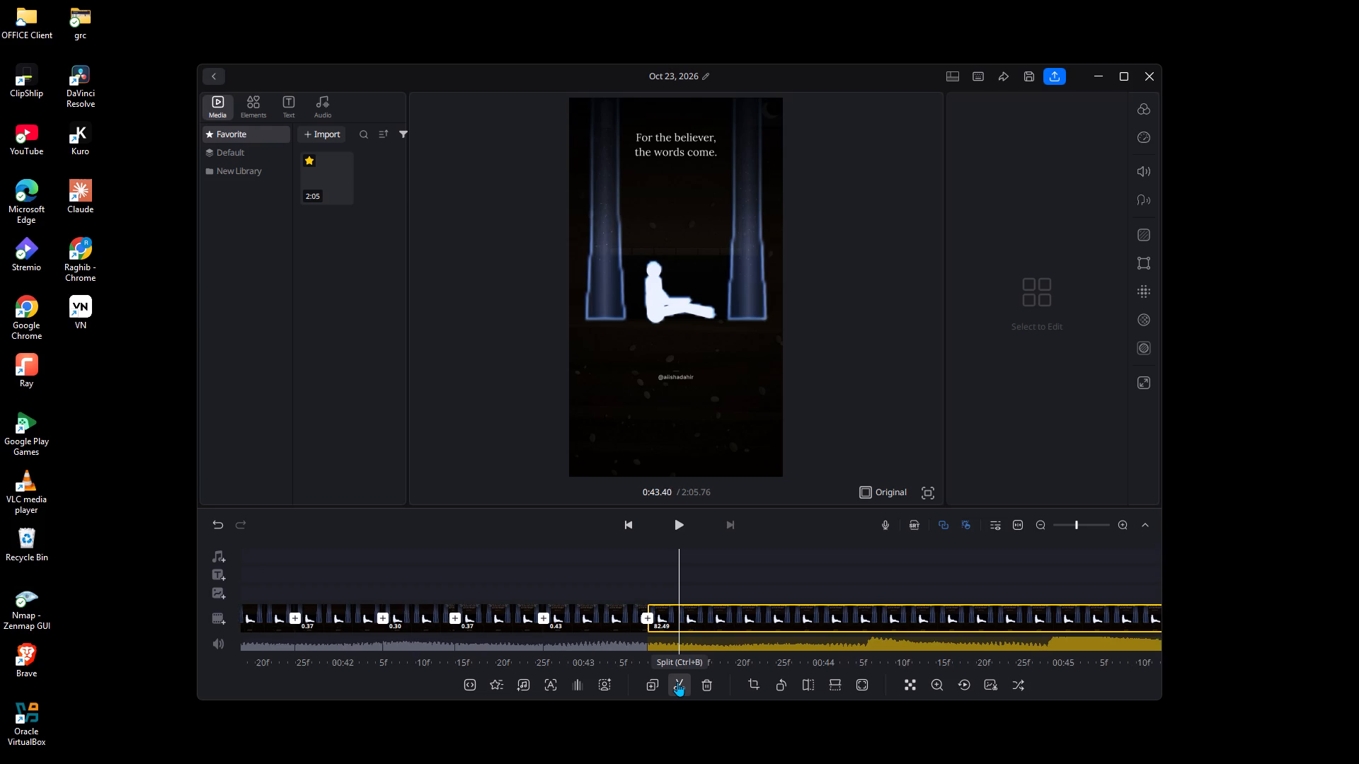
{"action": "key", "text": "Right"}
{"action": "key", "text": "Right"}
{"action": "key", "text": "Right"}
{"action": "key", "text": "Right"}
{"action": "key", "text": "Right"}
{"action": "key", "text": "Right"}
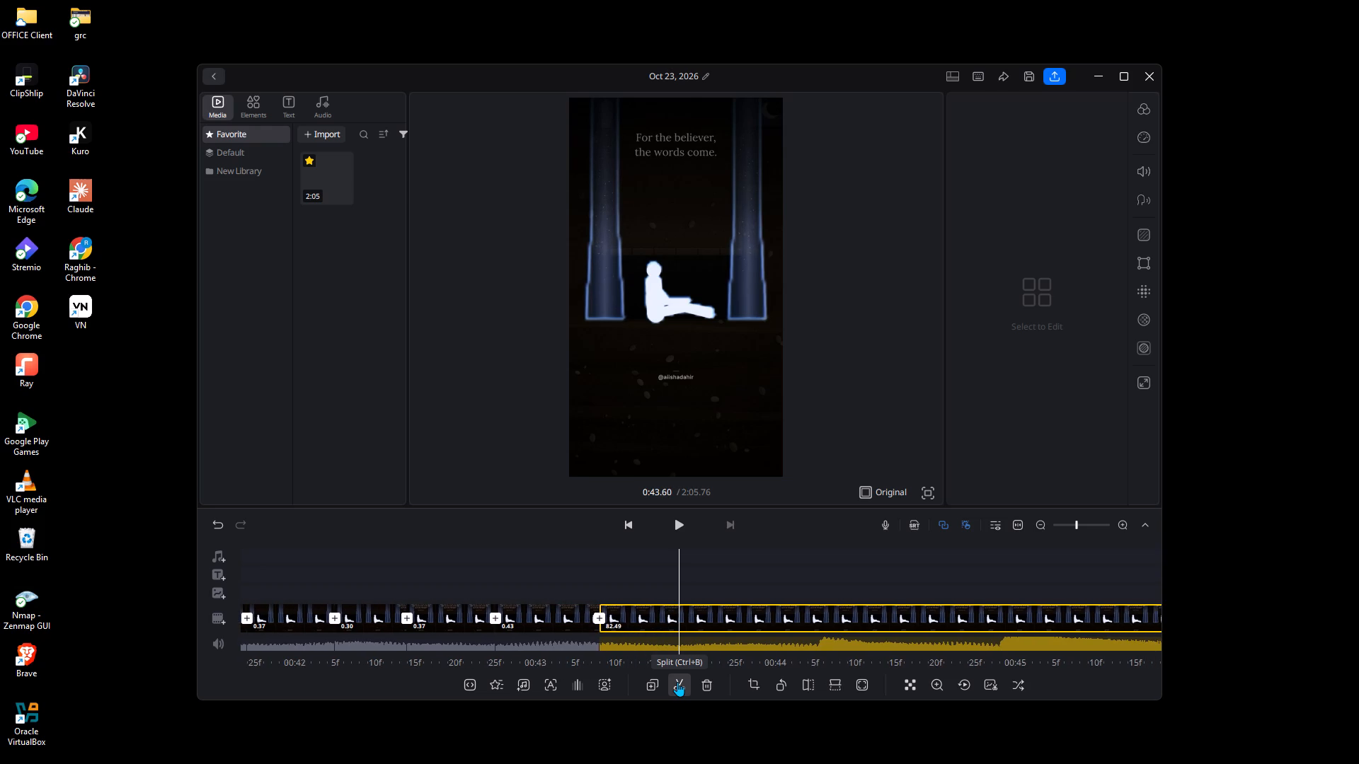
{"action": "key", "text": "Right"}
{"action": "key", "text": "Right"}
{"action": "key", "text": "Right"}
{"action": "key", "text": "Right"}
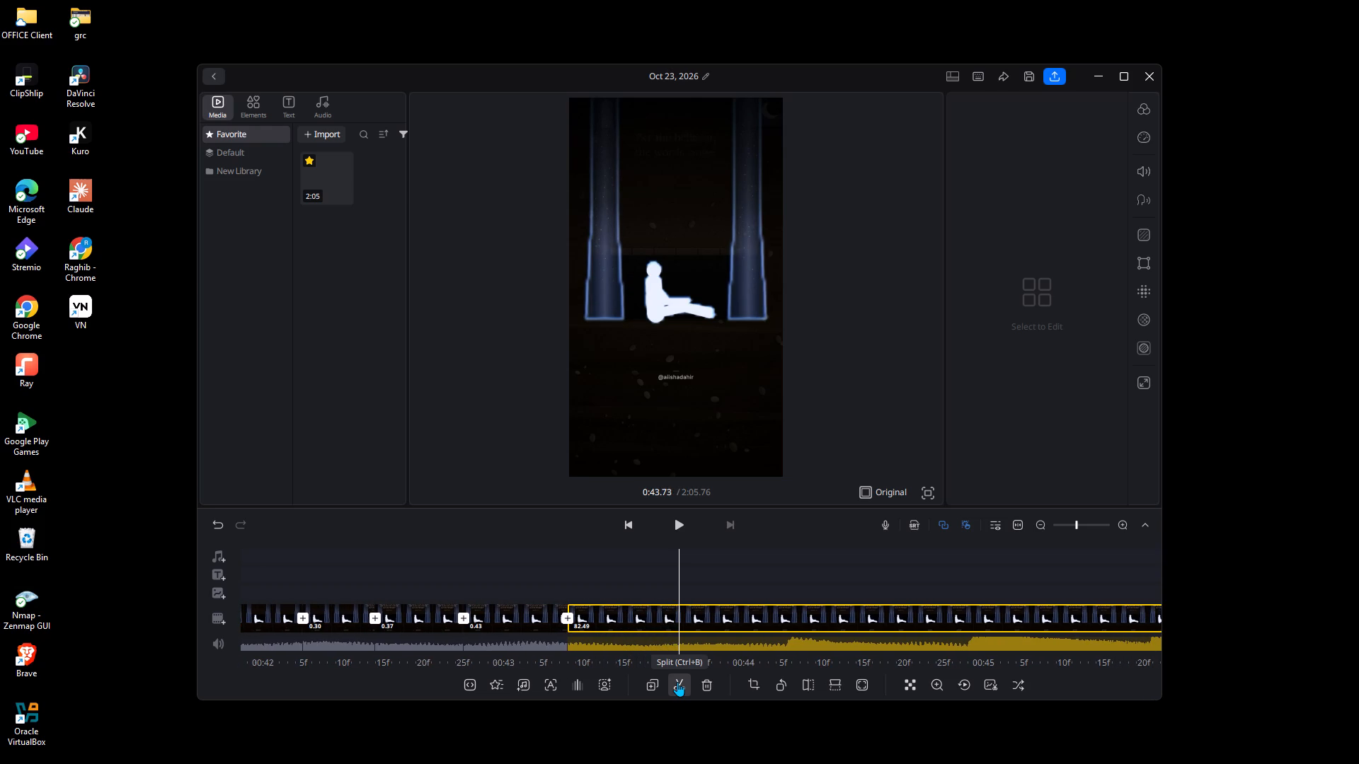
{"action": "left_click", "coordinate": [677, 682]}
Split the remaining footage at 0:44.20 to cut off a 0.47-second segment.
{"action": "key", "text": "Right"}
{"action": "key", "text": "Right"}
{"action": "key", "text": "Right"}
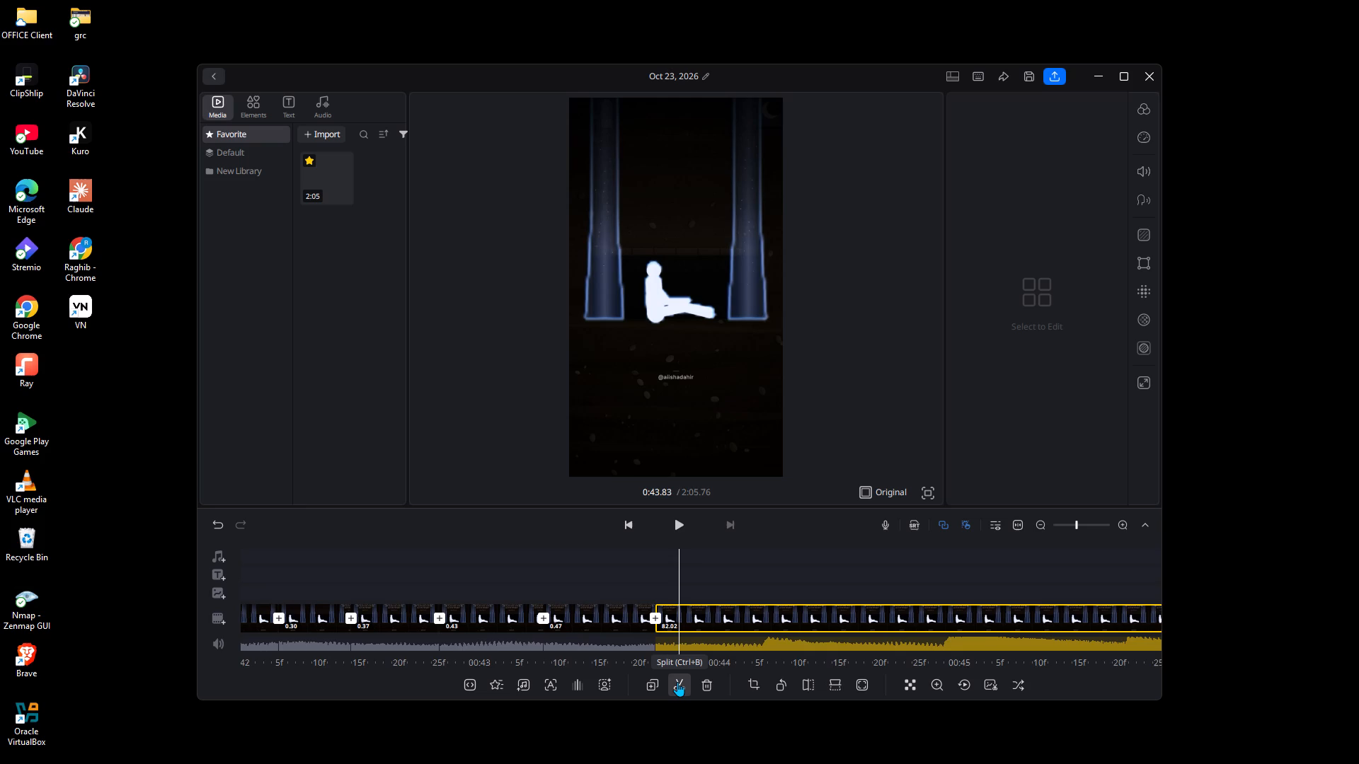
{"action": "key", "text": "Right"}
{"action": "key", "text": "Right"}
{"action": "key", "text": "Right"}
{"action": "key", "text": "Right"}
{"action": "key", "text": "Right"}
{"action": "key", "text": "Right"}
{"action": "key", "text": "Right"}
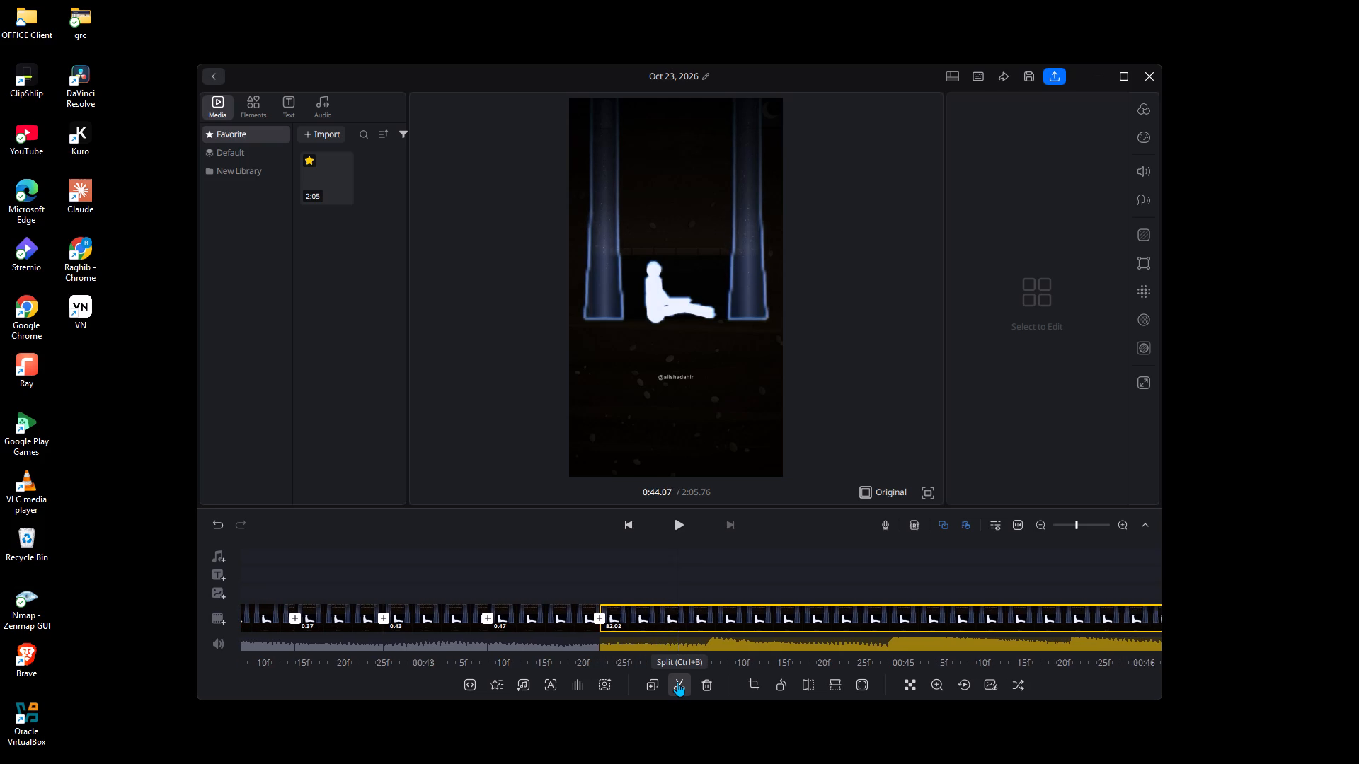
{"action": "key", "text": "Right"}
{"action": "key", "text": "Right"}
{"action": "key", "text": "Right"}
{"action": "key", "text": "Right"}
{"action": "left_click", "coordinate": [677, 682]}
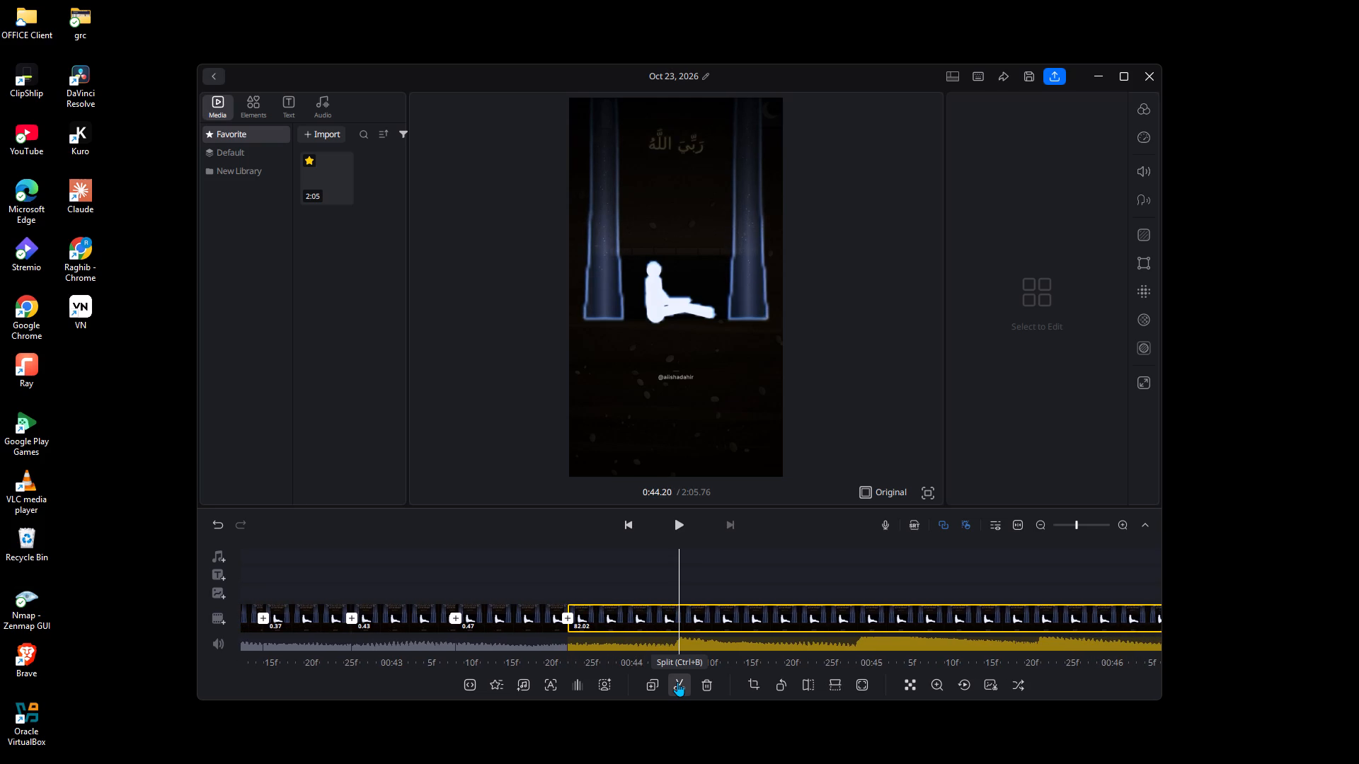
Split the remaining footage at 0:44.70, making a 0.50-second segment.
{"action": "key", "text": "Right"}
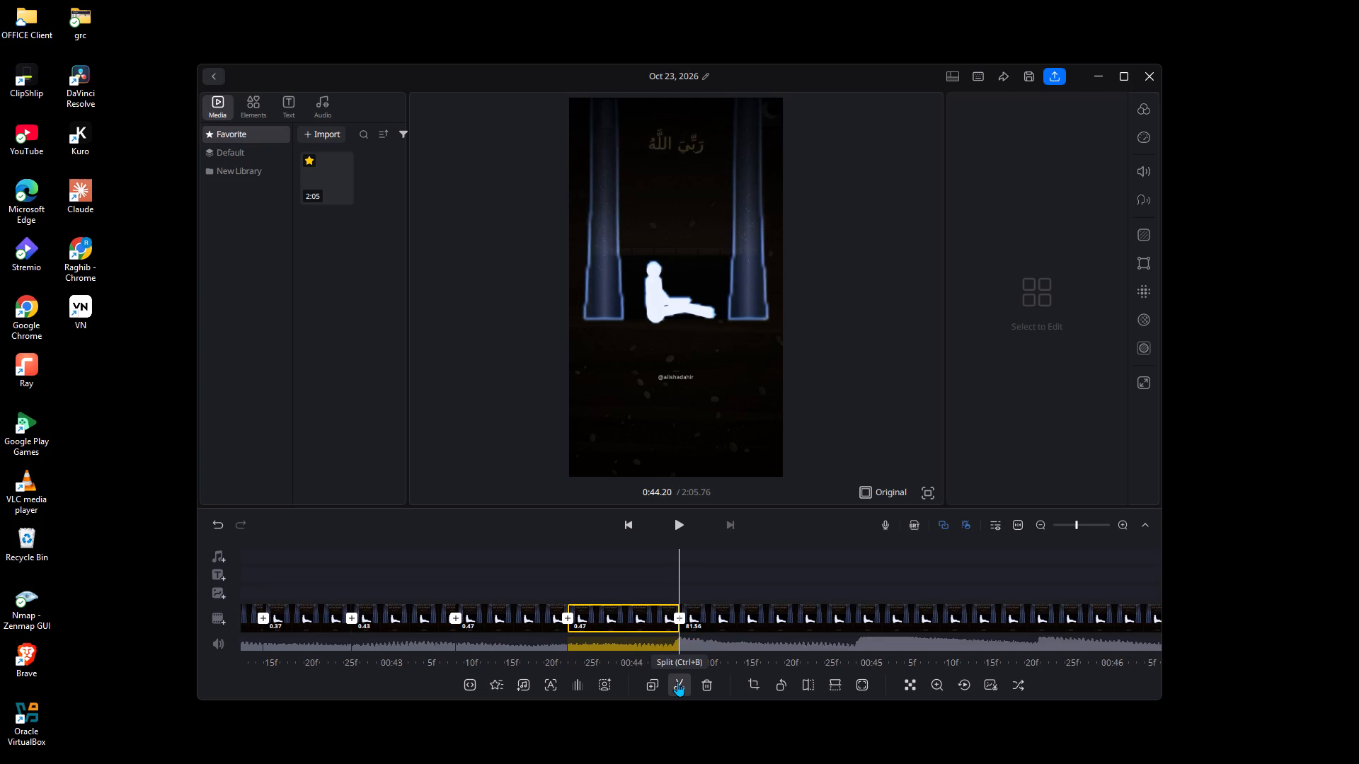
{"action": "key", "text": "Right"}
{"action": "key", "text": "Right"}
{"action": "key", "text": "Right"}
{"action": "key", "text": "Right"}
{"action": "key", "text": "Right"}
{"action": "key", "text": "Right"}
{"action": "key", "text": "Right"}
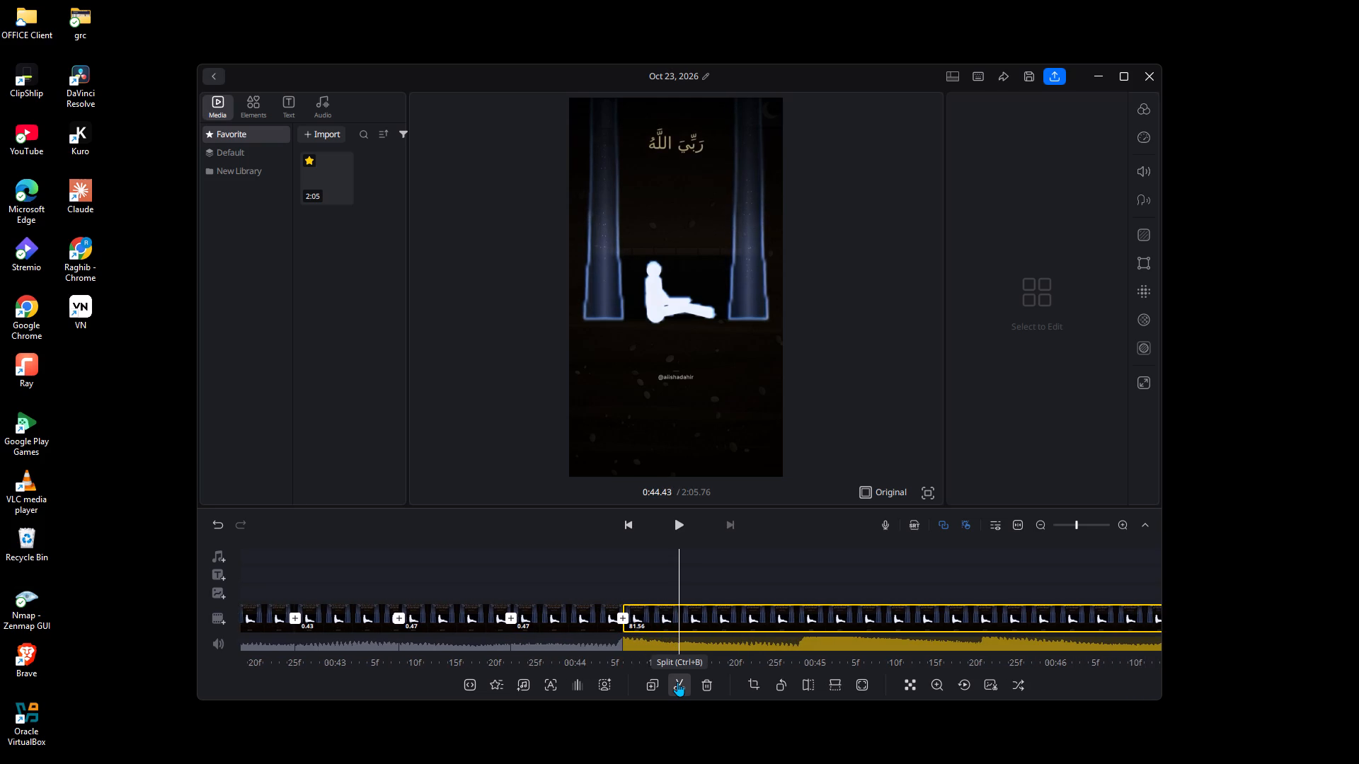
{"action": "key", "text": "Right"}
{"action": "key", "text": "Right"}
{"action": "key", "text": "Right"}
{"action": "key", "text": "Right"}
{"action": "key", "text": "Right"}
{"action": "key", "text": "Right"}
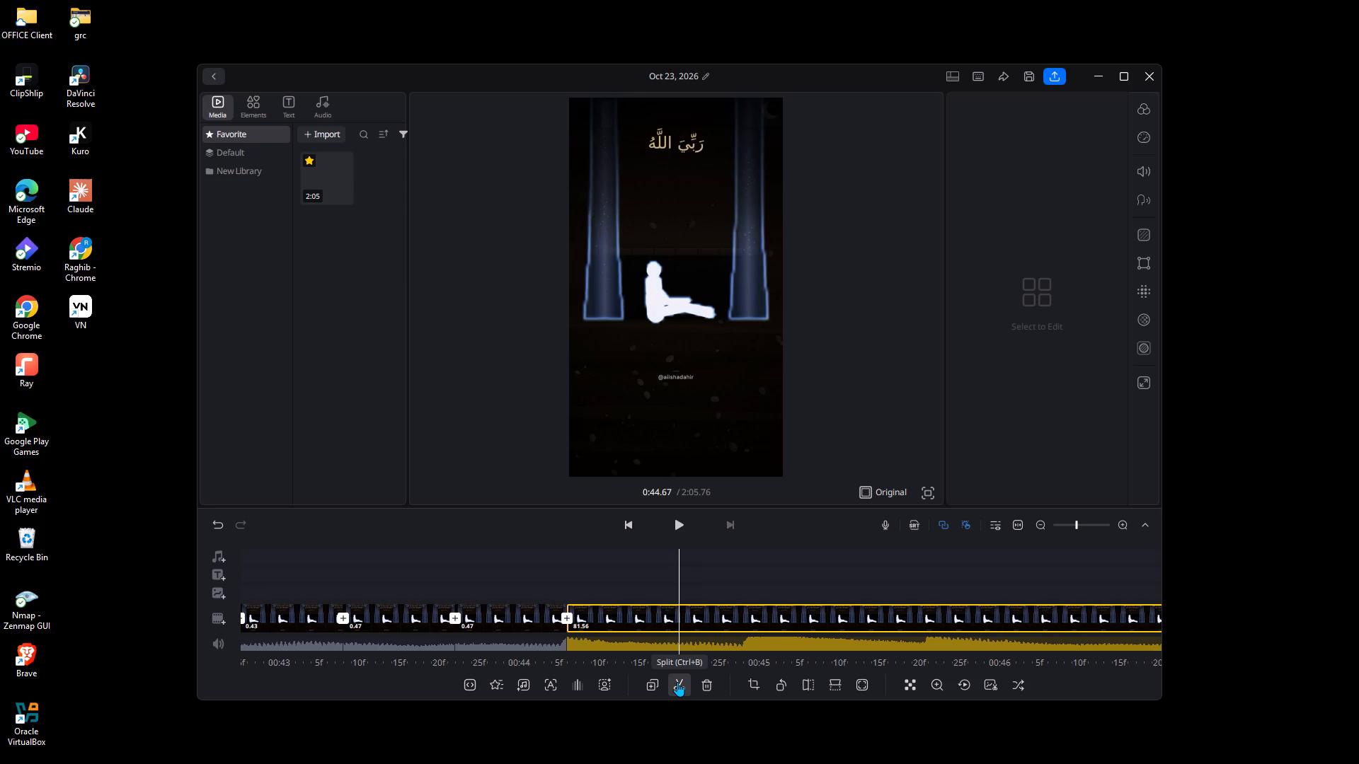
{"action": "key", "text": "Right"}
{"action": "left_click", "coordinate": [677, 682]}
Split the remaining footage at 0:45.20 to cut off a 0.50-second segment.
{"action": "key", "text": "Right"}
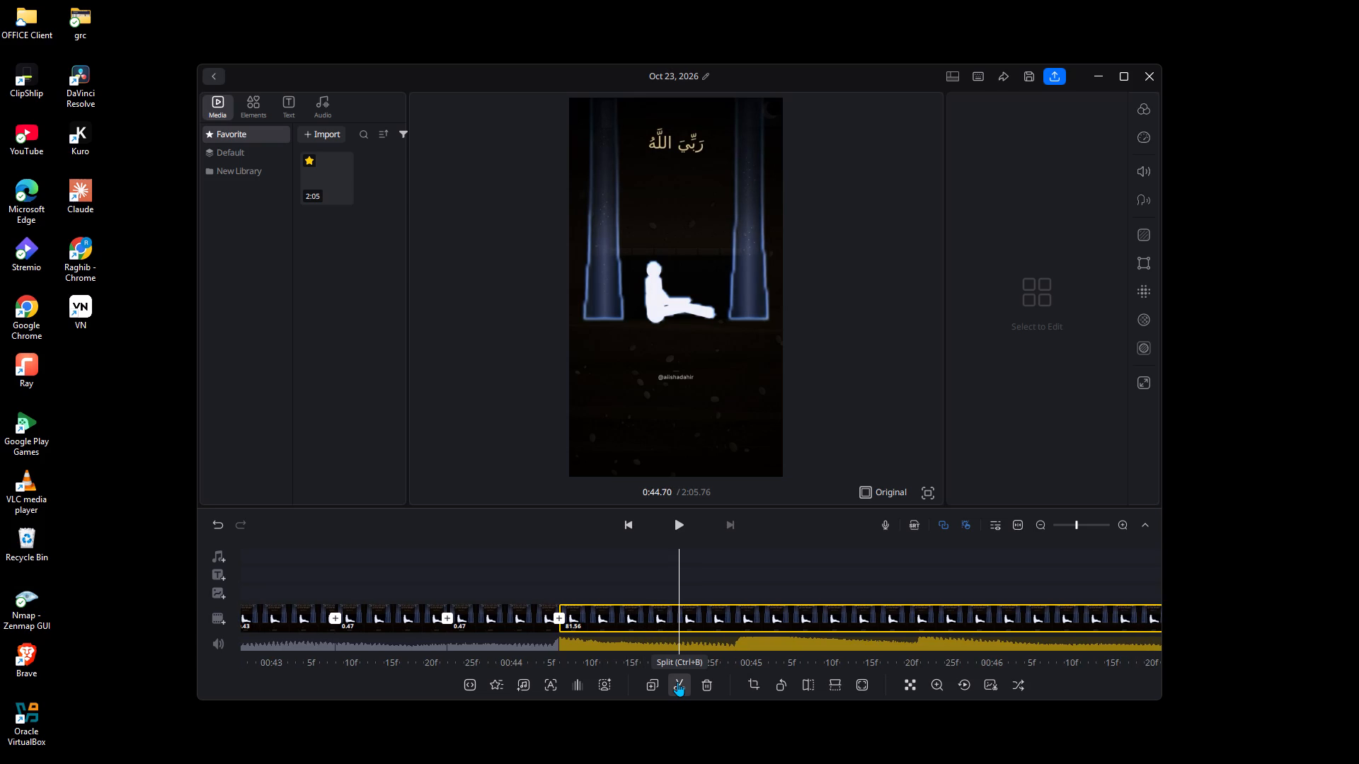
{"action": "key", "text": "Right"}
{"action": "key", "text": "Right"}
{"action": "key", "text": "Right"}
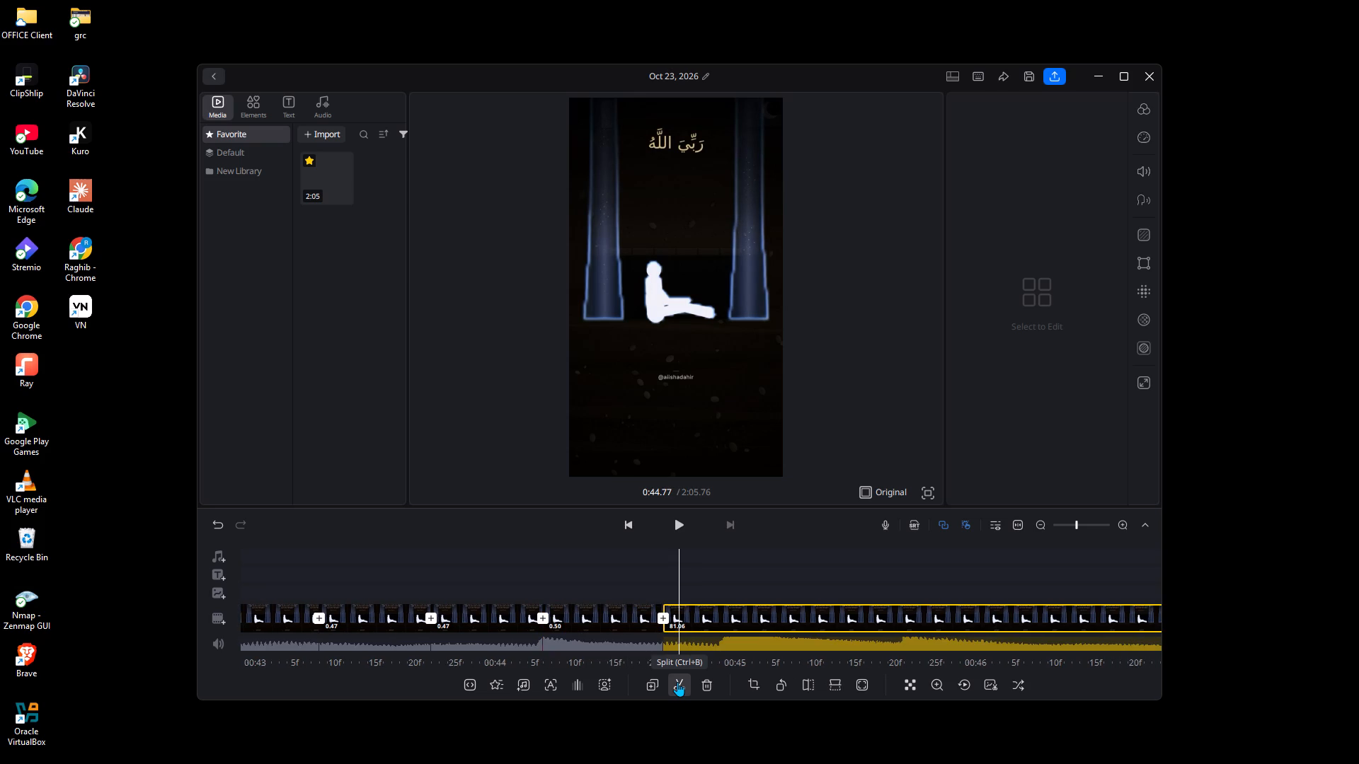
{"action": "key", "text": "Right"}
{"action": "key", "text": "Right"}
{"action": "key", "text": "Right"}
{"action": "key", "text": "Right"}
{"action": "key", "text": "Right"}
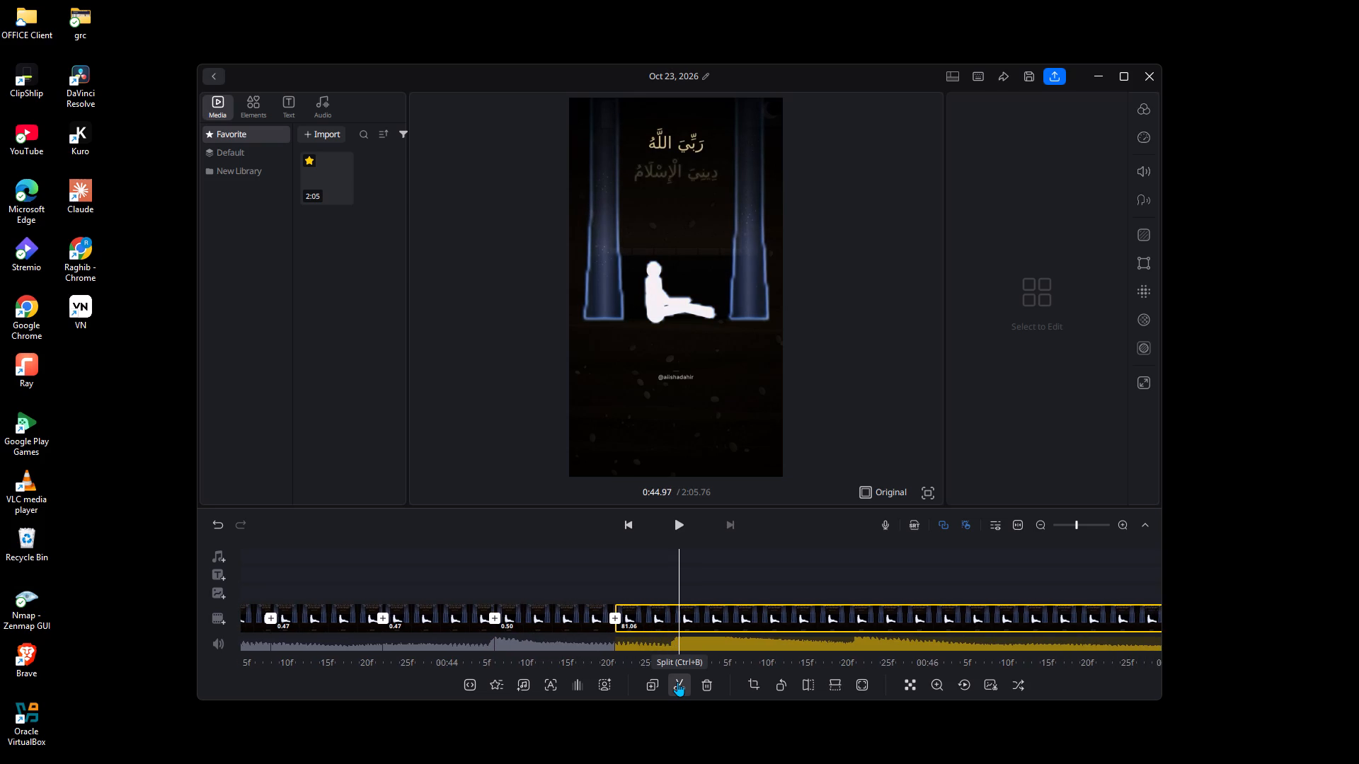
{"action": "key", "text": "Right"}
{"action": "key", "text": "Right"}
{"action": "key", "text": "Right"}
{"action": "key", "text": "Right"}
{"action": "key", "text": "Right"}
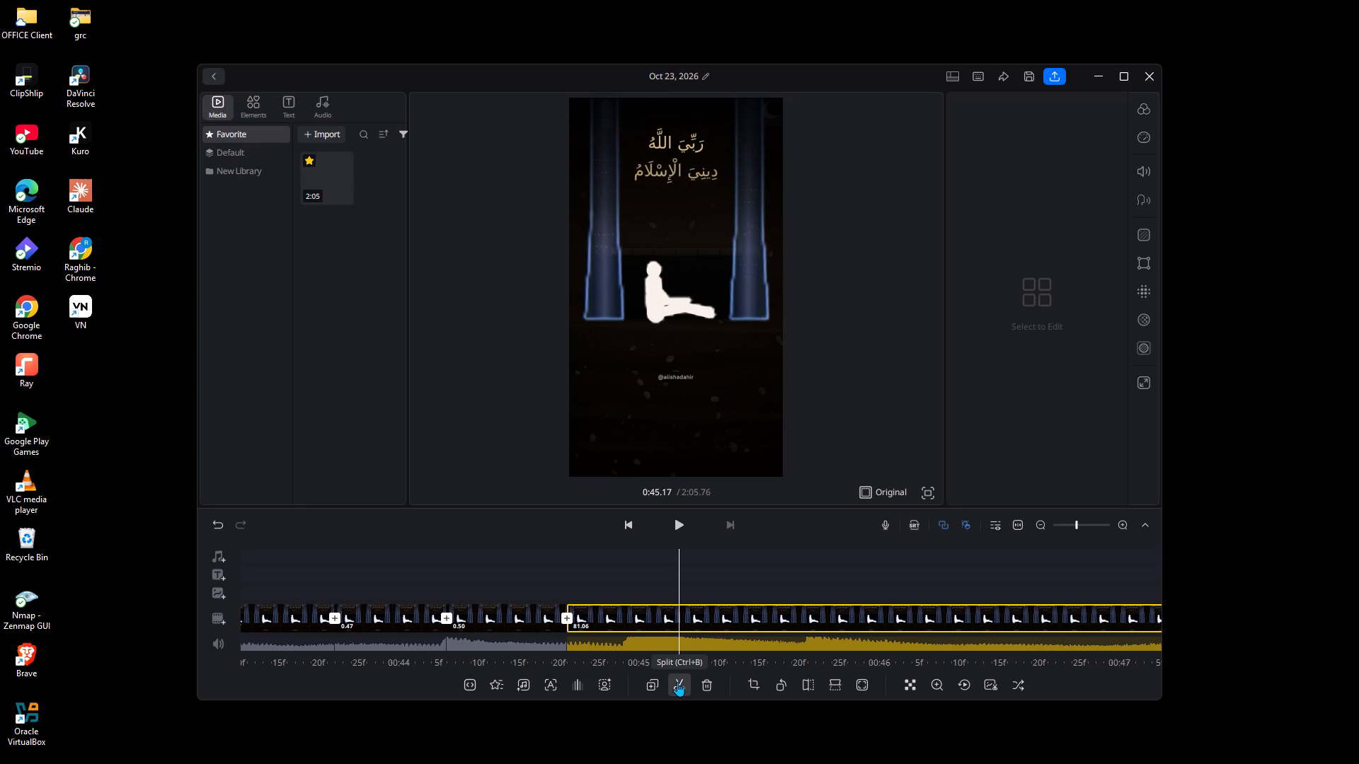
{"action": "key", "text": "Right"}
{"action": "left_click", "coordinate": [677, 682]}
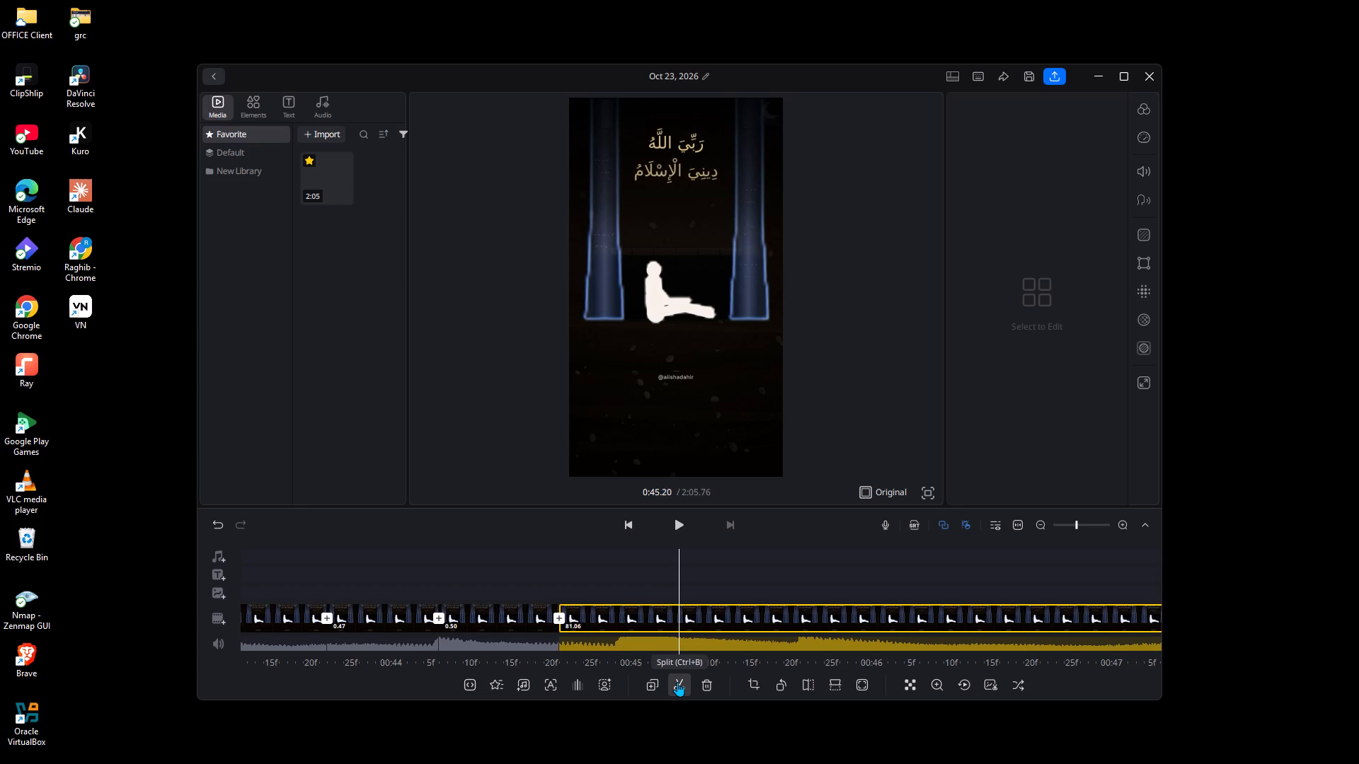
Split the remaining footage at 0:45.67, making a 0.47-second segment.
{"action": "key", "text": "Right"}
{"action": "key", "text": "Right"}
{"action": "key", "text": "Right"}
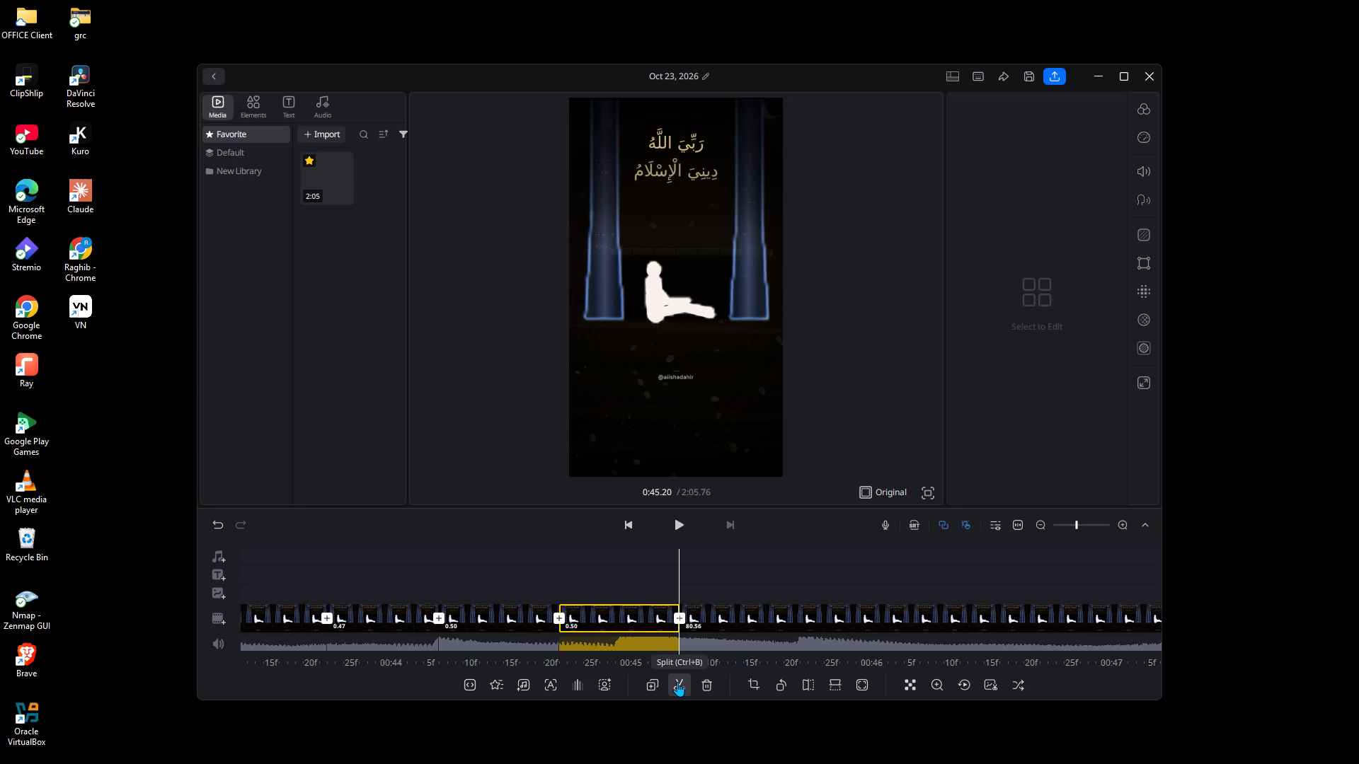
{"action": "key", "text": "Right"}
{"action": "key", "text": "Right"}
{"action": "key", "text": "Right"}
{"action": "key", "text": "Right"}
{"action": "key", "text": "Right"}
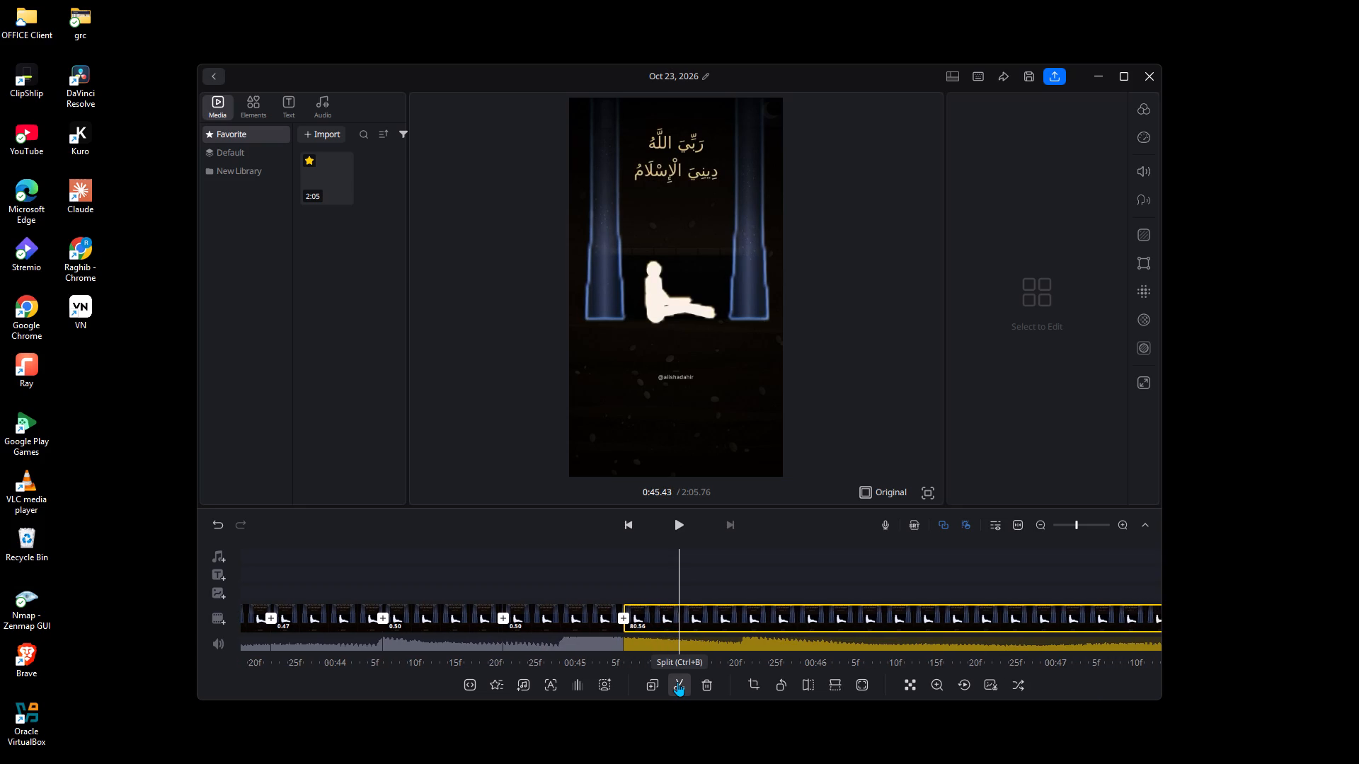
{"action": "key", "text": "Right"}
{"action": "key", "text": "Right"}
{"action": "key", "text": "Right"}
{"action": "key", "text": "Right"}
{"action": "key", "text": "Right"}
{"action": "key", "text": "Right"}
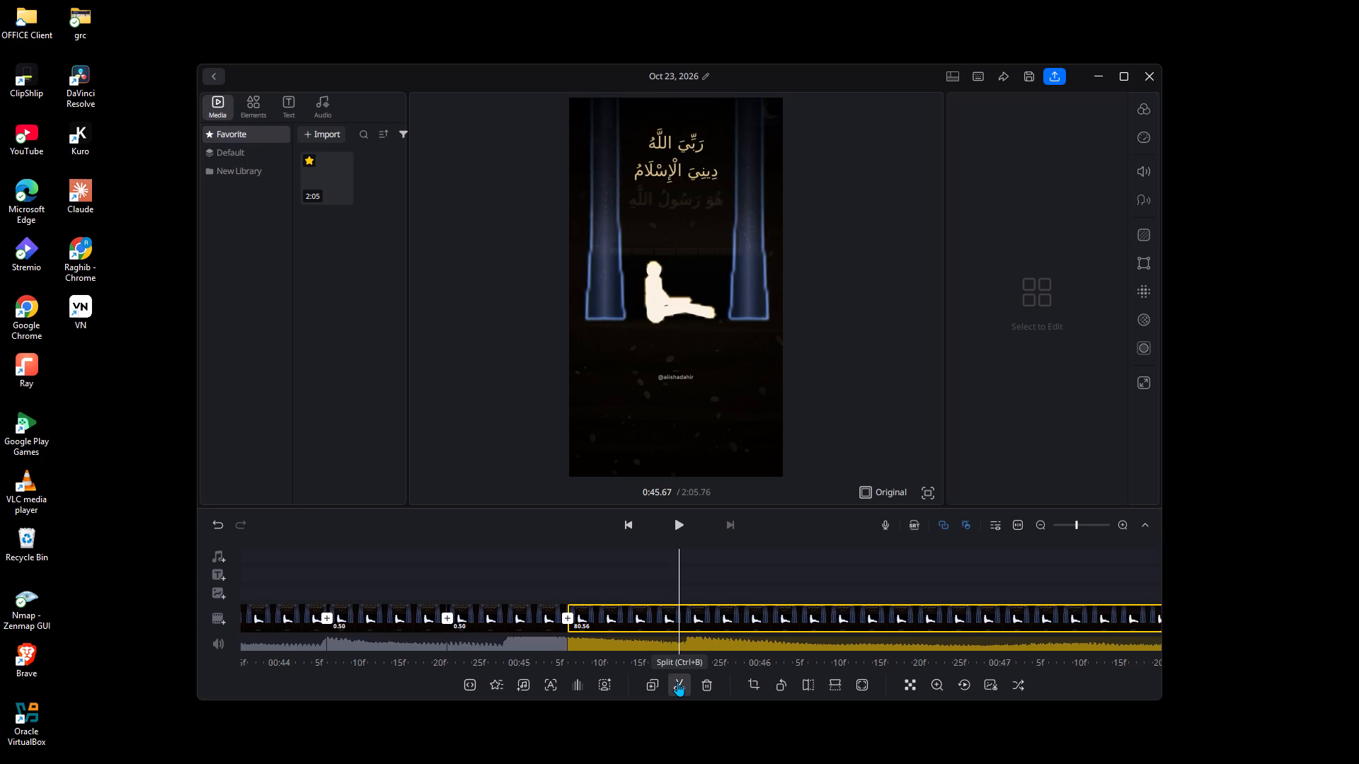
{"action": "left_click", "coordinate": [677, 682]}
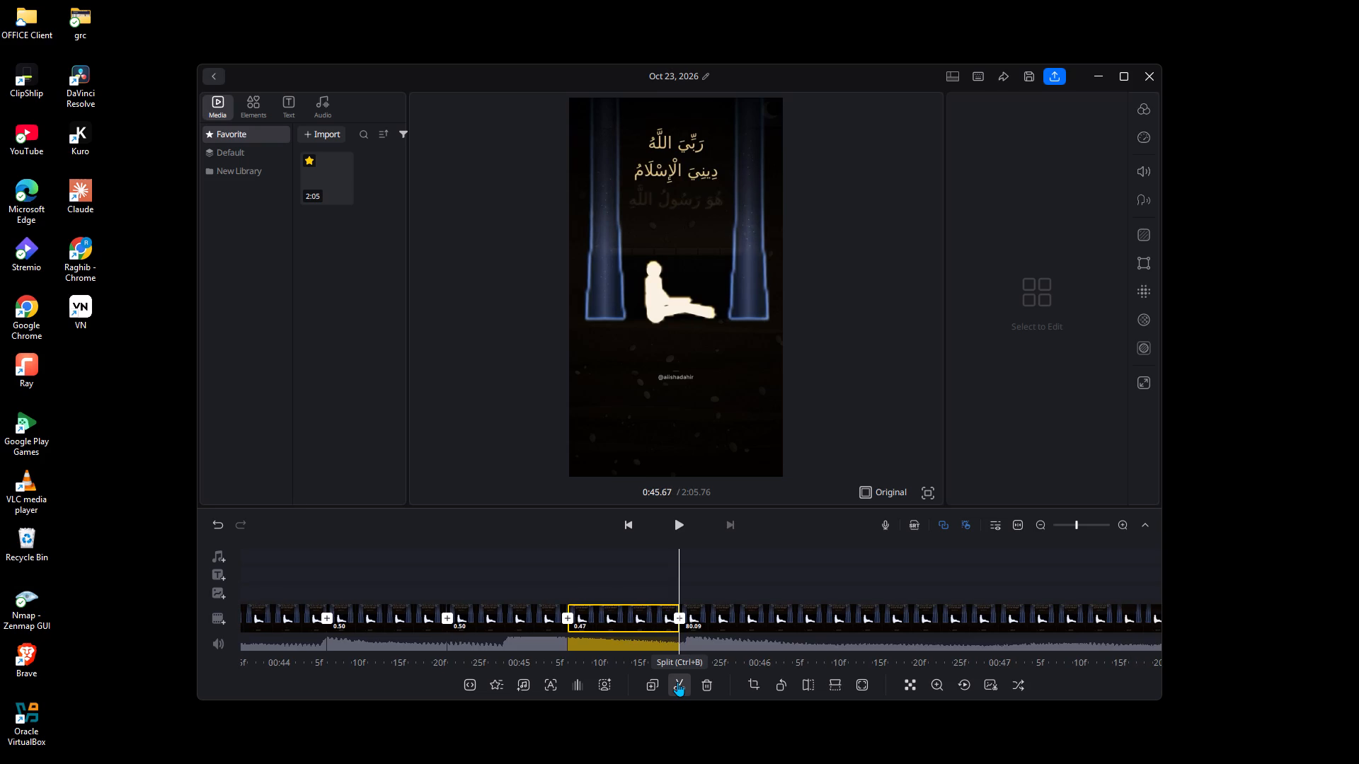
Split the remaining footage at 0:46.13 to cut off another short segment.
{"action": "key", "text": "Right"}
{"action": "key", "text": "Right"}
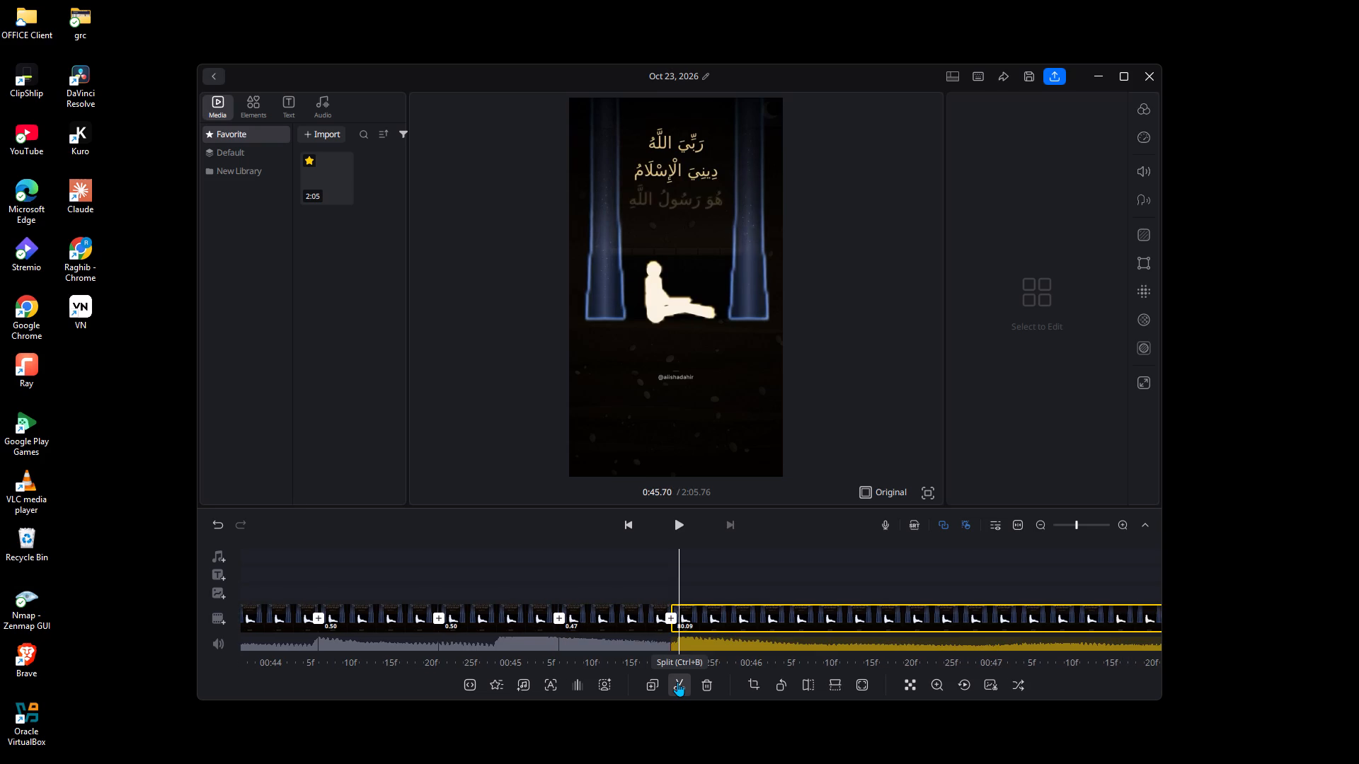
{"action": "key", "text": "Right"}
{"action": "key", "text": "Right"}
{"action": "key", "text": "Right"}
{"action": "key", "text": "Right"}
{"action": "key", "text": "Right"}
{"action": "key", "text": "Right"}
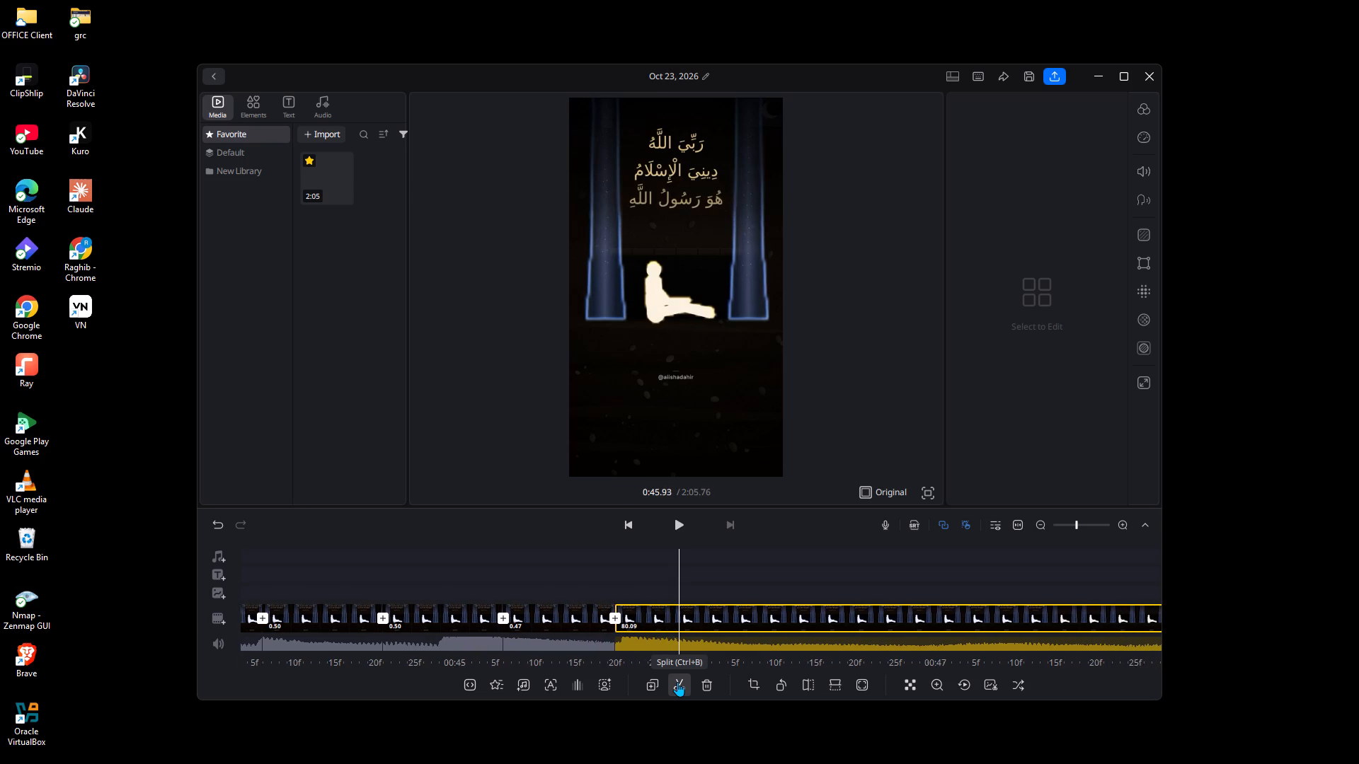
{"action": "key", "text": "Right"}
{"action": "key", "text": "Right"}
{"action": "key", "text": "Right"}
{"action": "key", "text": "Right"}
{"action": "key", "text": "Right"}
{"action": "key", "text": "Right"}
{"action": "left_click", "coordinate": [677, 682]}
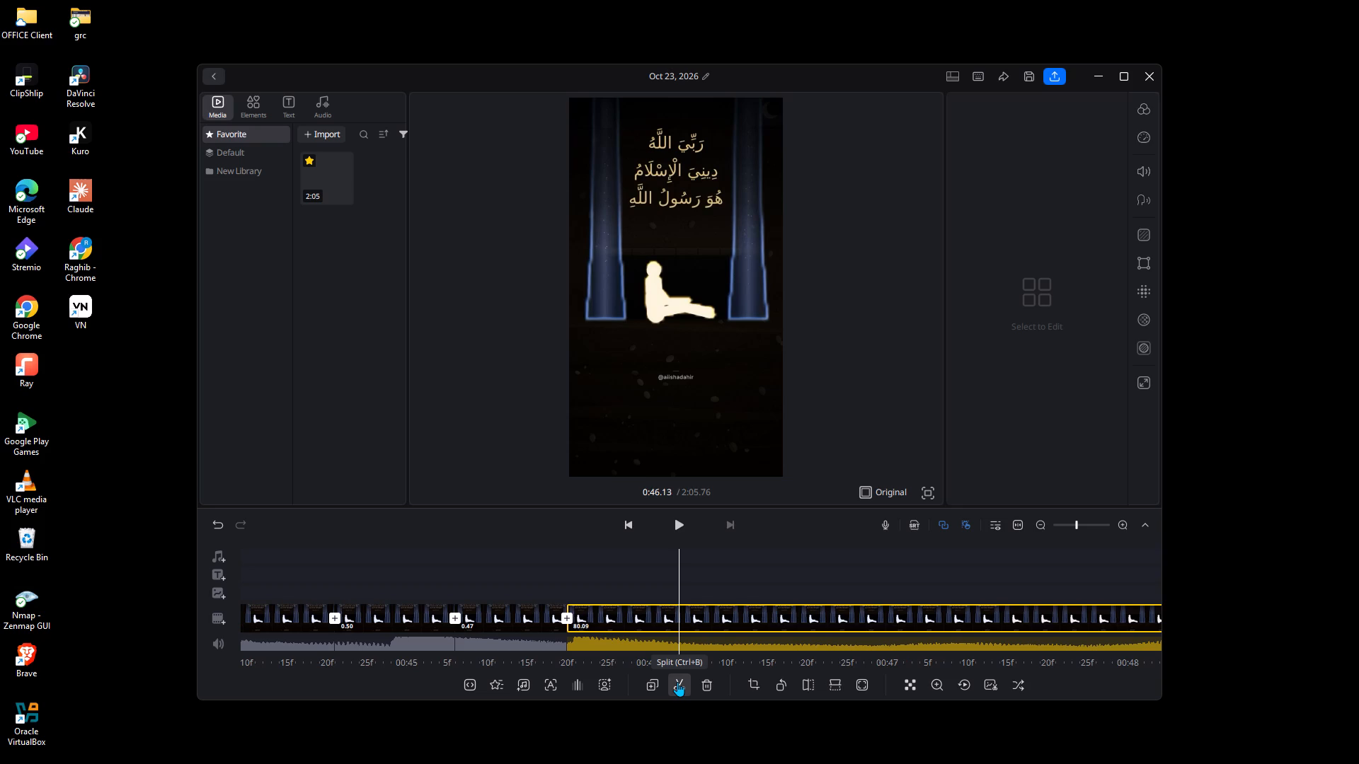
Split the remaining footage at 0:46.70 to cut off a 0.57-second segment.
{"action": "key", "text": "Right"}
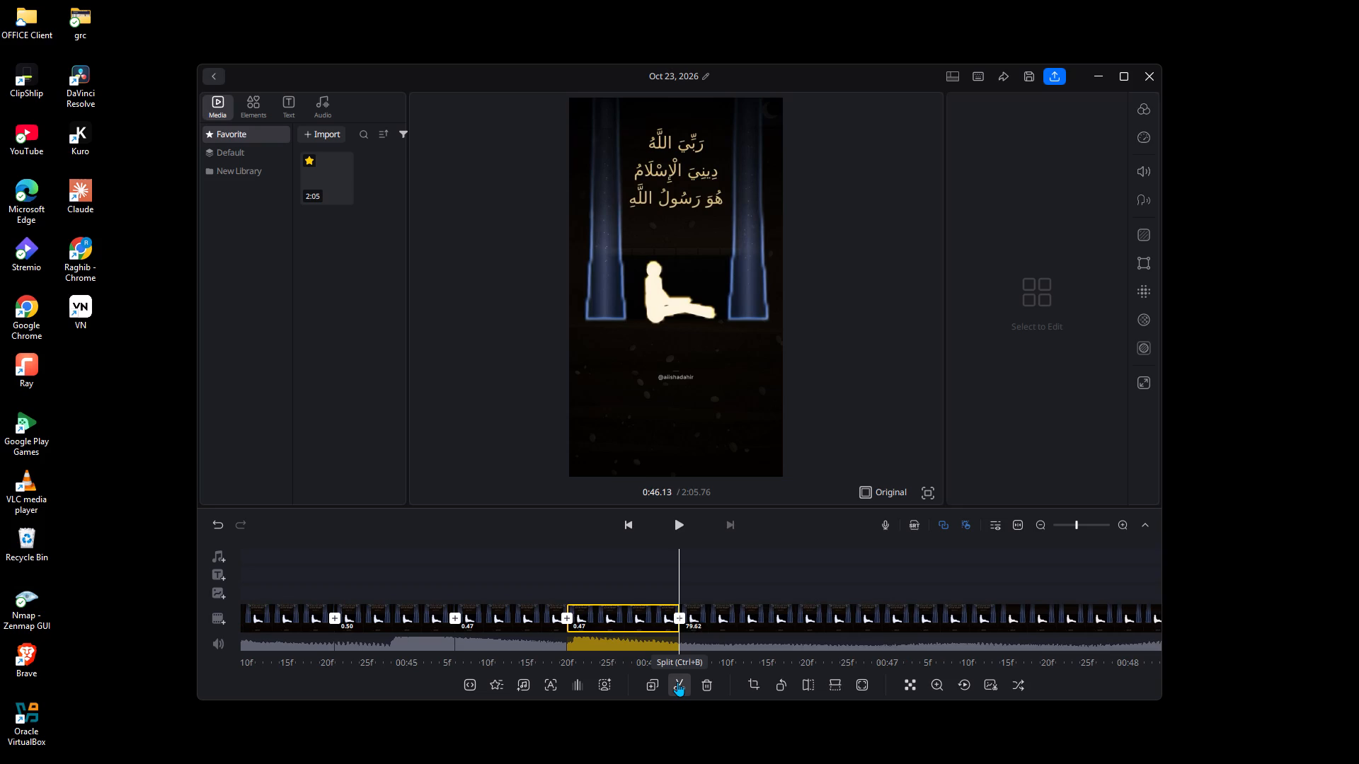
{"action": "key", "text": "Right"}
{"action": "key", "text": "Right"}
{"action": "key", "text": "Right"}
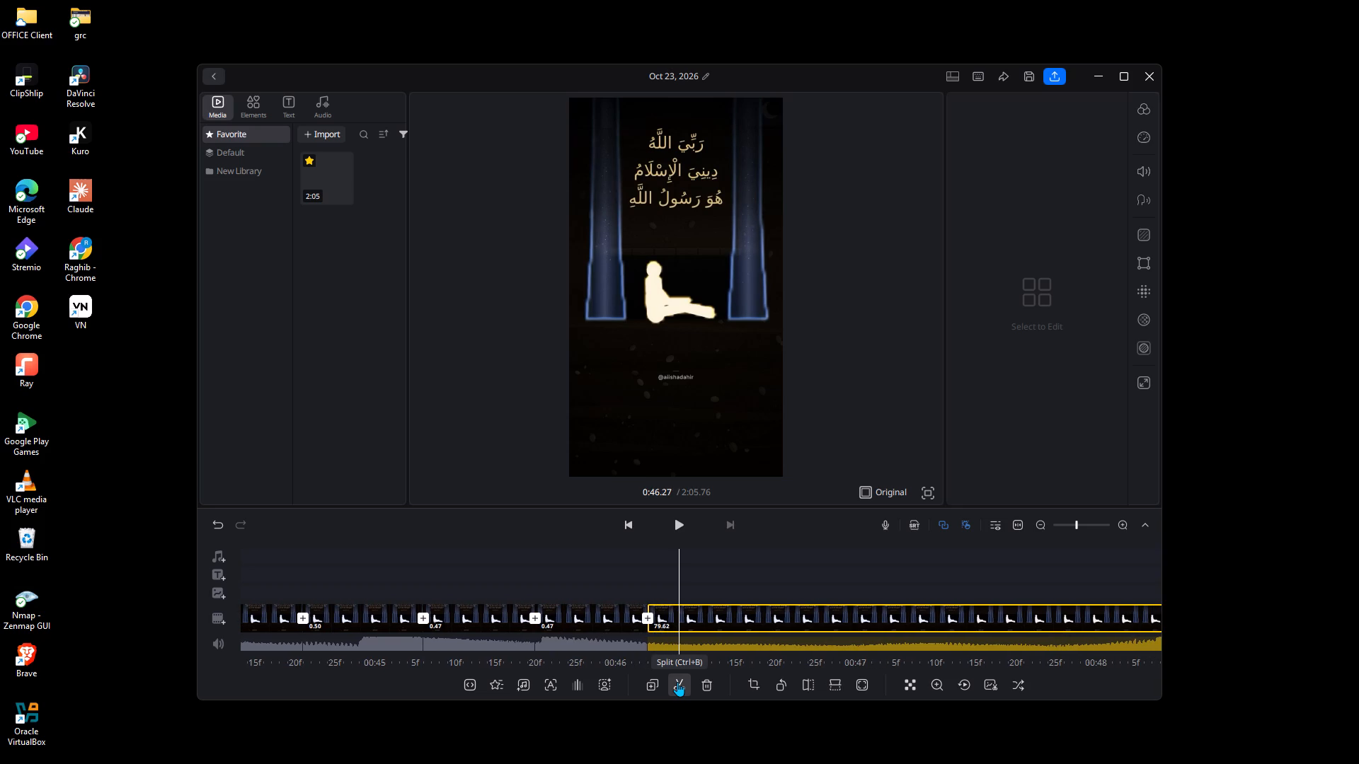
{"action": "key", "text": "Right"}
{"action": "key", "text": "Right"}
{"action": "key", "text": "Right"}
{"action": "key", "text": "Right"}
{"action": "key", "text": "Right"}
{"action": "key", "text": "Right"}
{"action": "key", "text": "Right"}
{"action": "key", "text": "Right"}
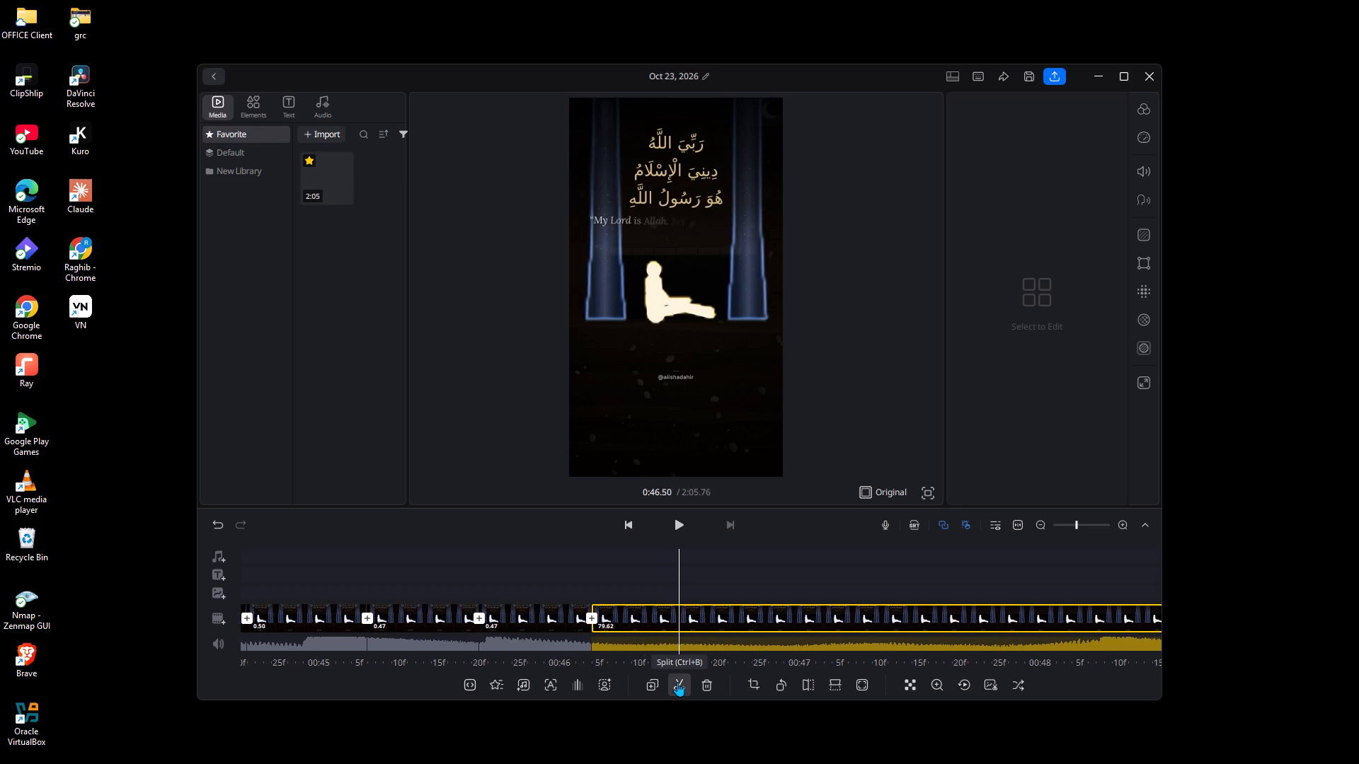
{"action": "key", "text": "Right"}
{"action": "key", "text": "Right"}
{"action": "key", "text": "Right"}
{"action": "key", "text": "Right"}
{"action": "key", "text": "Right"}
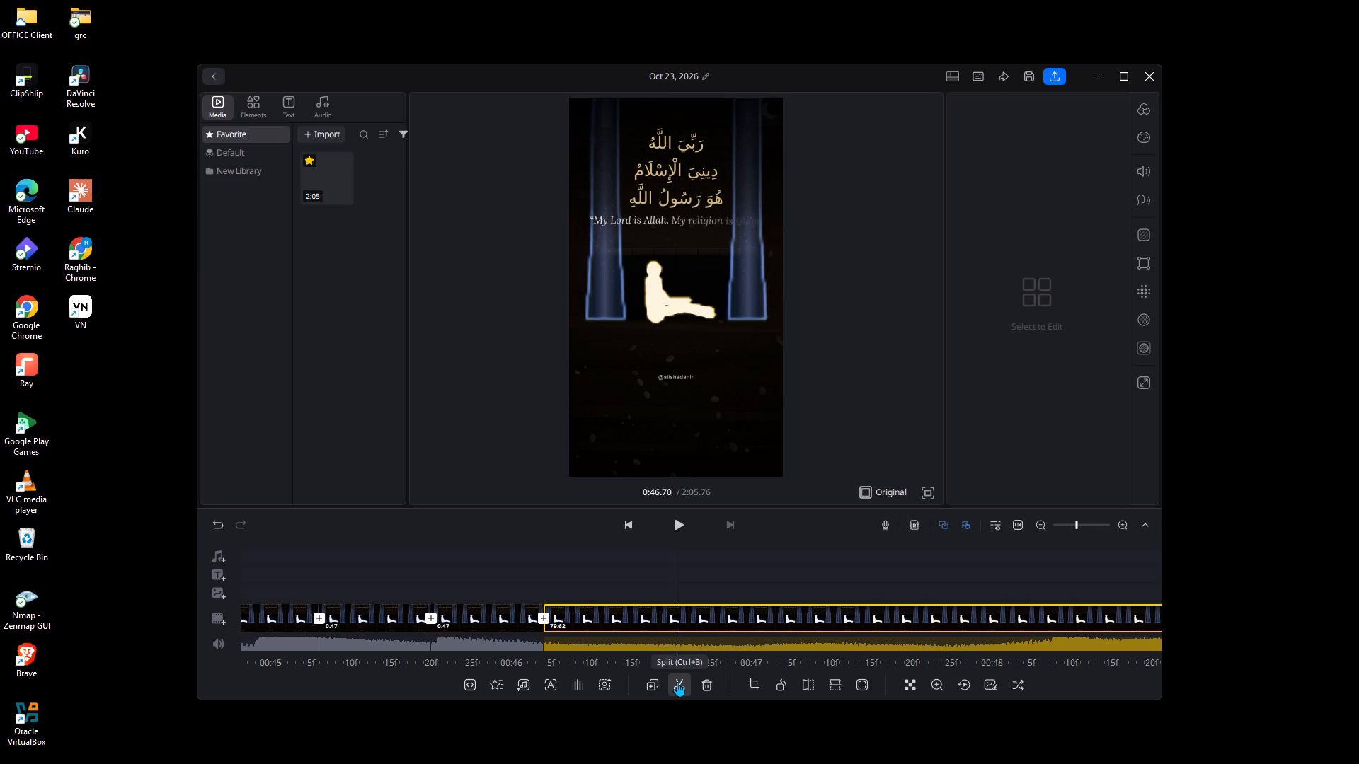
{"action": "left_click", "coordinate": [677, 682]}
Split the remaining footage at 0:47.17, making a 0.47-second segment.
{"action": "key", "text": "Right"}
{"action": "key", "text": "Right"}
{"action": "key", "text": "Right"}
{"action": "key", "text": "Right"}
{"action": "key", "text": "Right"}
{"action": "key", "text": "Right"}
{"action": "key", "text": "Right"}
{"action": "key", "text": "Right"}
{"action": "key", "text": "Right"}
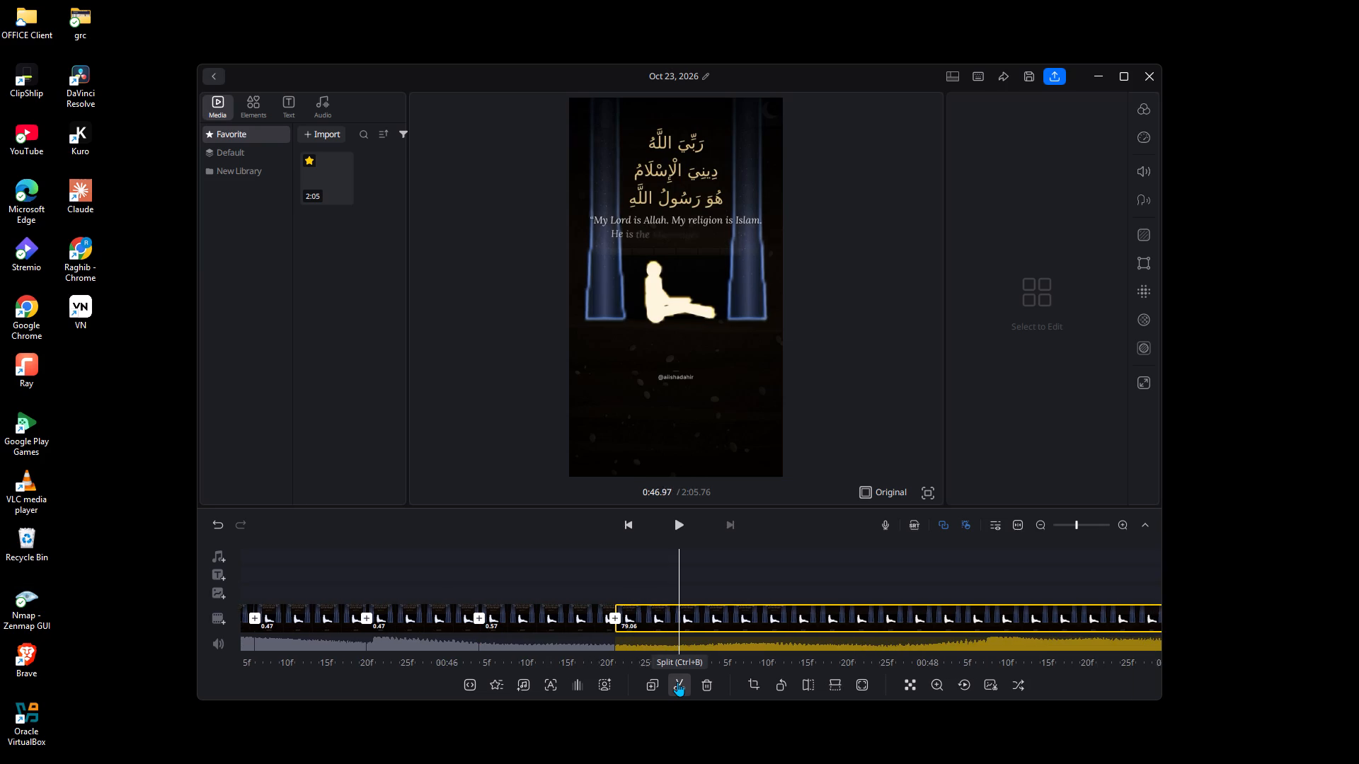
{"action": "key", "text": "Right"}
{"action": "key", "text": "Right"}
{"action": "key", "text": "Right"}
{"action": "key", "text": "Right"}
{"action": "key", "text": "Right"}
{"action": "left_click", "coordinate": [677, 682]}
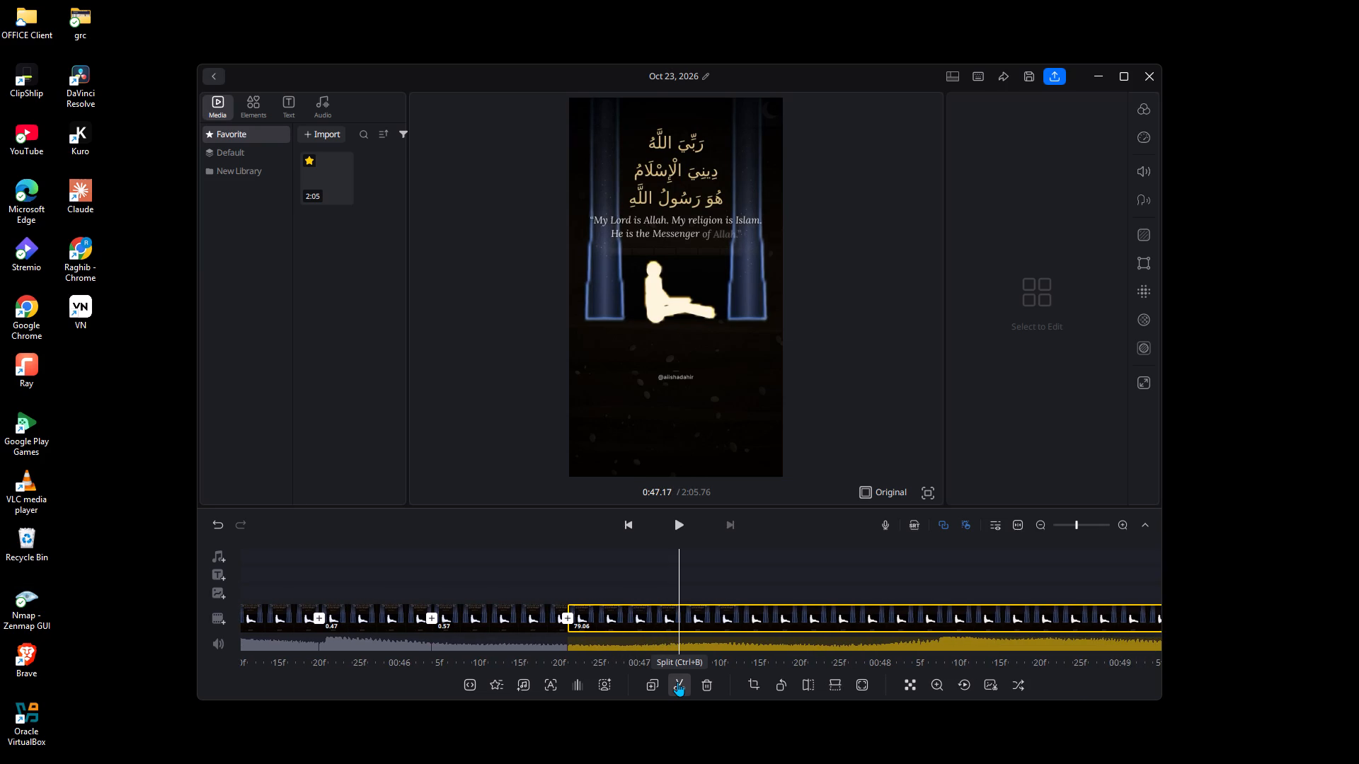
Split the remaining footage at 0:47.63 to cut off a 0.47-second segment.
{"action": "key", "text": "Right"}
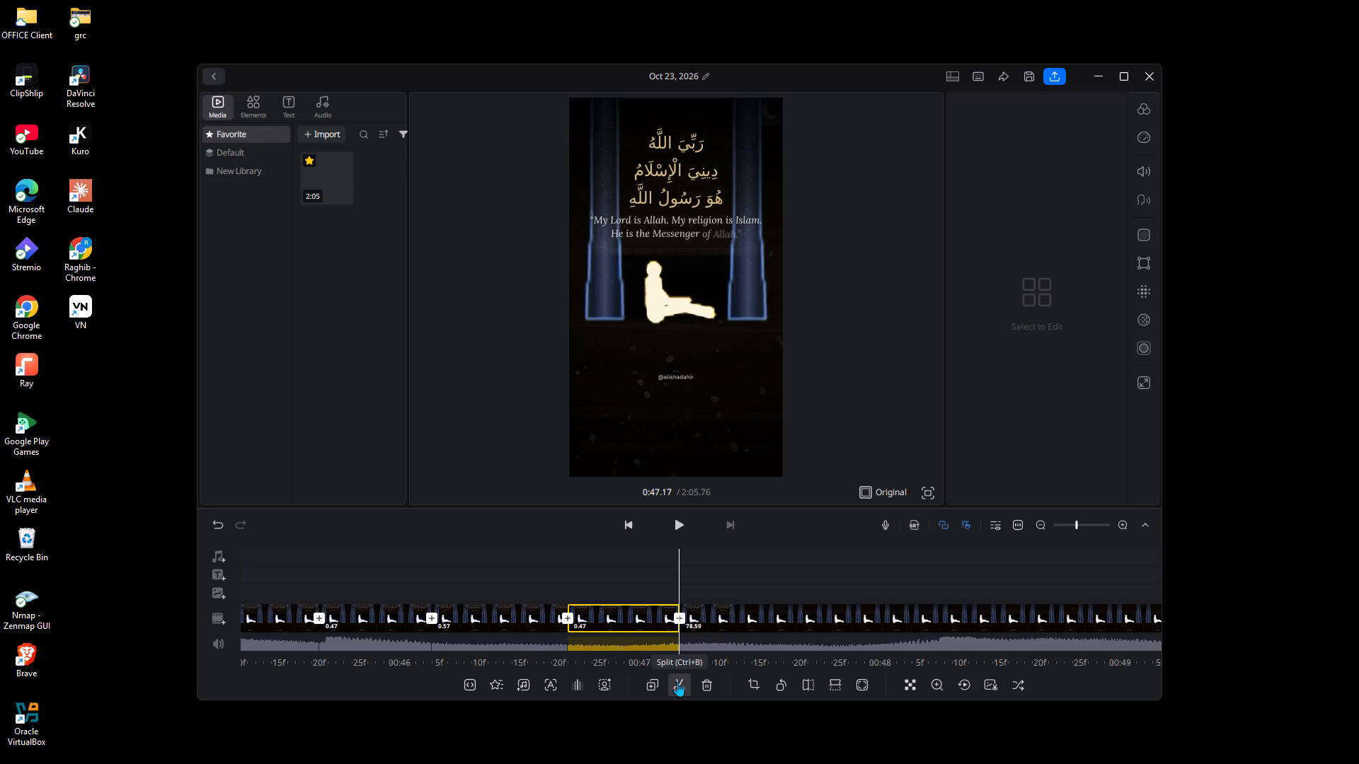
{"action": "key", "text": "Right"}
{"action": "key", "text": "Right"}
{"action": "key", "text": "Right"}
{"action": "key", "text": "Right"}
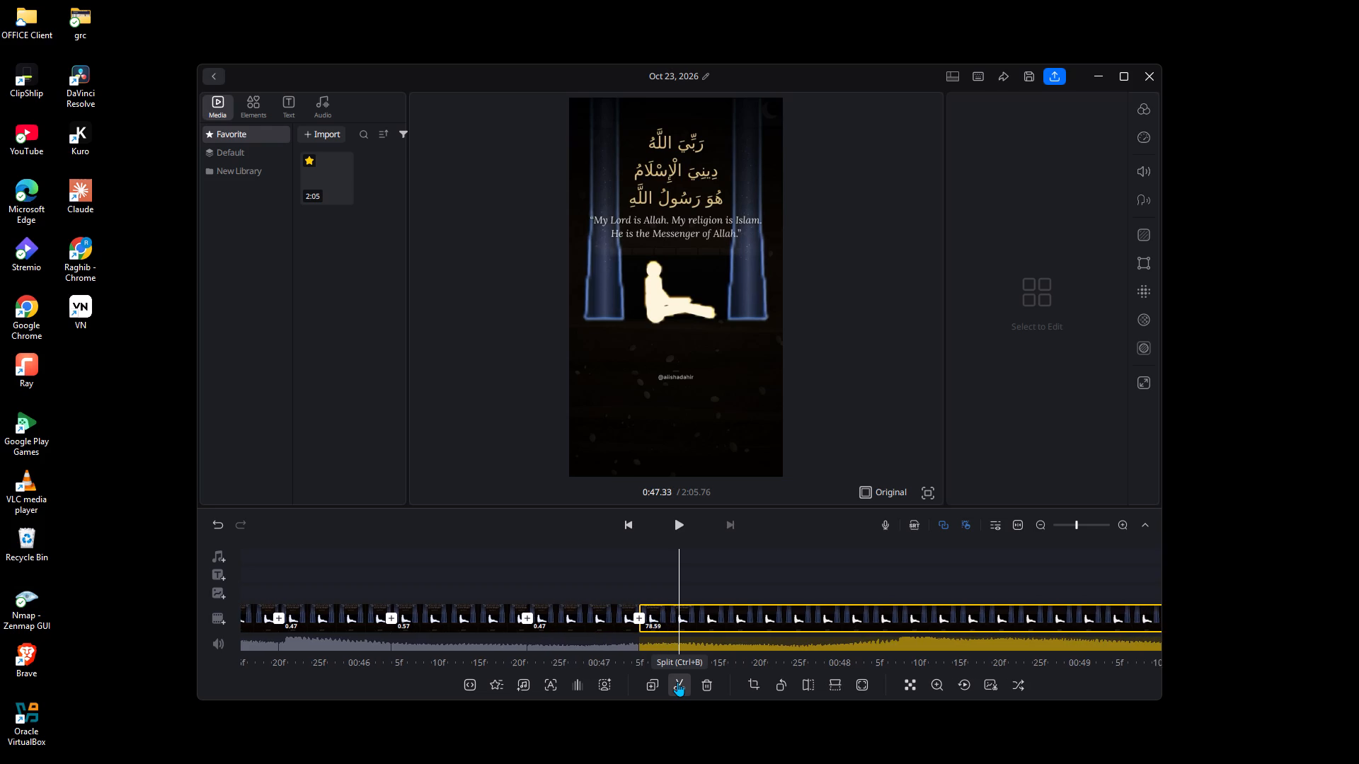
{"action": "key", "text": "Right"}
{"action": "key", "text": "Right"}
{"action": "key", "text": "Right"}
{"action": "key", "text": "Right"}
{"action": "key", "text": "Right"}
{"action": "key", "text": "Right"}
{"action": "key", "text": "Right"}
{"action": "key", "text": "Right"}
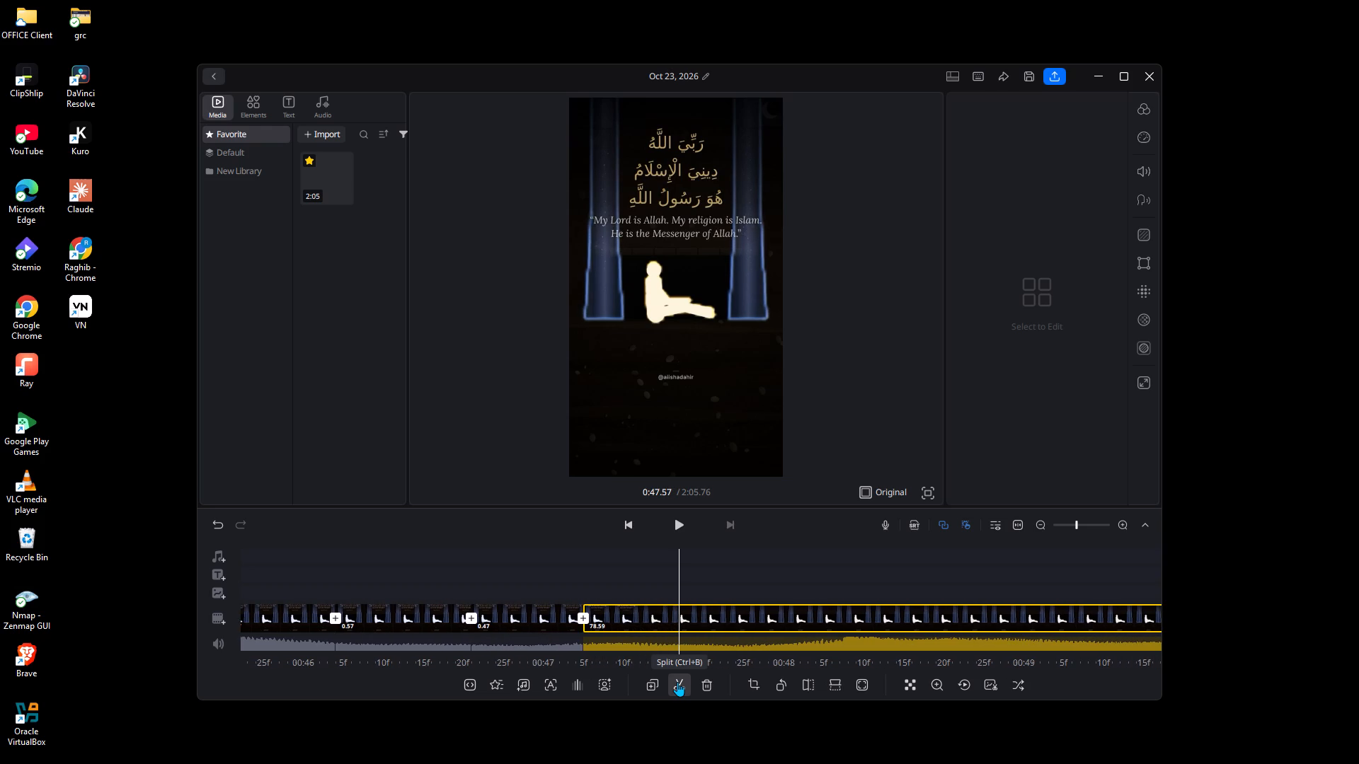
{"action": "key", "text": "Right"}
{"action": "left_click", "coordinate": [677, 682]}
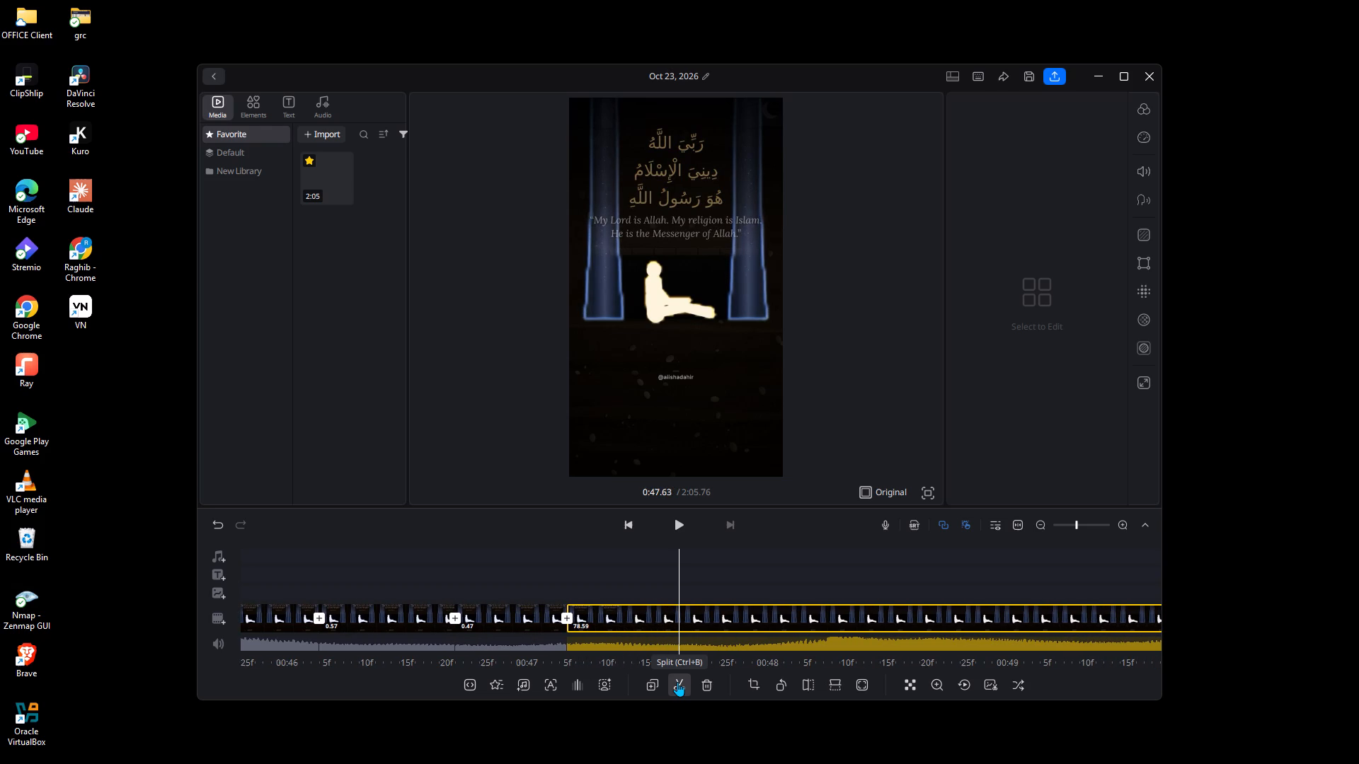
Split the remaining footage at 0:48.27, where the light beam and the "A caller" caption appear, making a 0.63-second segment.
{"action": "key", "text": "Right"}
{"action": "key", "text": "Right"}
{"action": "key", "text": "Right"}
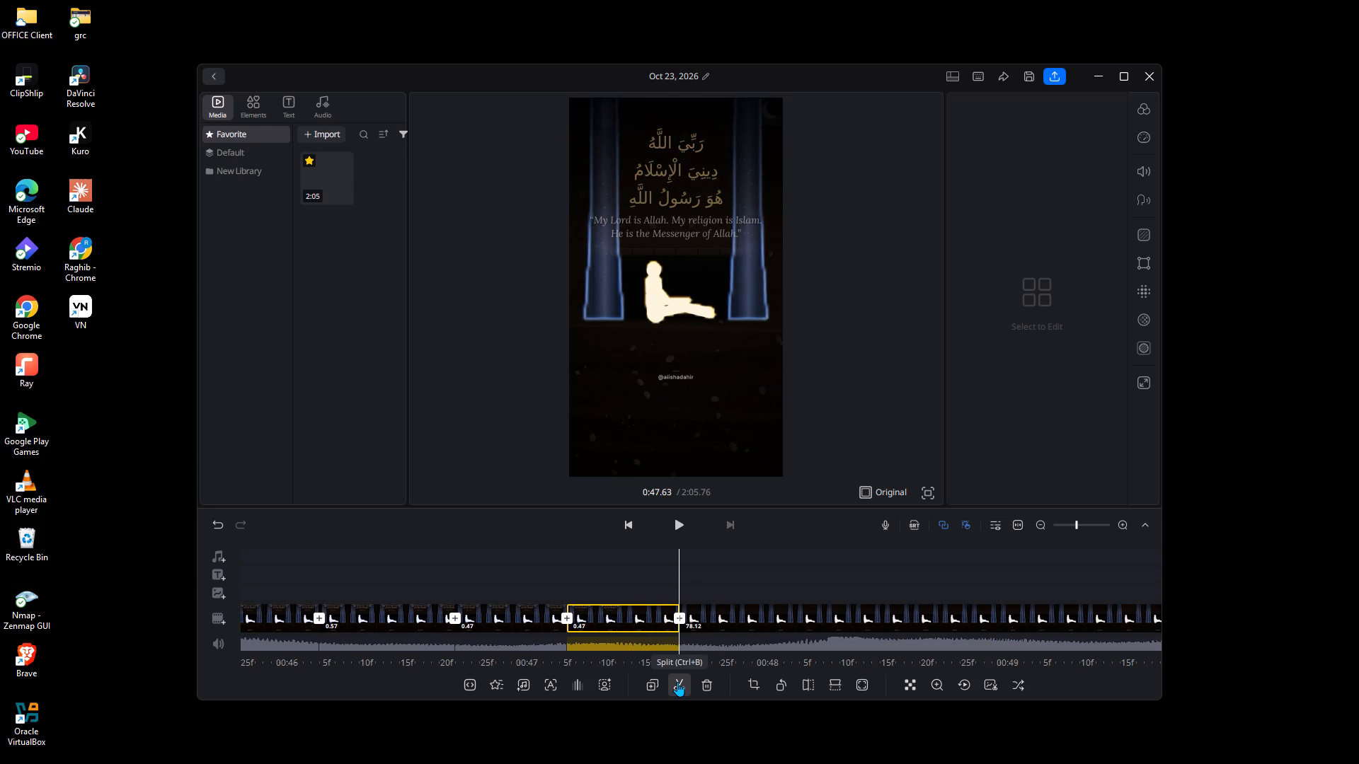
{"action": "key", "text": "Right"}
{"action": "key", "text": "Right"}
{"action": "key", "text": "Right"}
{"action": "key", "text": "Right"}
{"action": "key", "text": "Right"}
{"action": "key", "text": "Right"}
{"action": "key", "text": "Right"}
{"action": "key", "text": "Right"}
{"action": "key", "text": "Right"}
{"action": "key", "text": "Right"}
{"action": "key", "text": "Right"}
{"action": "key", "text": "Right"}
{"action": "key", "text": "Right"}
{"action": "key", "text": "Right"}
{"action": "key", "text": "Right"}
{"action": "key", "text": "Right"}
{"action": "key", "text": "Right"}
{"action": "key", "text": "Right"}
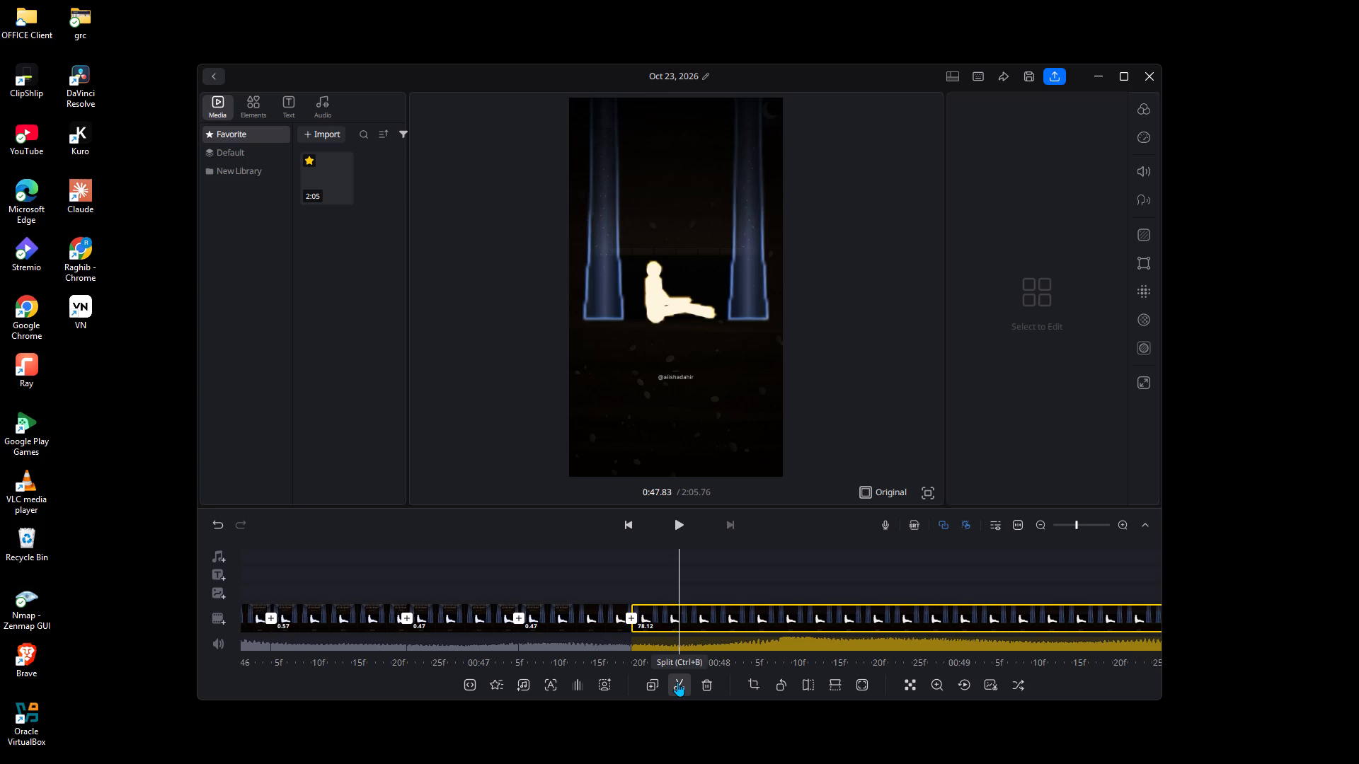
{"action": "key", "text": "Right"}
{"action": "key", "text": "Right"}
{"action": "key", "text": "Right"}
{"action": "key", "text": "Right"}
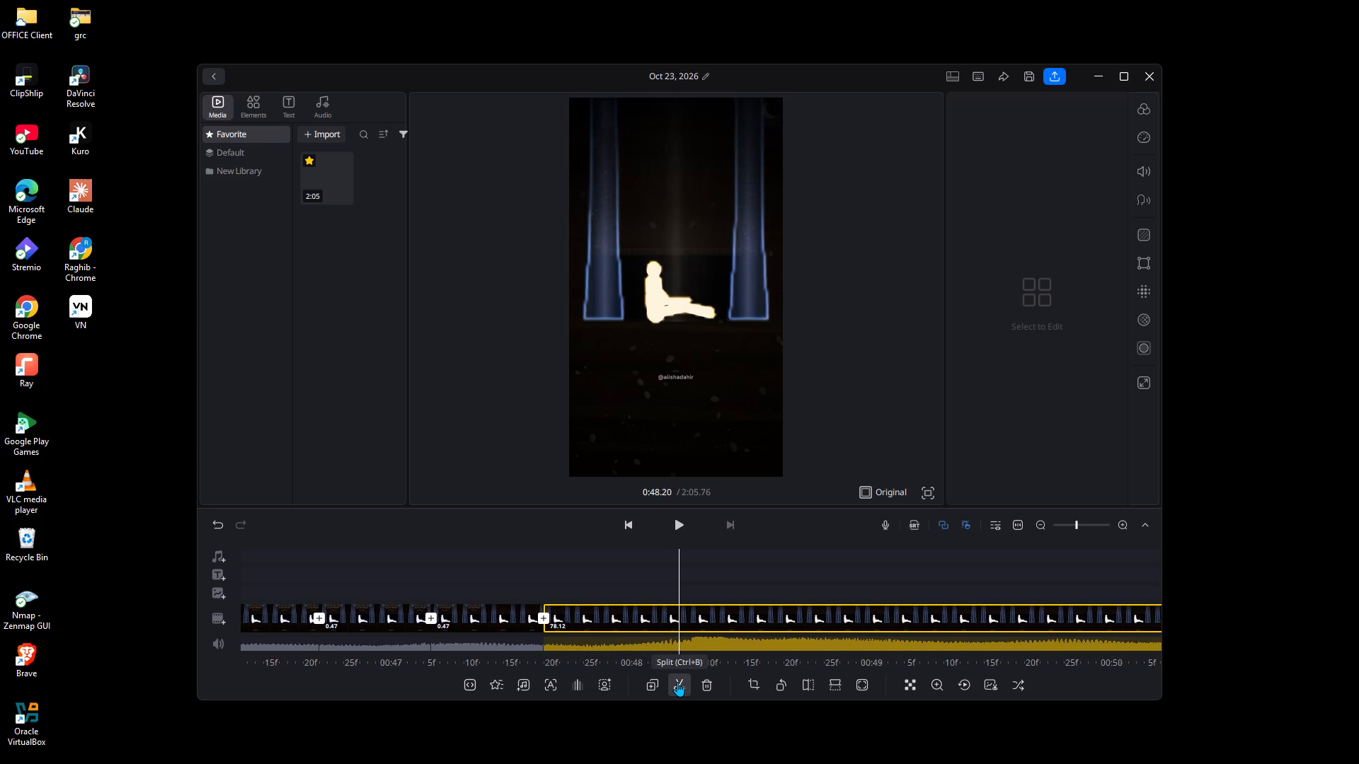
{"action": "key", "text": "Right"}
{"action": "key", "text": "Right"}
{"action": "left_click", "coordinate": [677, 682]}
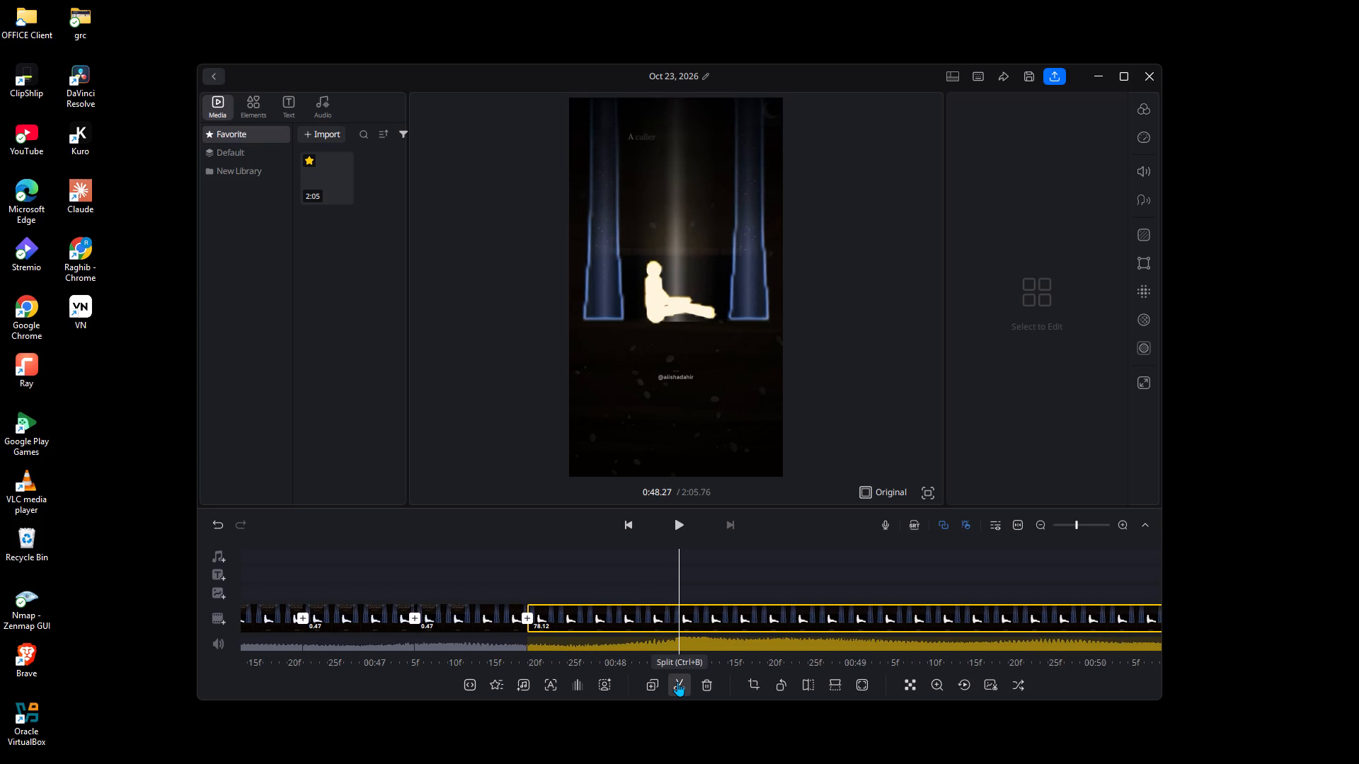
Split the remaining footage at 0:48.77 to cut off another short segment.
{"action": "key", "text": "Right"}
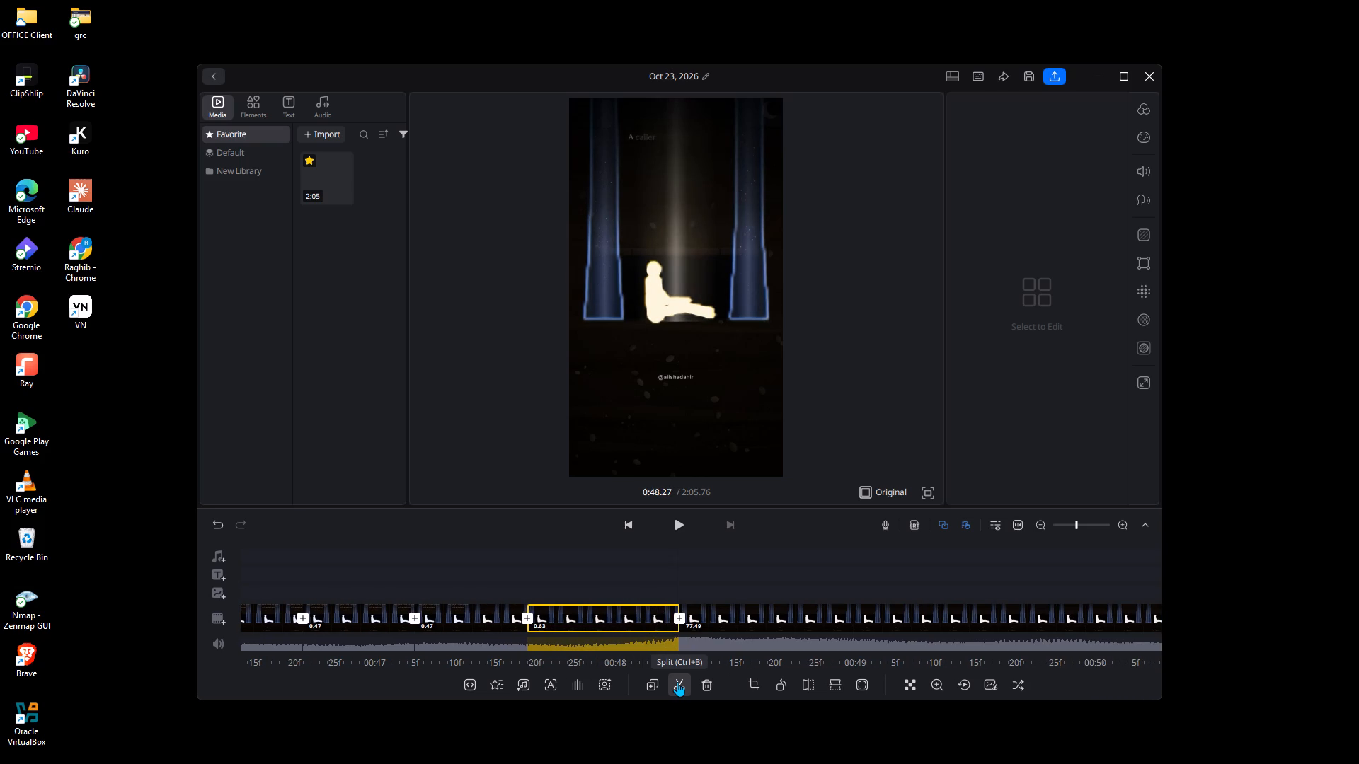
{"action": "key", "text": "Right"}
{"action": "key", "text": "Right"}
{"action": "key", "text": "Right"}
{"action": "key", "text": "Right"}
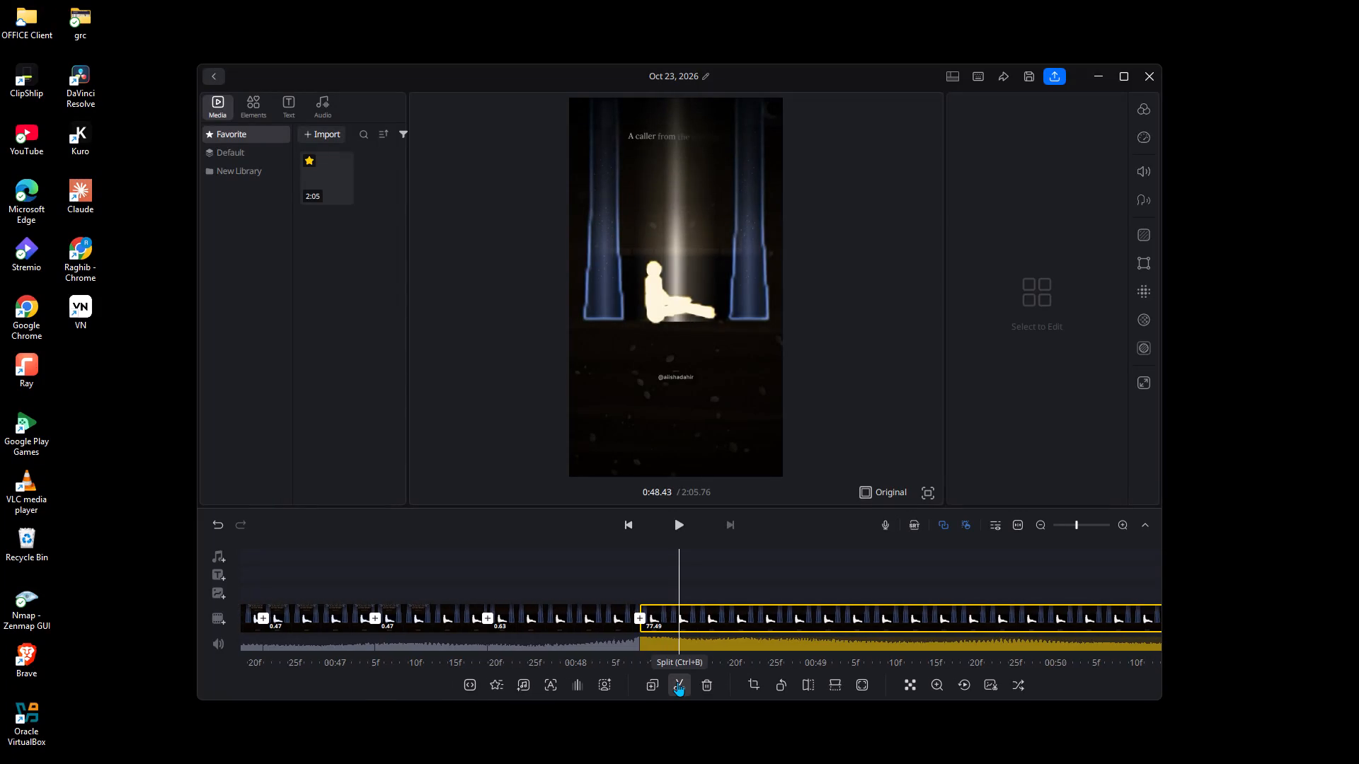
{"action": "key", "text": "Right"}
{"action": "key", "text": "Right"}
{"action": "key", "text": "Right"}
{"action": "key", "text": "Right"}
{"action": "key", "text": "Right"}
{"action": "key", "text": "Right"}
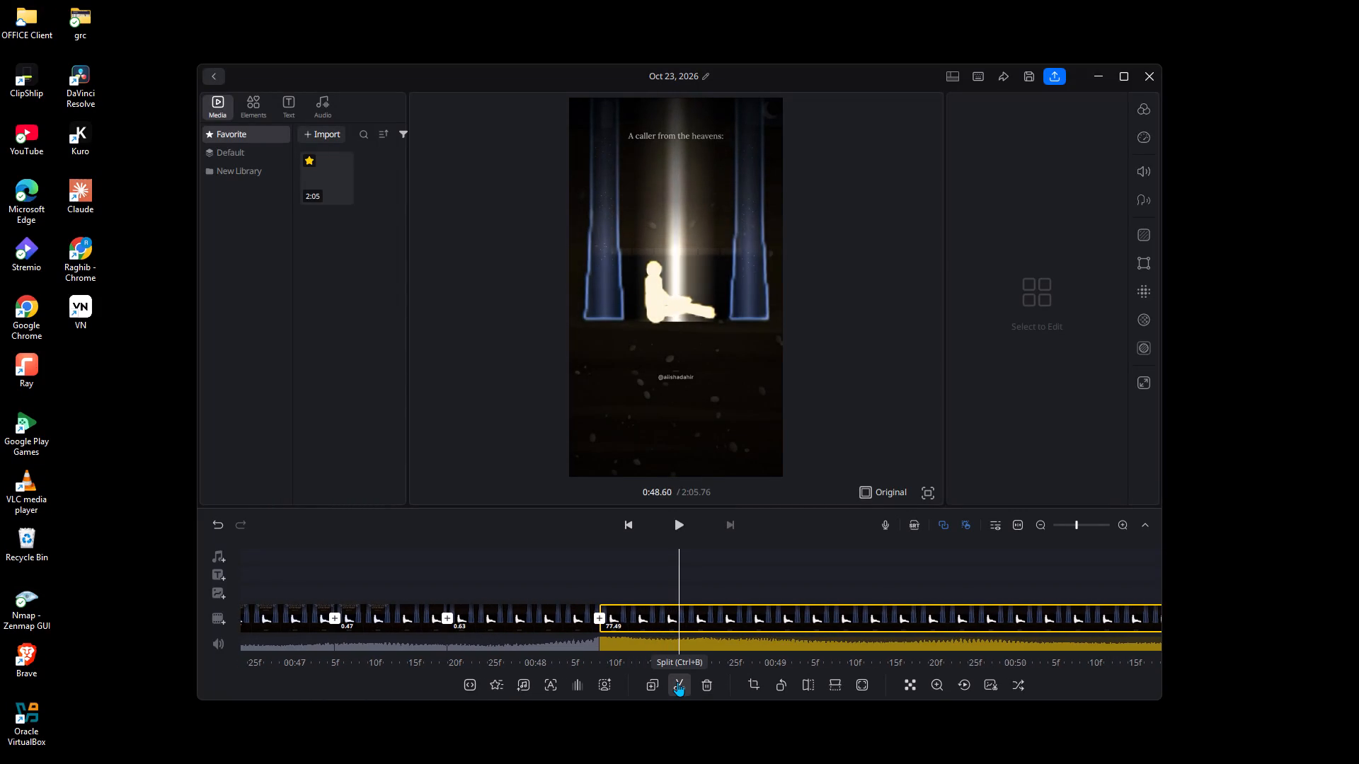
{"action": "key", "text": "Right"}
{"action": "key", "text": "Right"}
{"action": "key", "text": "Right"}
{"action": "key", "text": "Right"}
{"action": "left_click", "coordinate": [677, 682]}
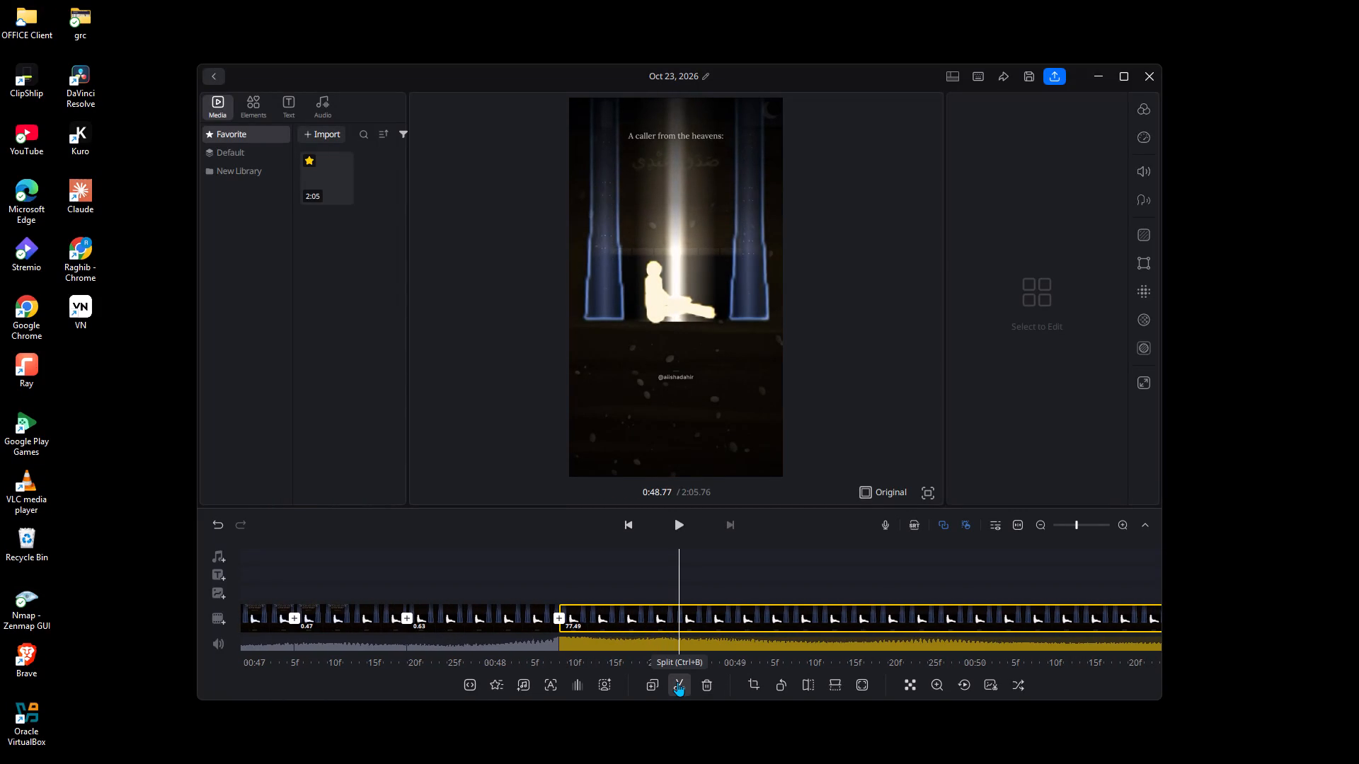
Split the remaining footage at 0:49.27 to cut off a 0.50-second segment.
{"action": "key", "text": "Right"}
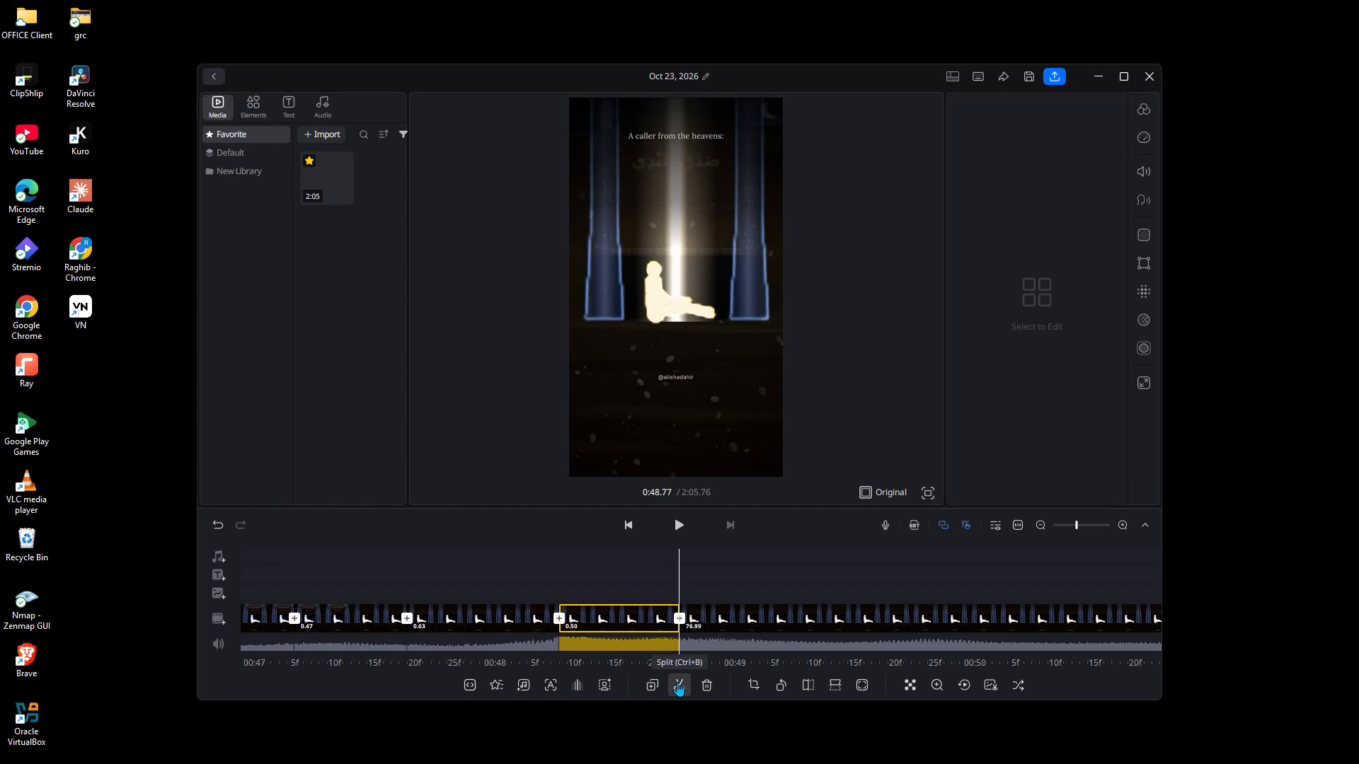
{"action": "key", "text": "Right"}
{"action": "key", "text": "Right"}
{"action": "key", "text": "Right"}
{"action": "key", "text": "Right"}
{"action": "key", "text": "Right"}
{"action": "key", "text": "Right"}
{"action": "key", "text": "Right"}
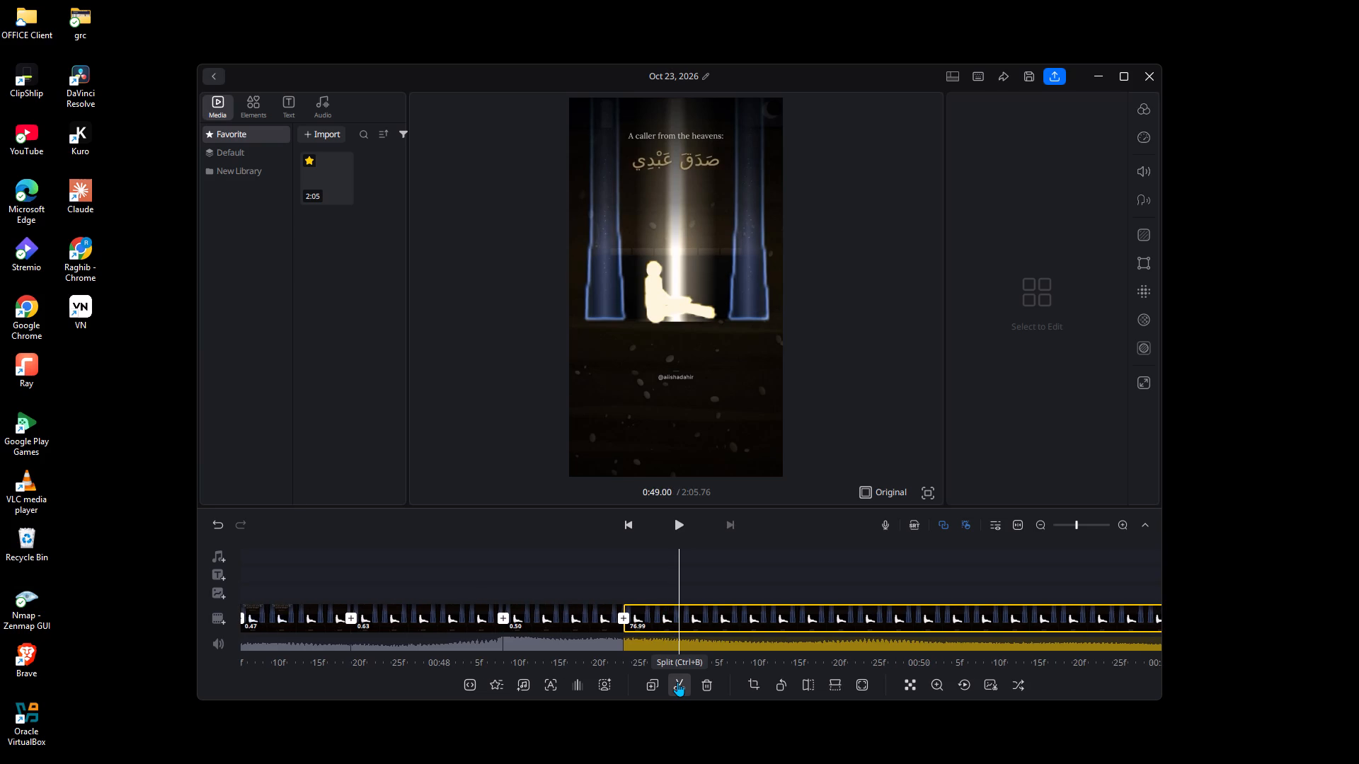
{"action": "key", "text": "Right"}
{"action": "key", "text": "Right"}
{"action": "key", "text": "Right"}
{"action": "key", "text": "Right"}
{"action": "key", "text": "Right"}
{"action": "key", "text": "Right"}
{"action": "key", "text": "Right"}
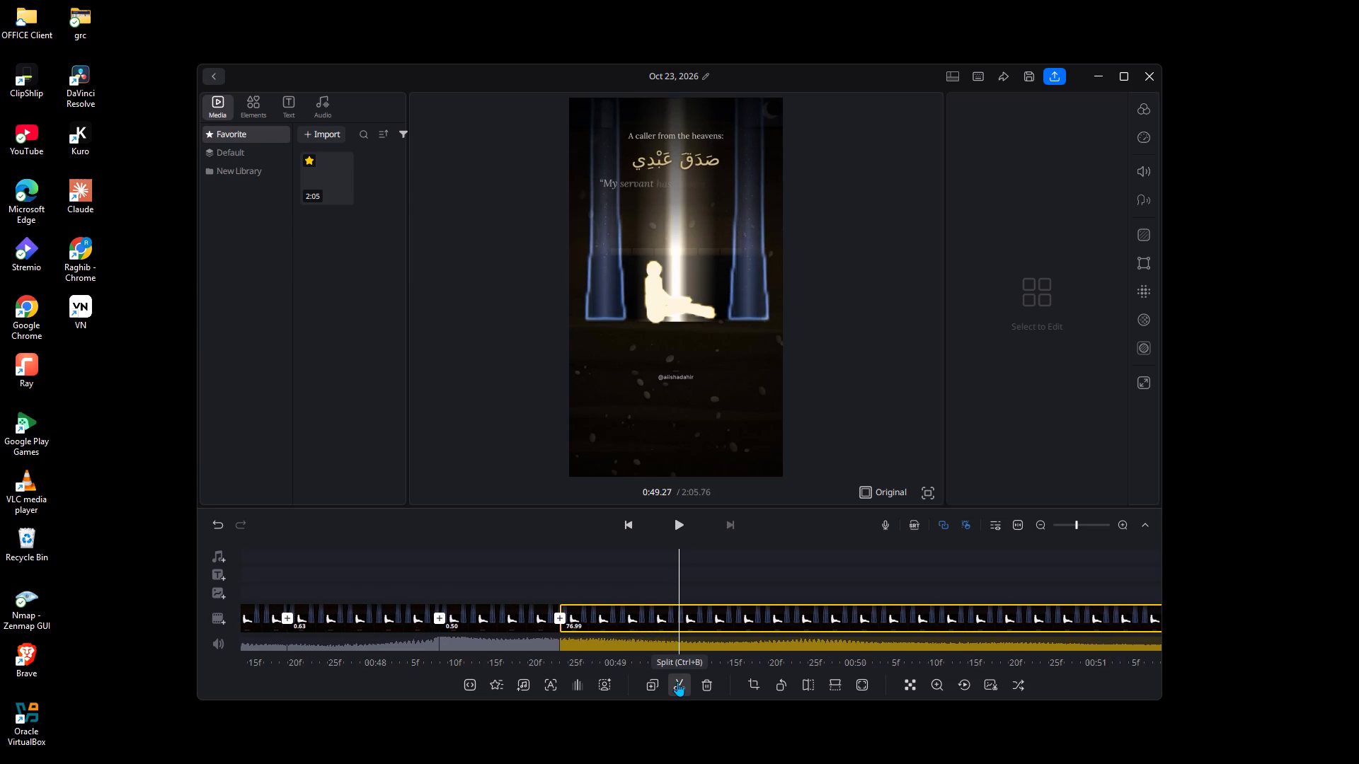
{"action": "left_click", "coordinate": [677, 682]}
Split the remaining footage at 0:49.70 to cut off another short segment.
{"action": "key", "text": "Right"}
{"action": "key", "text": "Right"}
{"action": "key", "text": "Right"}
{"action": "key", "text": "Right"}
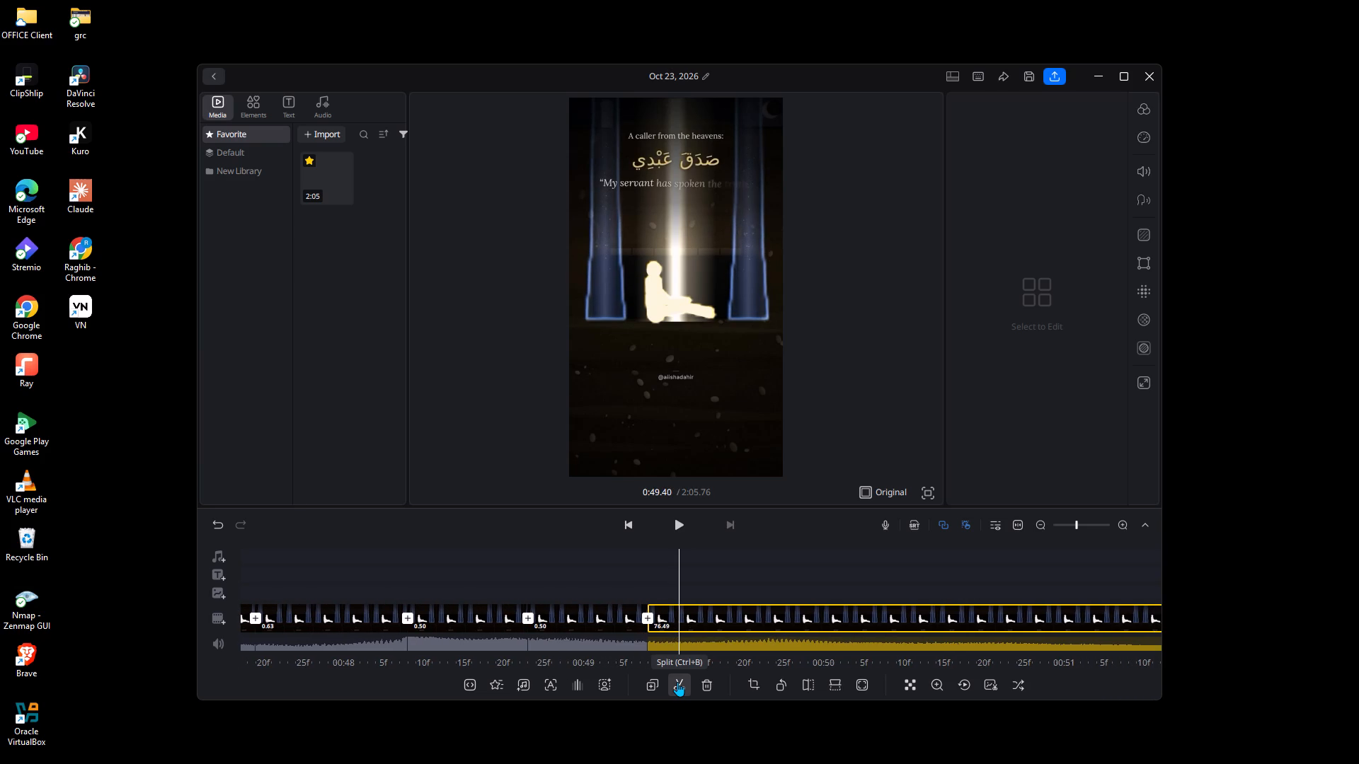
{"action": "key", "text": "Right"}
{"action": "key", "text": "Right"}
{"action": "key", "text": "Right"}
{"action": "key", "text": "Right"}
{"action": "key", "text": "Right"}
{"action": "key", "text": "Right"}
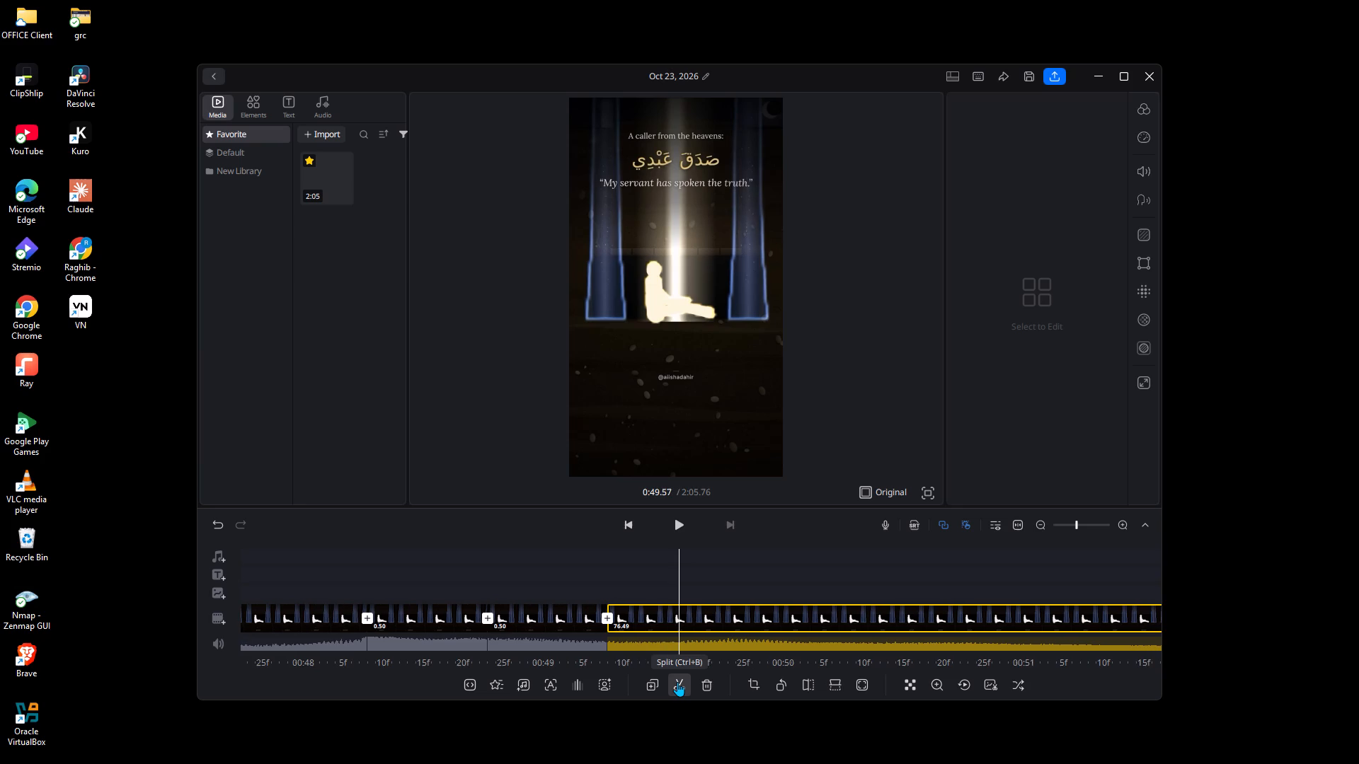
{"action": "key", "text": "Right"}
{"action": "key", "text": "Right"}
{"action": "key", "text": "Right"}
{"action": "left_click", "coordinate": [677, 682]}
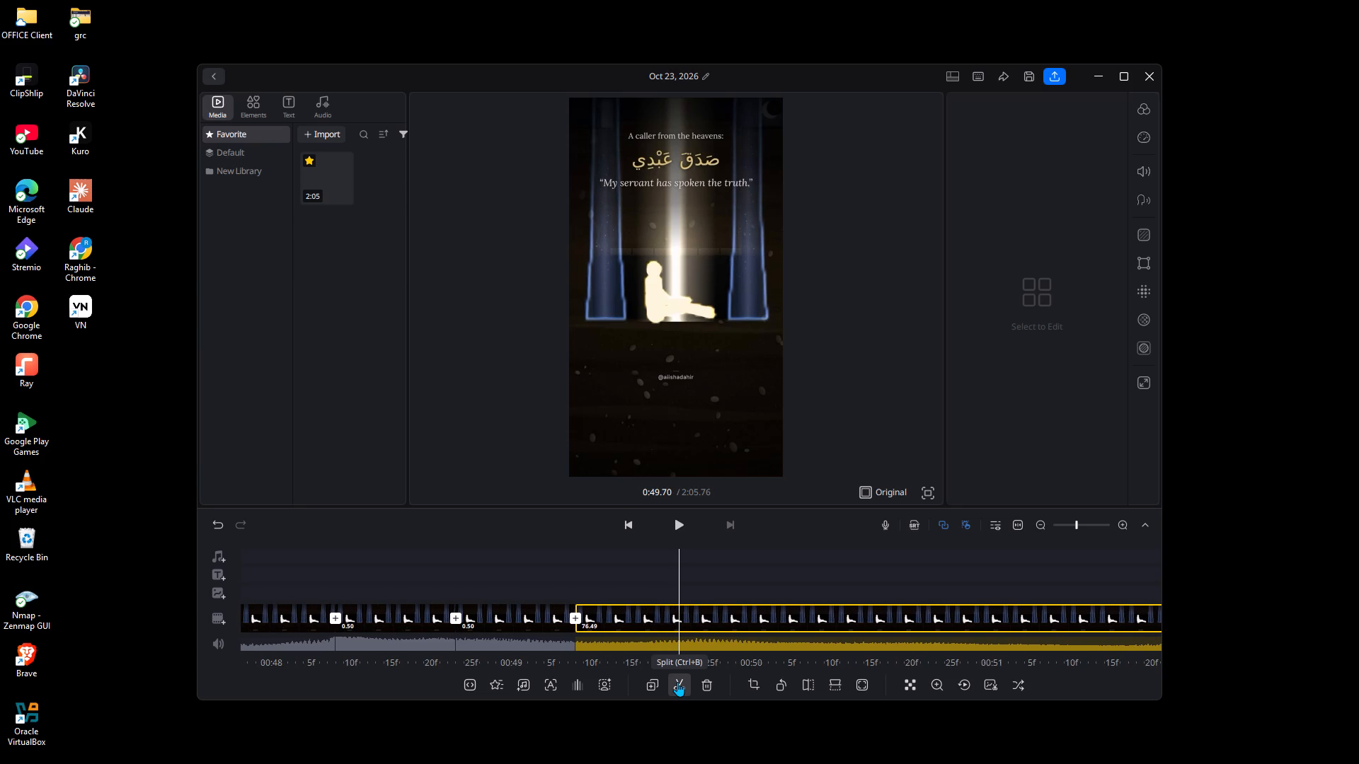
Split the remaining footage at 0:50.17 to cut off a 0.47-second segment.
{"action": "key", "text": "Right"}
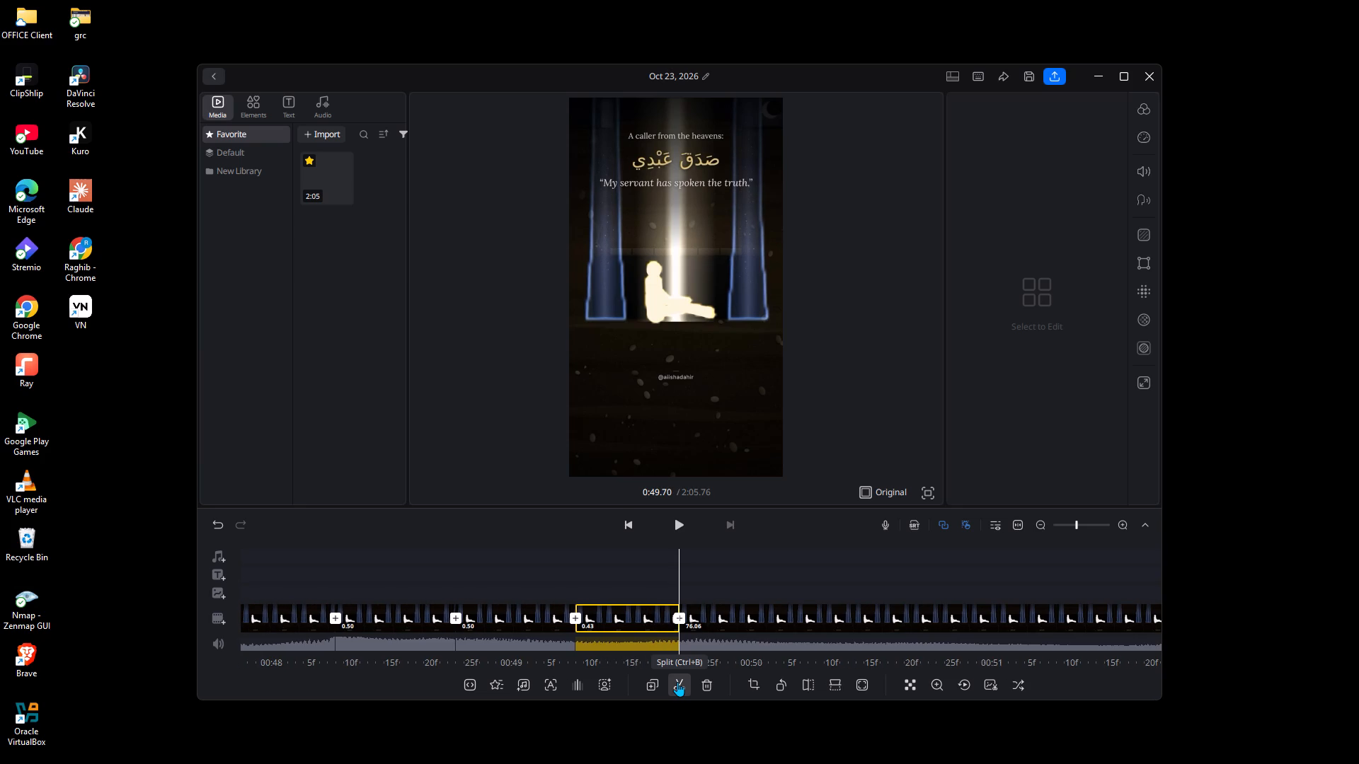
{"action": "key", "text": "Right"}
{"action": "key", "text": "Right"}
{"action": "key", "text": "Right"}
{"action": "key", "text": "Right"}
{"action": "key", "text": "Right"}
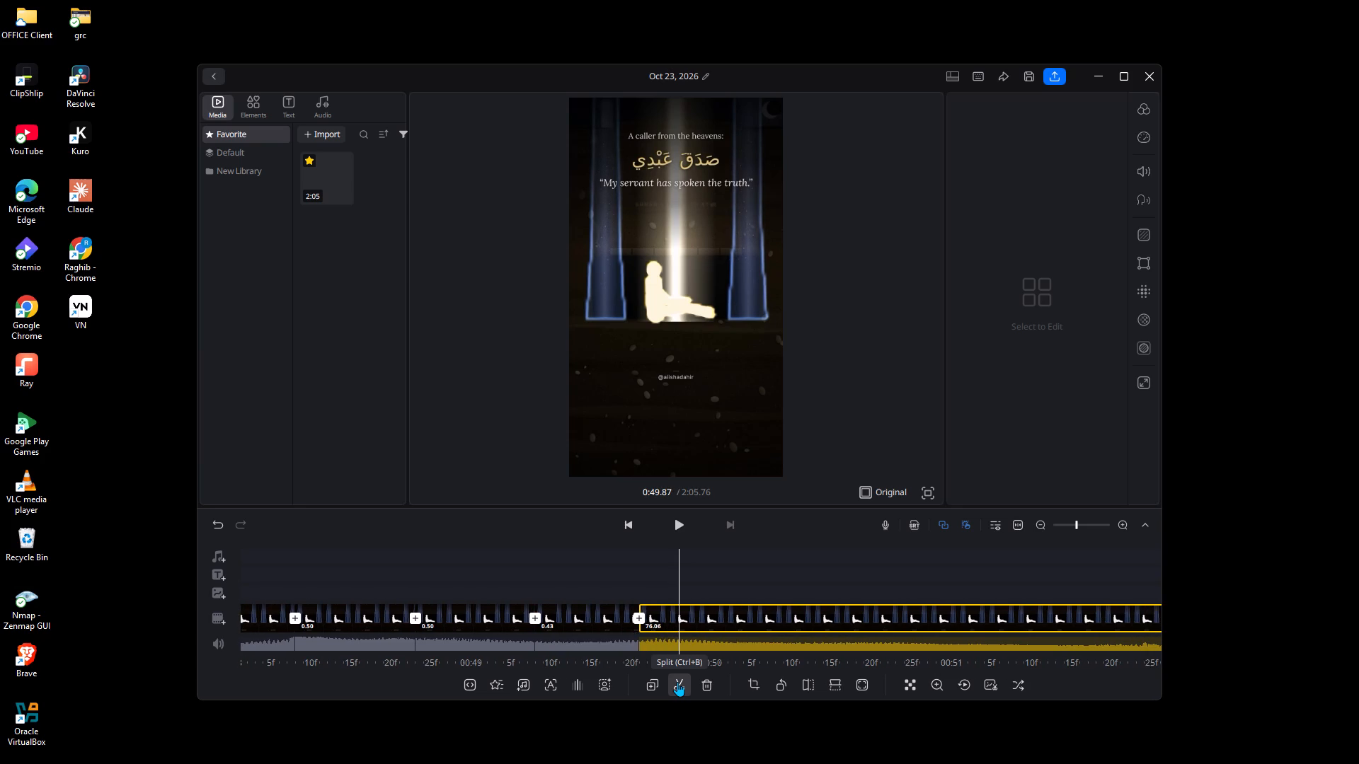
{"action": "key", "text": "Right"}
{"action": "key", "text": "Right"}
{"action": "key", "text": "Right"}
{"action": "key", "text": "Right"}
{"action": "key", "text": "Right"}
{"action": "key", "text": "Right"}
{"action": "key", "text": "Right"}
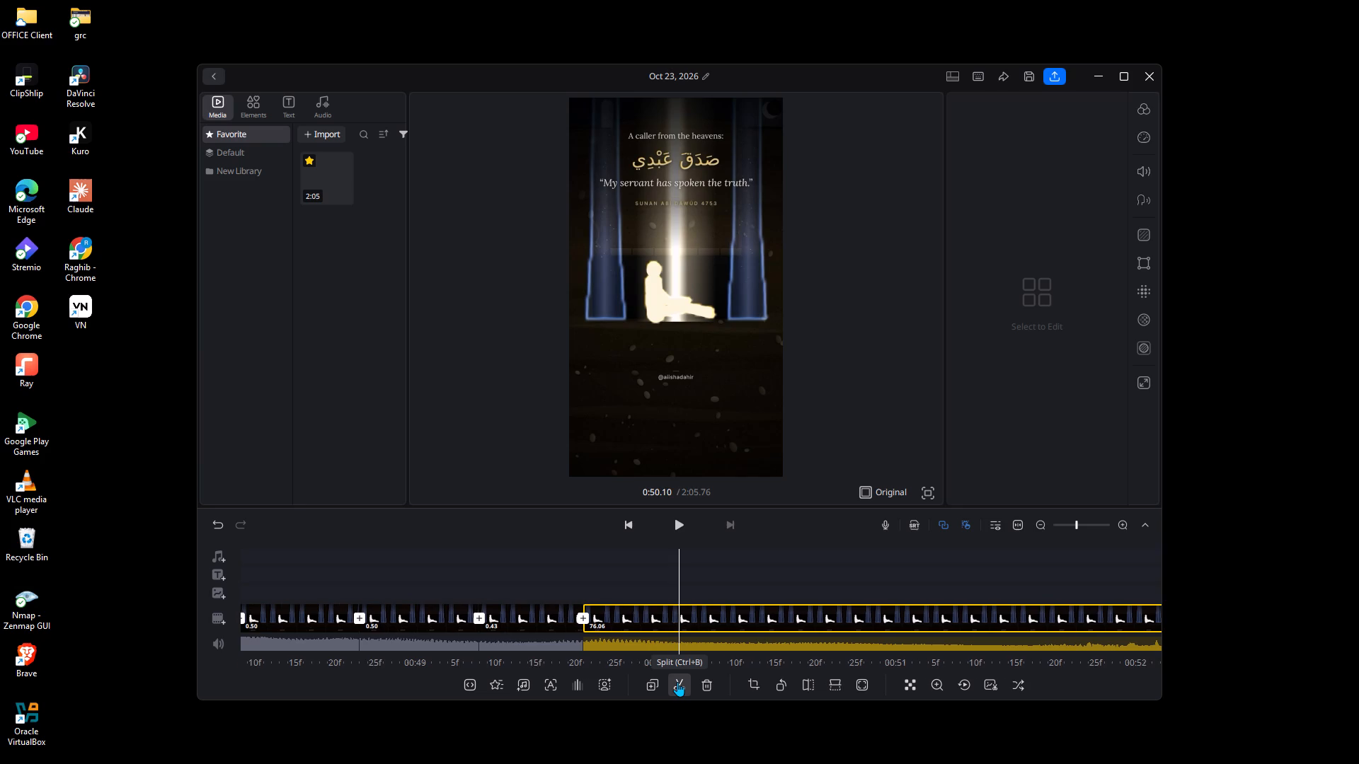
{"action": "key", "text": "Right"}
{"action": "left_click", "coordinate": [677, 682]}
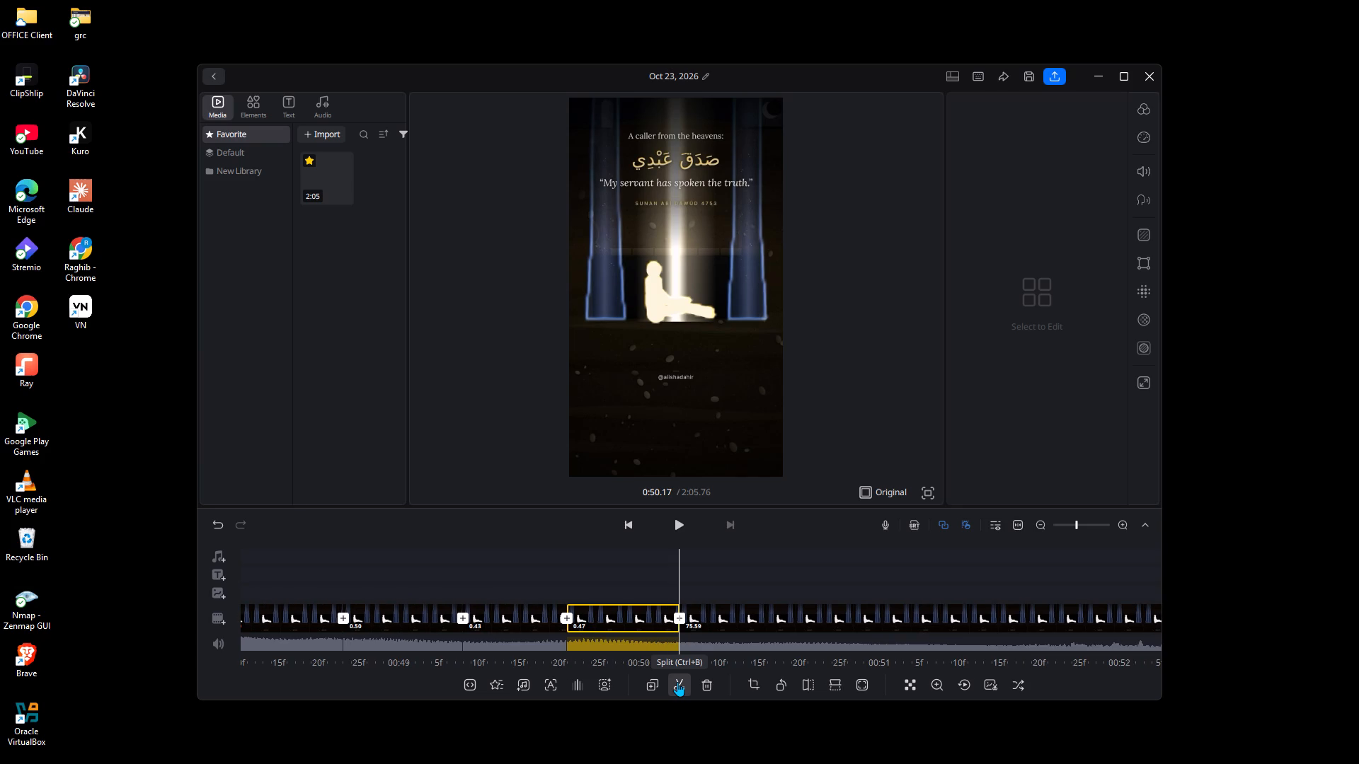
Split the remaining footage at 0:50.67, making a 0.50-second segment.
{"action": "key", "text": "Right"}
{"action": "key", "text": "Right"}
{"action": "key", "text": "Right"}
{"action": "key", "text": "Right"}
{"action": "key", "text": "Right"}
{"action": "key", "text": "Right"}
{"action": "key", "text": "Right"}
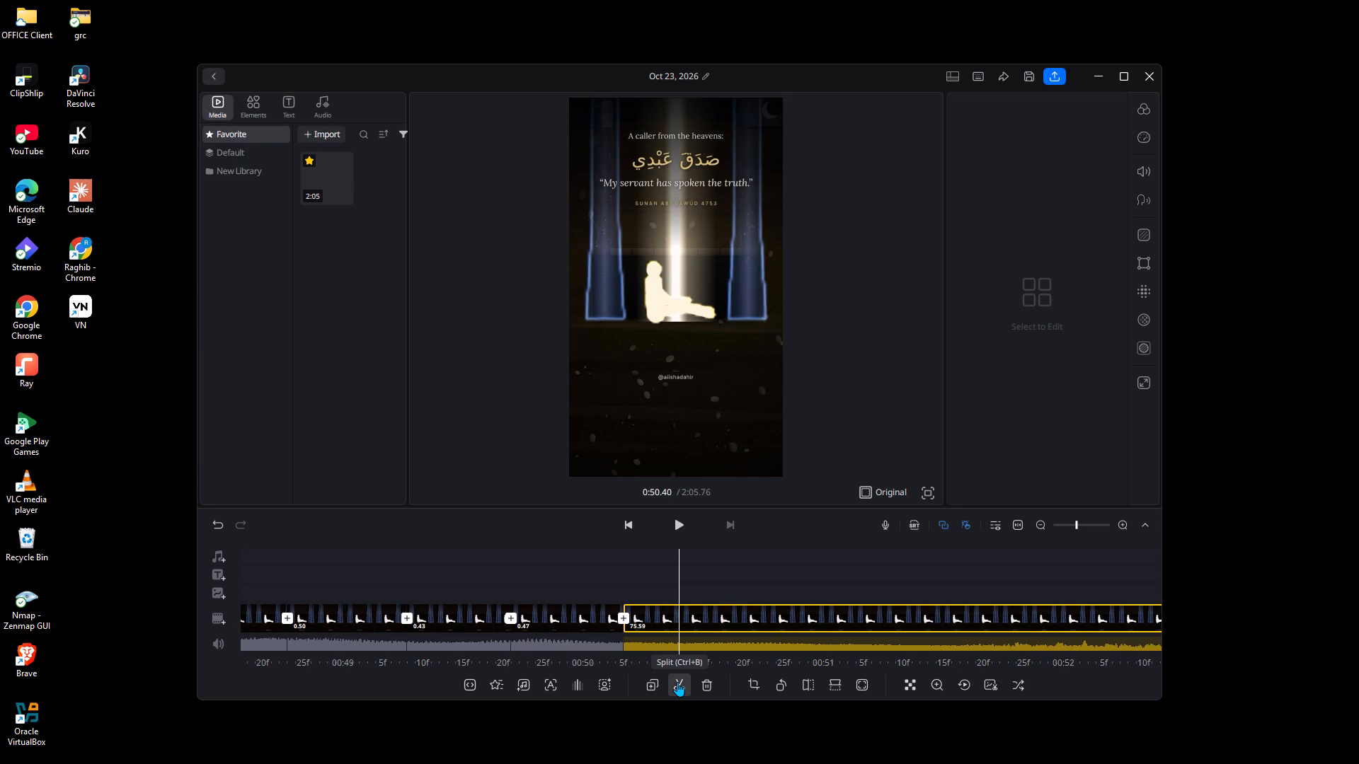
{"action": "key", "text": "Right"}
{"action": "key", "text": "Right"}
{"action": "key", "text": "Right"}
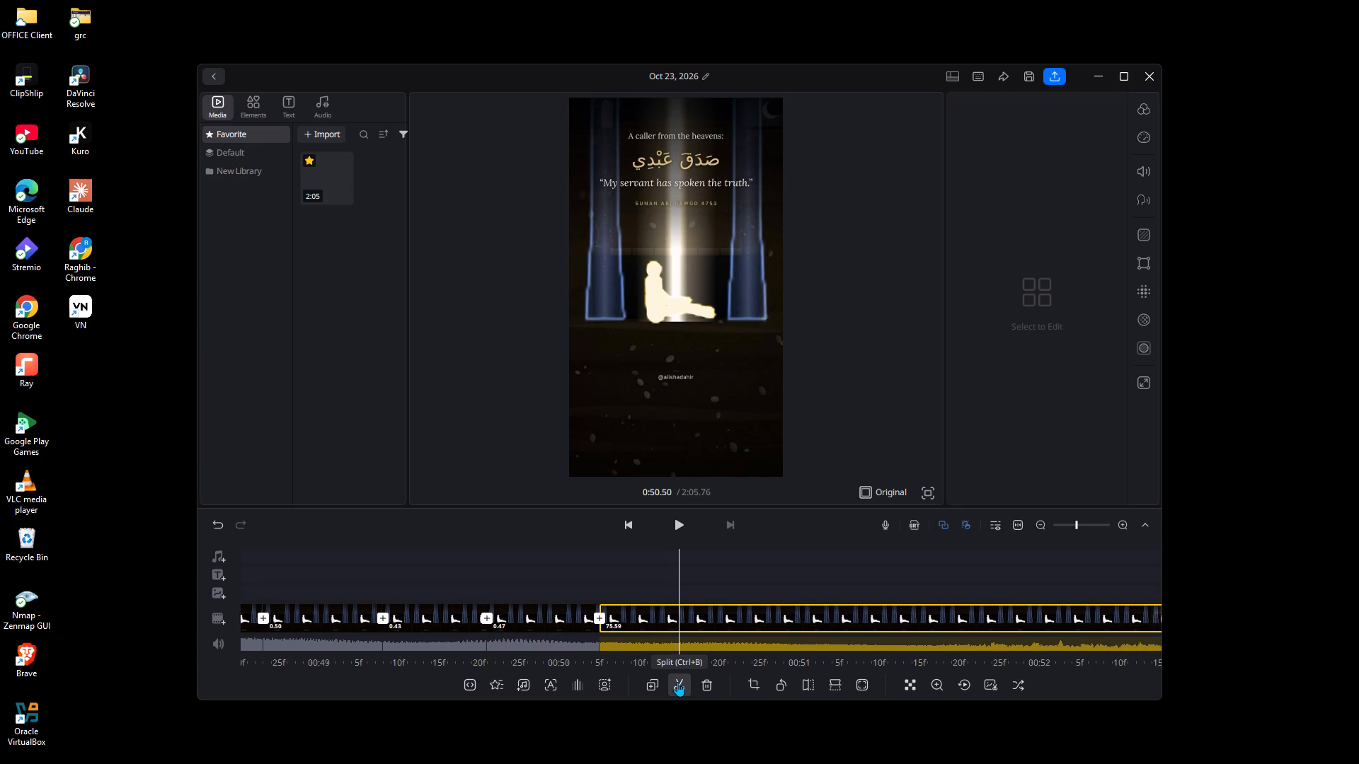
{"action": "key", "text": "Right"}
{"action": "key", "text": "Right"}
{"action": "key", "text": "Right"}
{"action": "key", "text": "Right"}
{"action": "key", "text": "Right"}
{"action": "left_click", "coordinate": [677, 682]}
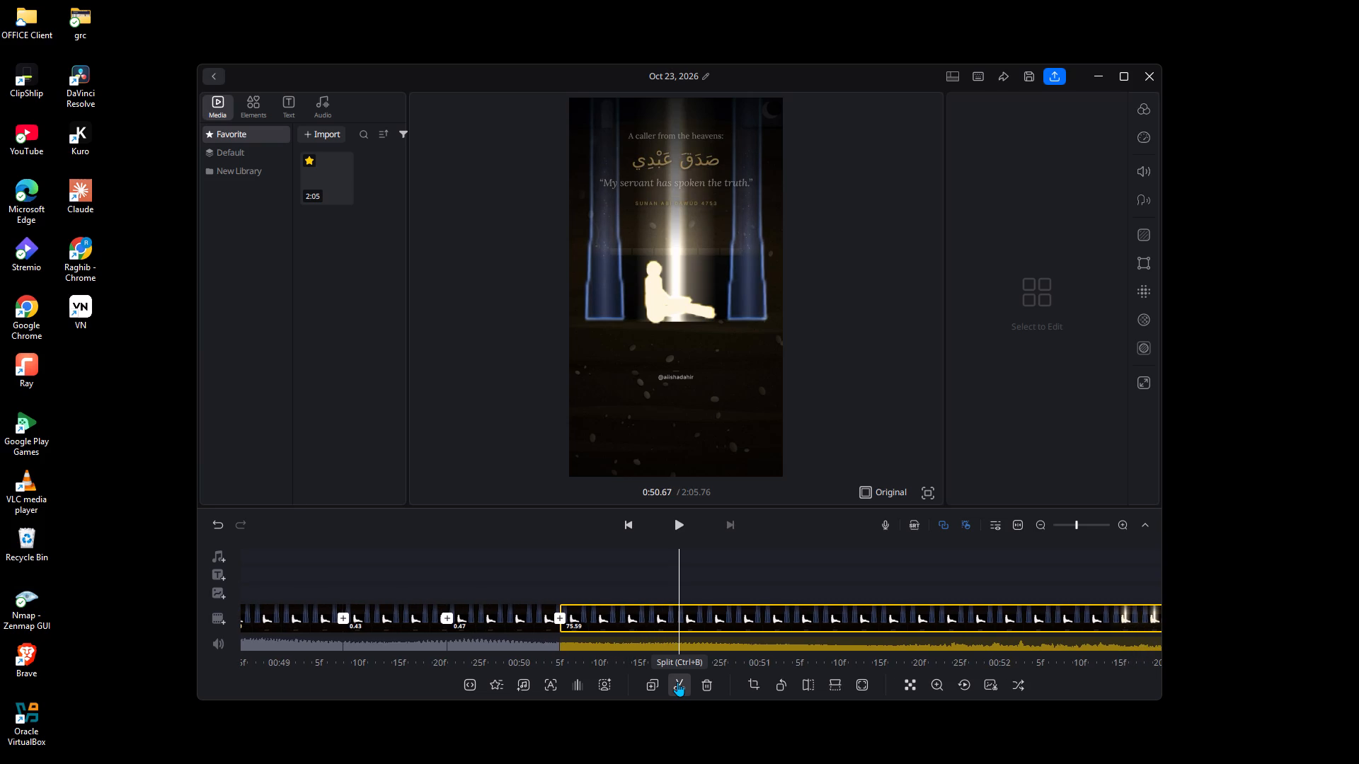
Split the remaining footage at 0:51.17 to cut off another 0.50-second segment.
{"action": "key", "text": "Right"}
{"action": "key", "text": "Right"}
{"action": "key", "text": "Right"}
{"action": "key", "text": "Right"}
{"action": "key", "text": "Right"}
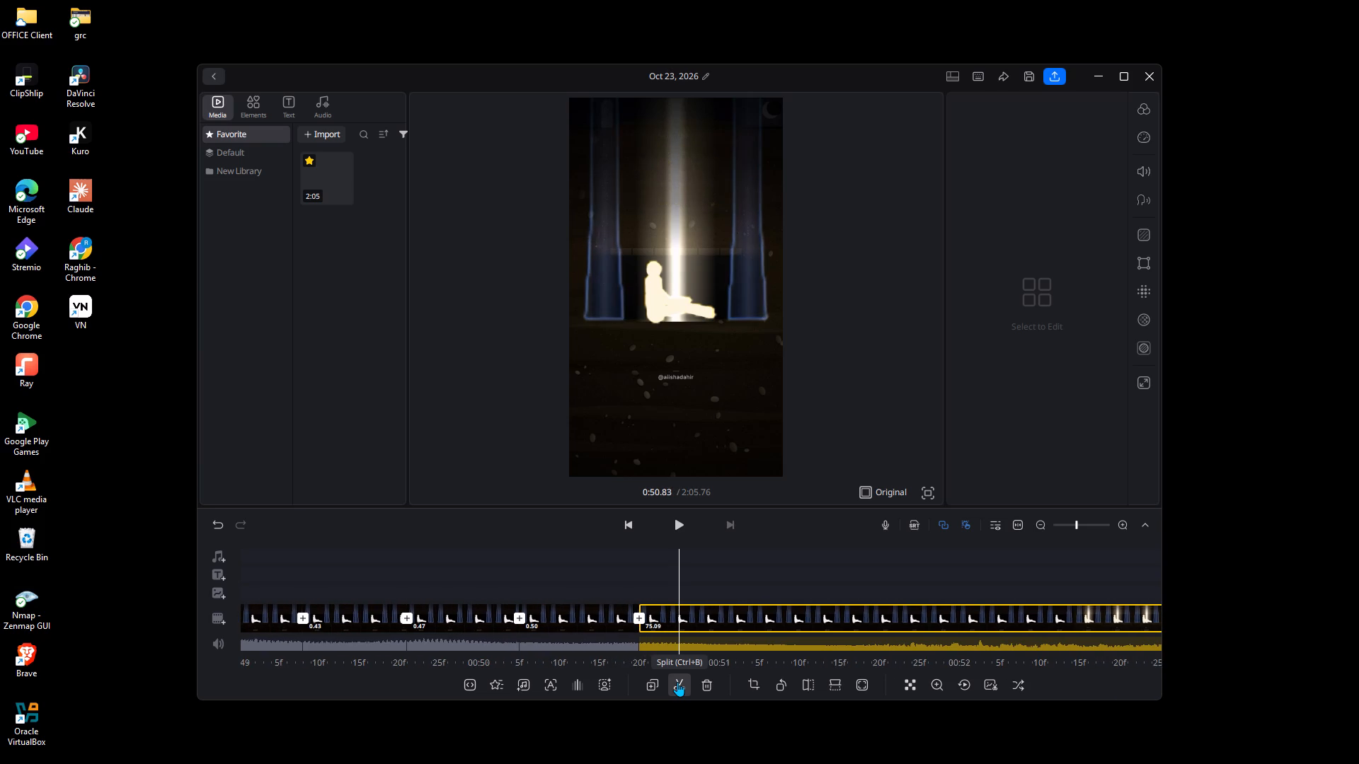
{"action": "key", "text": "Right"}
{"action": "key", "text": "Right"}
{"action": "key", "text": "Right"}
{"action": "key", "text": "Right"}
{"action": "key", "text": "Right"}
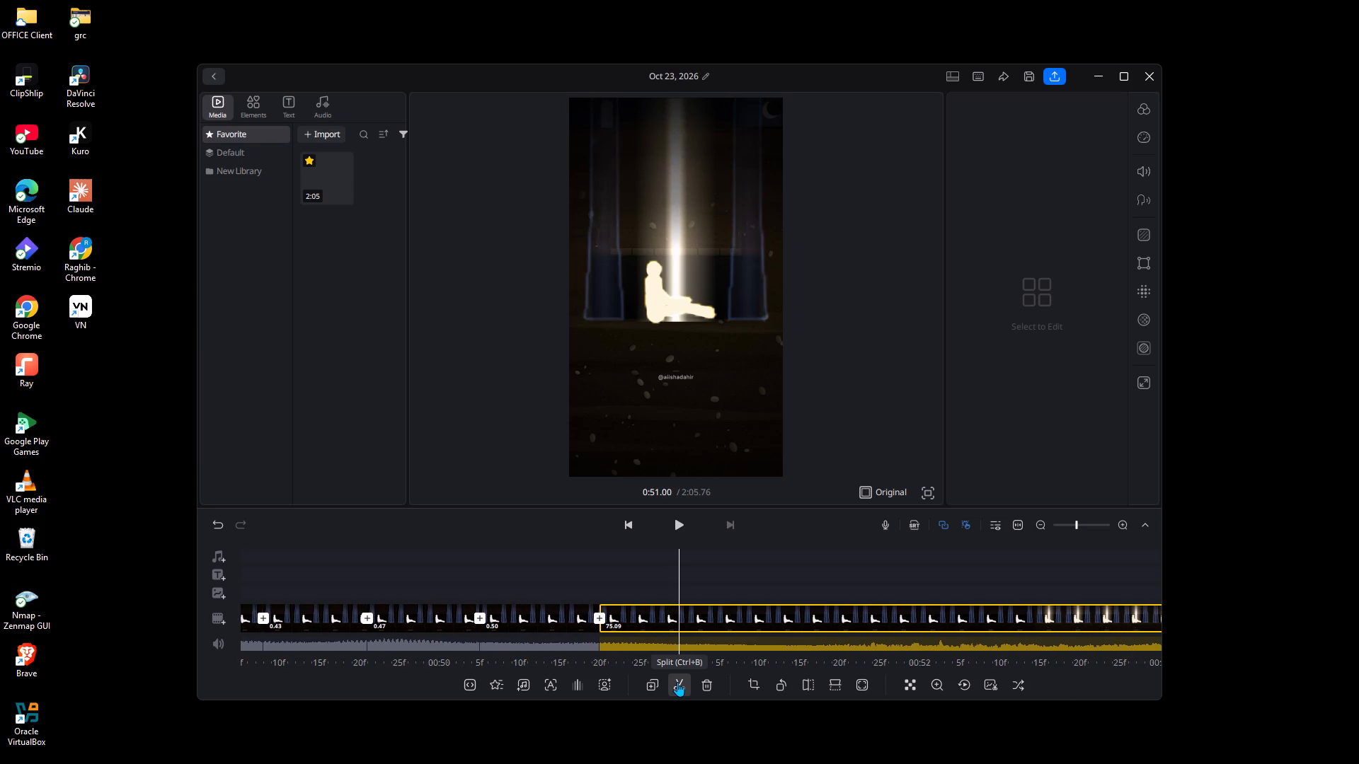
{"action": "key", "text": "Right"}
{"action": "key", "text": "Right"}
{"action": "key", "text": "Right"}
{"action": "key", "text": "Right"}
{"action": "key", "text": "Right"}
{"action": "left_click", "coordinate": [677, 682]}
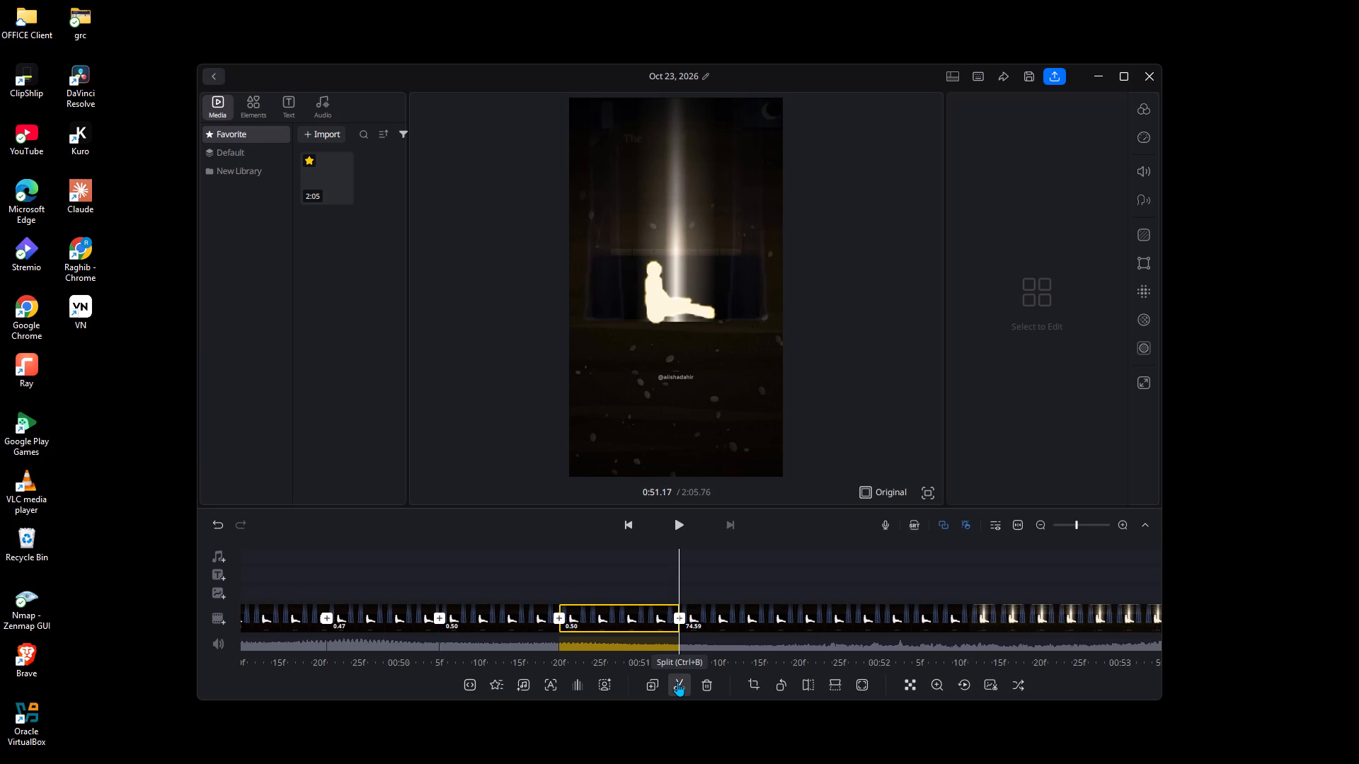
Split the remaining footage at 0:51.63, making a 0.47-second segment.
{"action": "key", "text": "Right"}
{"action": "key", "text": "Right"}
{"action": "key", "text": "Right"}
{"action": "key", "text": "Right"}
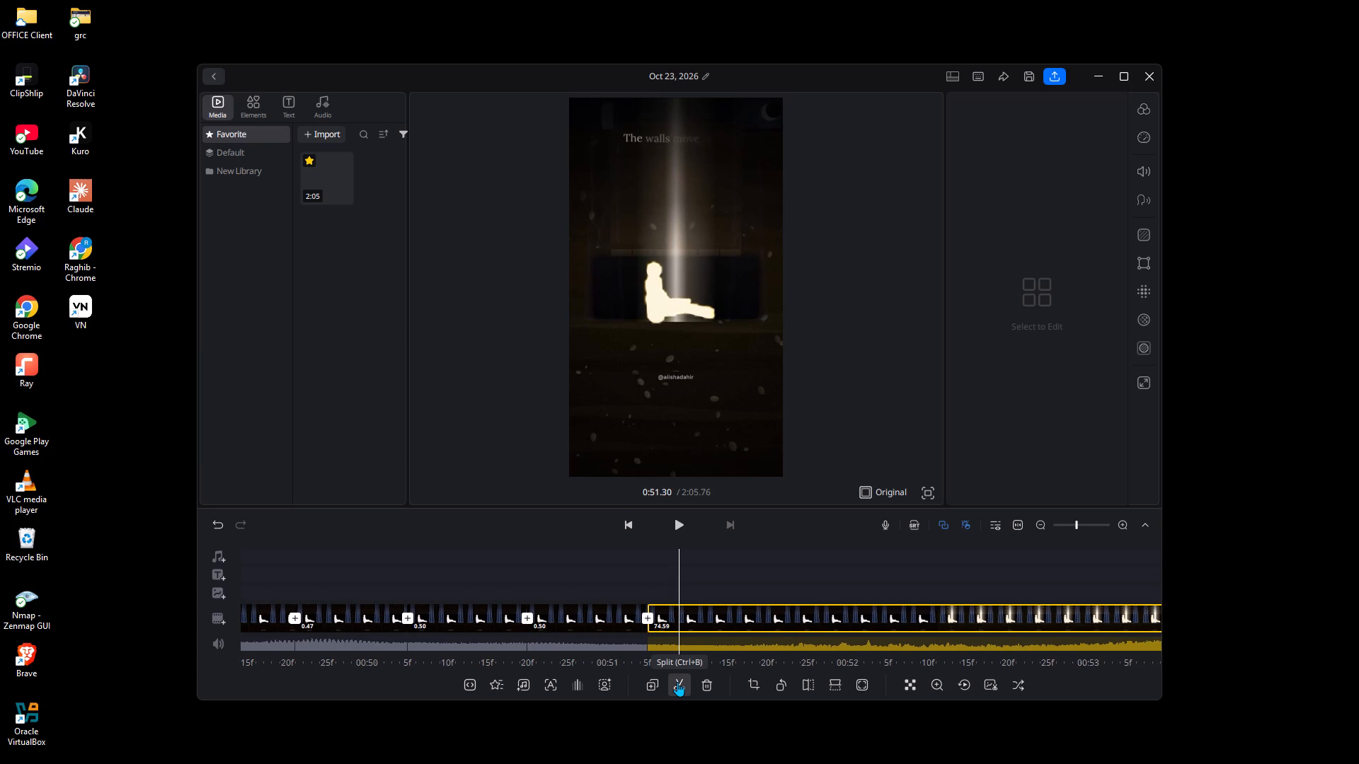
{"action": "key", "text": "Right"}
{"action": "key", "text": "Right"}
{"action": "key", "text": "Right"}
{"action": "key", "text": "Right"}
{"action": "key", "text": "Right"}
{"action": "key", "text": "Right"}
{"action": "key", "text": "Right"}
{"action": "key", "text": "Right"}
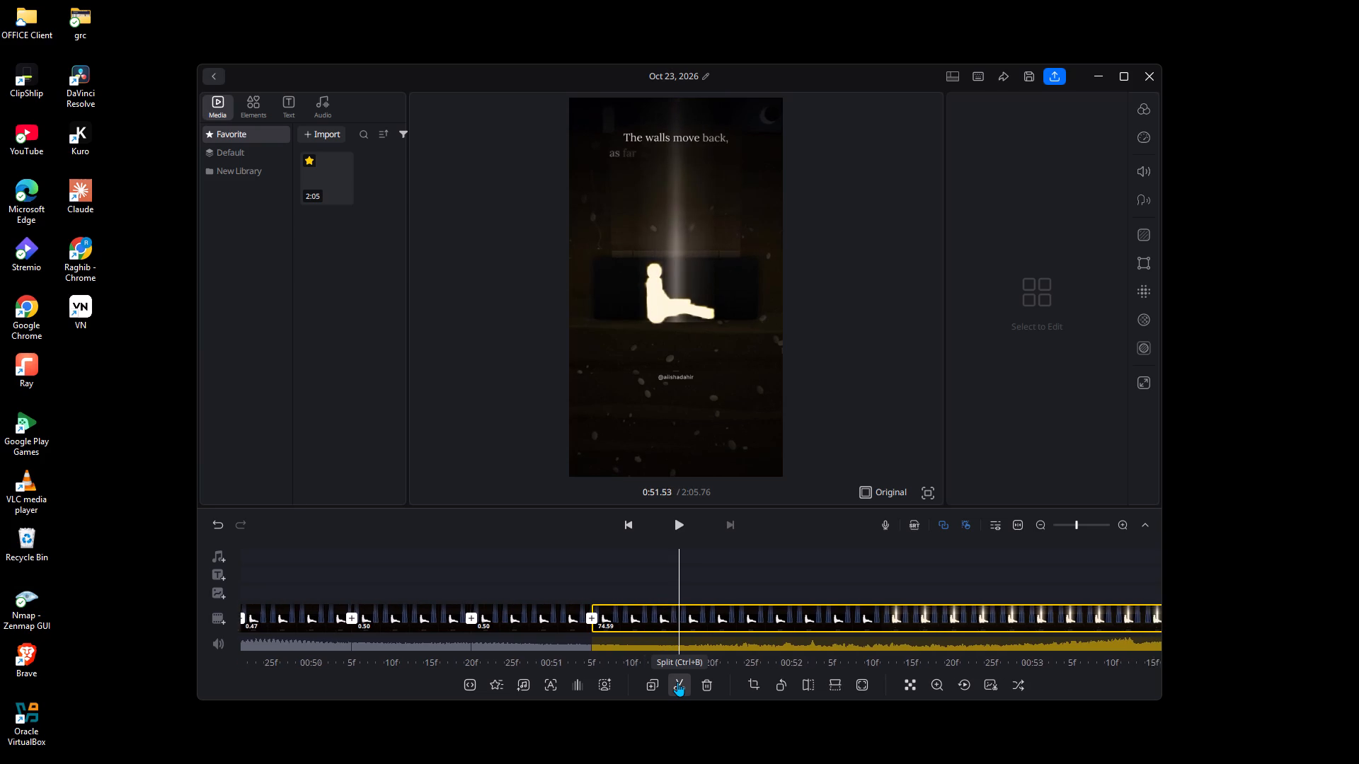
{"action": "key", "text": "Right"}
{"action": "key", "text": "Right"}
{"action": "left_click", "coordinate": [677, 682]}
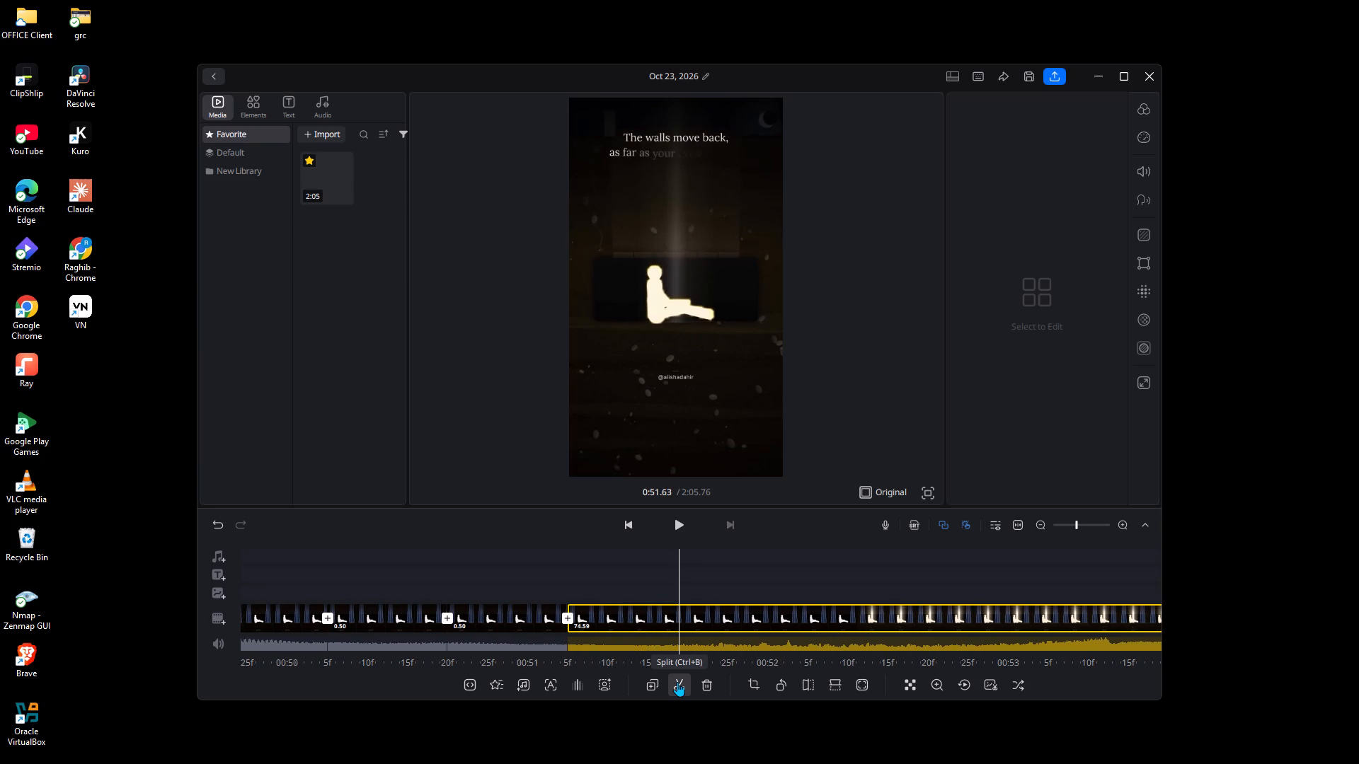
Split the remaining footage at 0:52.07 to cut off a 0.43-second segment.
{"action": "key", "text": "Right"}
{"action": "key", "text": "Right"}
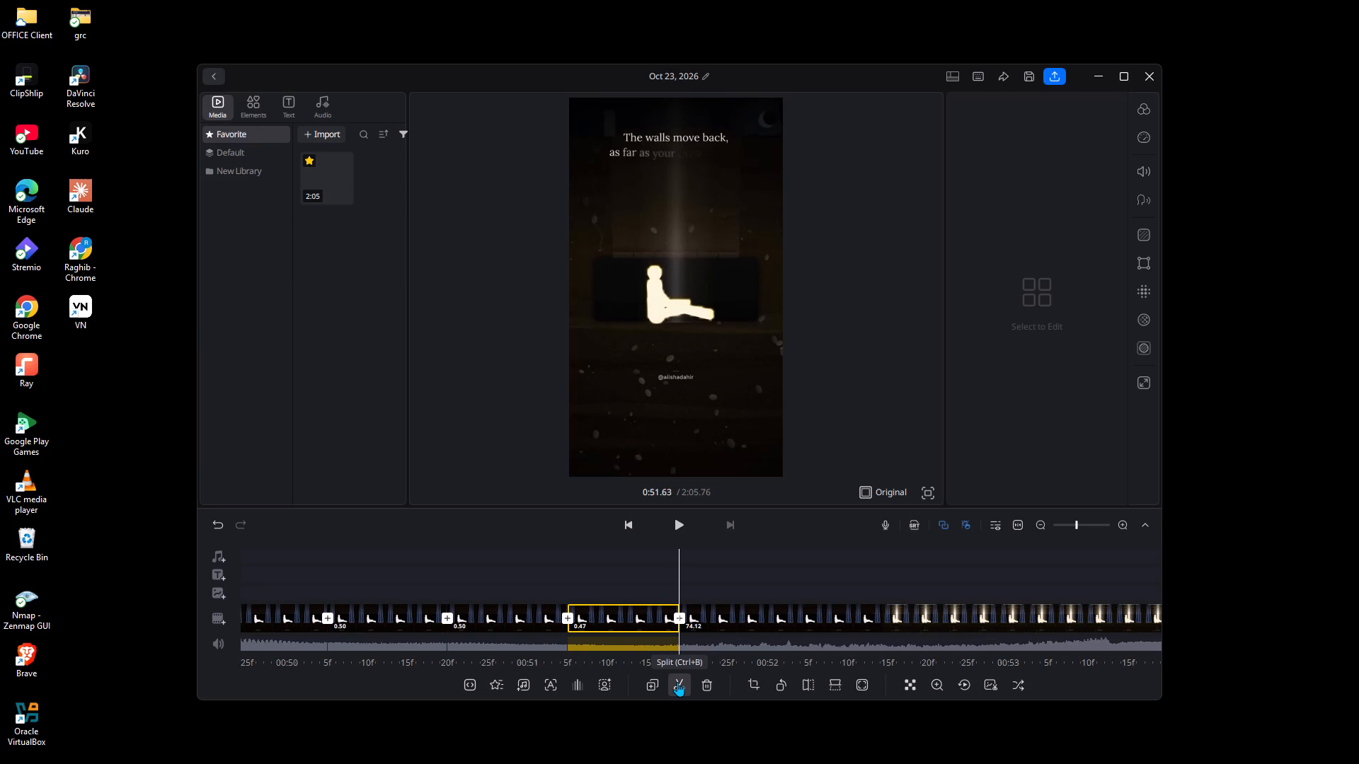
{"action": "key", "text": "Right"}
{"action": "key", "text": "Right"}
{"action": "key", "text": "Right"}
{"action": "key", "text": "Right"}
{"action": "key", "text": "Right"}
{"action": "key", "text": "Right"}
{"action": "key", "text": "Right"}
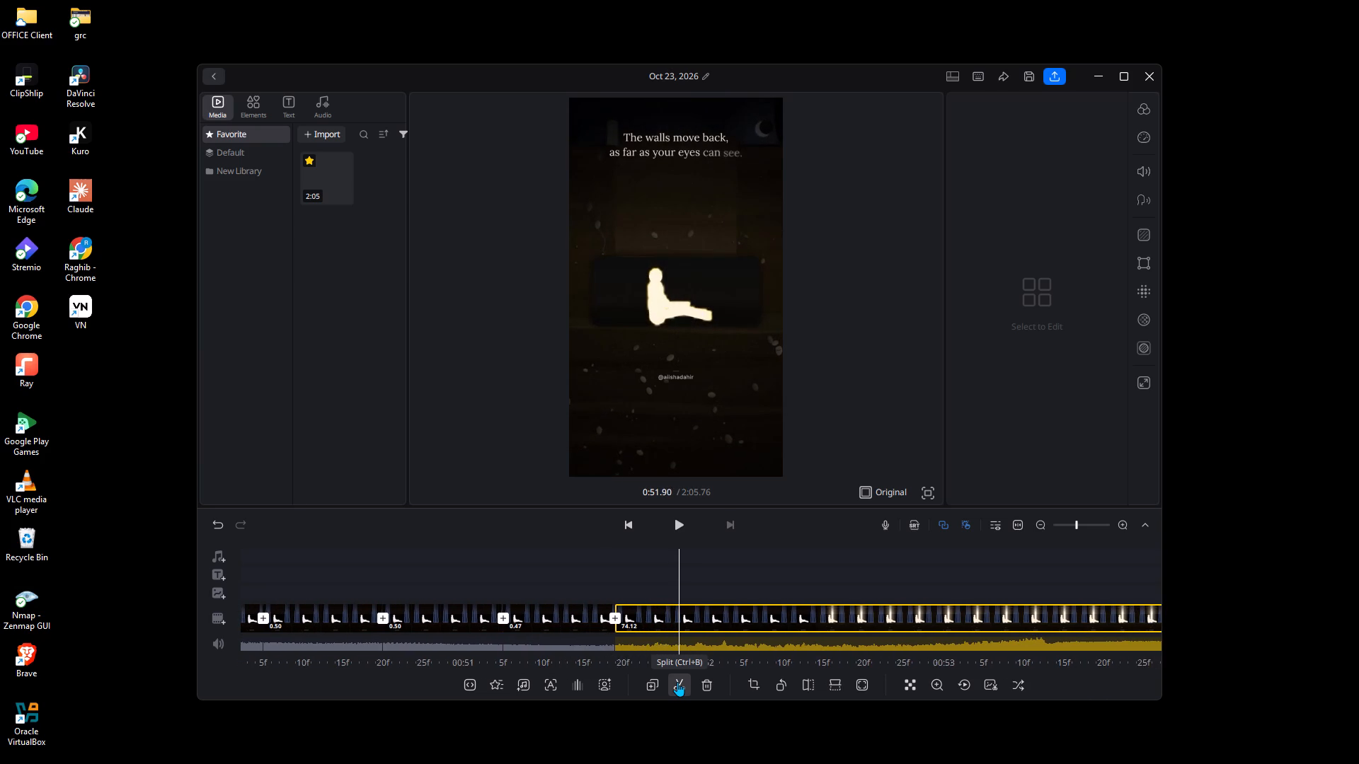
{"action": "key", "text": "Right"}
{"action": "key", "text": "Right"}
{"action": "key", "text": "Right"}
{"action": "key", "text": "Right"}
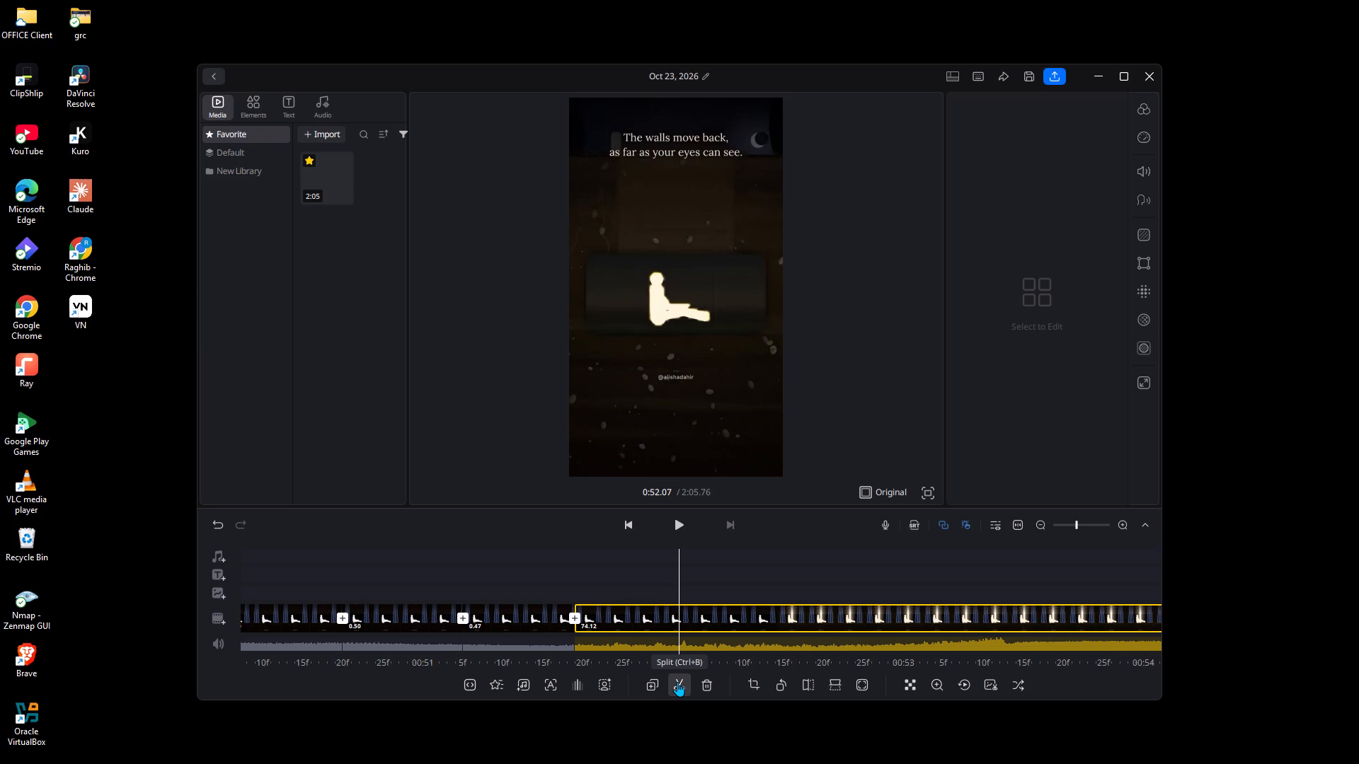
{"action": "left_click", "coordinate": [677, 682]}
Split the remaining footage at 0:52.50, making another 0.43-second segment.
{"action": "key", "text": "Right"}
{"action": "key", "text": "Right"}
{"action": "key", "text": "Right"}
{"action": "key", "text": "Right"}
{"action": "key", "text": "Right"}
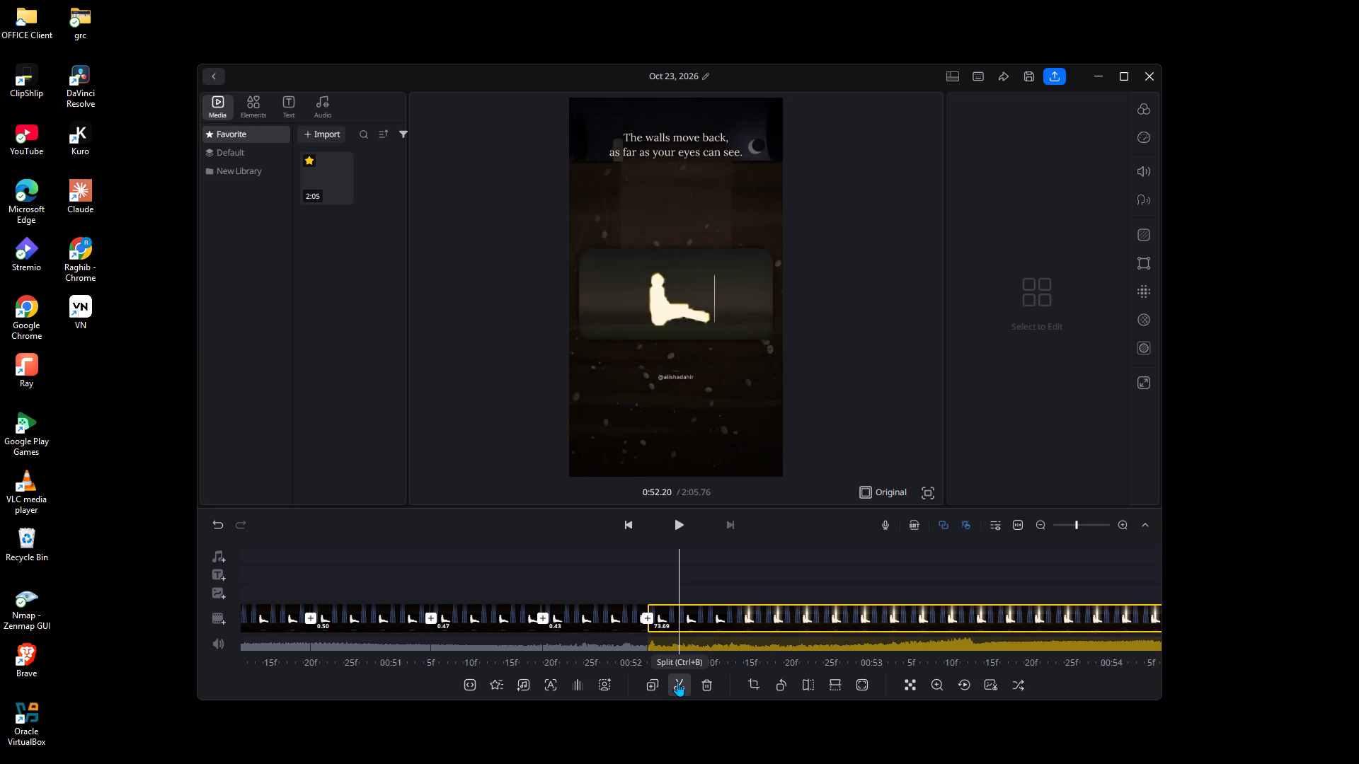
{"action": "key", "text": "Right"}
{"action": "key", "text": "Right"}
{"action": "key", "text": "Right"}
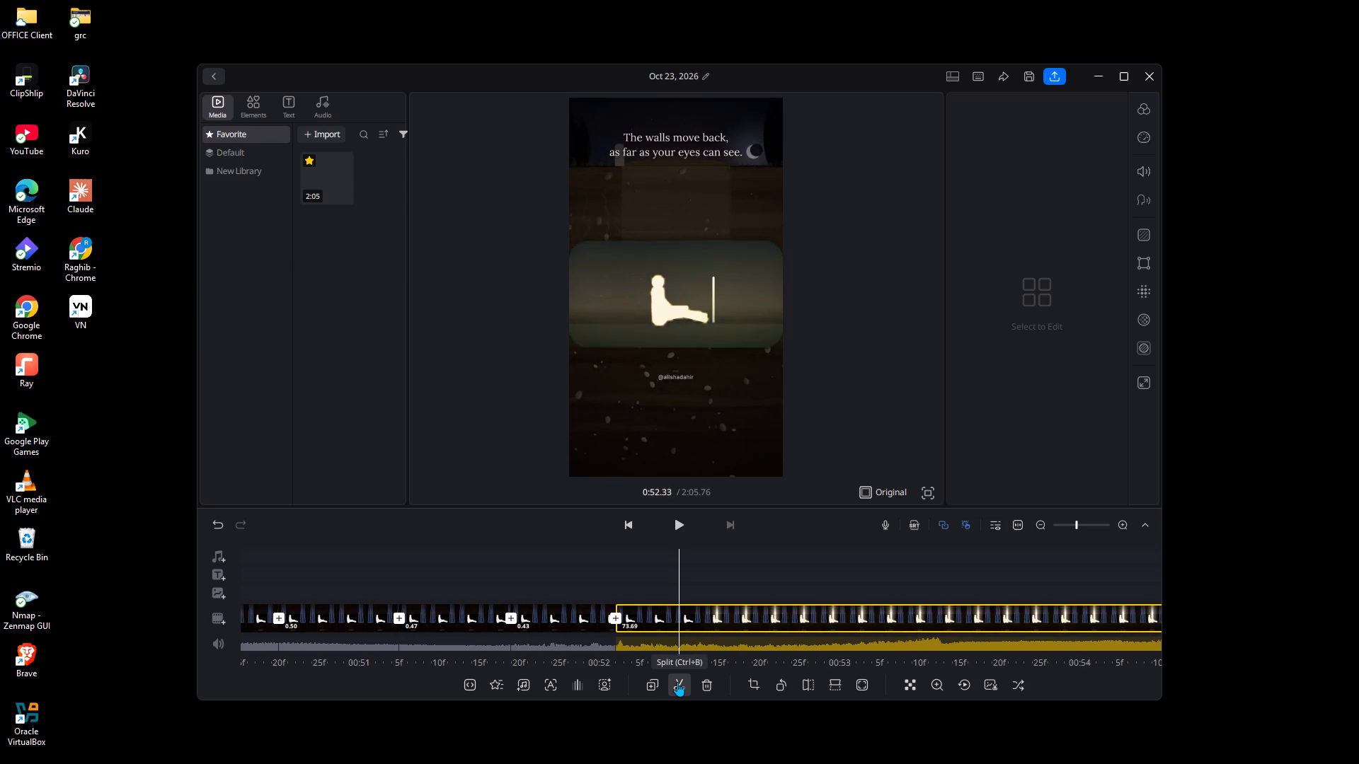
{"action": "key", "text": "Right"}
{"action": "key", "text": "Right"}
{"action": "key", "text": "Right"}
{"action": "key", "text": "Right"}
{"action": "key", "text": "Right"}
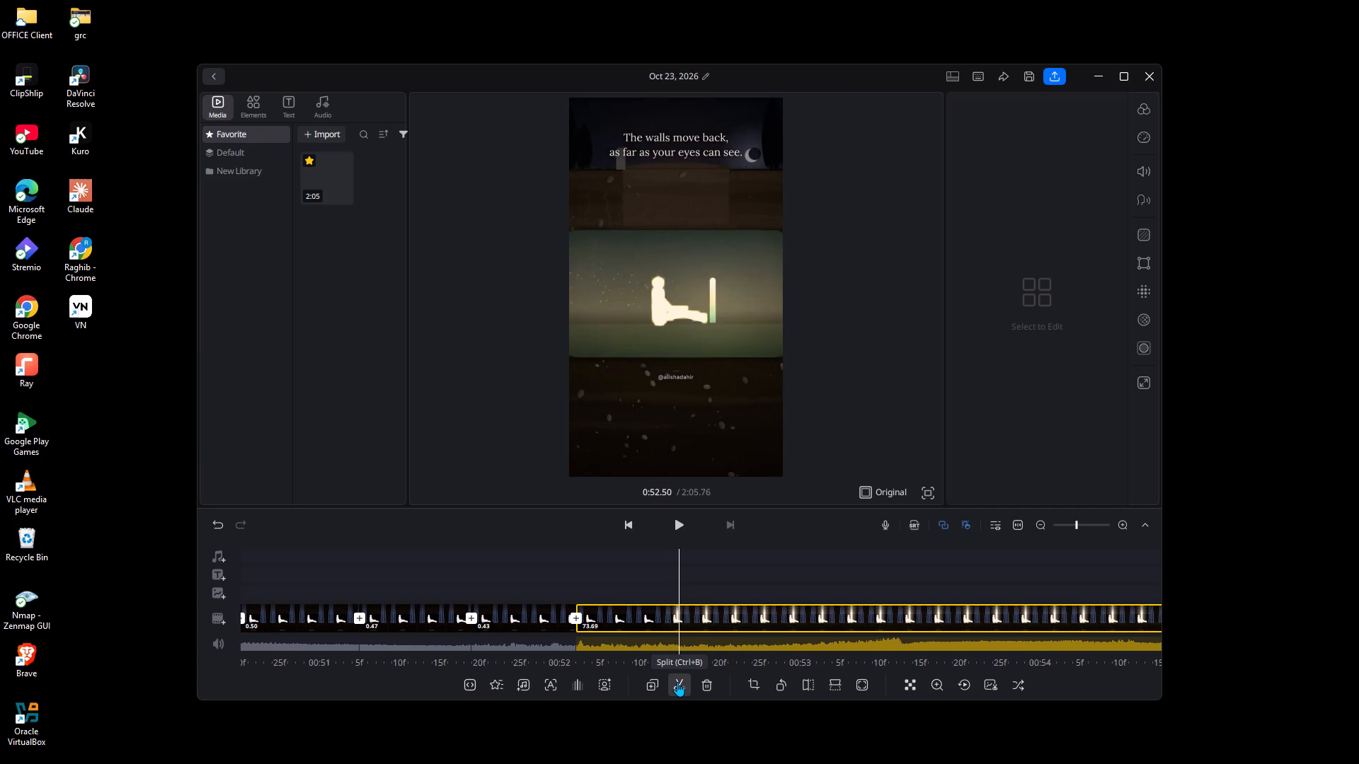
{"action": "left_click", "coordinate": [677, 682]}
Split the remaining footage at 0:52.97 to cut off a 0.47-second segment.
{"action": "key", "text": "Right"}
{"action": "key", "text": "Right"}
{"action": "key", "text": "Right"}
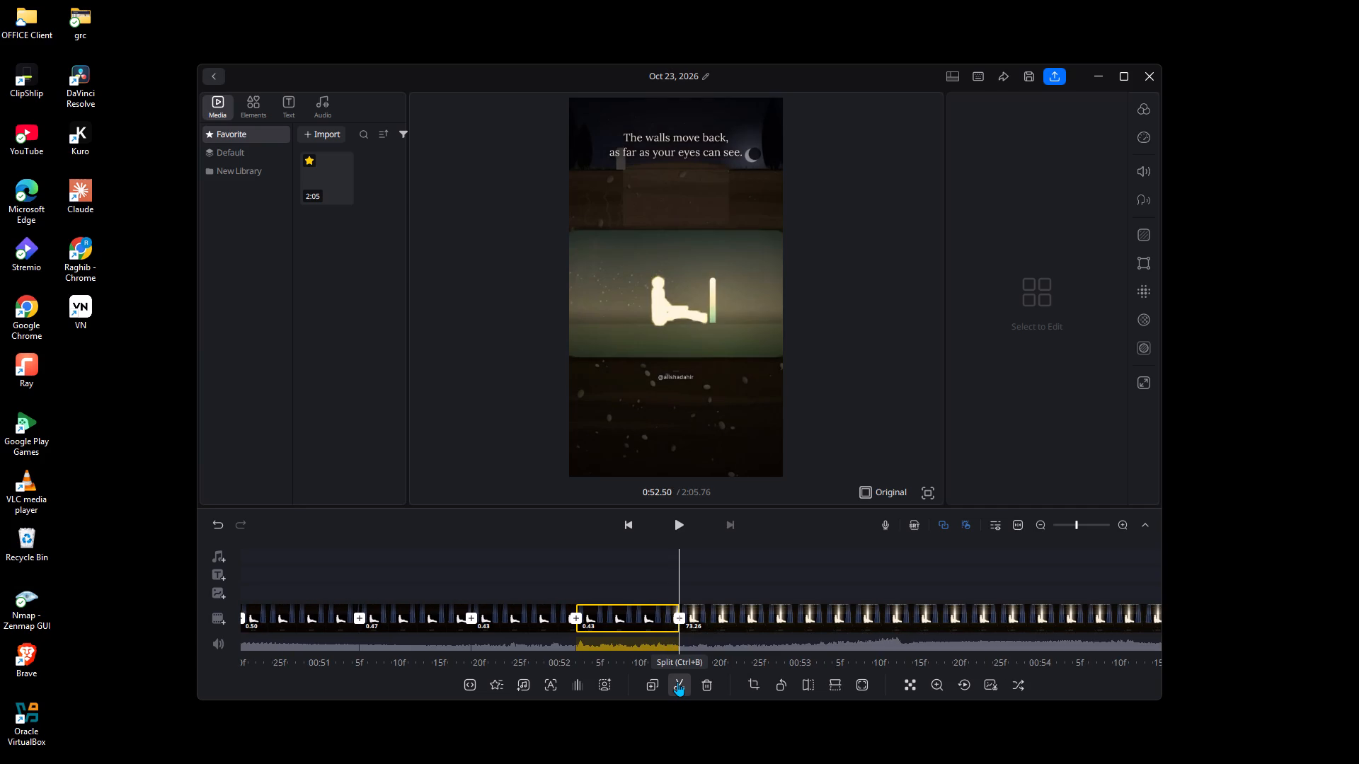
{"action": "key", "text": "Right"}
{"action": "key", "text": "Right"}
{"action": "key", "text": "Right"}
{"action": "key", "text": "Right"}
{"action": "key", "text": "Right"}
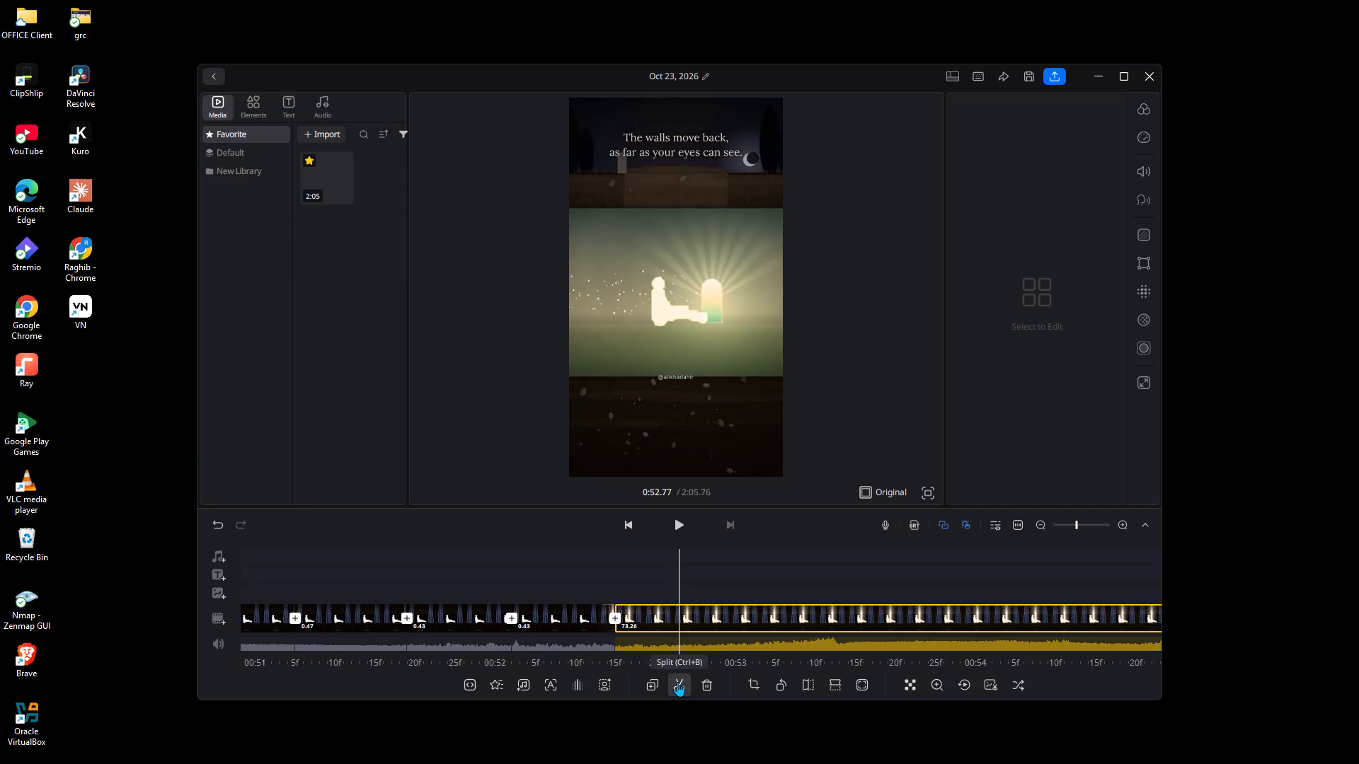
{"action": "key", "text": "Right"}
{"action": "key", "text": "Right"}
{"action": "key", "text": "Right"}
{"action": "key", "text": "Right"}
{"action": "key", "text": "Right"}
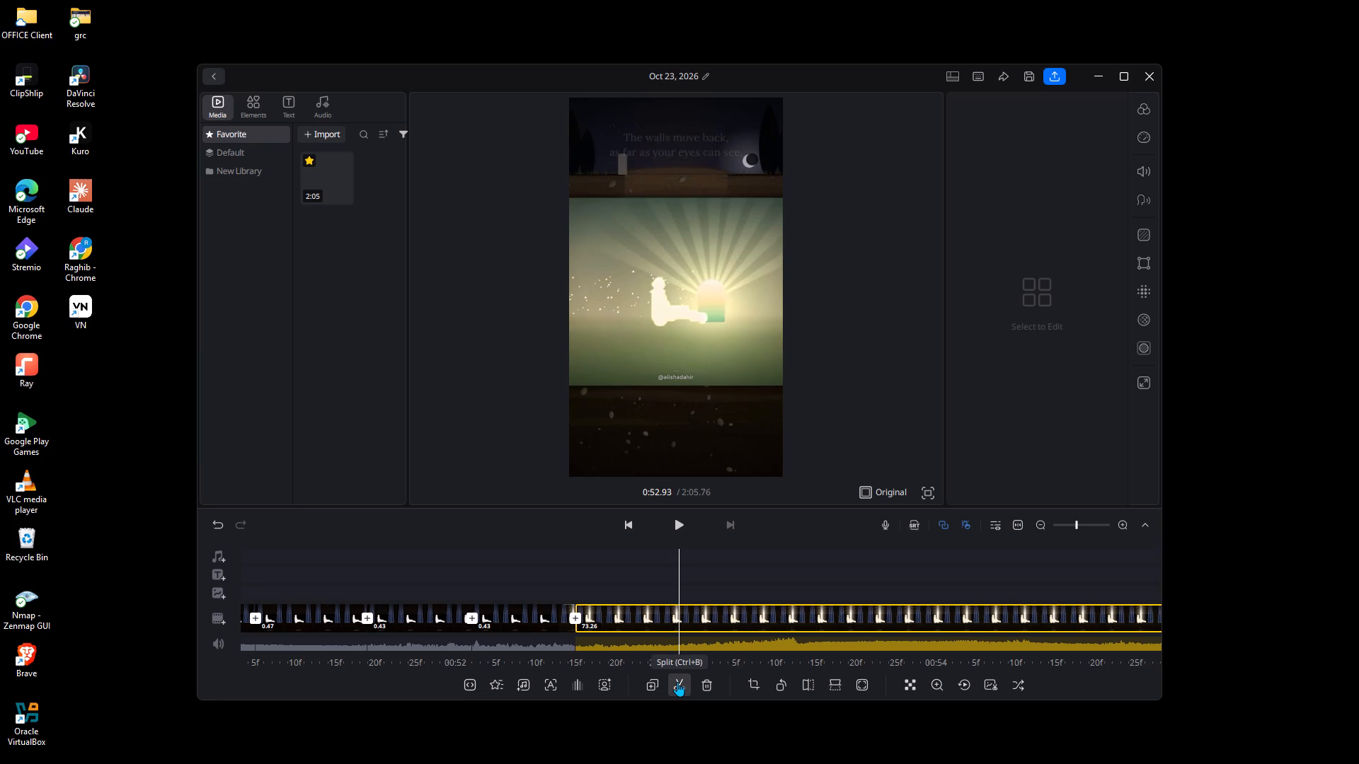
{"action": "key", "text": "Right"}
{"action": "left_click", "coordinate": [677, 682]}
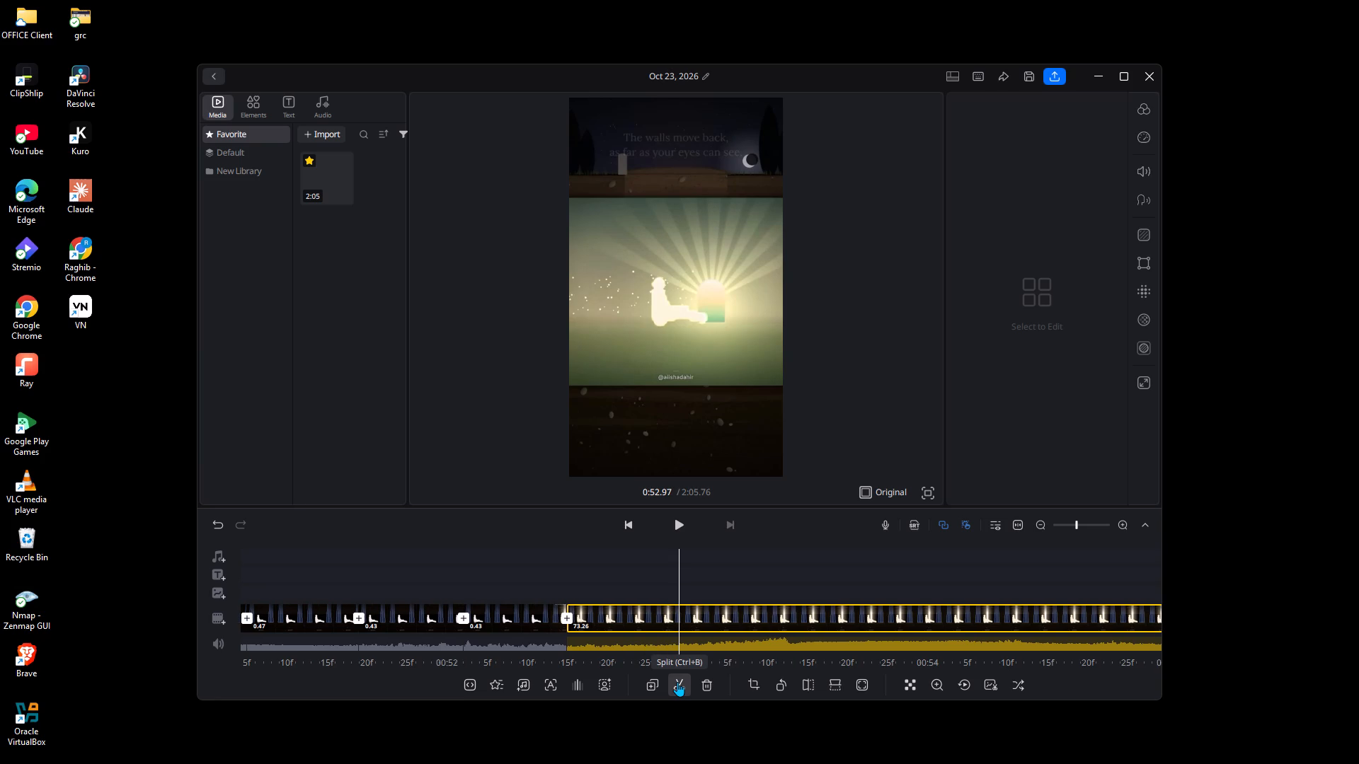
Split the remaining footage at 0:53.40, making a 0.43-second segment.
{"action": "key", "text": "Right"}
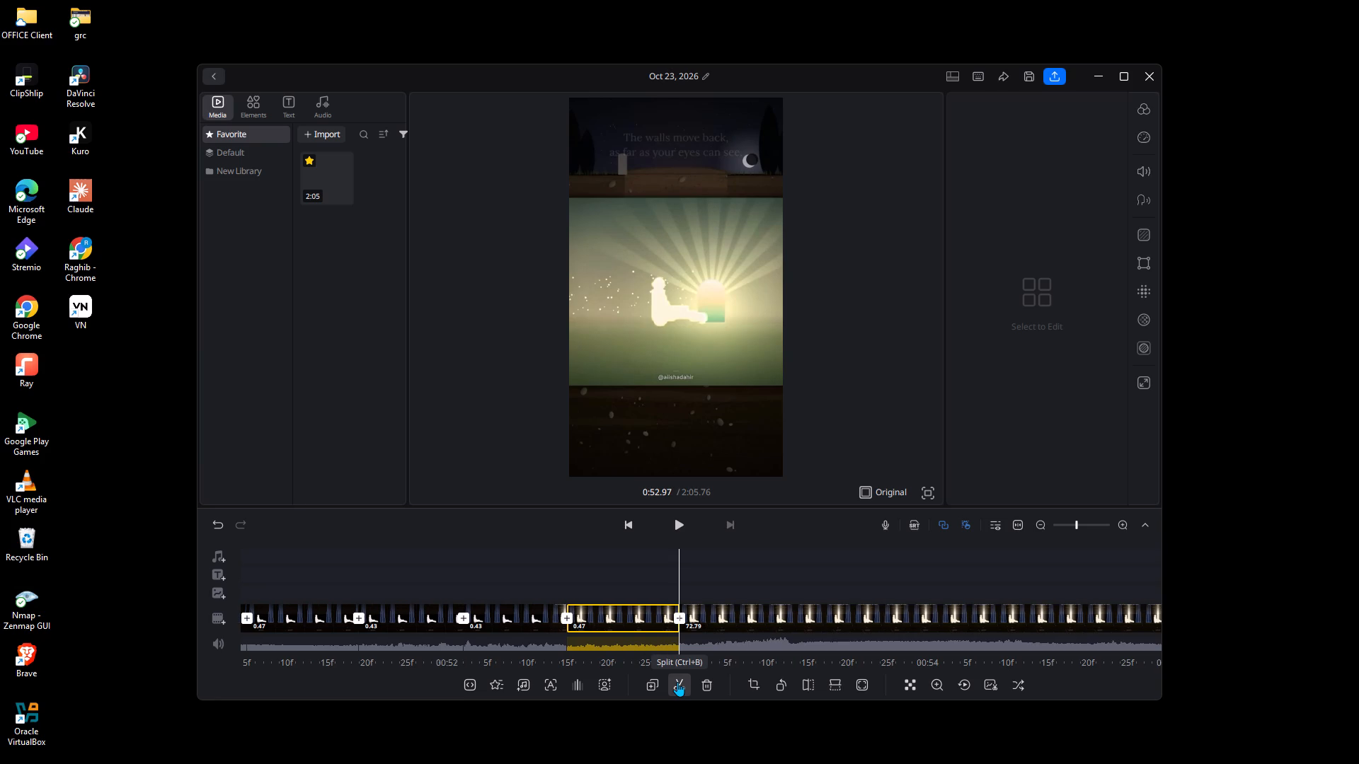
{"action": "key", "text": "Right"}
{"action": "key", "text": "Right"}
{"action": "key", "text": "Right"}
{"action": "key", "text": "Right"}
{"action": "key", "text": "Right"}
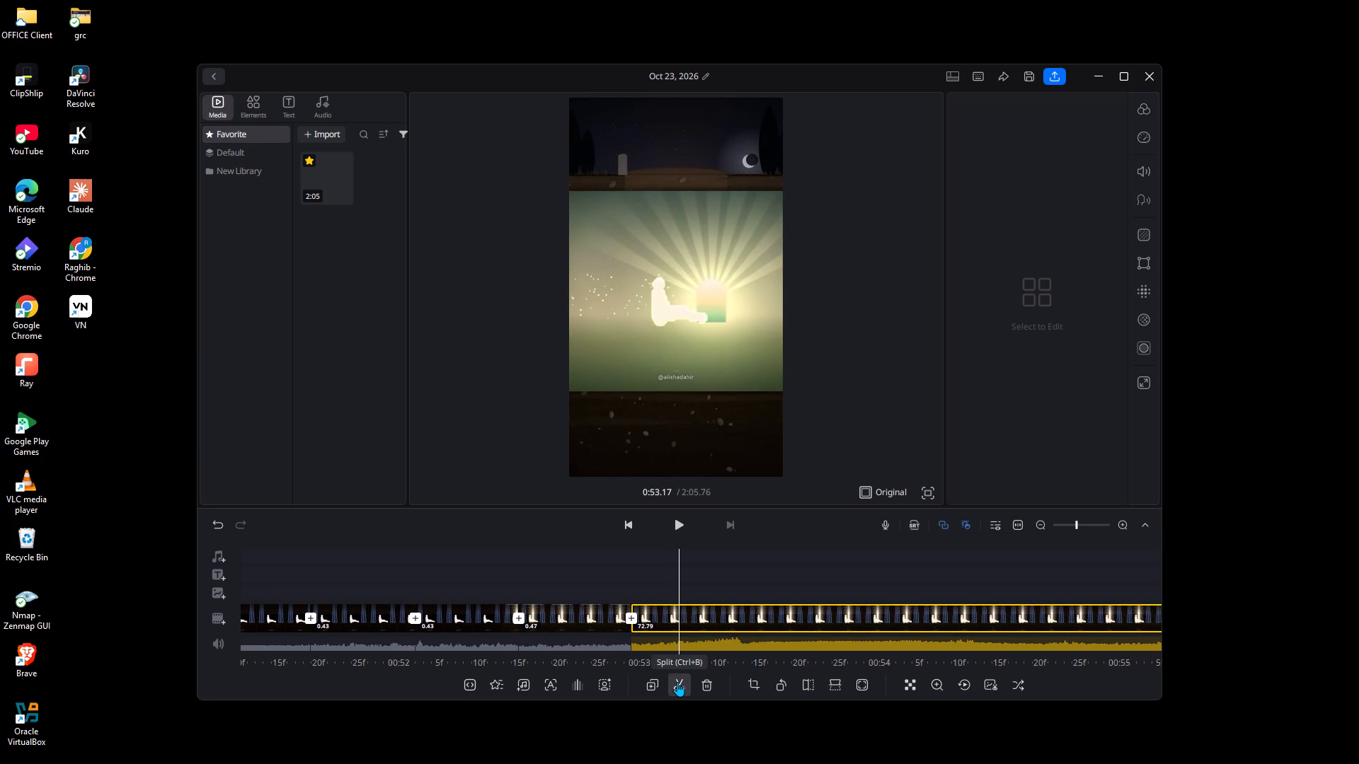
{"action": "key", "text": "Right"}
{"action": "key", "text": "Right"}
{"action": "key", "text": "Right"}
{"action": "key", "text": "Right"}
{"action": "key", "text": "Right"}
{"action": "key", "text": "Right"}
{"action": "key", "text": "Right"}
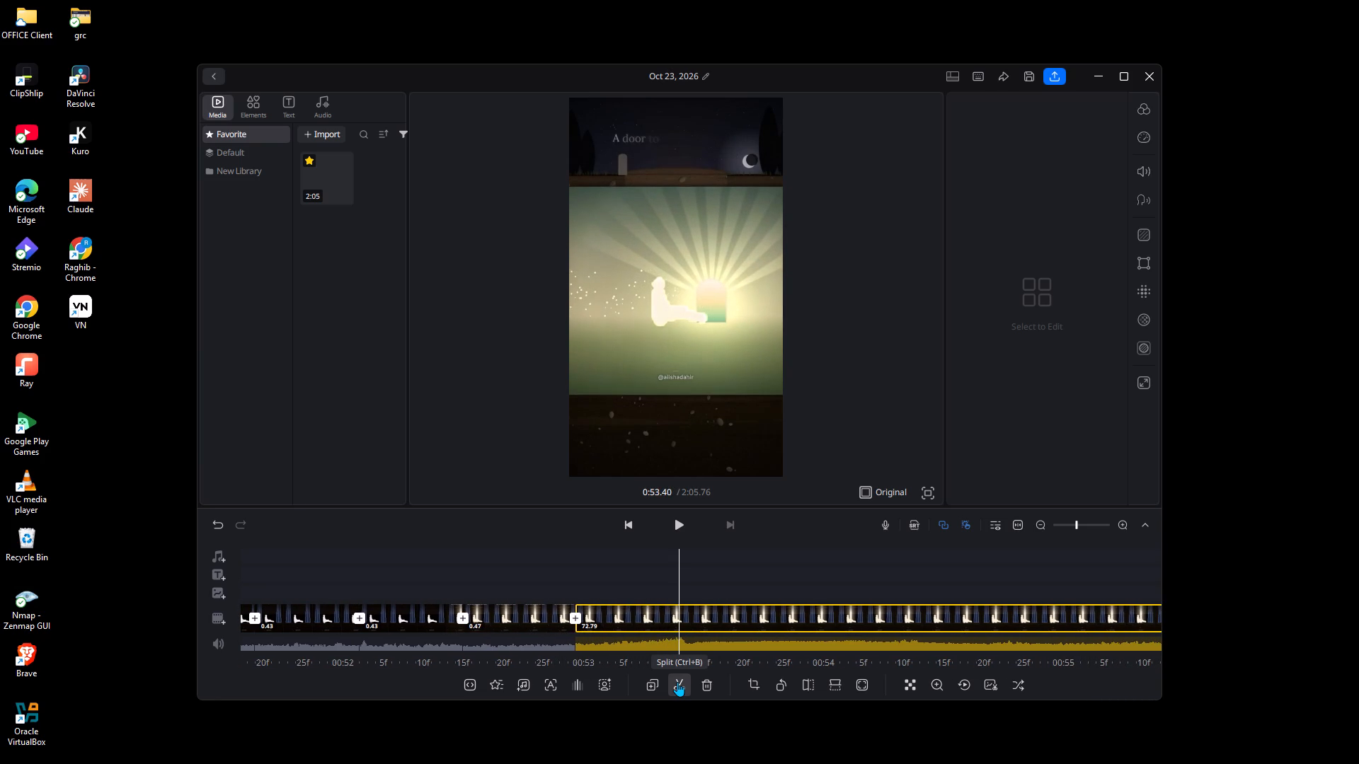
{"action": "left_click", "coordinate": [677, 682]}
Split the remaining footage at 0:53.83 to cut off another 0.43-second segment.
{"action": "key", "text": "Right"}
{"action": "key", "text": "Right"}
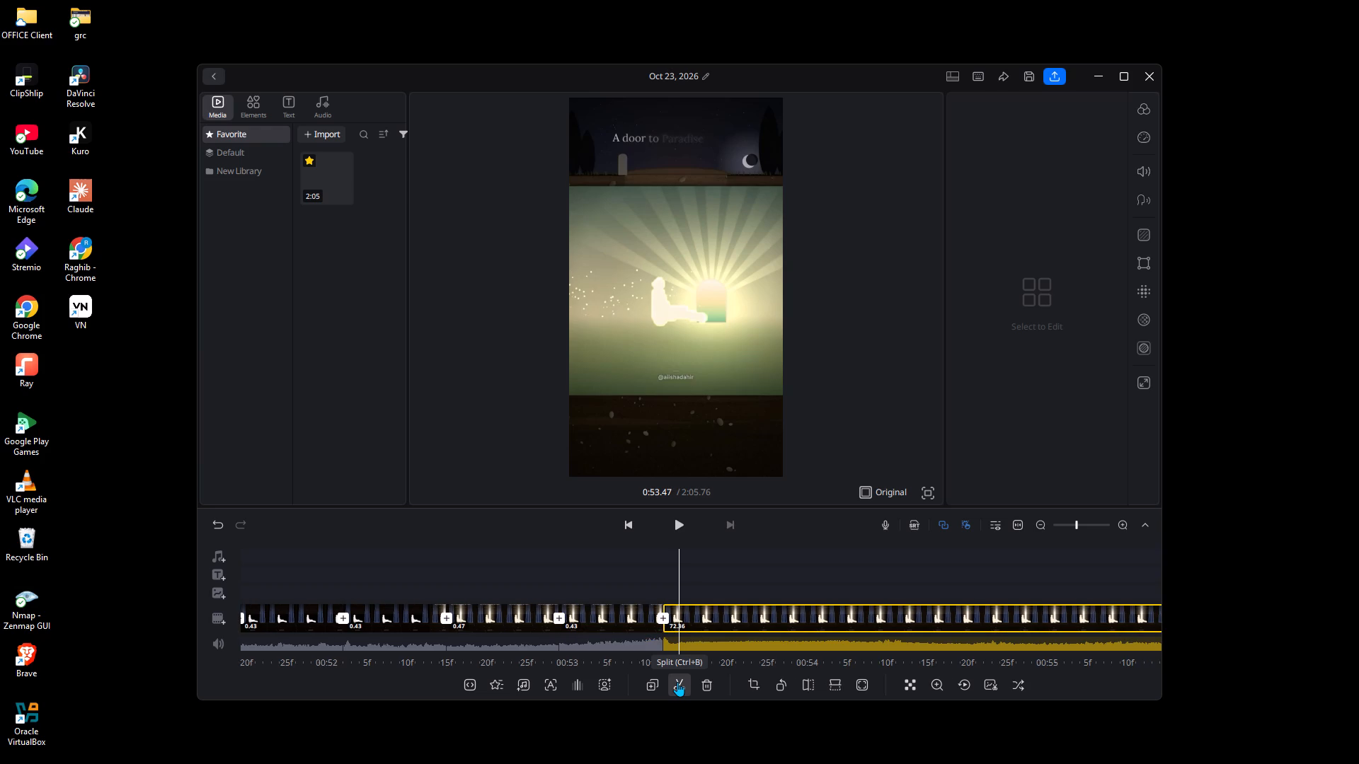
{"action": "key", "text": "Right"}
{"action": "key", "text": "Right"}
{"action": "key", "text": "Right"}
{"action": "key", "text": "Right"}
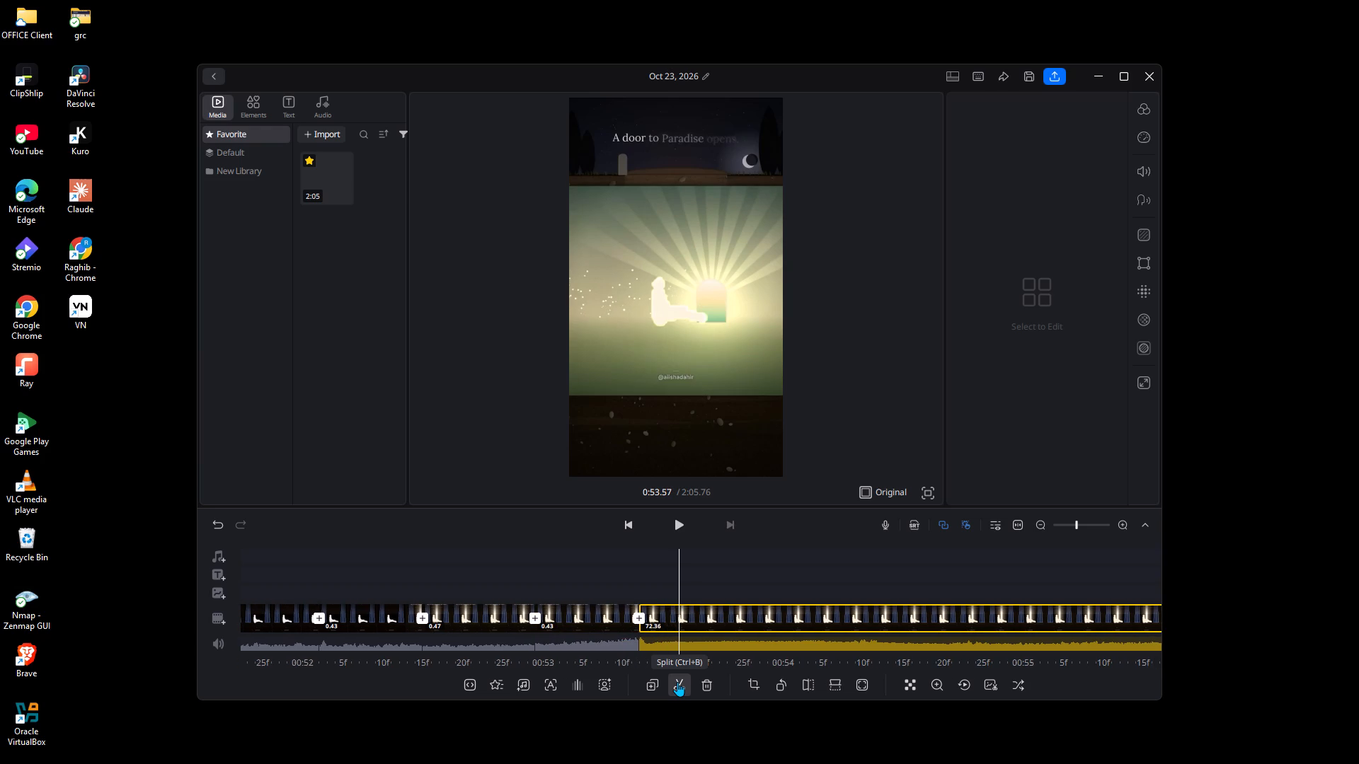
{"action": "key", "text": "Right"}
{"action": "key", "text": "Right"}
{"action": "key", "text": "Right"}
{"action": "key", "text": "Right"}
{"action": "key", "text": "Right"}
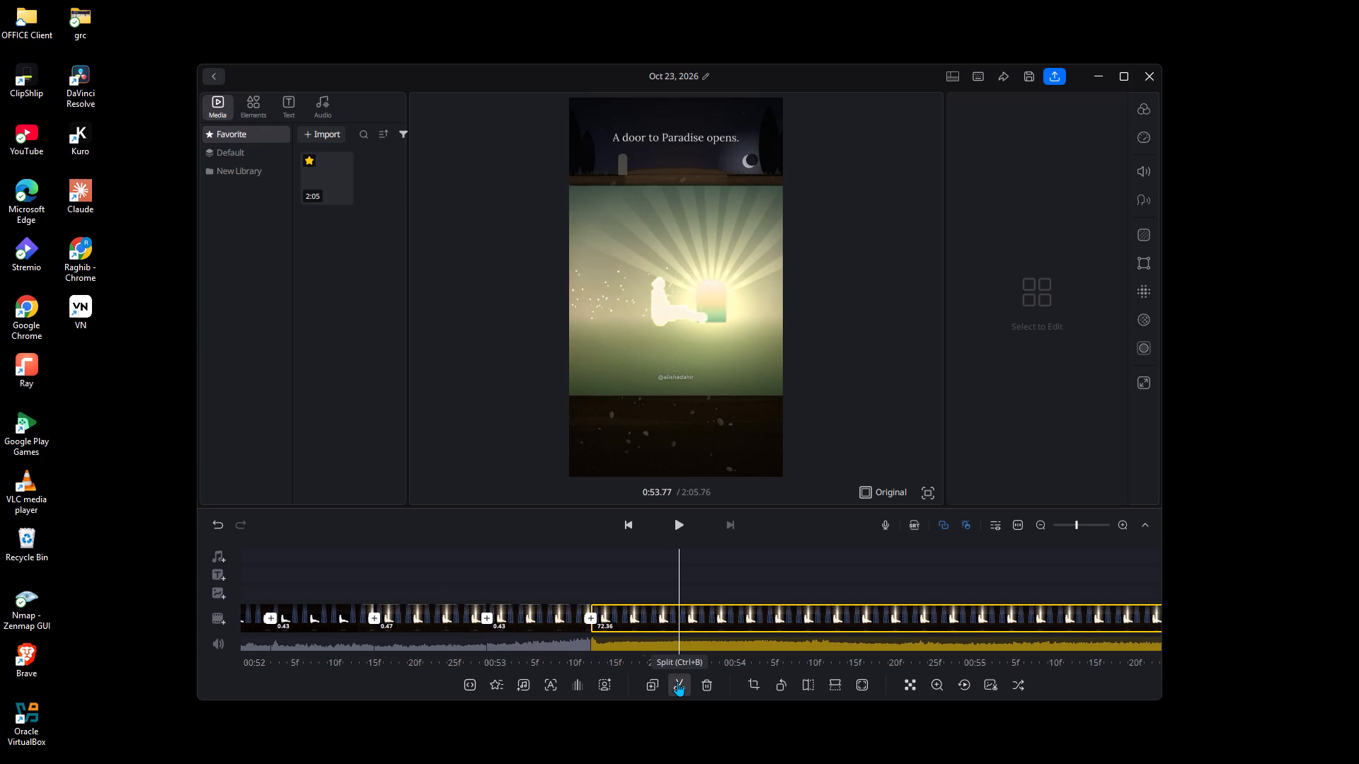
{"action": "key", "text": "Right"}
{"action": "key", "text": "Right"}
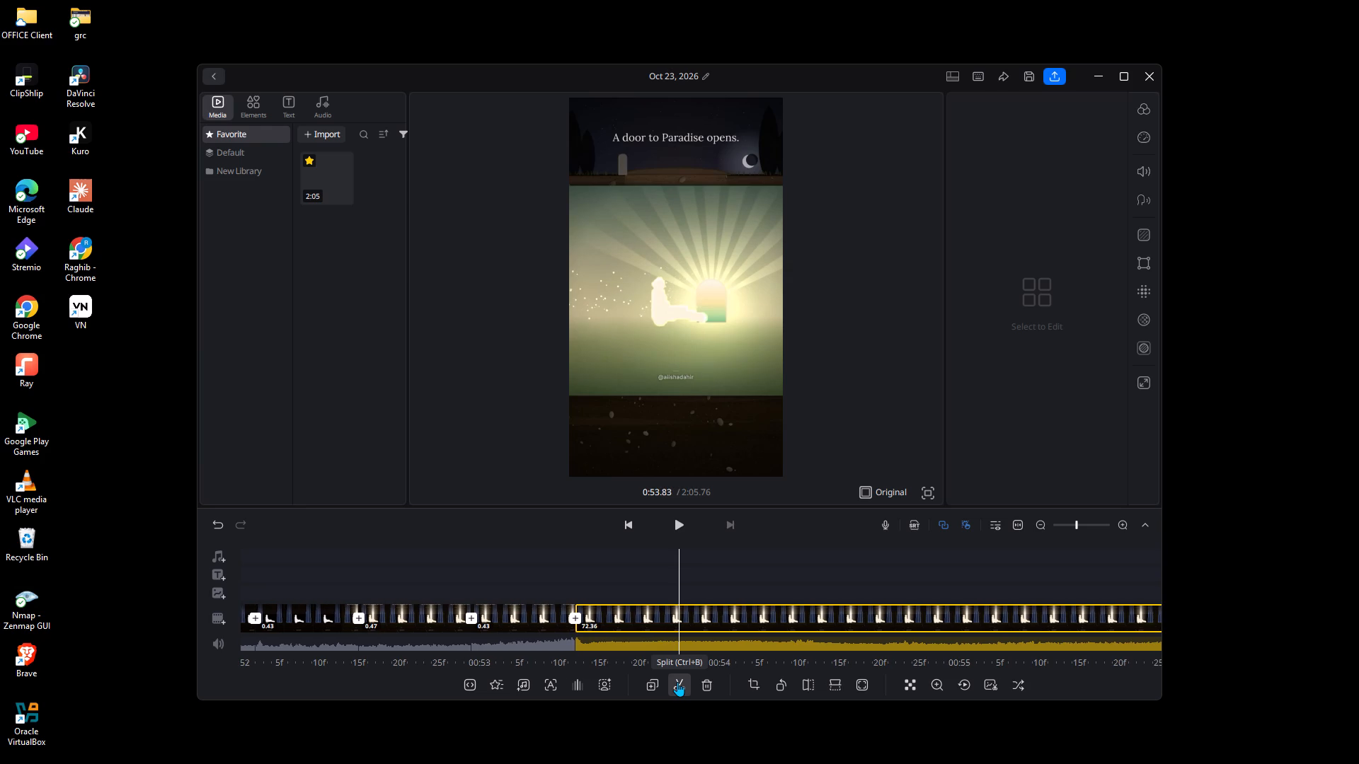
{"action": "left_click", "coordinate": [677, 682]}
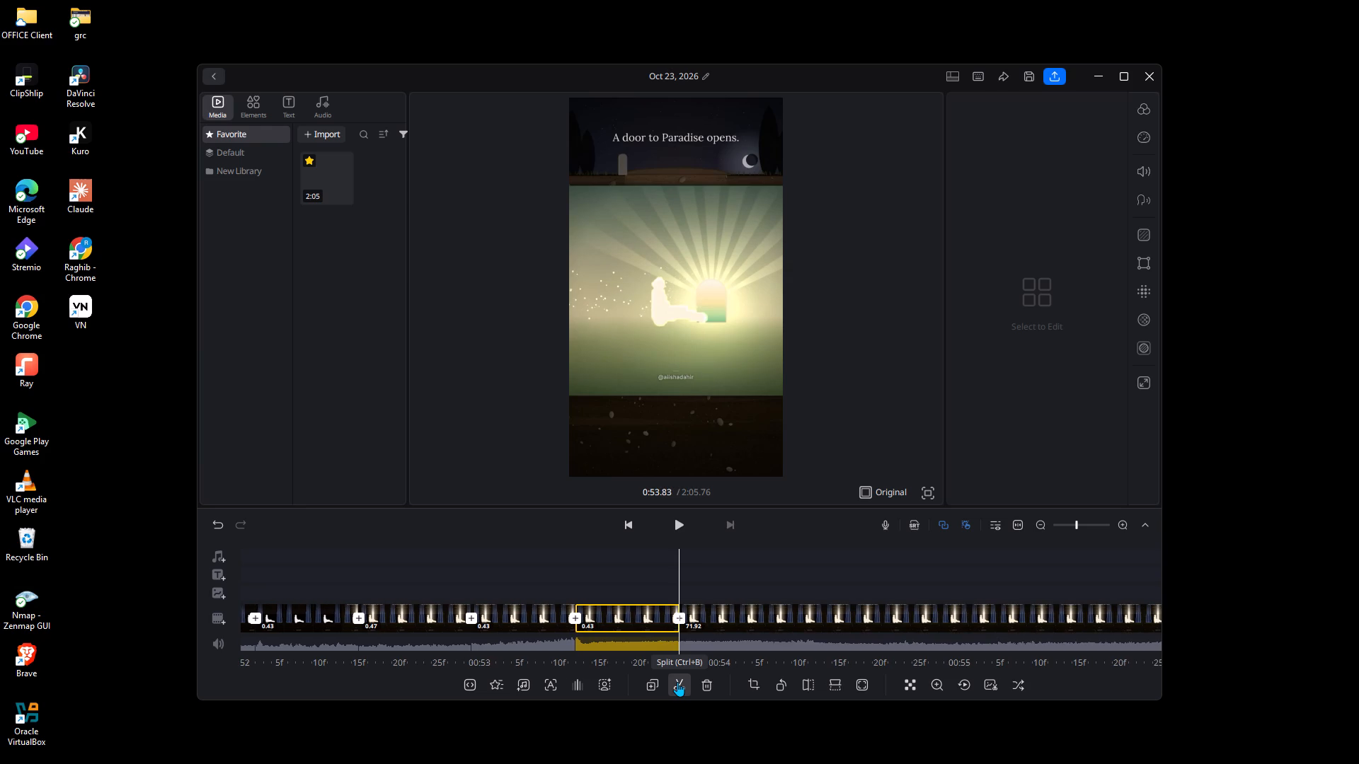
Split the remaining footage at 0:54.27 to cut off a 0.43-second segment.
{"action": "key", "text": "Right"}
{"action": "key", "text": "Right"}
{"action": "key", "text": "Right"}
{"action": "key", "text": "Right"}
{"action": "key", "text": "Right"}
{"action": "key", "text": "Right"}
{"action": "key", "text": "Right"}
{"action": "key", "text": "Right"}
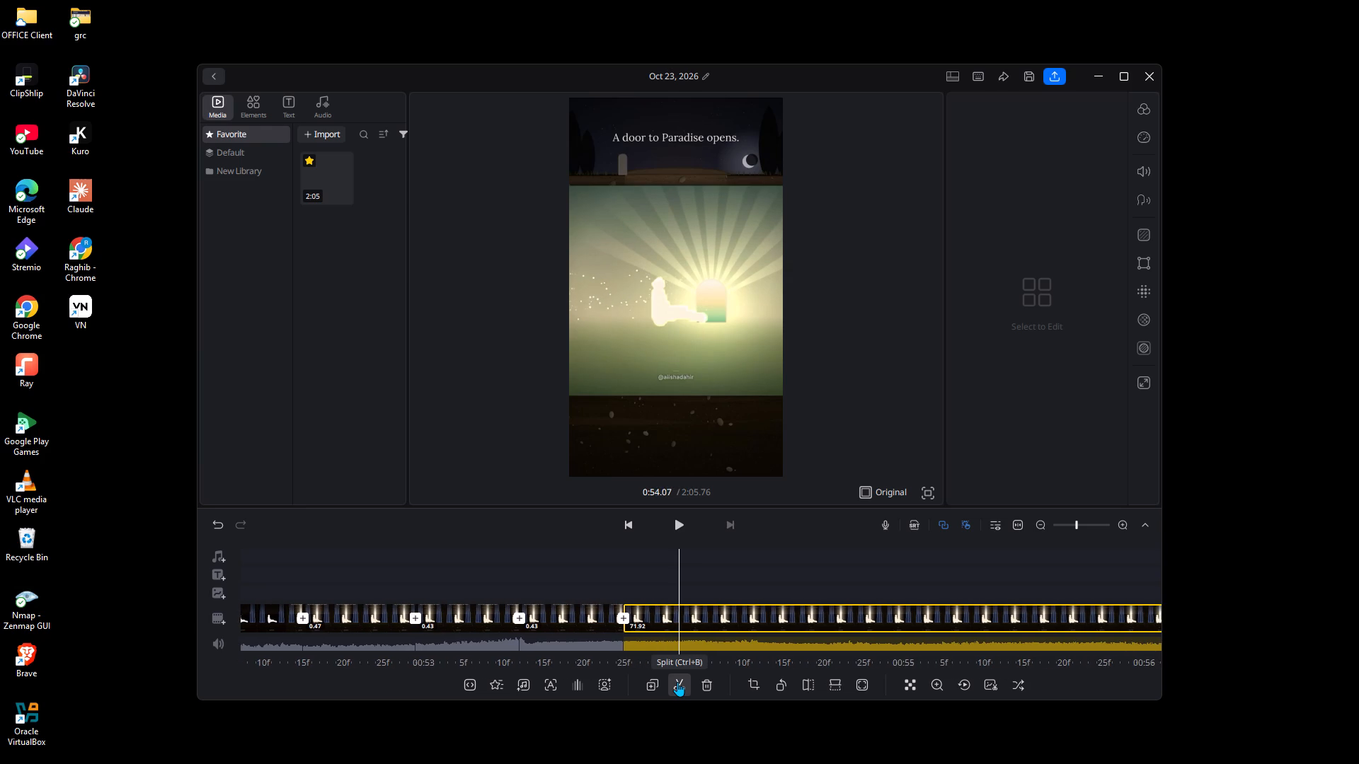
{"action": "key", "text": "Right"}
{"action": "key", "text": "Right"}
{"action": "key", "text": "Right"}
{"action": "key", "text": "Right"}
{"action": "key", "text": "Right"}
{"action": "left_click", "coordinate": [677, 682]}
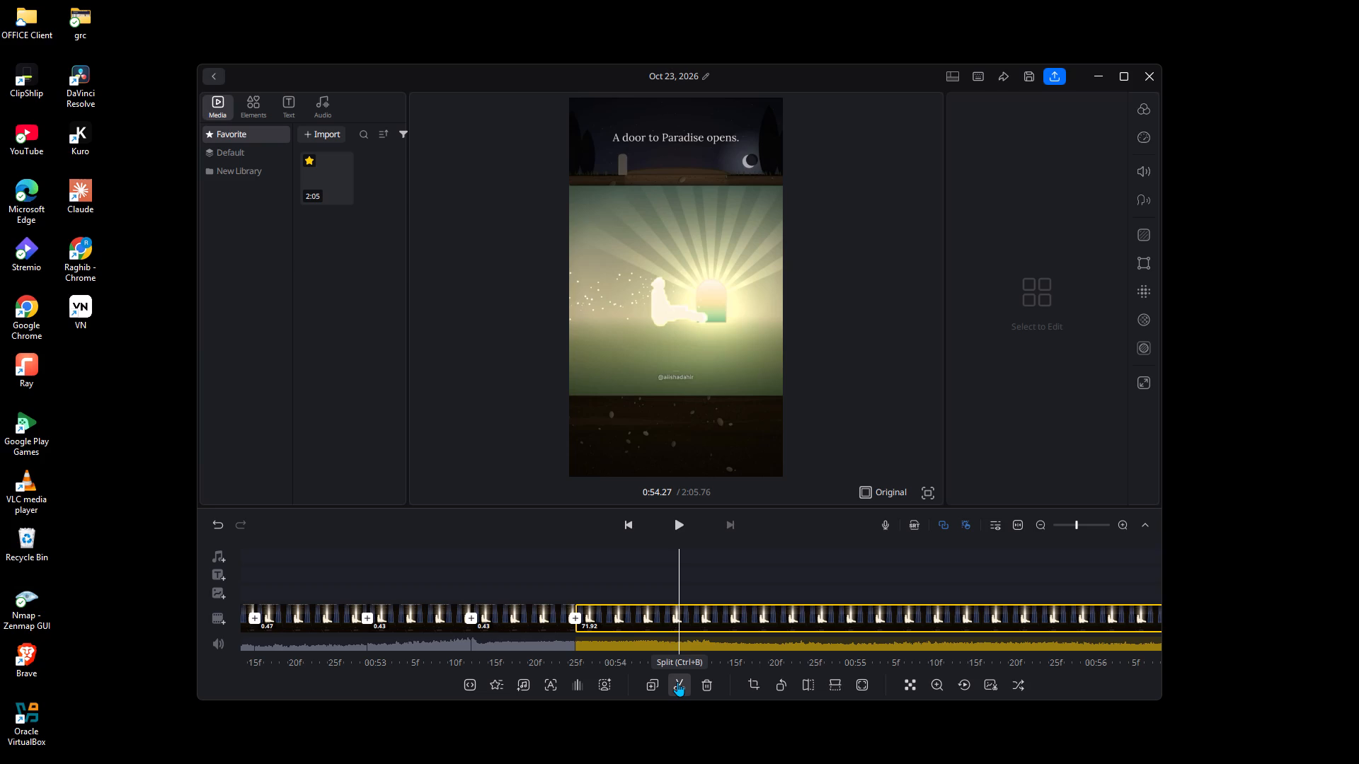
Split the remaining footage at 0:54.73, making a 0.47-second segment.
{"action": "key", "text": "Right"}
{"action": "key", "text": "Right"}
{"action": "key", "text": "Right"}
{"action": "key", "text": "Right"}
{"action": "key", "text": "Right"}
{"action": "key", "text": "Right"}
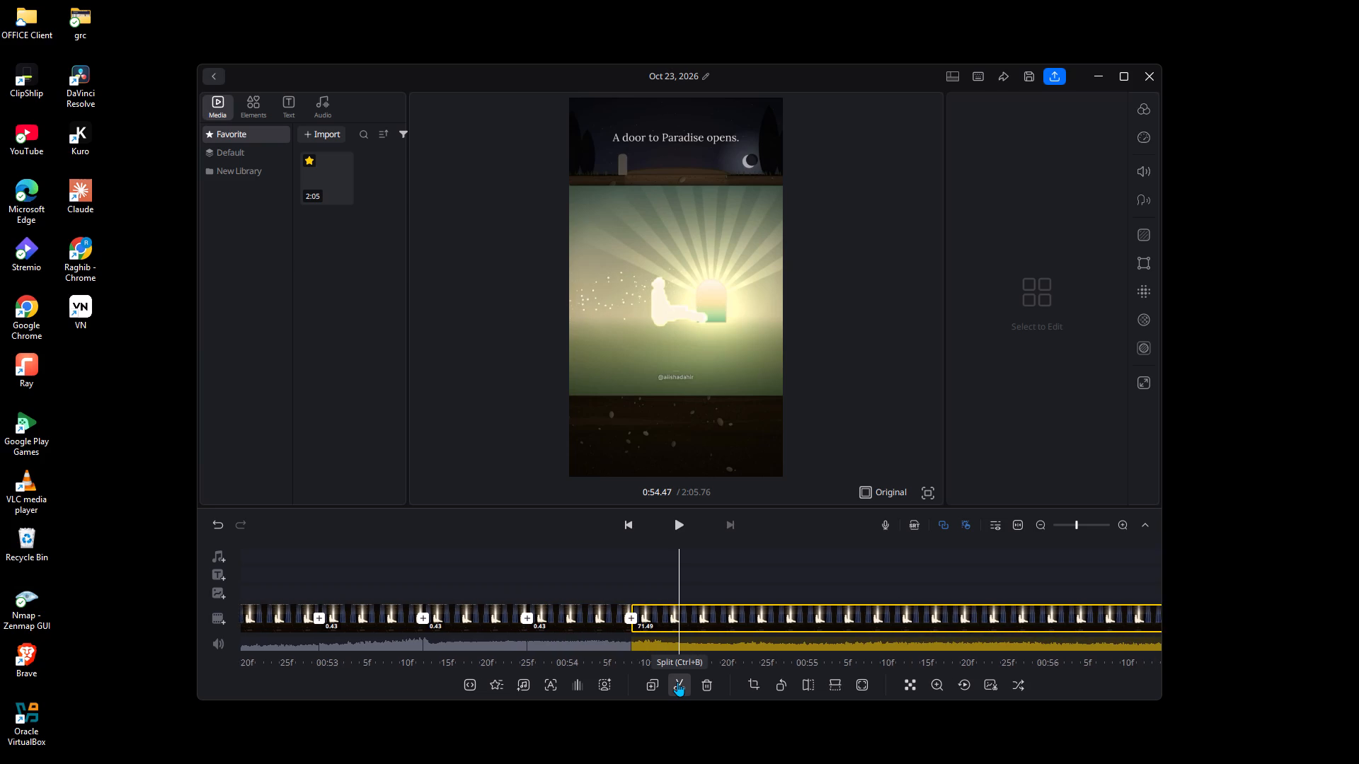
{"action": "key", "text": "Right"}
{"action": "key", "text": "Right"}
{"action": "key", "text": "Right"}
{"action": "key", "text": "Right"}
{"action": "key", "text": "Right"}
{"action": "key", "text": "Right"}
{"action": "key", "text": "Right"}
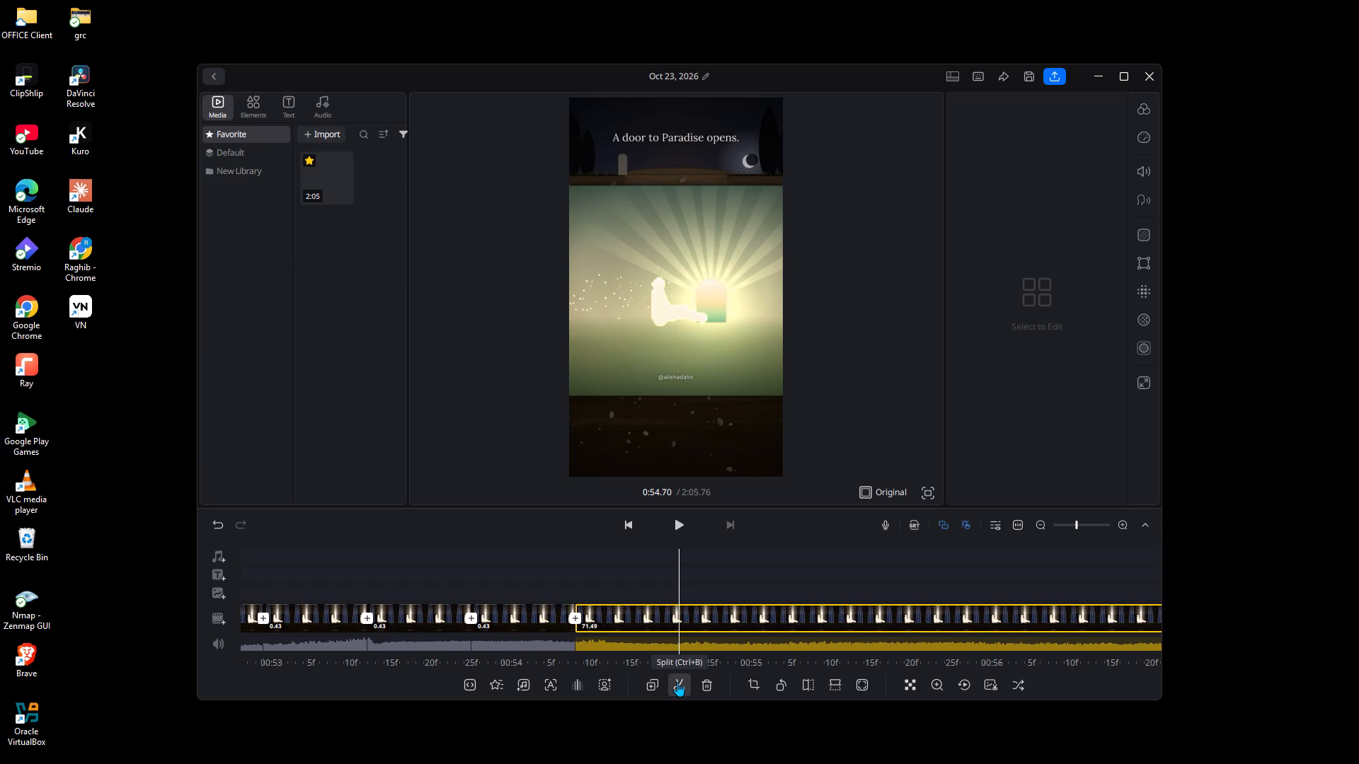
{"action": "key", "text": "Right"}
{"action": "left_click", "coordinate": [677, 682]}
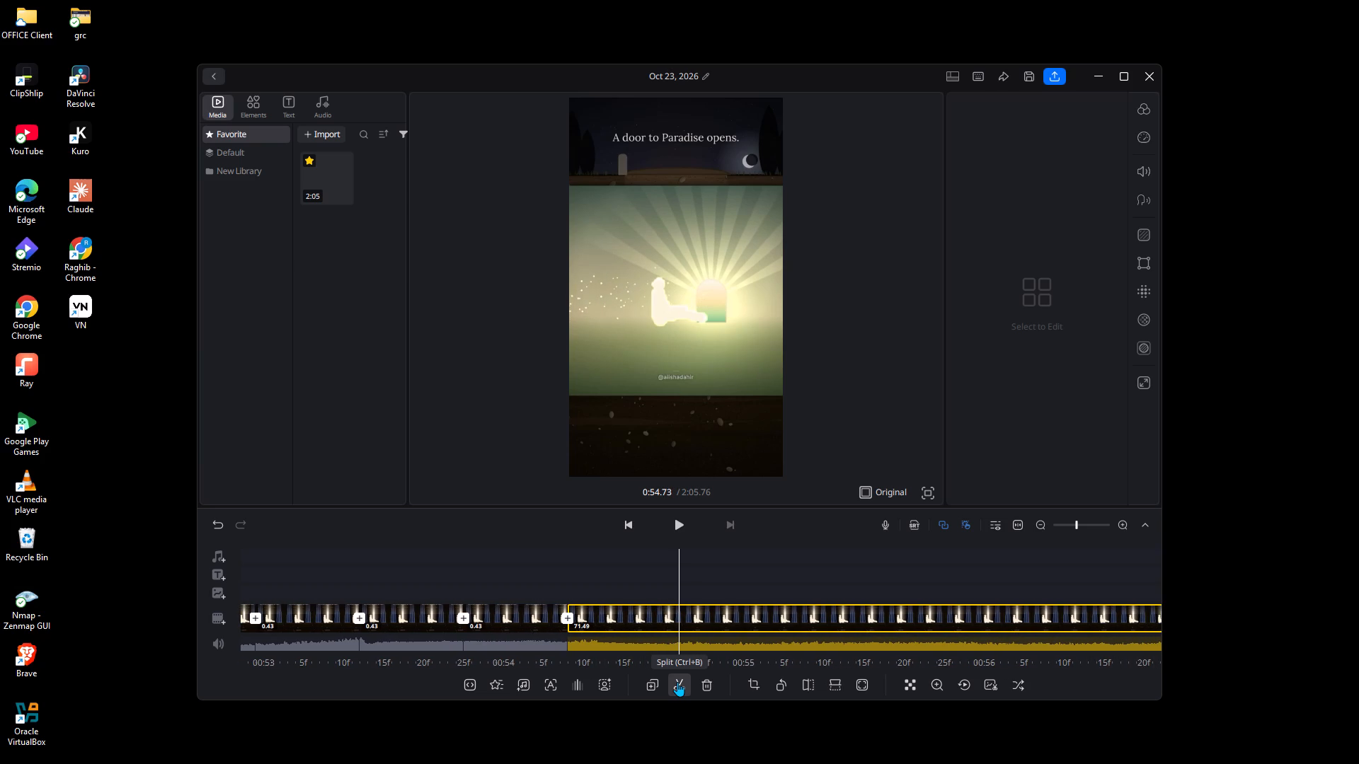
Split the remaining footage at 0:55.07 to cut off a 0.33-second segment.
{"action": "key", "text": "Right"}
{"action": "key", "text": "Right"}
{"action": "key", "text": "Right"}
{"action": "key", "text": "Right"}
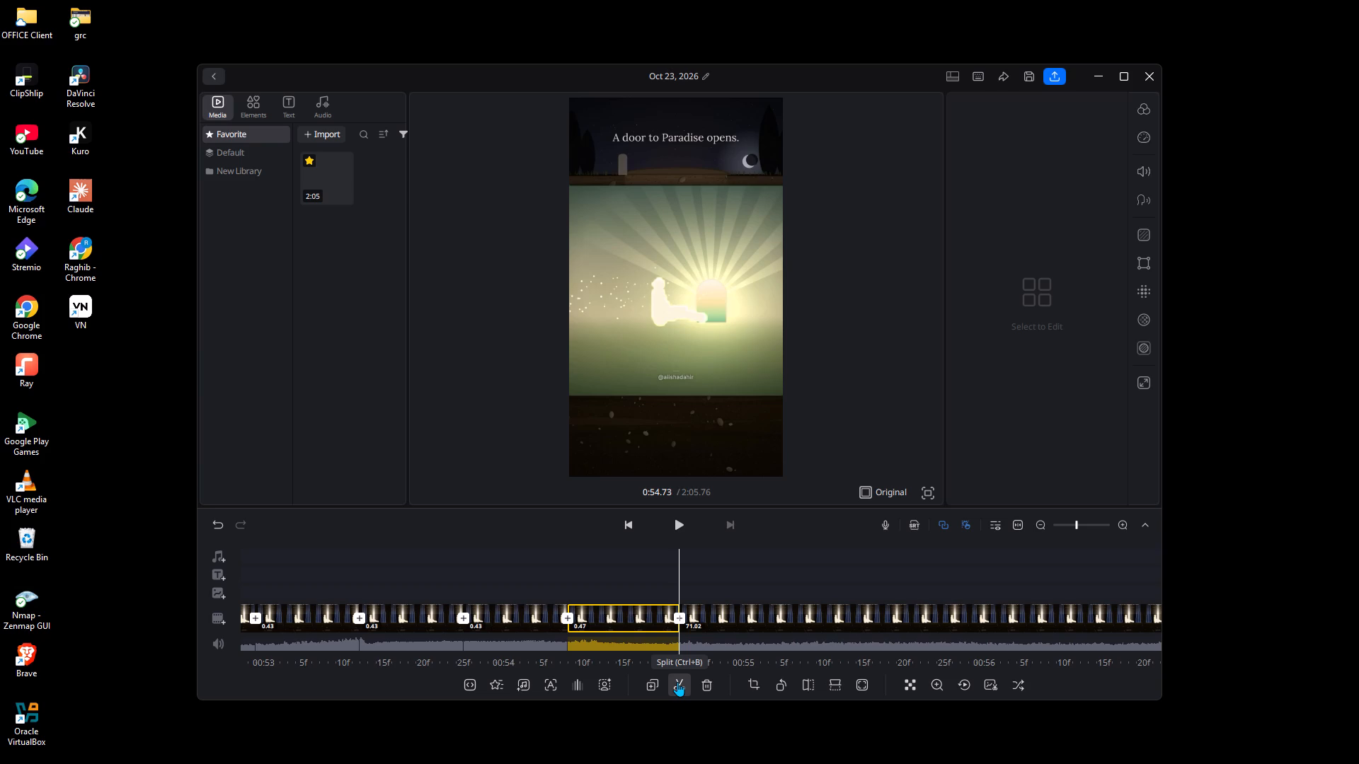
{"action": "key", "text": "Right"}
{"action": "key", "text": "Right"}
{"action": "key", "text": "Right"}
{"action": "key", "text": "Right"}
{"action": "key", "text": "Right"}
{"action": "key", "text": "Right"}
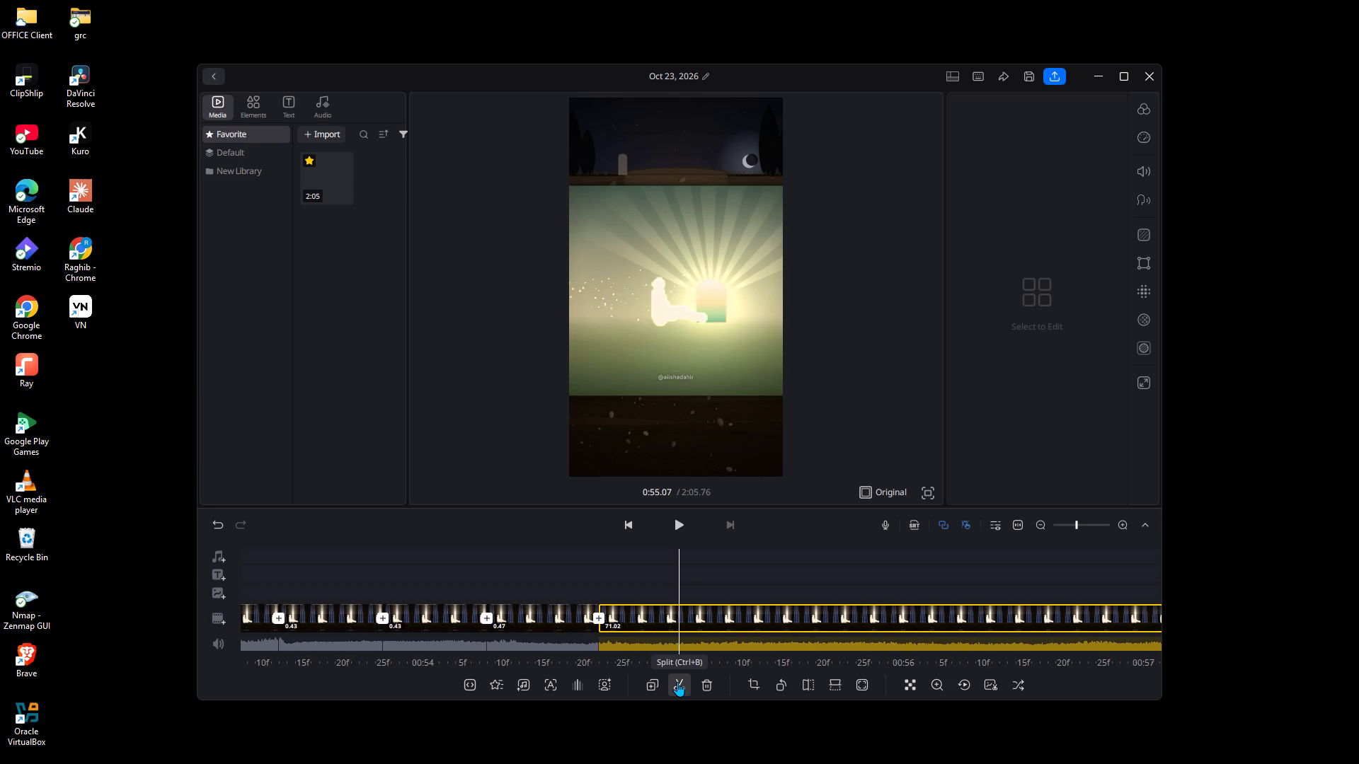
{"action": "left_click", "coordinate": [677, 682]}
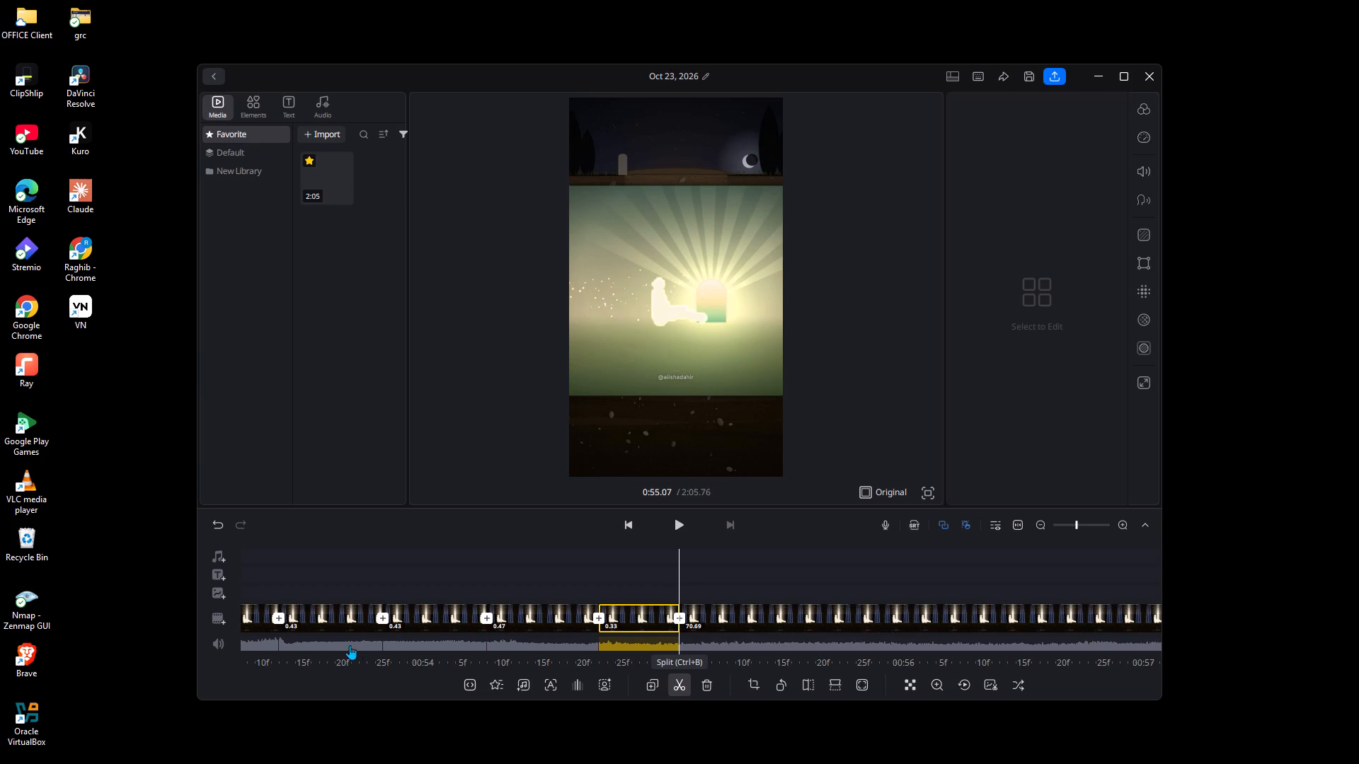
Add a Zoom 2 transition with a 0.3 duration at the cut at 0:53.40.
{"action": "left_click", "coordinate": [279, 622]}
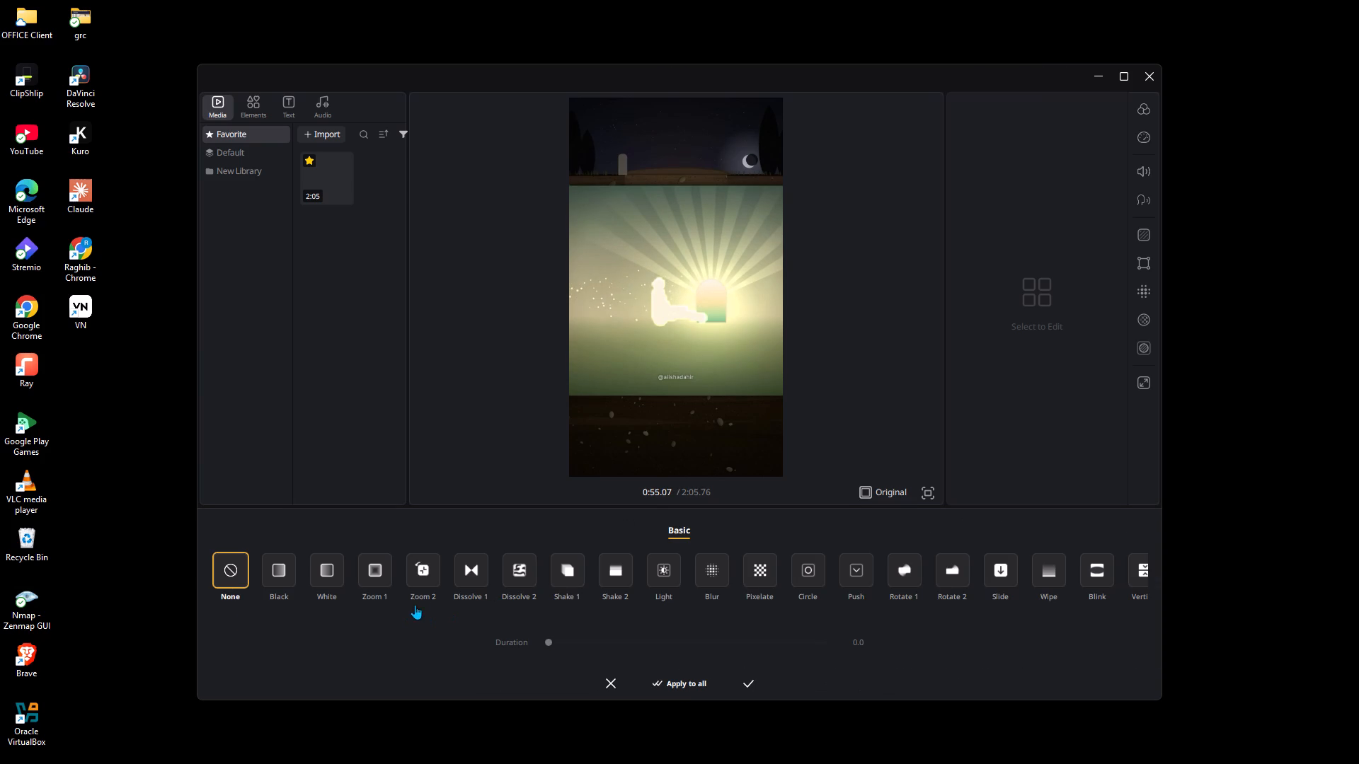
{"action": "left_click", "coordinate": [420, 574]}
{"action": "left_click", "coordinate": [702, 642]}
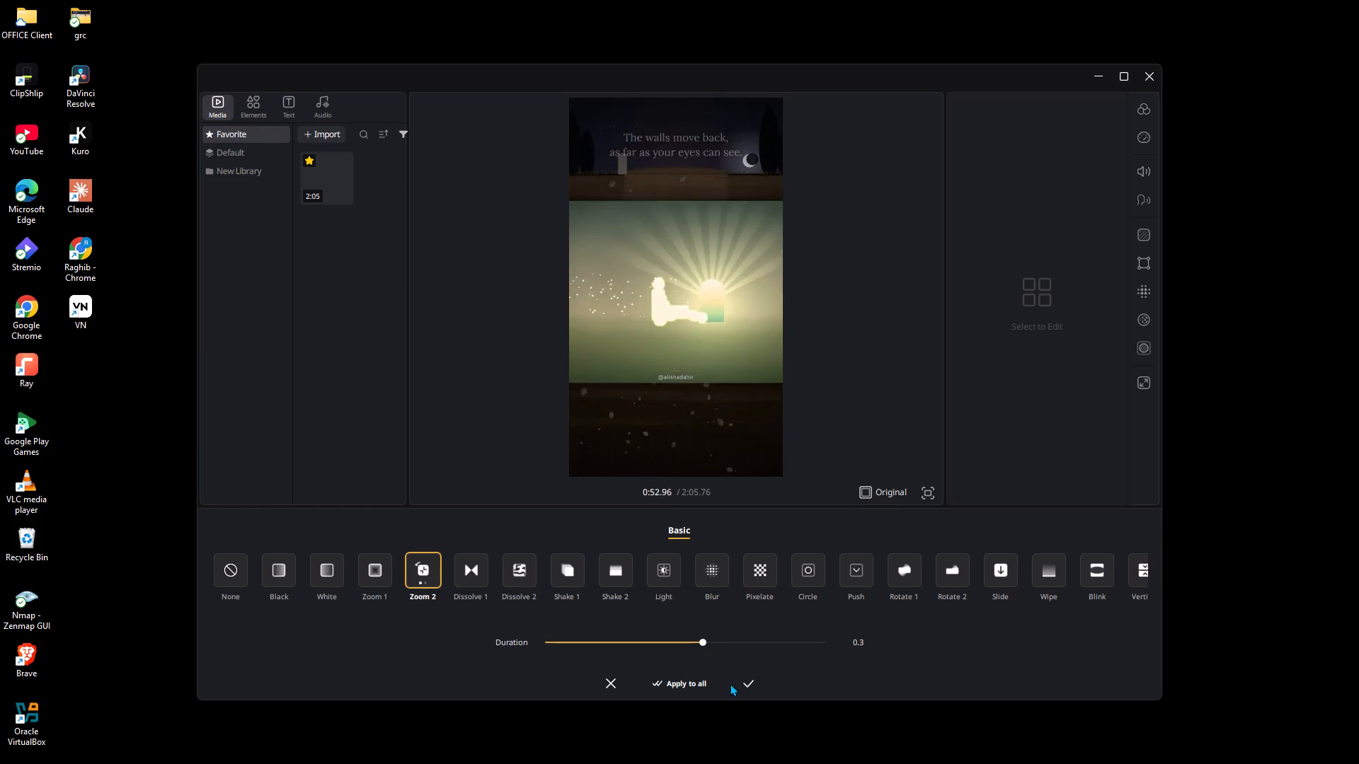
{"action": "left_click", "coordinate": [750, 683]}
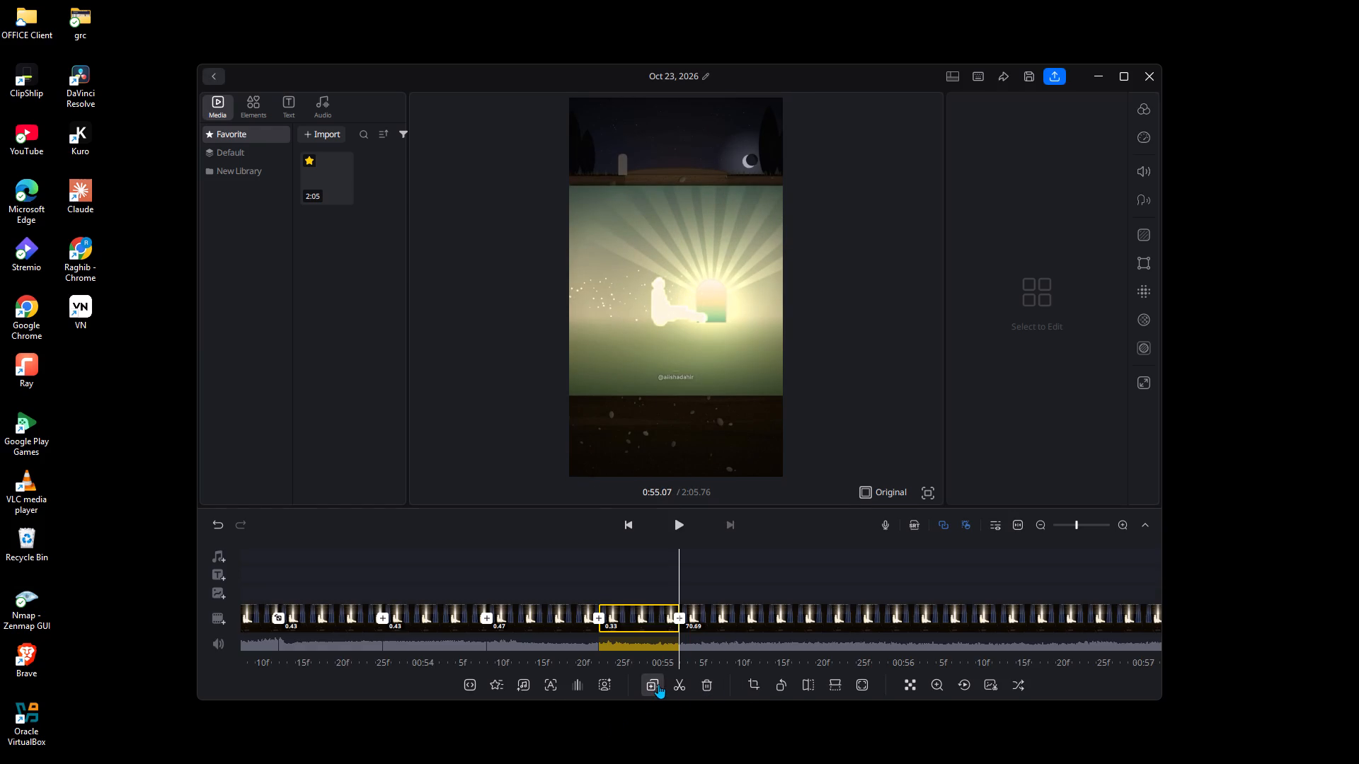
Split the remaining footage at 0:55.50, making a 0.43-second segment.
{"action": "key", "text": "Right"}
{"action": "key", "text": "Right"}
{"action": "key", "text": "Right"}
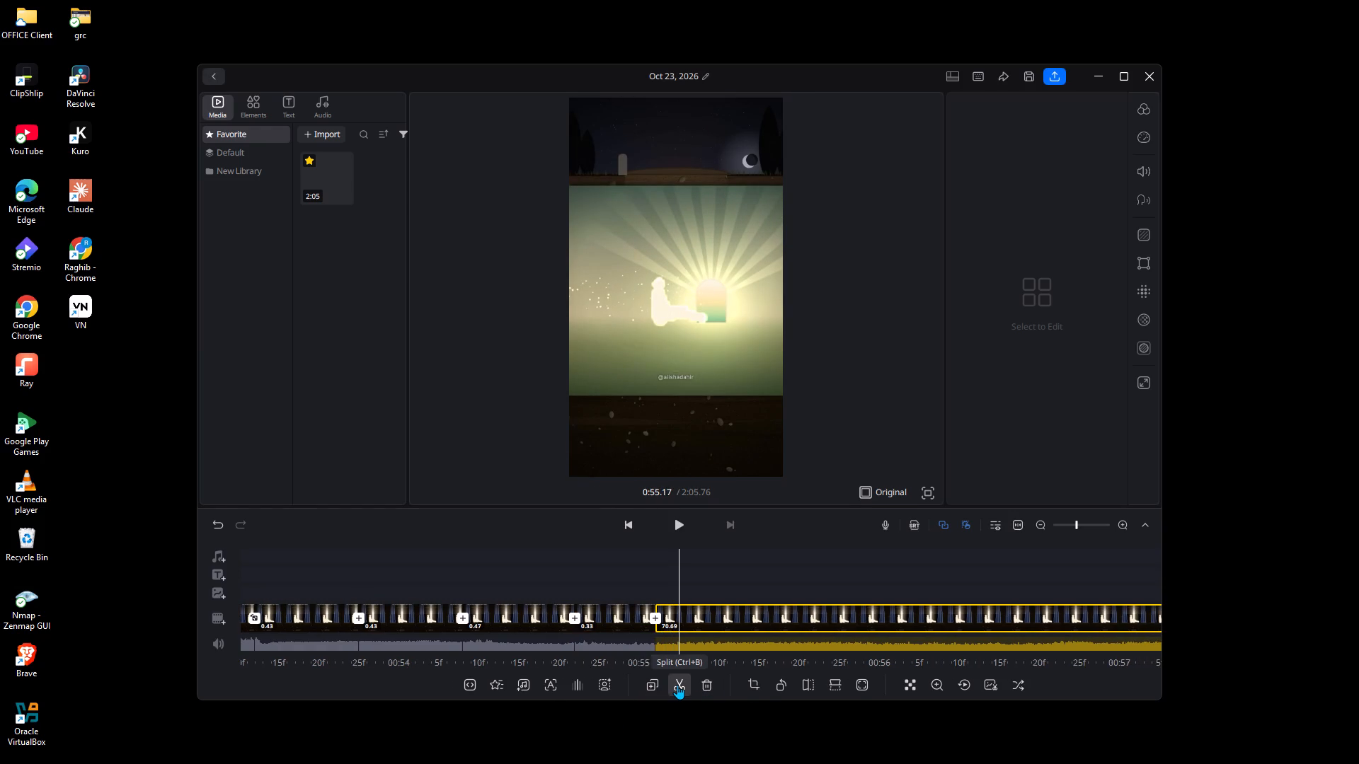
{"action": "key", "text": "Right"}
{"action": "key", "text": "Right"}
{"action": "key", "text": "Right"}
{"action": "key", "text": "Right"}
{"action": "key", "text": "Right"}
{"action": "key", "text": "Right"}
{"action": "key", "text": "Right"}
{"action": "key", "text": "Right"}
{"action": "key", "text": "Right"}
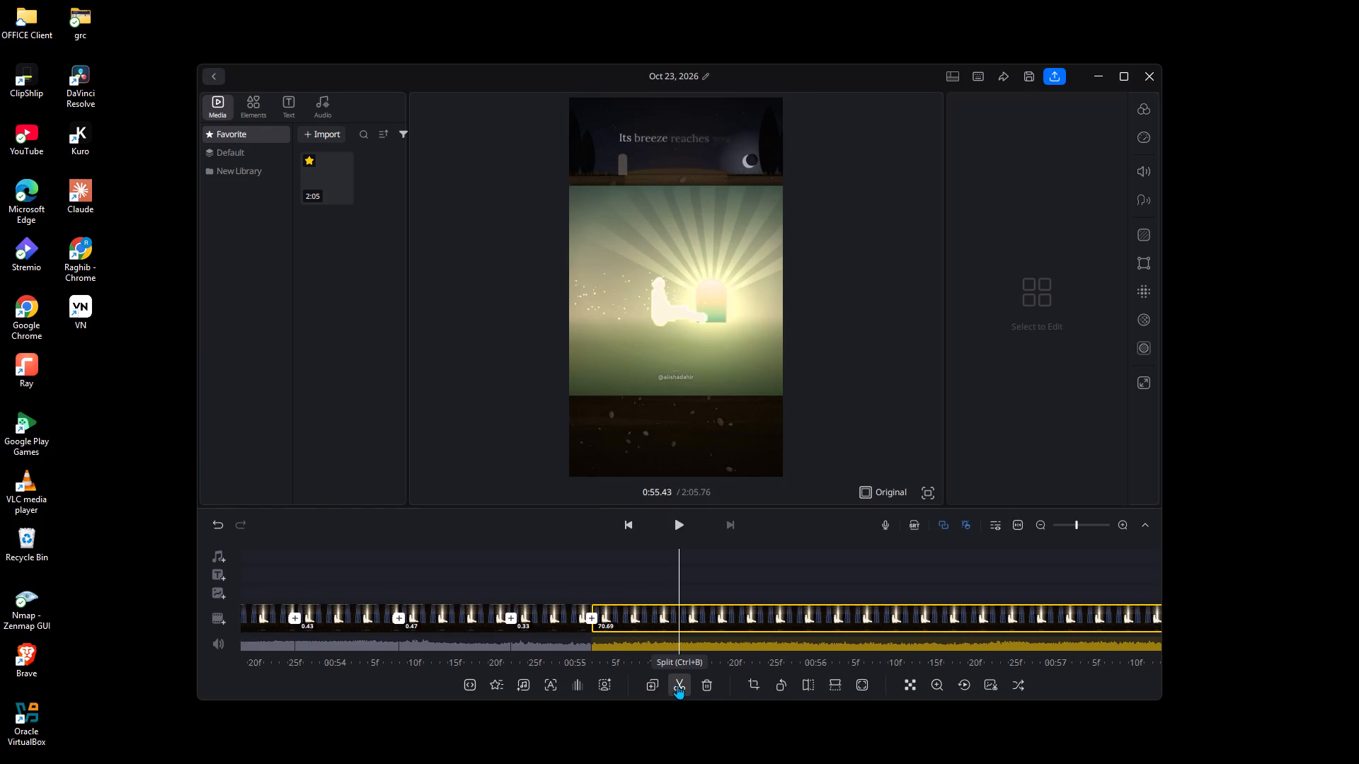
{"action": "key", "text": "Right"}
{"action": "left_click", "coordinate": [677, 685]}
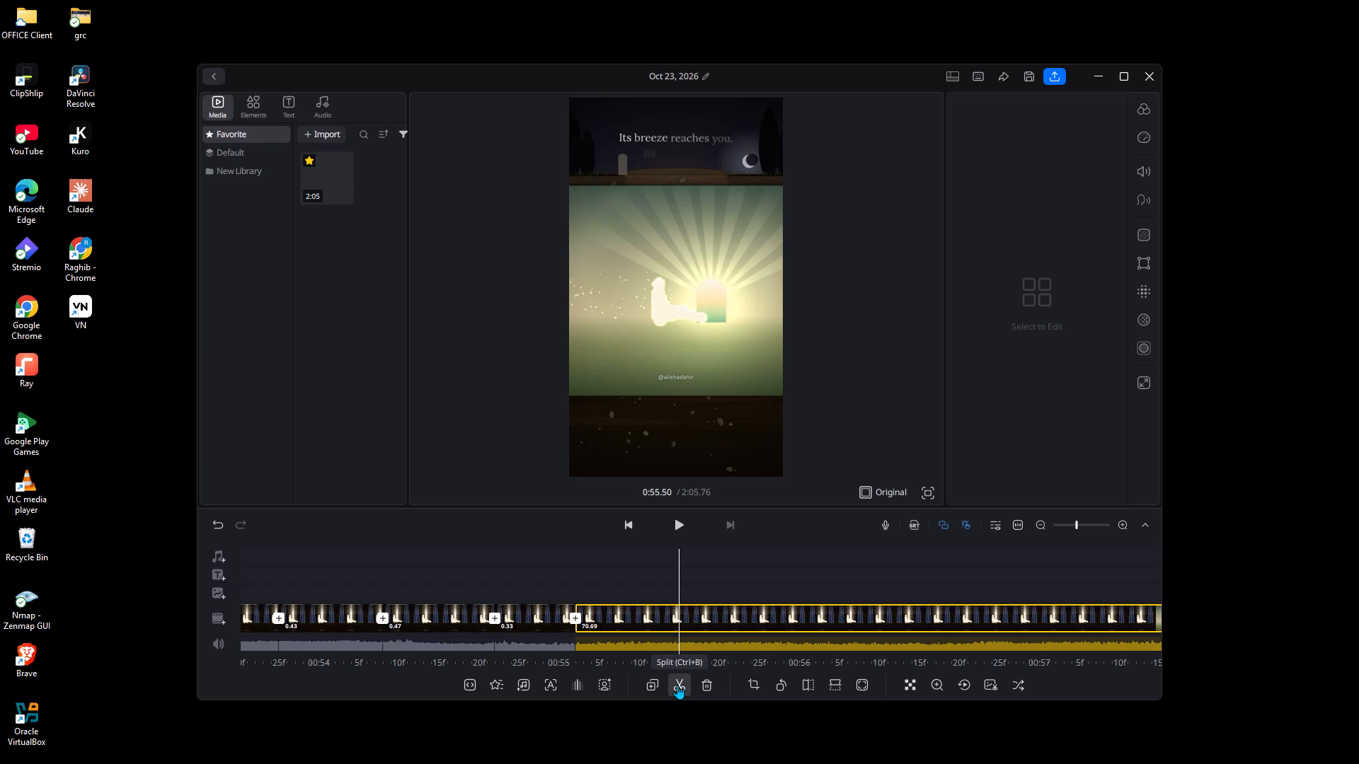
Add a Dissolve 2 transition at the cut at 0:54.73 and lengthen its duration to around the middle of the range.
{"action": "key", "text": "Right"}
{"action": "key", "text": "Right"}
{"action": "key", "text": "Right"}
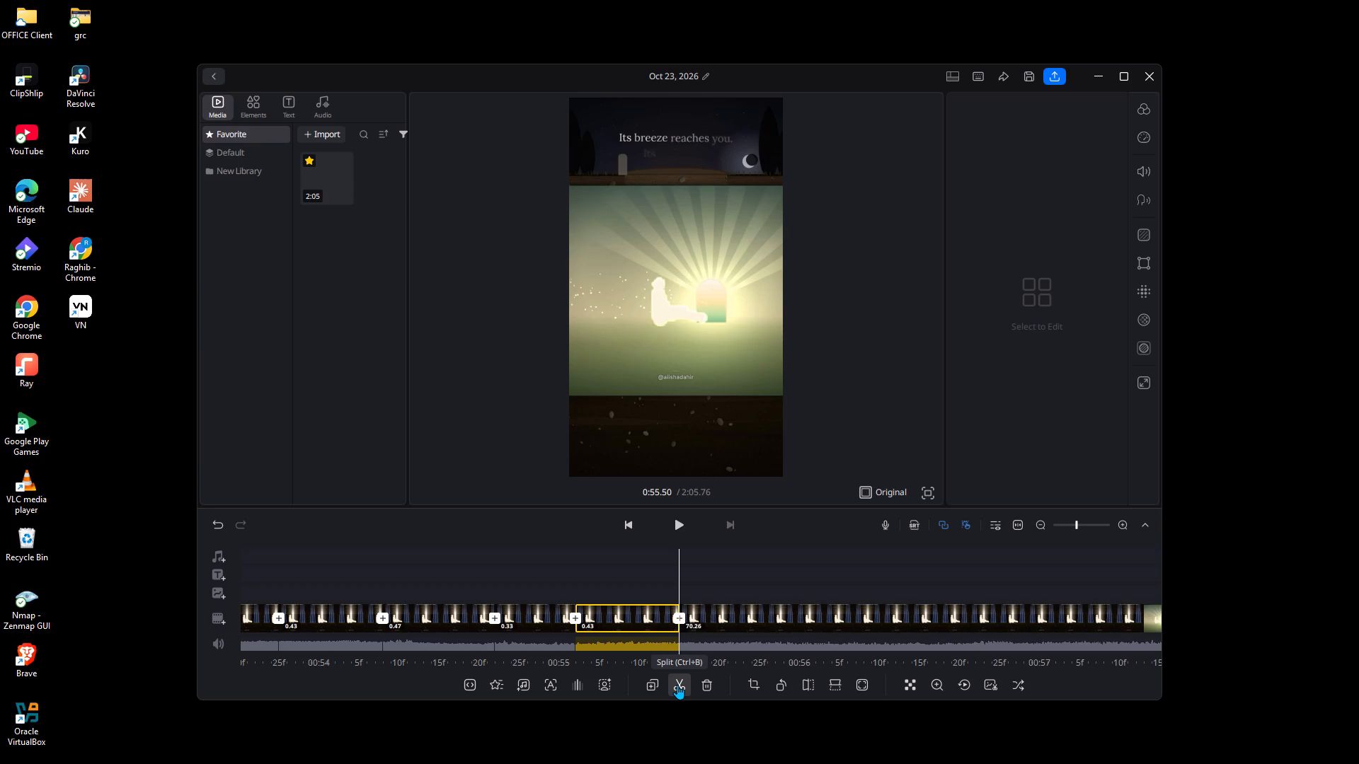
{"action": "key", "text": "Right"}
{"action": "key", "text": "Right"}
{"action": "key", "text": "Right"}
{"action": "key", "text": "Right"}
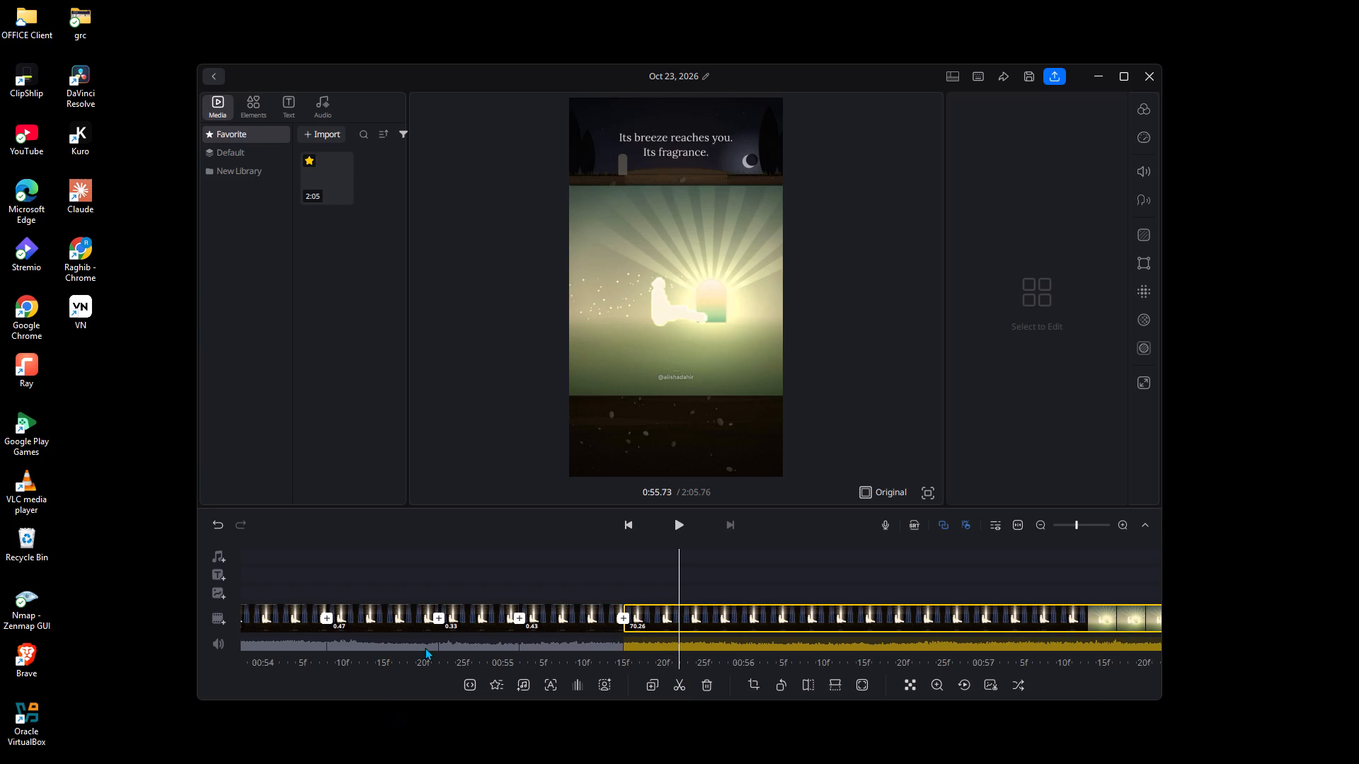
{"action": "left_click", "coordinate": [441, 620]}
{"action": "left_click", "coordinate": [520, 577]}
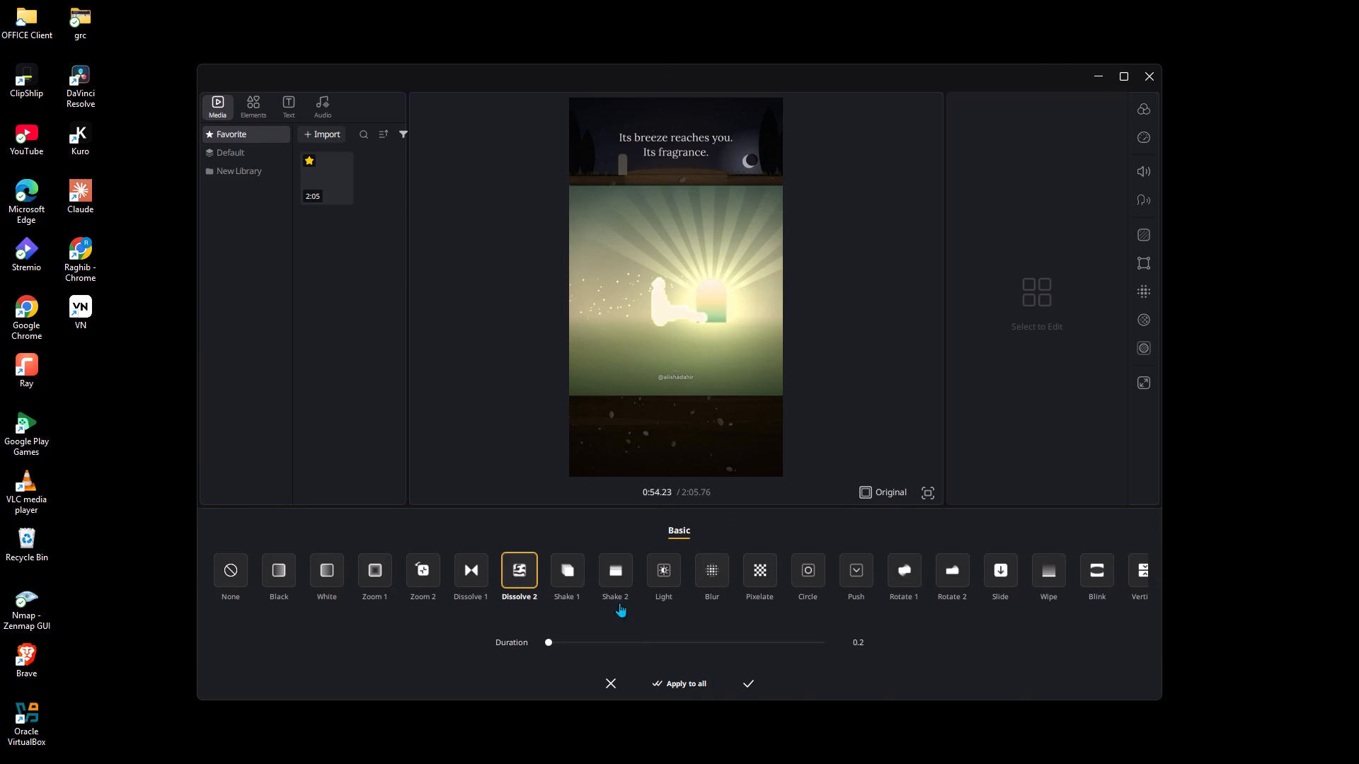
{"action": "left_click", "coordinate": [668, 641]}
{"action": "left_click", "coordinate": [750, 681]}
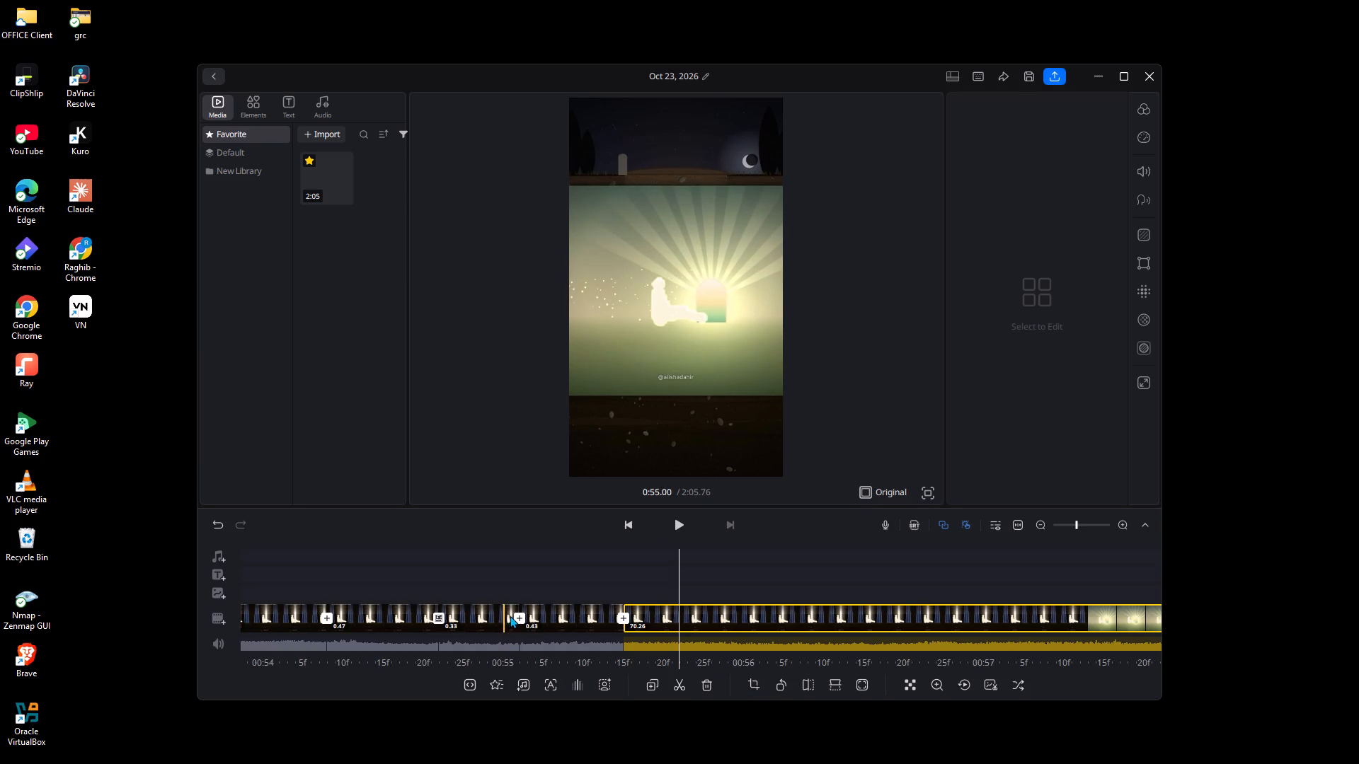
Add a Circle transition at the cut at 0:55.07 and lengthen its duration to past the middle of the range.
{"action": "left_click", "coordinate": [515, 614]}
{"action": "left_click", "coordinate": [796, 577]}
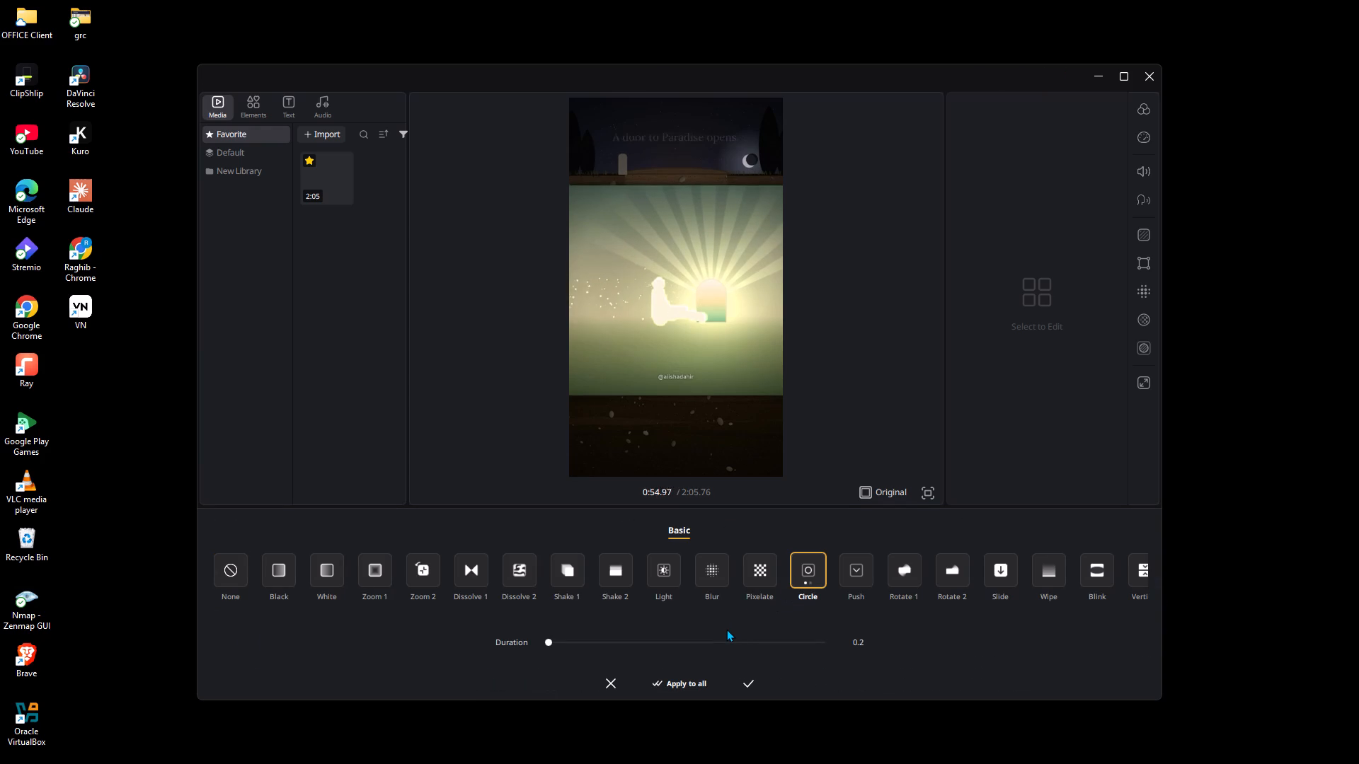
{"action": "left_click", "coordinate": [726, 644]}
{"action": "left_click", "coordinate": [752, 684]}
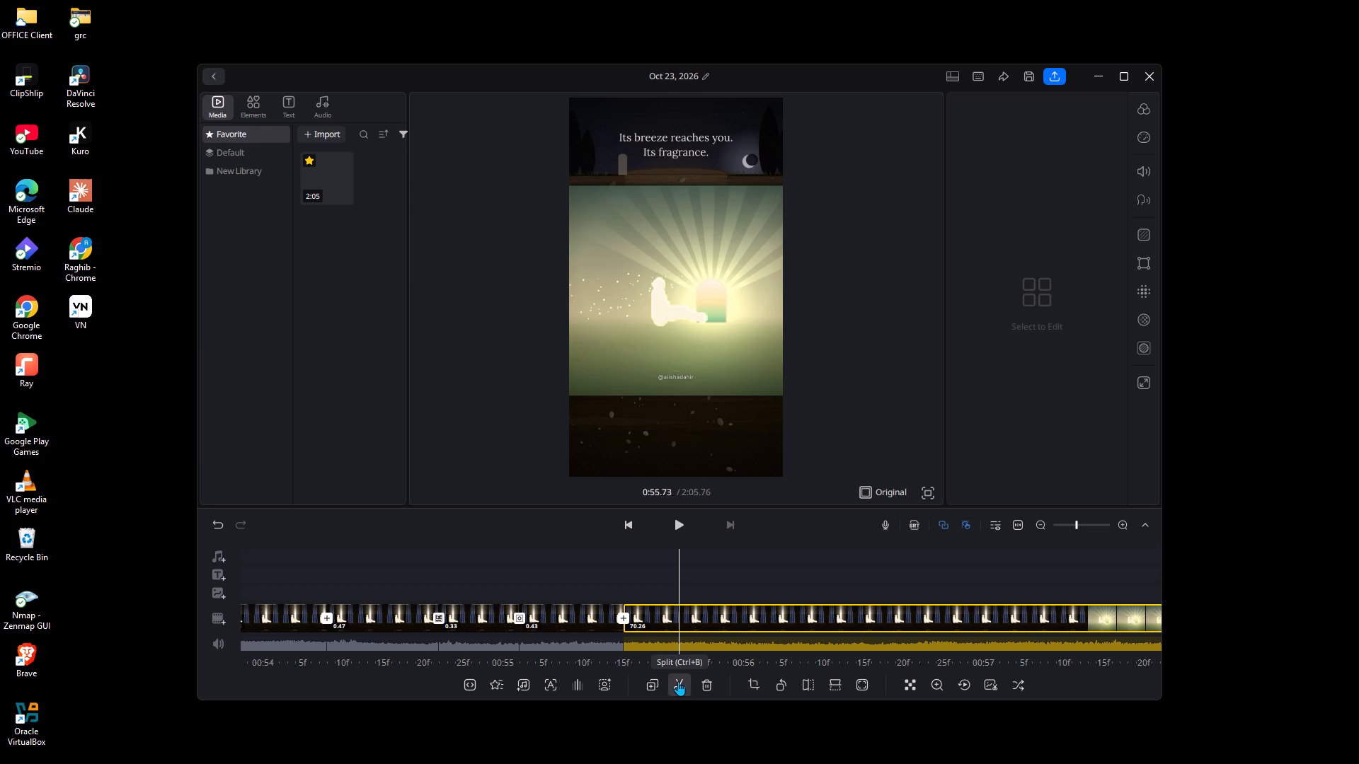
Split the remaining footage at 0:55.93 to cut off another 0.43-second segment.
{"action": "key", "text": "Right"}
{"action": "key", "text": "Right"}
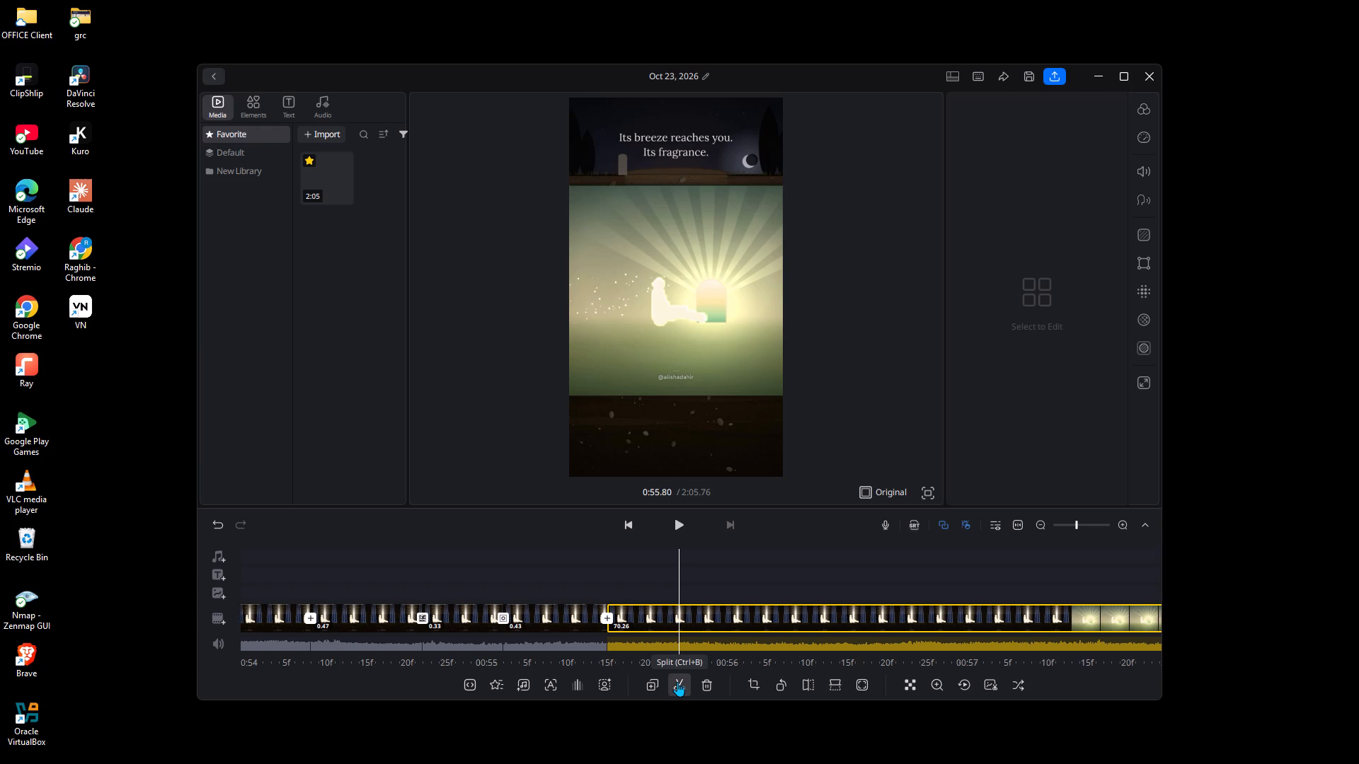
{"action": "key", "text": "Right"}
{"action": "key", "text": "Right"}
{"action": "key", "text": "Right"}
{"action": "key", "text": "Right"}
{"action": "left_click", "coordinate": [677, 682]}
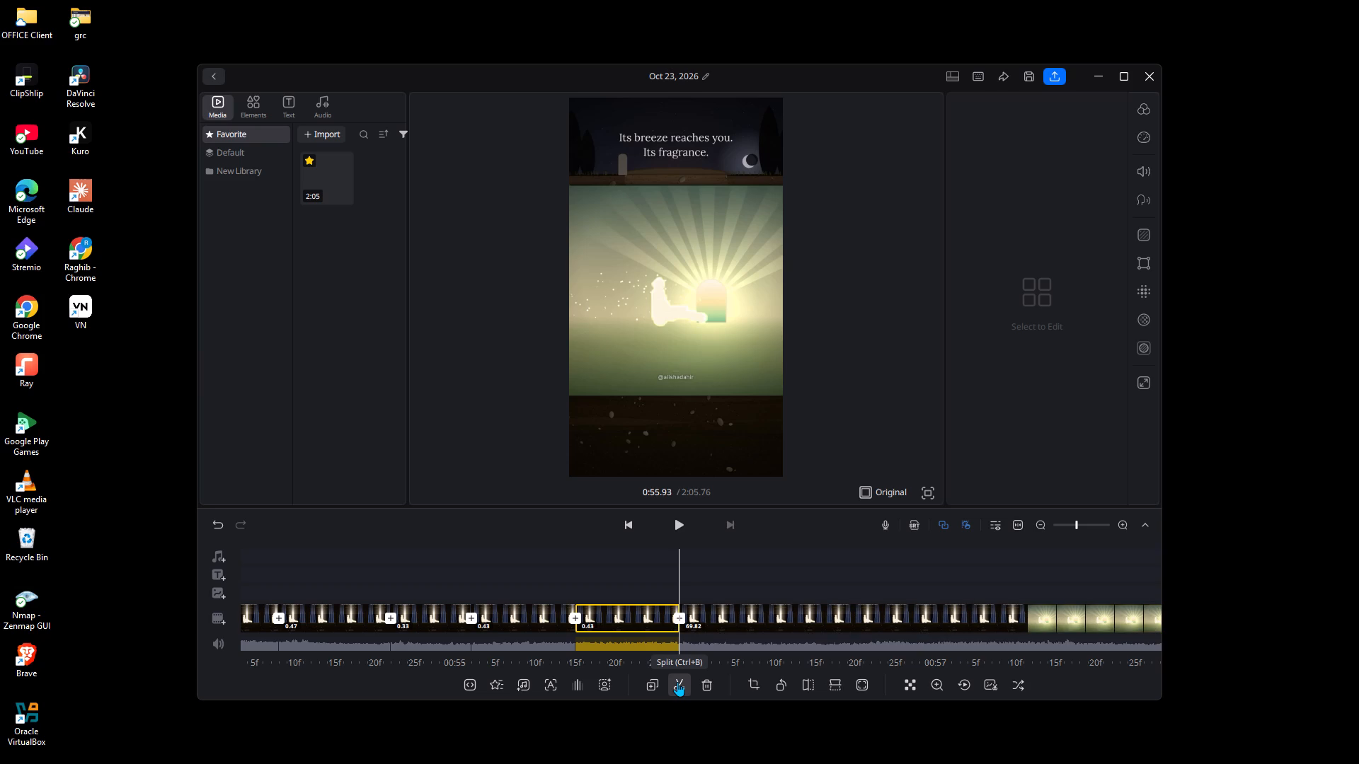
Split the remaining footage at 0:56.33, making a 0.40-second segment.
{"action": "key", "text": "Right"}
{"action": "key", "text": "Right"}
{"action": "key", "text": "Right"}
{"action": "key", "text": "Right"}
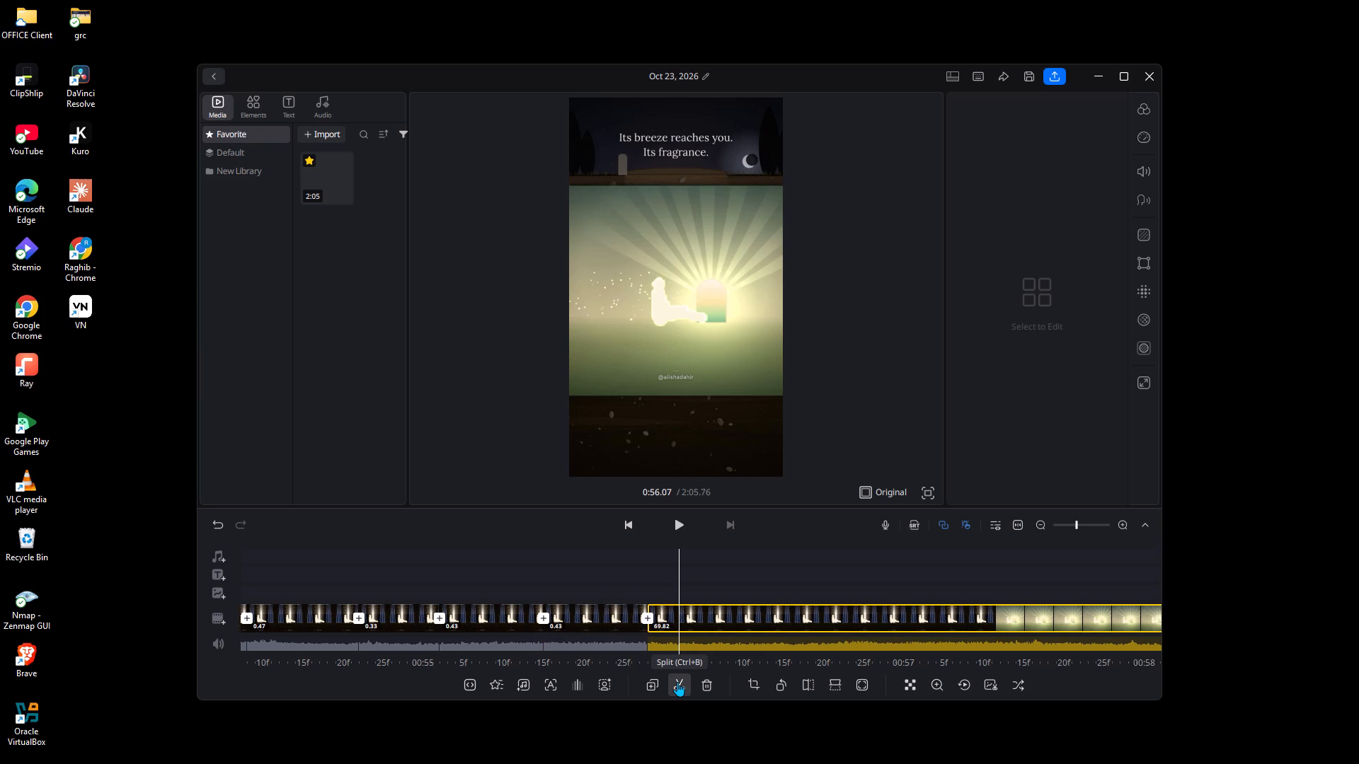
{"action": "key", "text": "Right"}
{"action": "key", "text": "Right"}
{"action": "key", "text": "Right"}
{"action": "key", "text": "Right"}
{"action": "key", "text": "Right"}
{"action": "key", "text": "Right"}
{"action": "key", "text": "Right"}
{"action": "key", "text": "Right"}
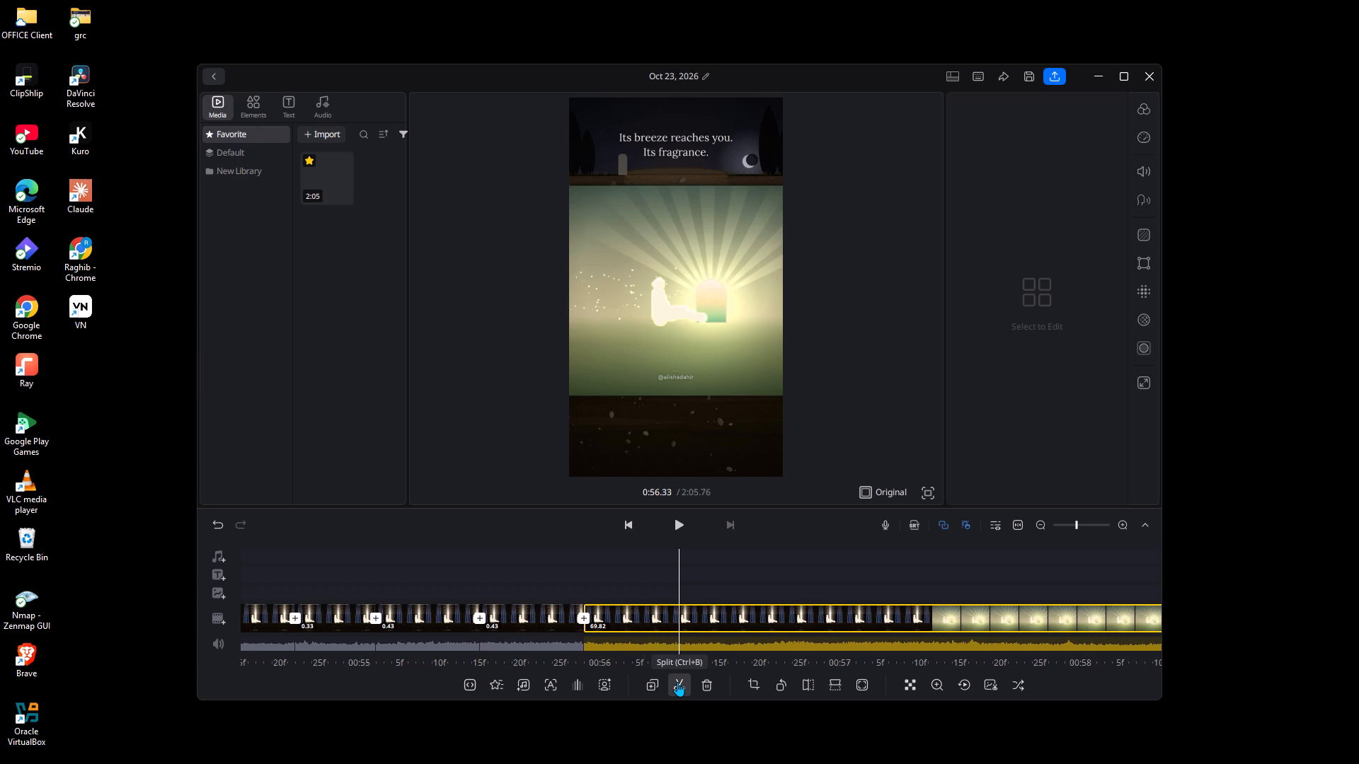
{"action": "left_click", "coordinate": [677, 682]}
Split the remaining footage at 0:56.73 to cut off another 0.40-second segment.
{"action": "key", "text": "Right"}
{"action": "key", "text": "Right"}
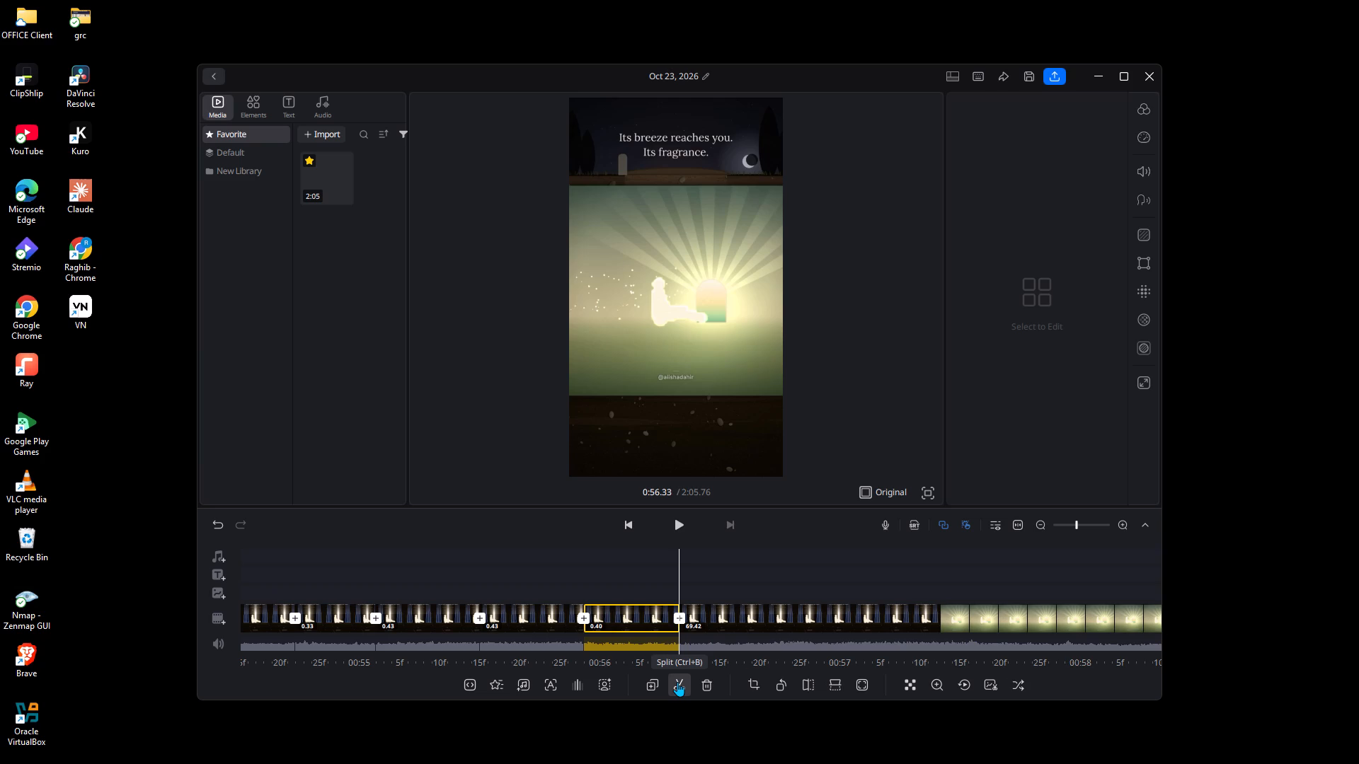
{"action": "key", "text": "Right"}
{"action": "key", "text": "Right"}
{"action": "key", "text": "Right"}
{"action": "key", "text": "Right"}
{"action": "key", "text": "Right"}
{"action": "key", "text": "Right"}
{"action": "key", "text": "Right"}
{"action": "key", "text": "Right"}
{"action": "key", "text": "Right"}
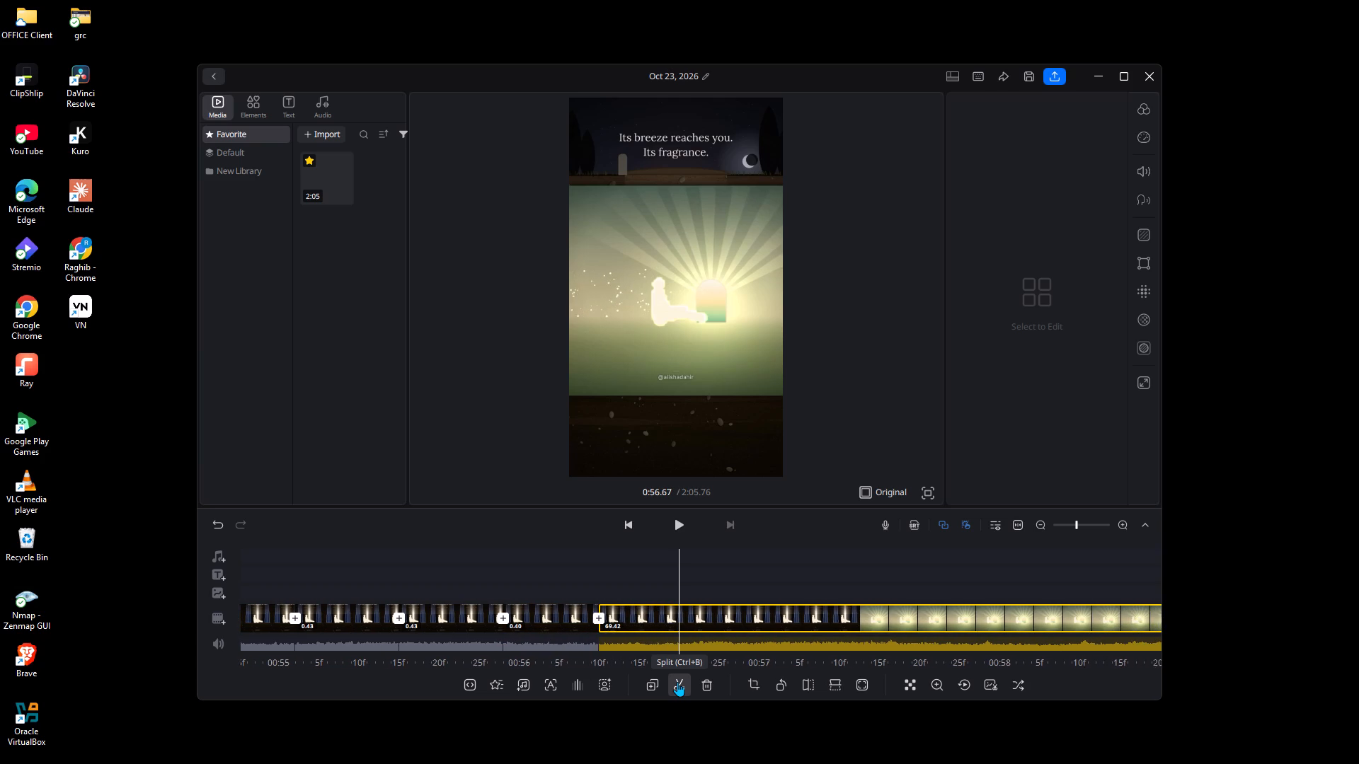
{"action": "key", "text": "Right"}
{"action": "left_click", "coordinate": [677, 682]}
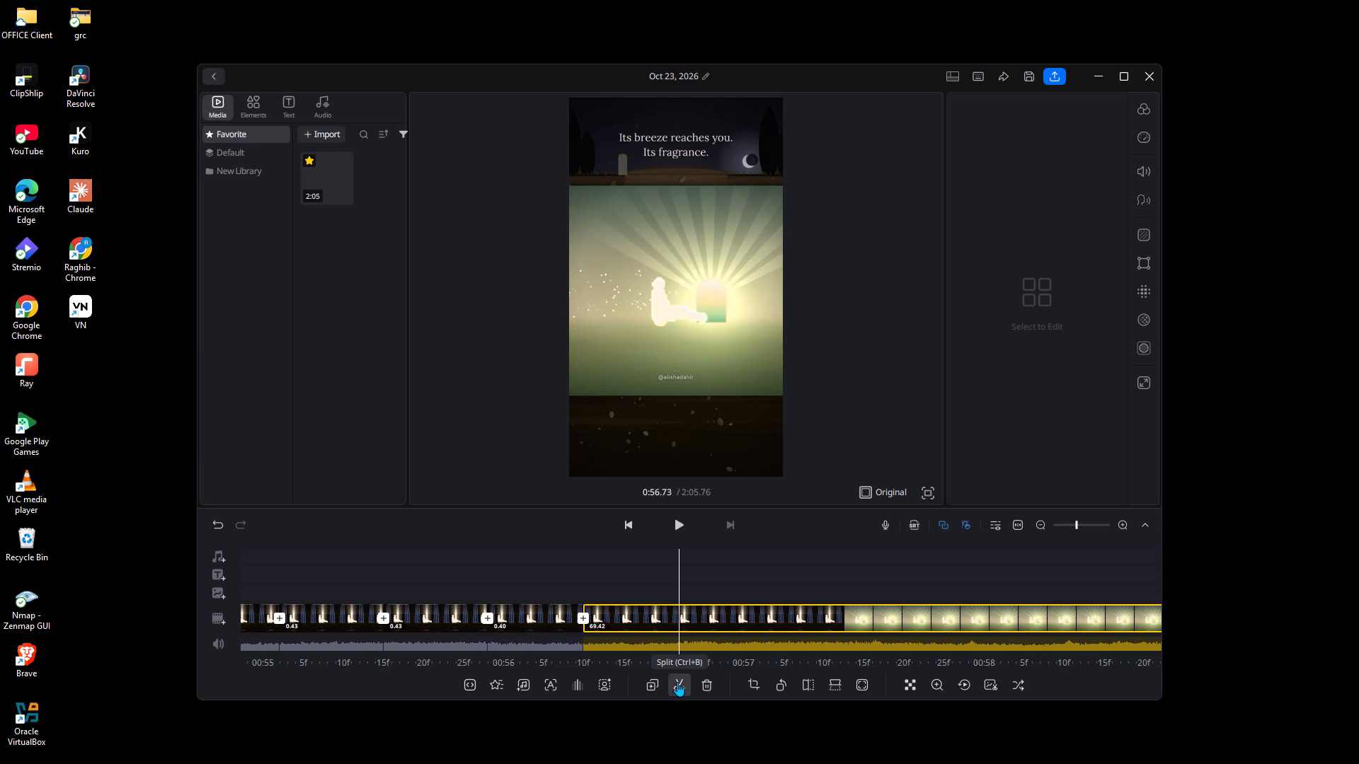
Split the remaining footage at 0:57.13, making another 0.40-second segment.
{"action": "key", "text": "Right"}
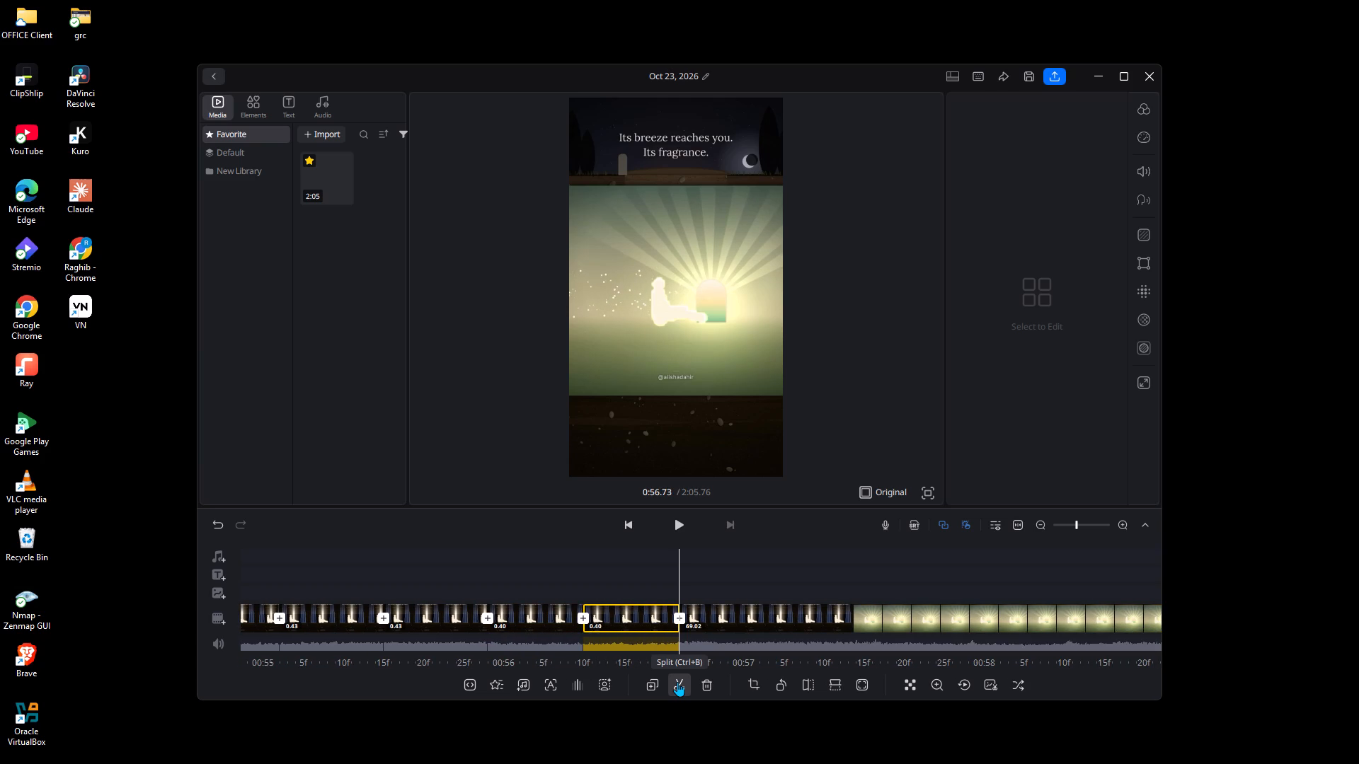
{"action": "key", "text": "Right"}
{"action": "key", "text": "Right"}
{"action": "key", "text": "Right"}
{"action": "key", "text": "Right"}
{"action": "key", "text": "Right"}
{"action": "key", "text": "Right"}
{"action": "key", "text": "Right"}
{"action": "key", "text": "Right"}
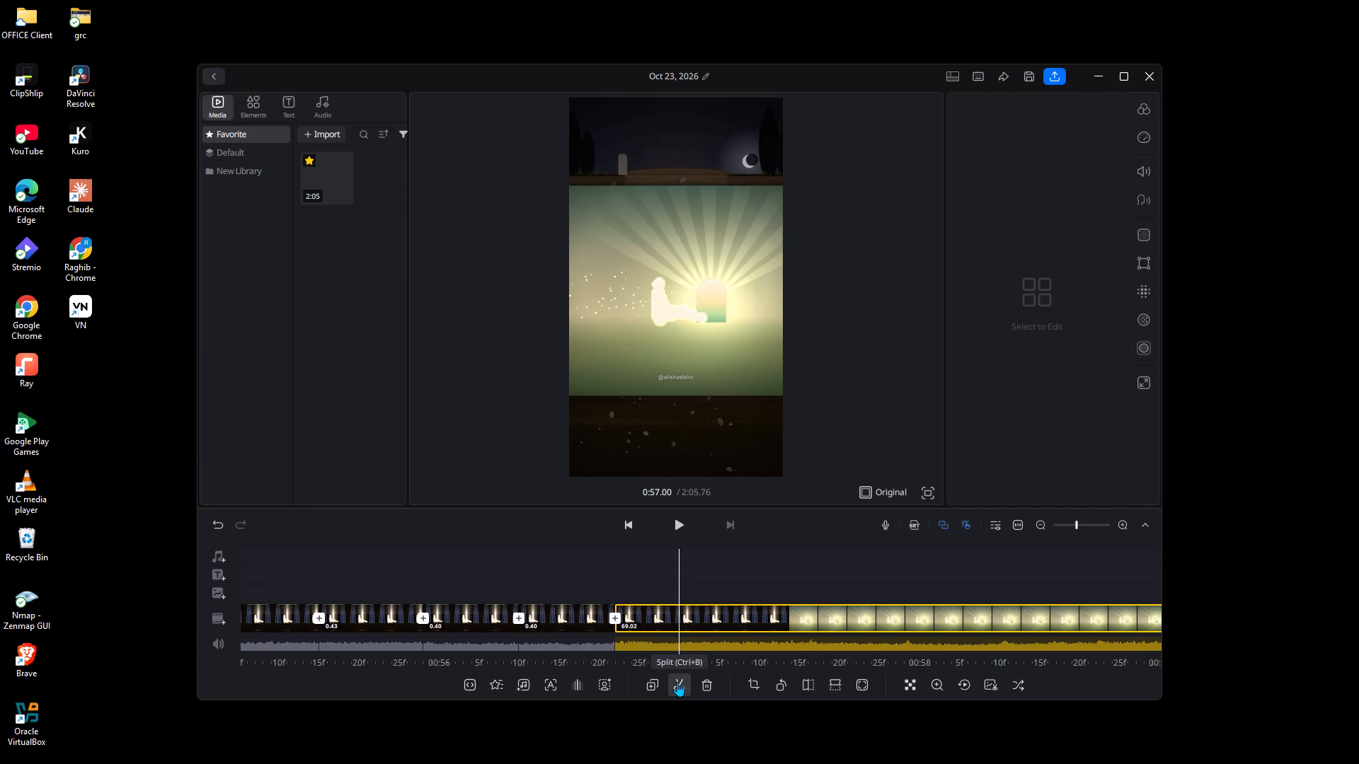
{"action": "key", "text": "Right"}
{"action": "key", "text": "Right"}
{"action": "key", "text": "Right"}
{"action": "left_click", "coordinate": [677, 682]}
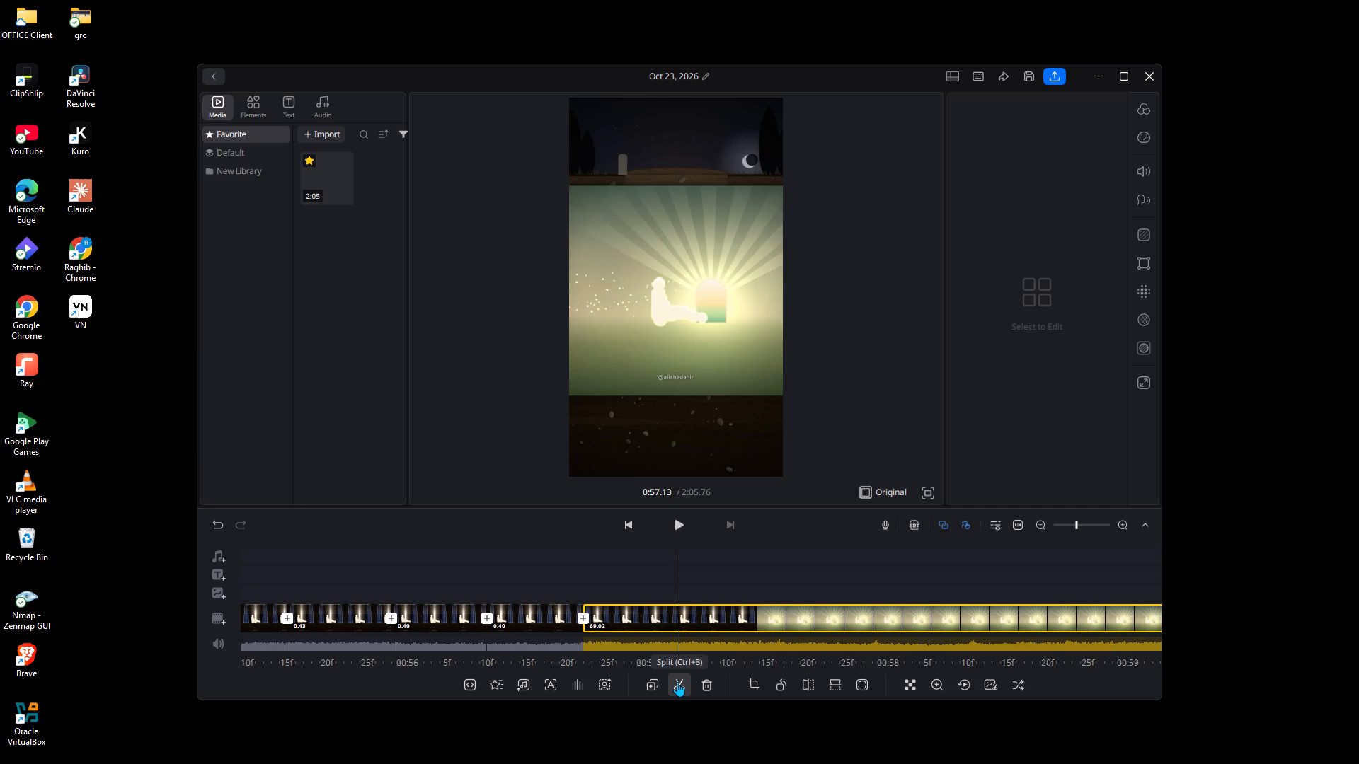
Split the remaining footage at 1:00.00.
{"action": "key", "text": "Right"}
{"action": "key", "text": "Right"}
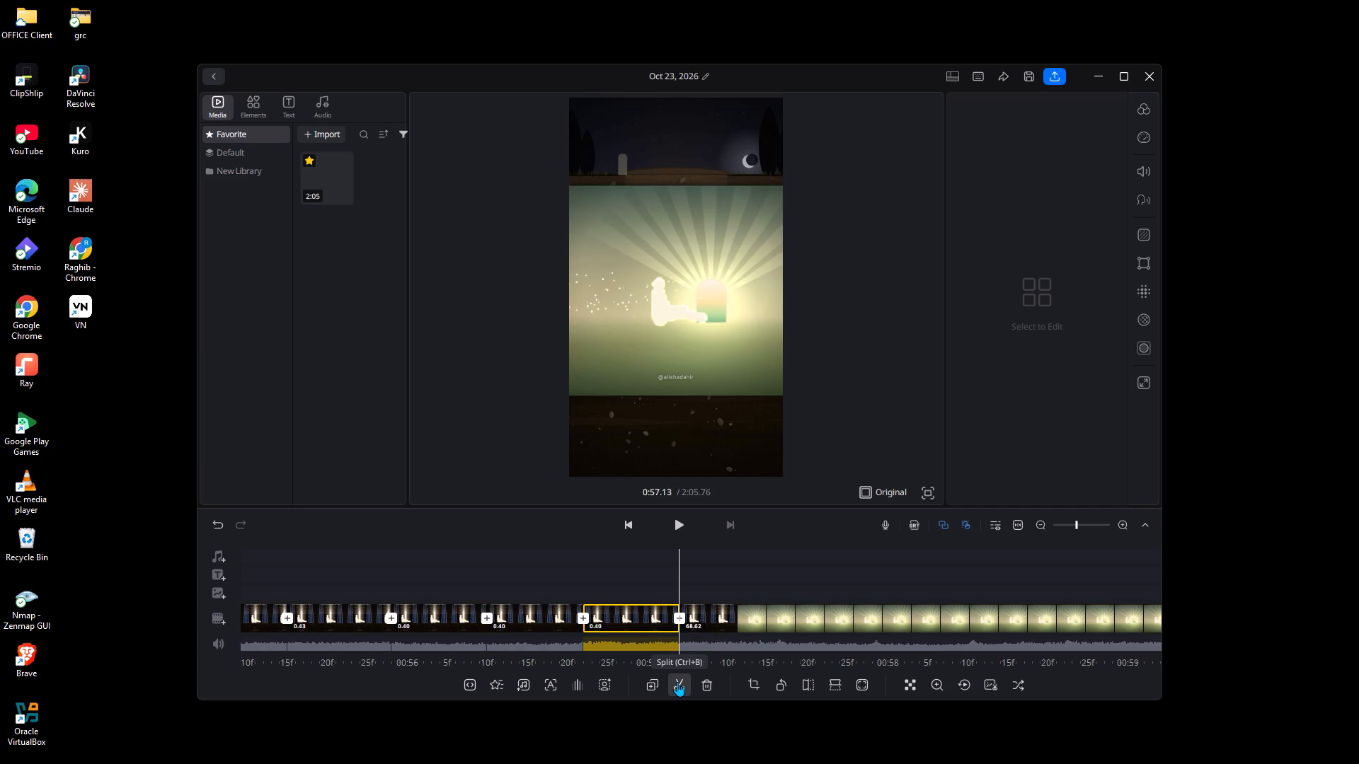
{"action": "key", "text": "Right"}
{"action": "key", "text": "Right"}
{"action": "key", "text": "Right"}
{"action": "key", "text": "Right"}
{"action": "key", "text": "Right"}
{"action": "key", "text": "Right"}
{"action": "key", "text": "Right"}
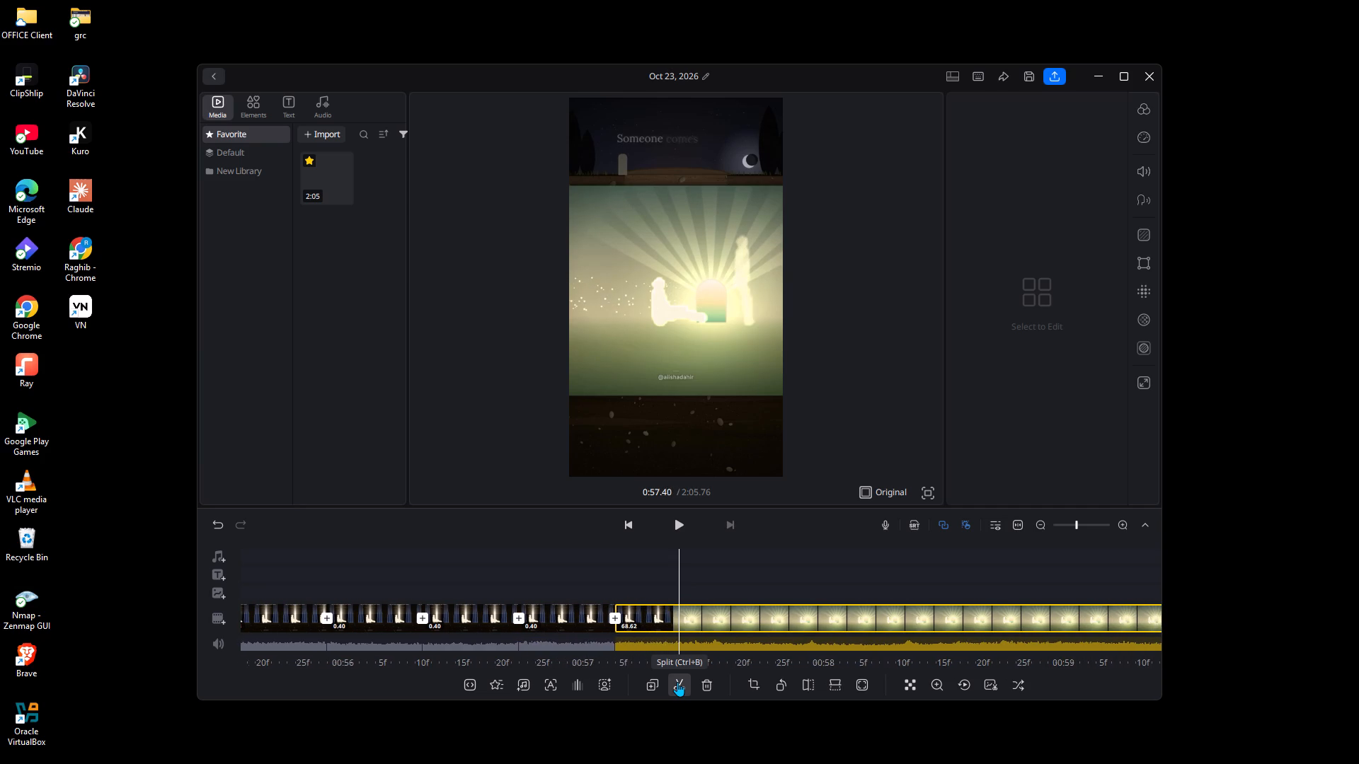
{"action": "key", "text": "Right"}
{"action": "key", "text": "Right"}
{"action": "key", "text": "Right"}
{"action": "key", "text": "Right"}
{"action": "key", "text": "Right"}
{"action": "key", "text": "Right"}
{"action": "key", "text": "Right"}
{"action": "key", "text": "Right"}
{"action": "key", "text": "Right"}
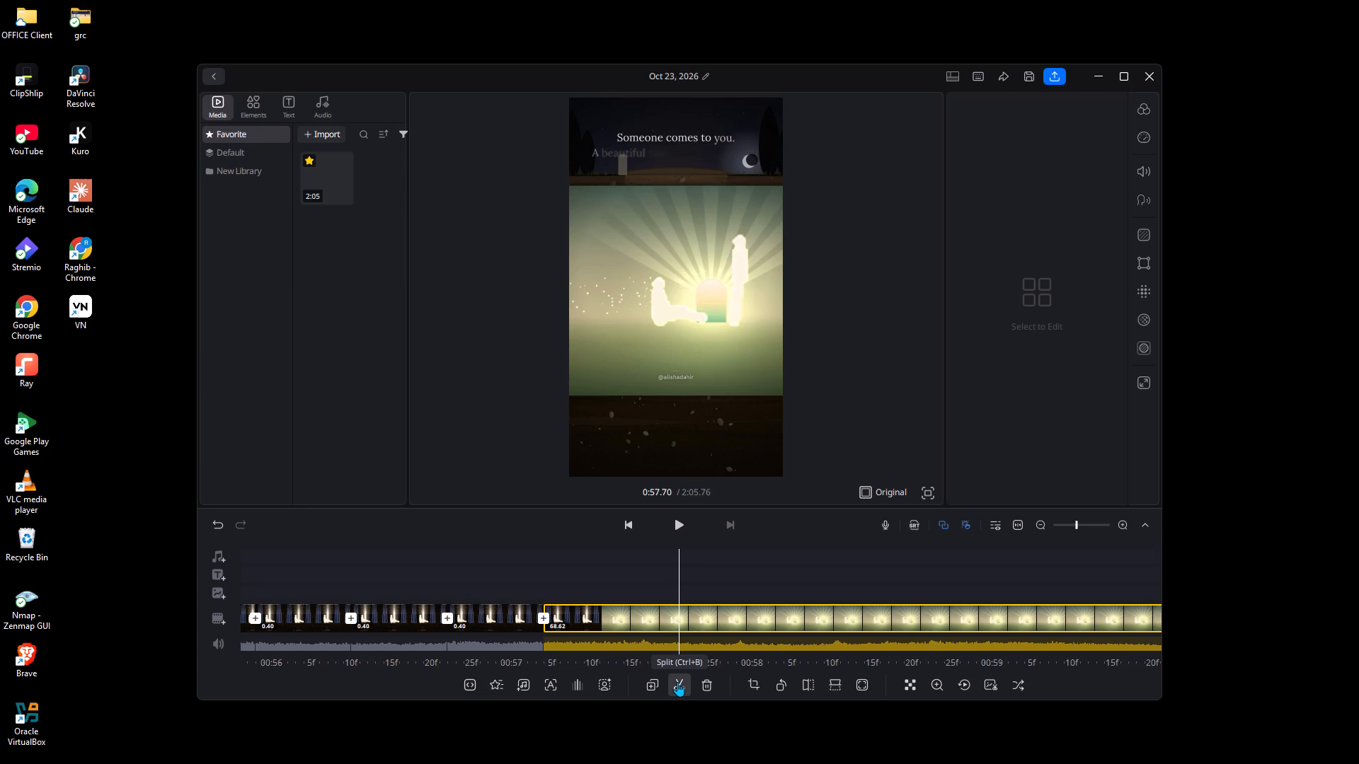
{"action": "key", "text": "Right"}
{"action": "key", "text": "Right"}
{"action": "key", "text": "Right"}
{"action": "key", "text": "Right"}
{"action": "key", "text": "Right"}
{"action": "key", "text": "Right"}
{"action": "key", "text": "Right"}
{"action": "key", "text": "Right"}
{"action": "key", "text": "Right"}
{"action": "key", "text": "Right"}
{"action": "key", "text": "Right"}
{"action": "key", "text": "Right"}
{"action": "key", "text": "Right"}
{"action": "key", "text": "Right"}
{"action": "key", "text": "Right"}
{"action": "key", "text": "Right"}
{"action": "key", "text": "Right"}
{"action": "key", "text": "Right"}
{"action": "key", "text": "Right"}
{"action": "key", "text": "Right"}
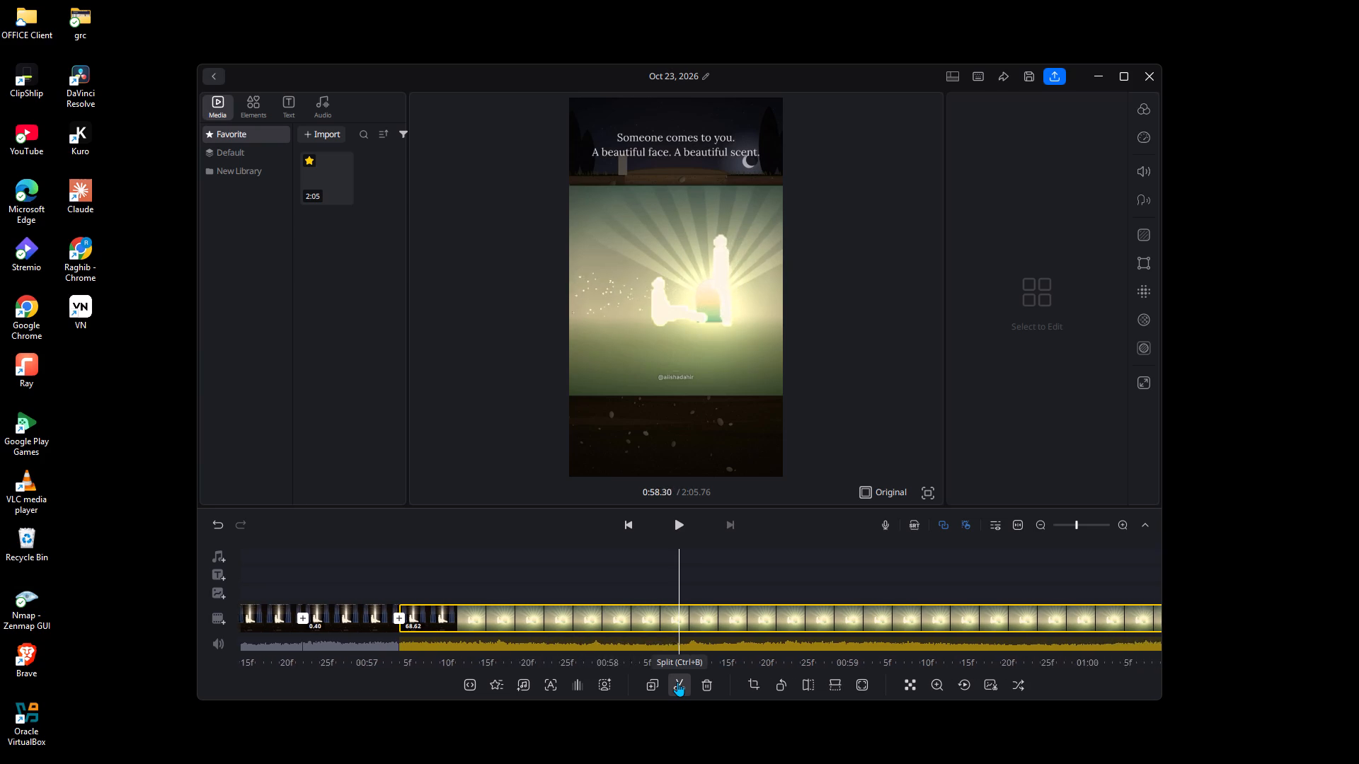
{"action": "key", "text": "Right"}
{"action": "key", "text": "Right"}
{"action": "key", "text": "Right"}
{"action": "key", "text": "Right"}
{"action": "key", "text": "Right"}
{"action": "key", "text": "Right"}
{"action": "key", "text": "Right"}
{"action": "key", "text": "Right"}
{"action": "key", "text": "Right"}
{"action": "key", "text": "Right"}
{"action": "key", "text": "Right"}
{"action": "key", "text": "Right"}
{"action": "key", "text": "Right"}
{"action": "key", "text": "Right"}
{"action": "key", "text": "Right"}
{"action": "key", "text": "Right"}
{"action": "key", "text": "Right"}
{"action": "key", "text": "Right"}
{"action": "key", "text": "Right"}
{"action": "key", "text": "Right"}
{"action": "key", "text": "Right"}
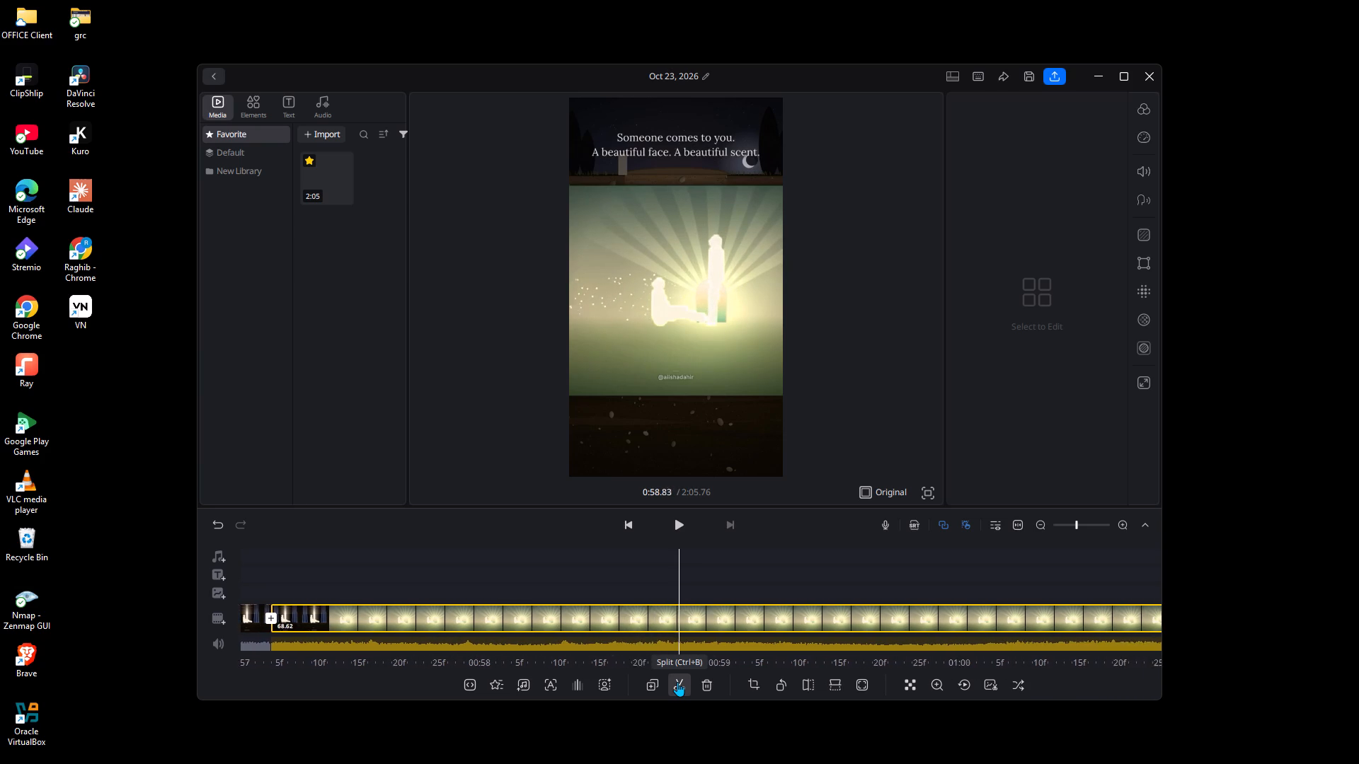
{"action": "key", "text": "Right"}
{"action": "key", "text": "Right"}
{"action": "key", "text": "Right"}
{"action": "key", "text": "Right"}
{"action": "key", "text": "Right"}
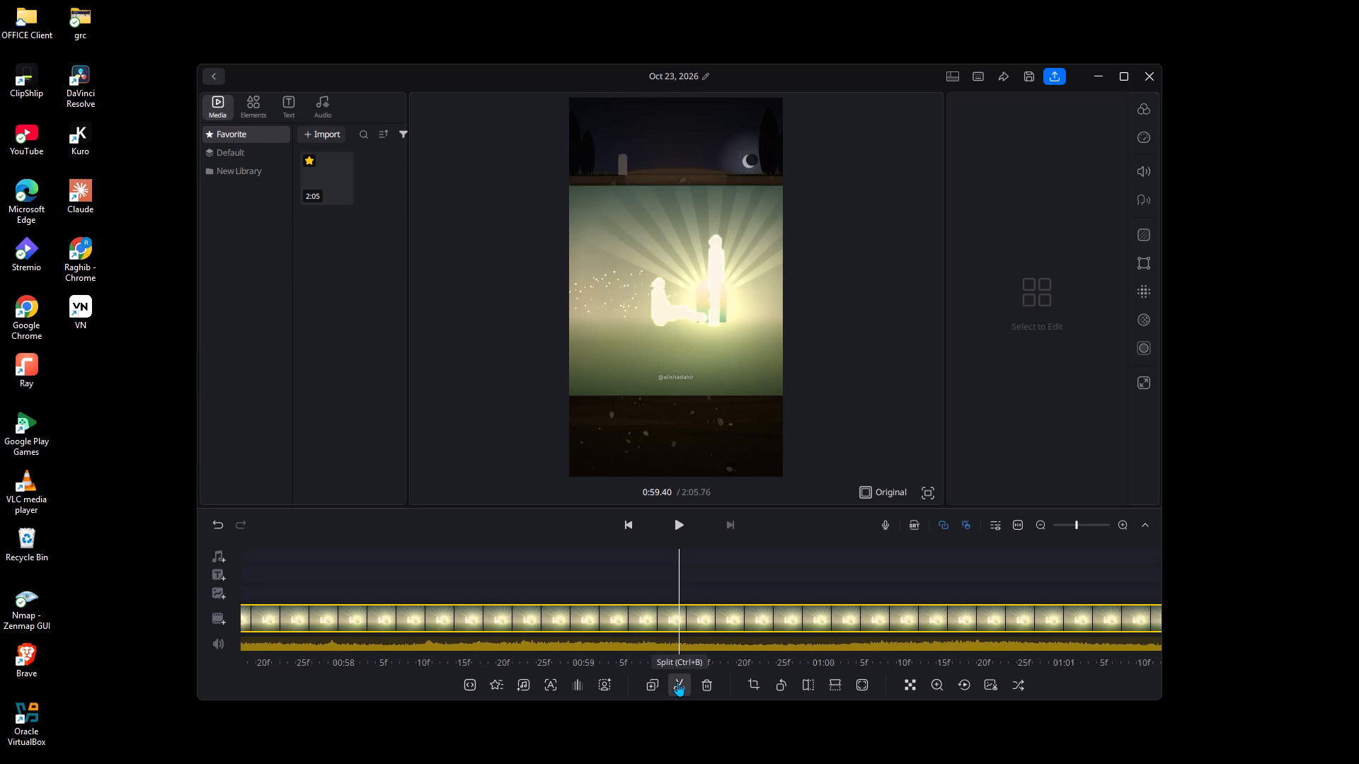
{"action": "key", "text": "Right"}
{"action": "key", "text": "Right"}
{"action": "key", "text": "Right"}
{"action": "key", "text": "Right"}
{"action": "key", "text": "Right"}
{"action": "key", "text": "Right"}
{"action": "key", "text": "Right"}
{"action": "key", "text": "Right"}
{"action": "key", "text": "Right"}
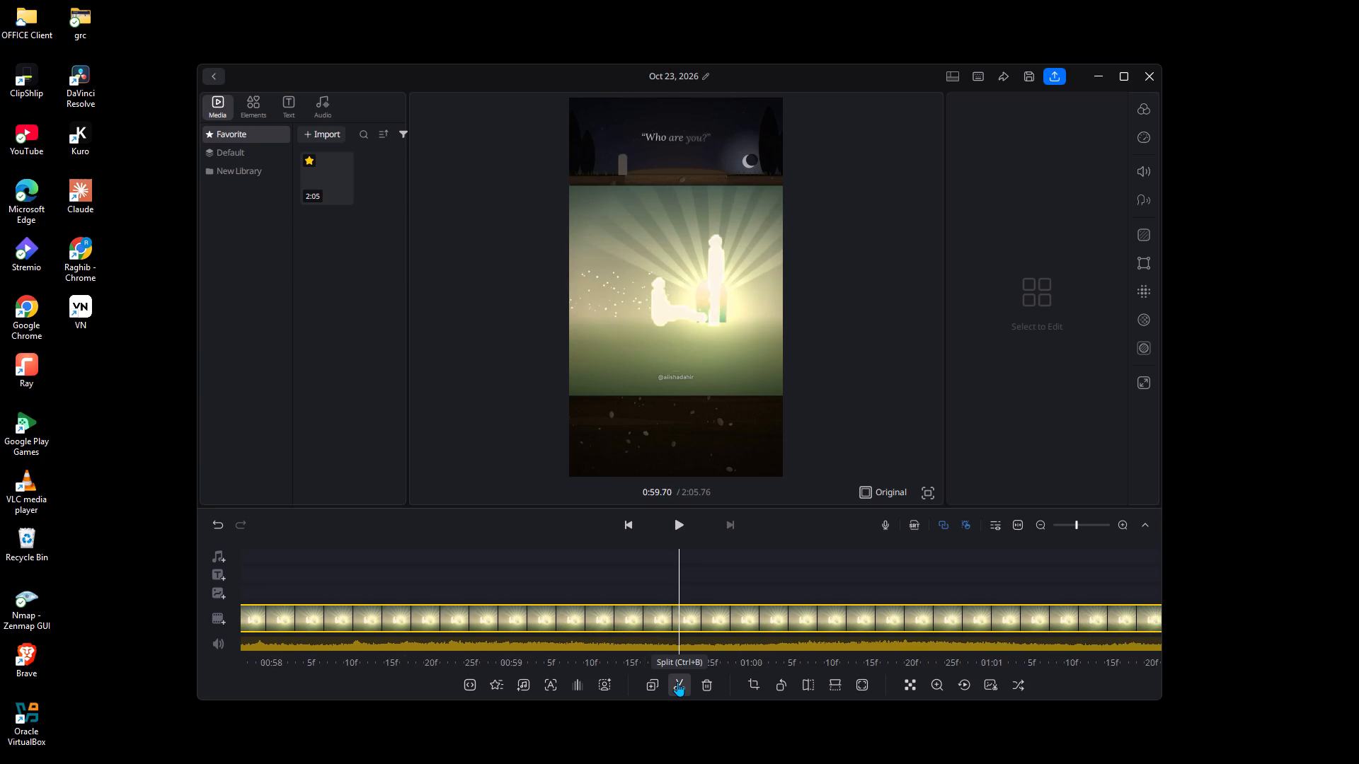
{"action": "key", "text": "Right"}
{"action": "key", "text": "Right"}
{"action": "key", "text": "Right"}
{"action": "key", "text": "Right"}
{"action": "key", "text": "Right"}
{"action": "key", "text": "Right"}
{"action": "key", "text": "Right"}
{"action": "key", "text": "Right"}
{"action": "key", "text": "Right"}
{"action": "key", "text": "Right"}
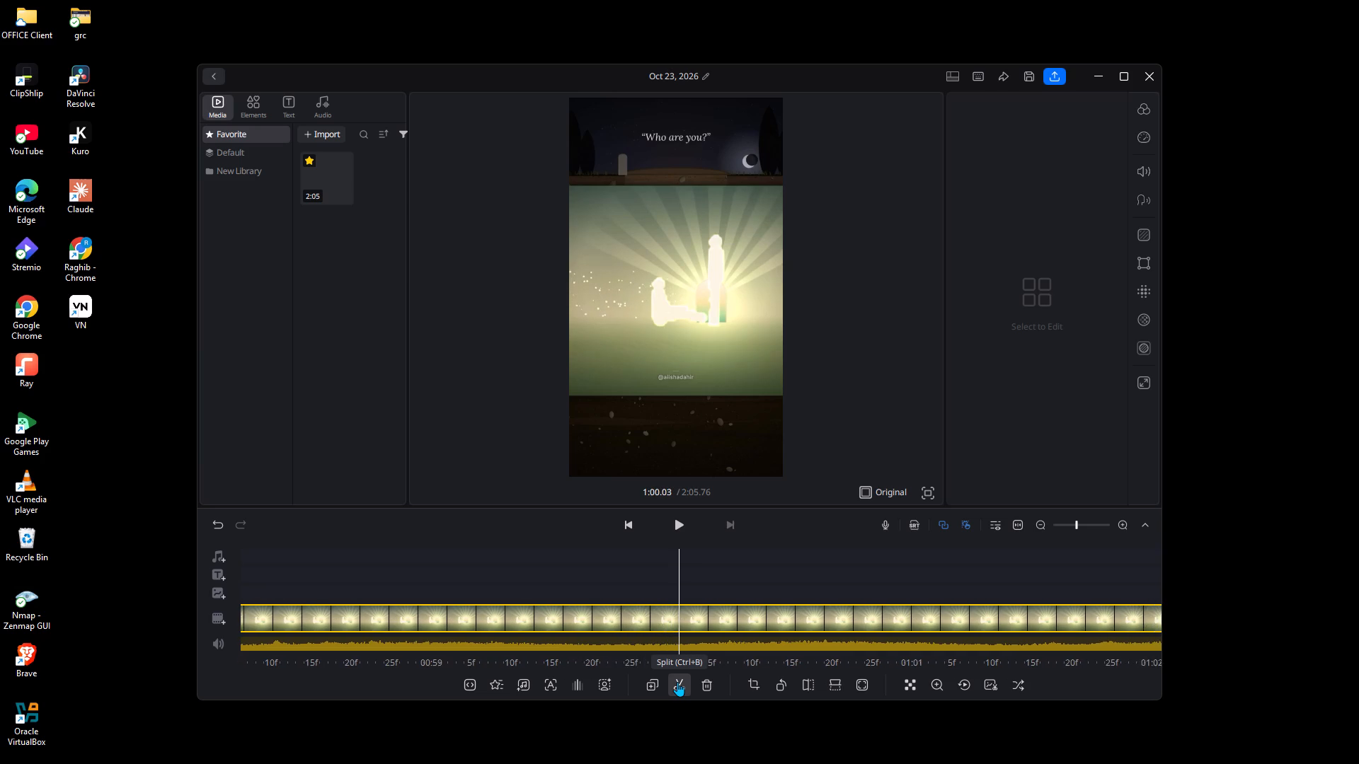
{"action": "key", "text": "Left"}
{"action": "key", "text": "Left"}
{"action": "key", "text": "Left"}
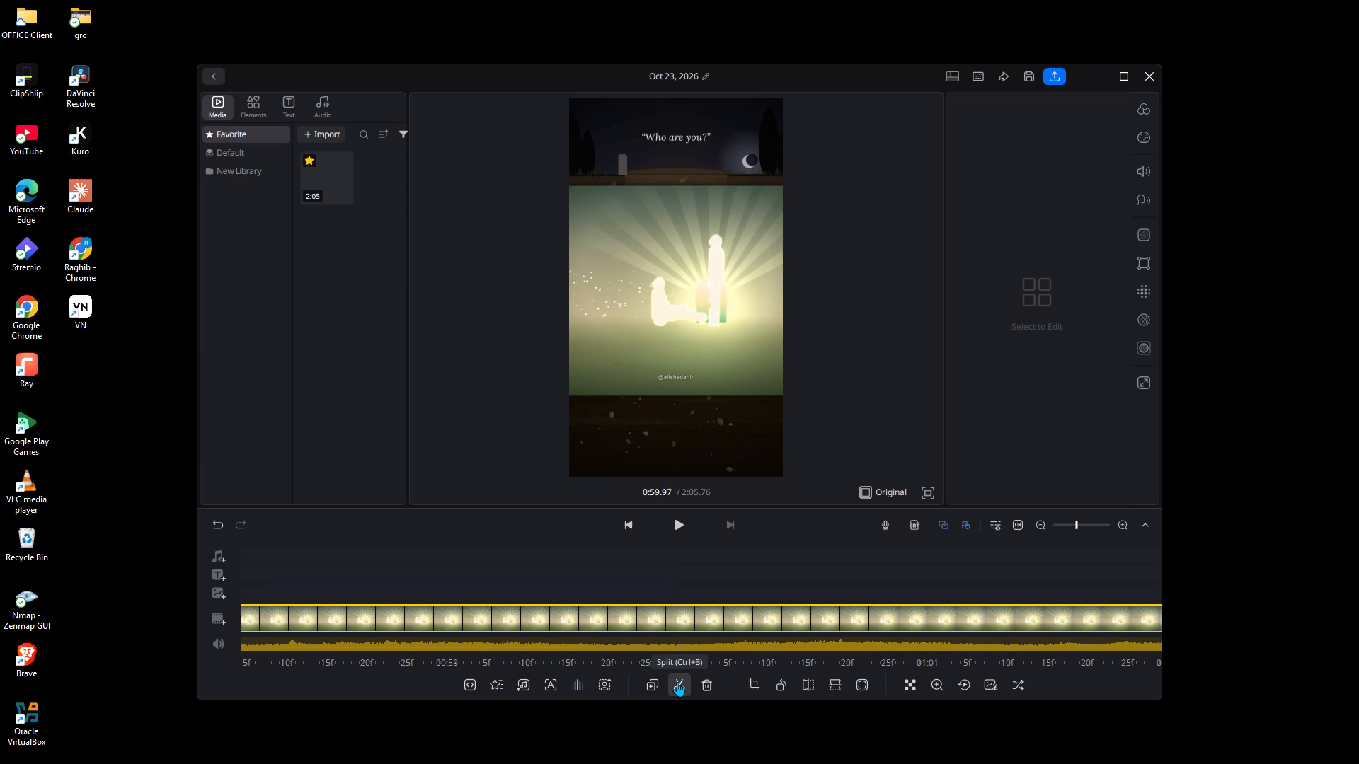
{"action": "key", "text": "Right"}
{"action": "left_click", "coordinate": [677, 682]}
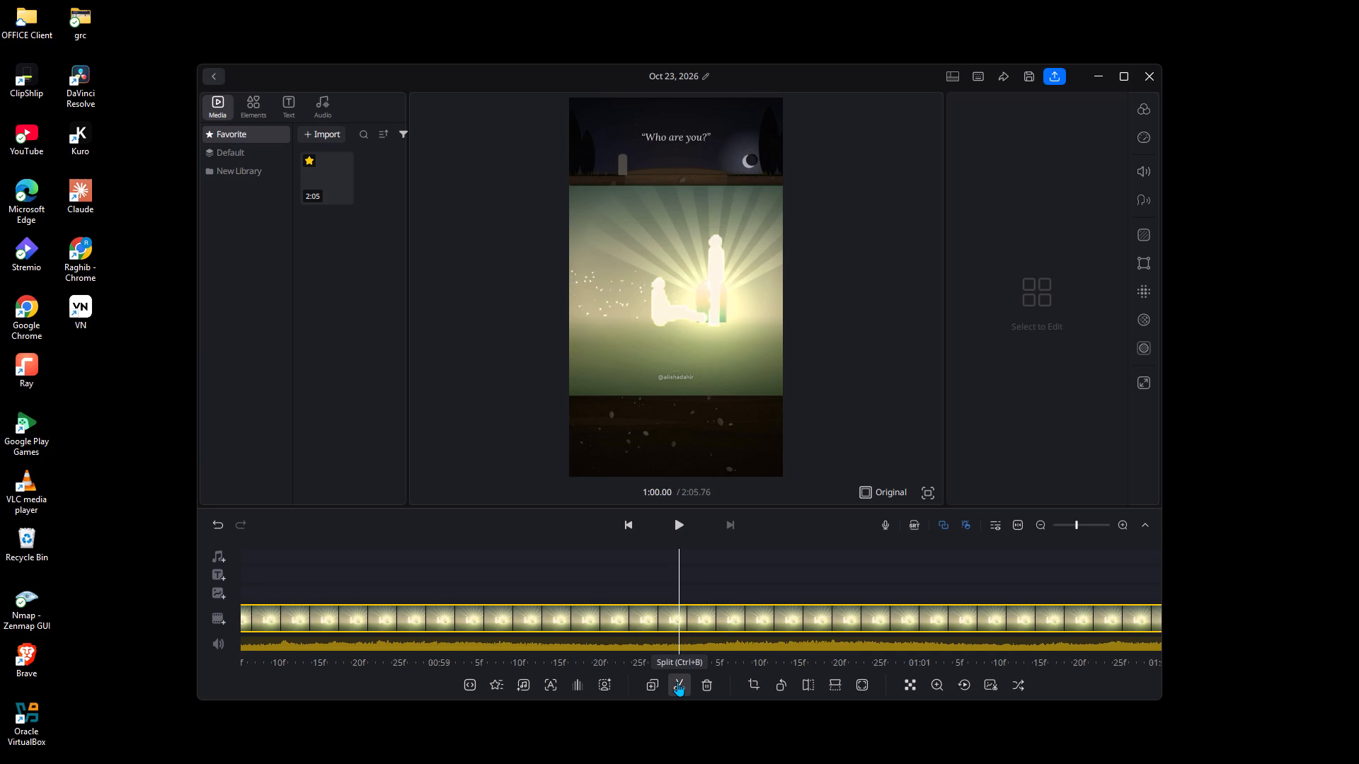
Delete all footage after the 1:00.00 cut.
{"action": "left_click", "coordinate": [721, 610]}
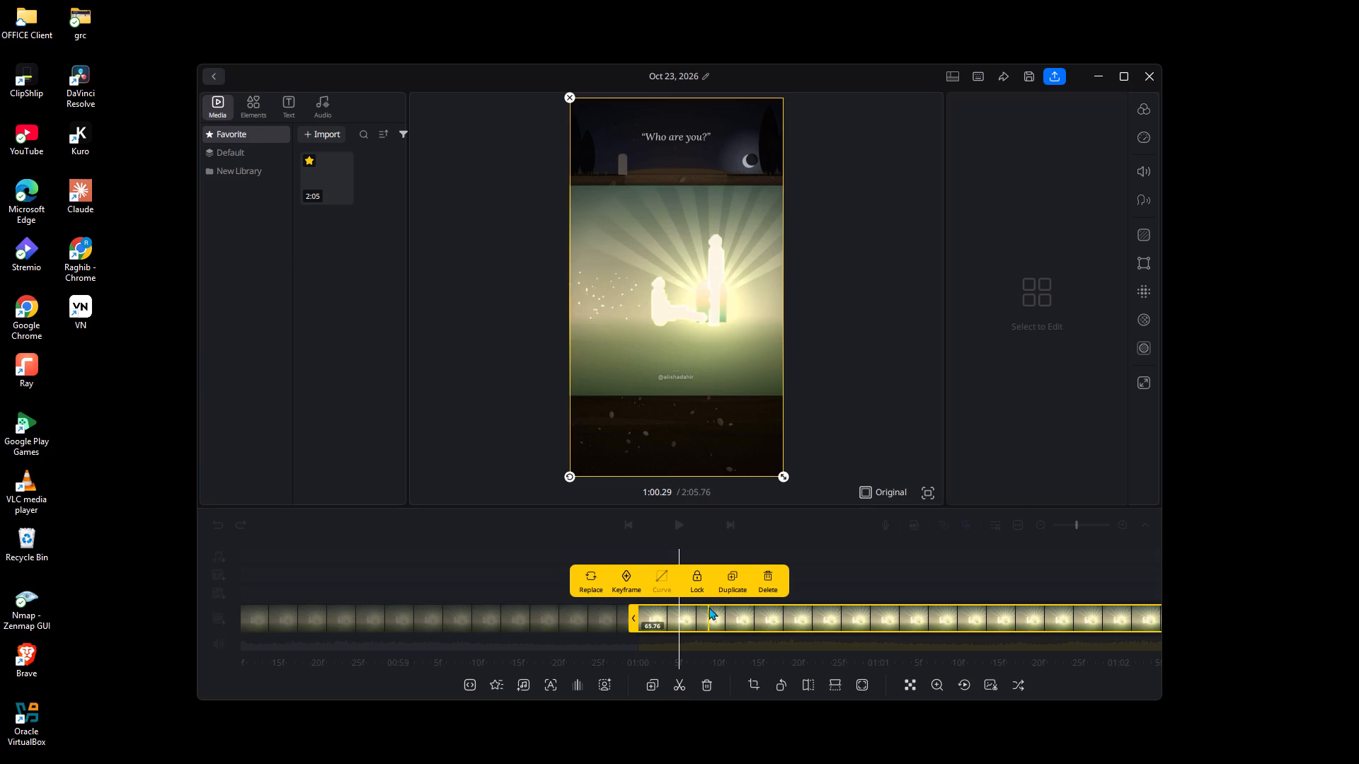
{"action": "left_click", "coordinate": [766, 577]}
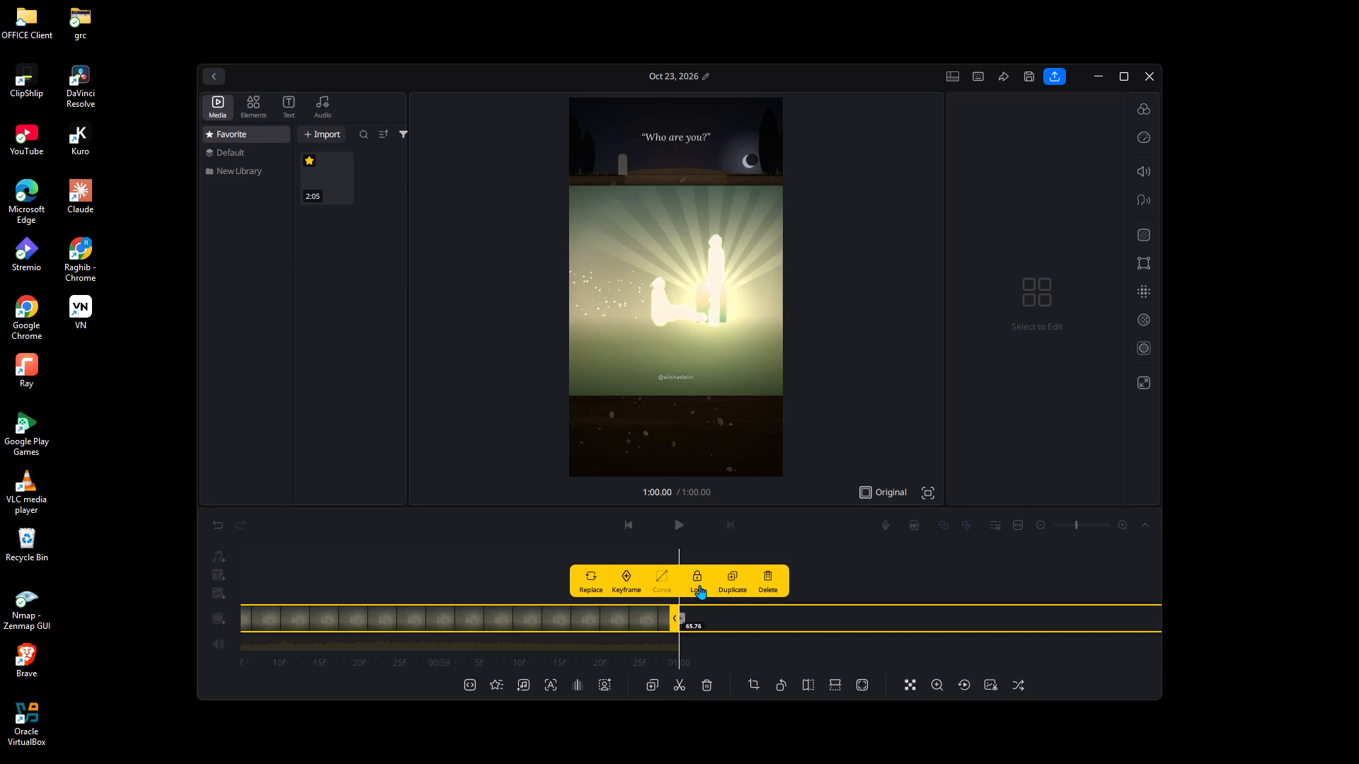
{"action": "left_click", "coordinate": [459, 579]}
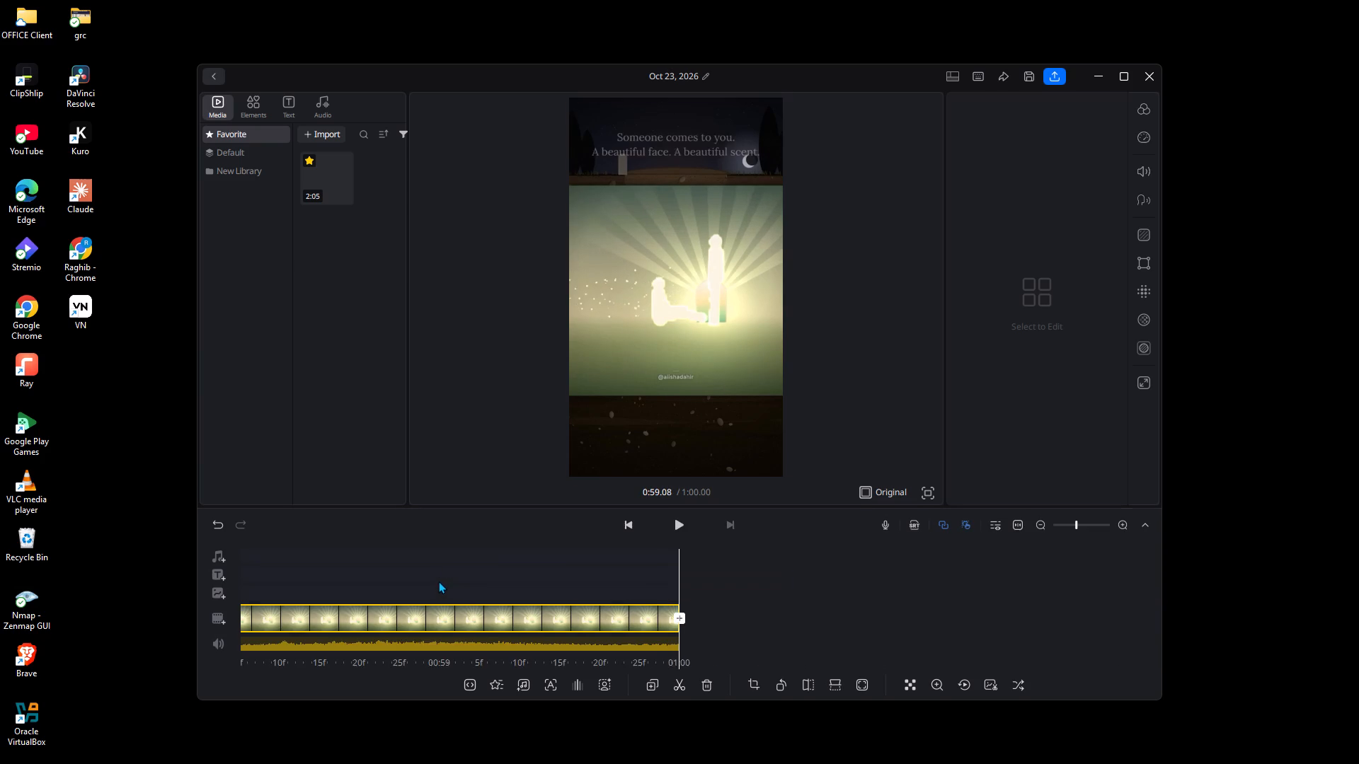
Add a White opening transition with a duration of 1.7 before the first segment of the video.
{"action": "left_click_drag", "start_coordinate": [450, 562], "coordinate": [1350, 486]}
{"action": "left_click_drag", "start_coordinate": [625, 562], "coordinate": [1358, 504]}
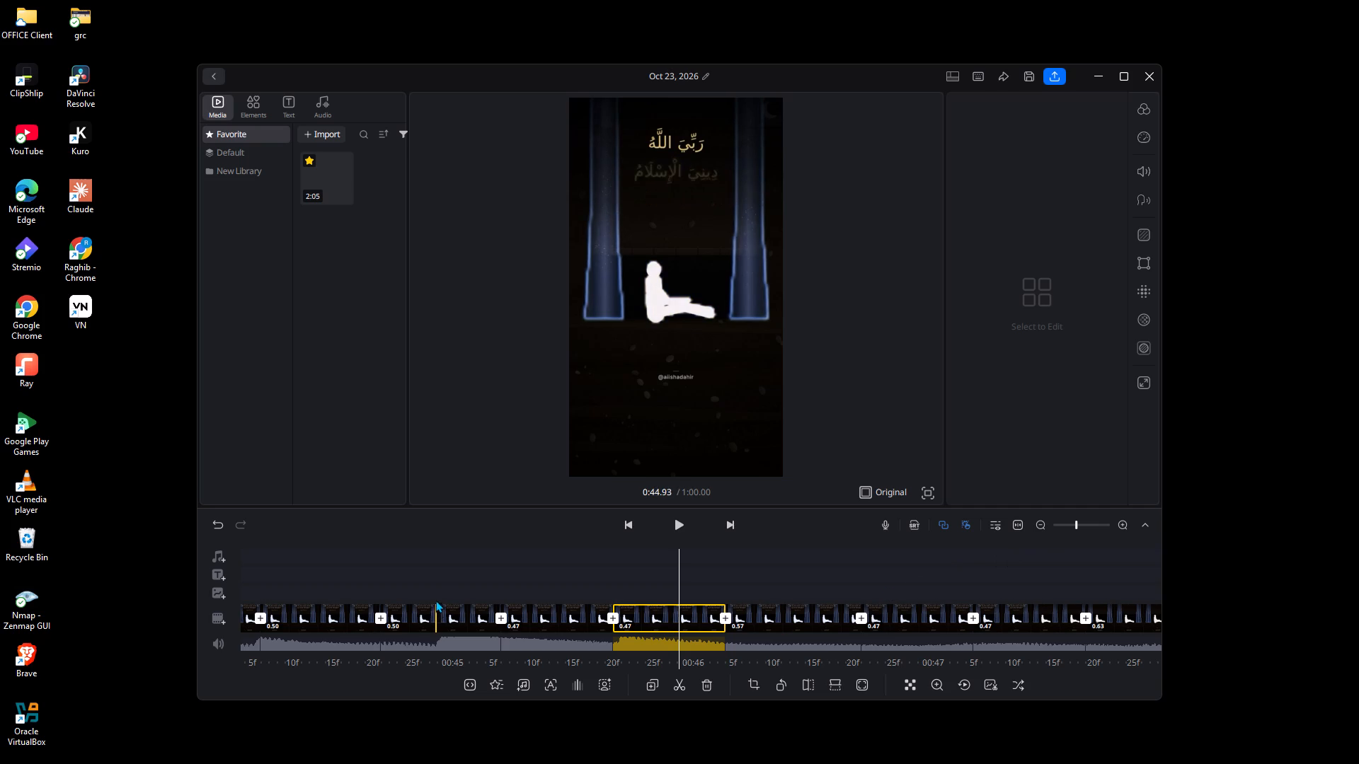
{"action": "left_click_drag", "start_coordinate": [433, 578], "coordinate": [1358, 543]}
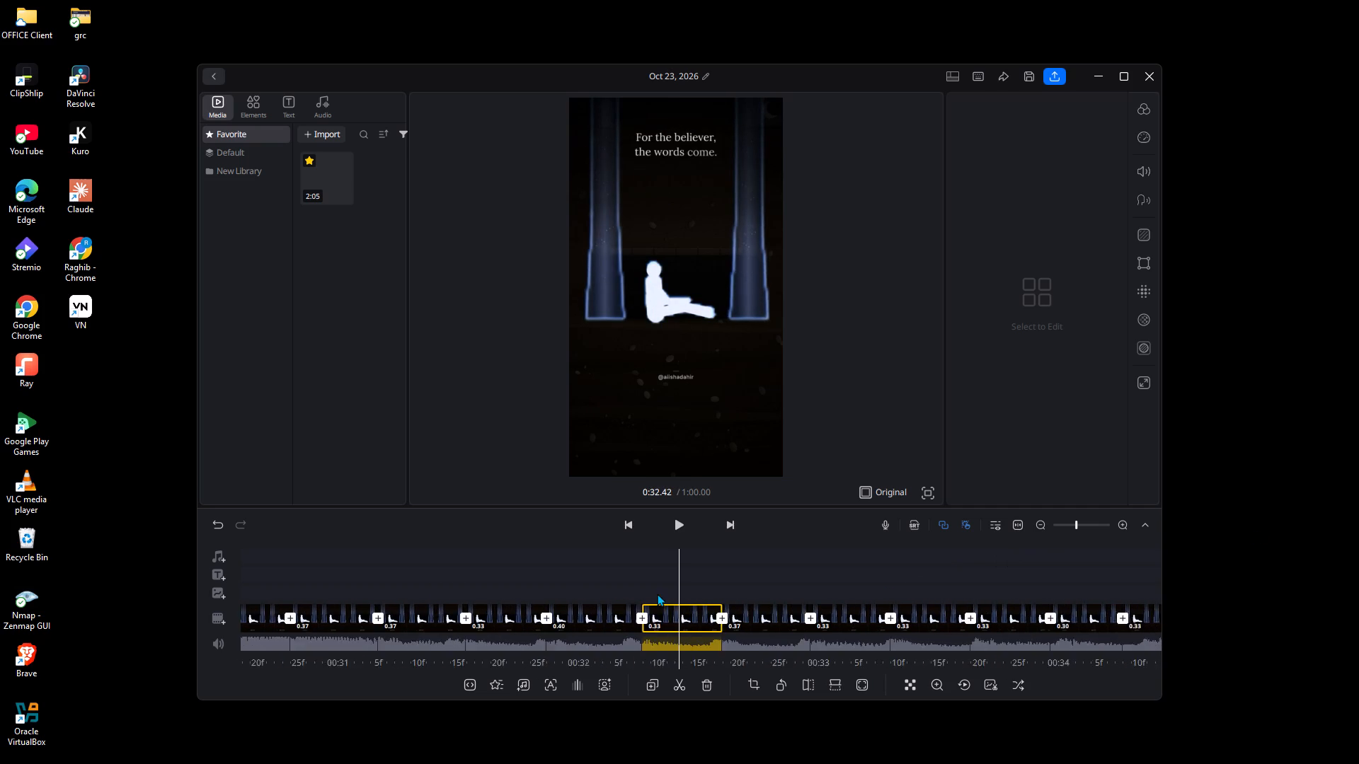
{"action": "left_click_drag", "start_coordinate": [529, 589], "coordinate": [1358, 516]}
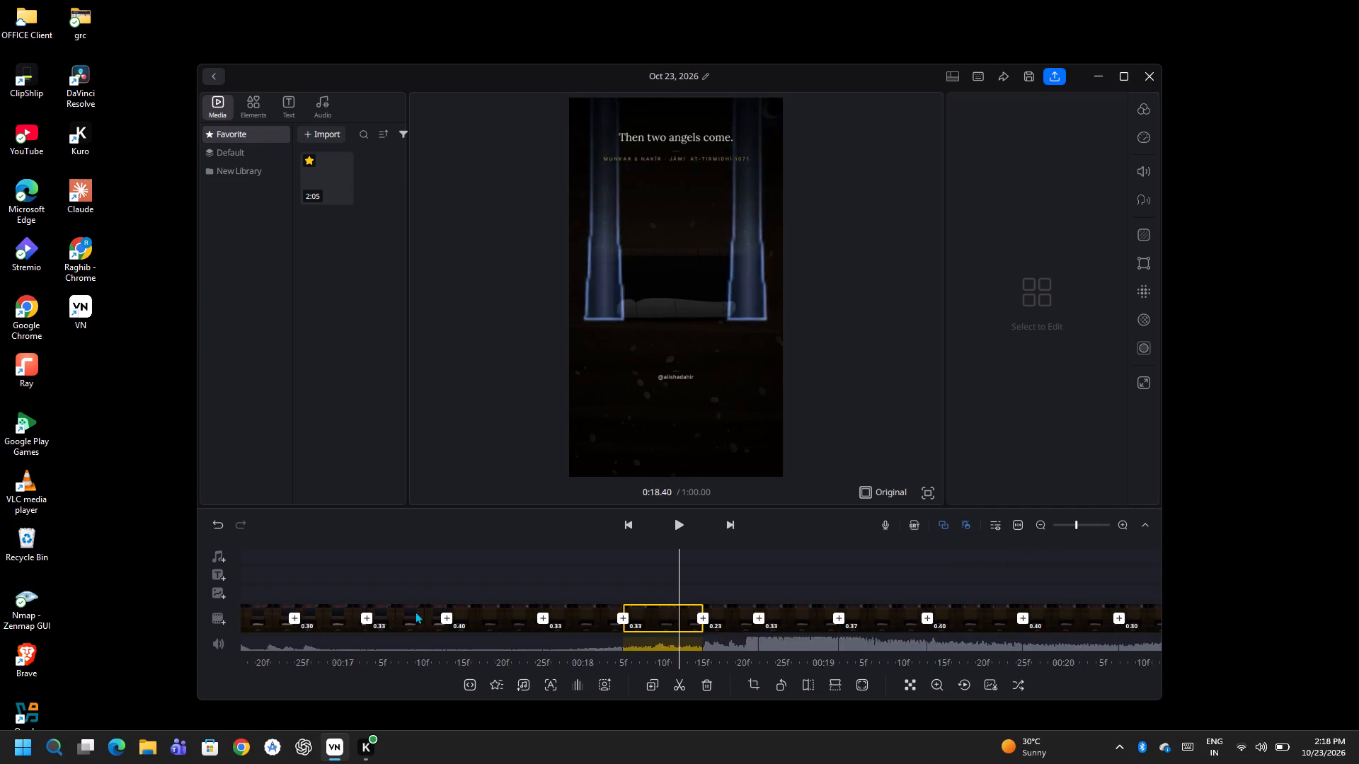
{"action": "left_click_drag", "start_coordinate": [396, 566], "coordinate": [1358, 525]}
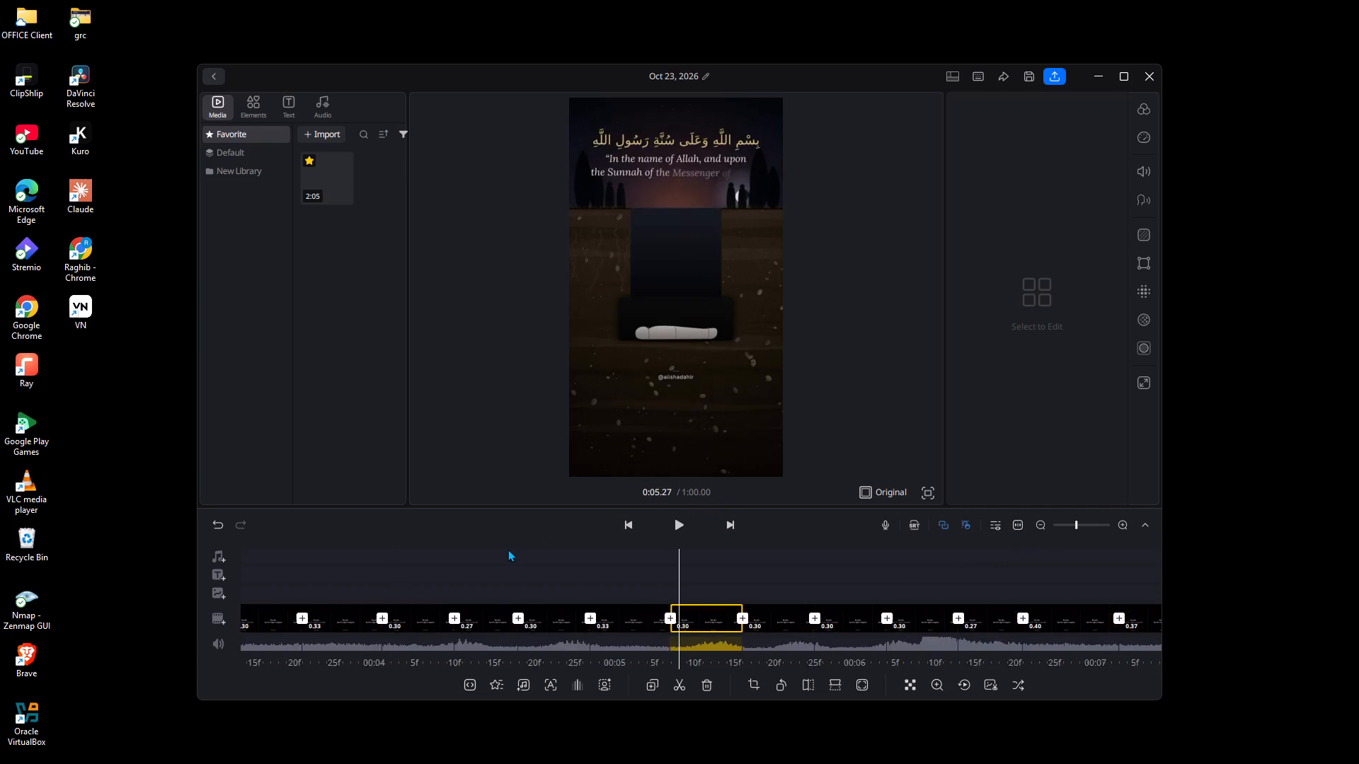
{"action": "left_click_drag", "start_coordinate": [466, 554], "coordinate": [1358, 493]}
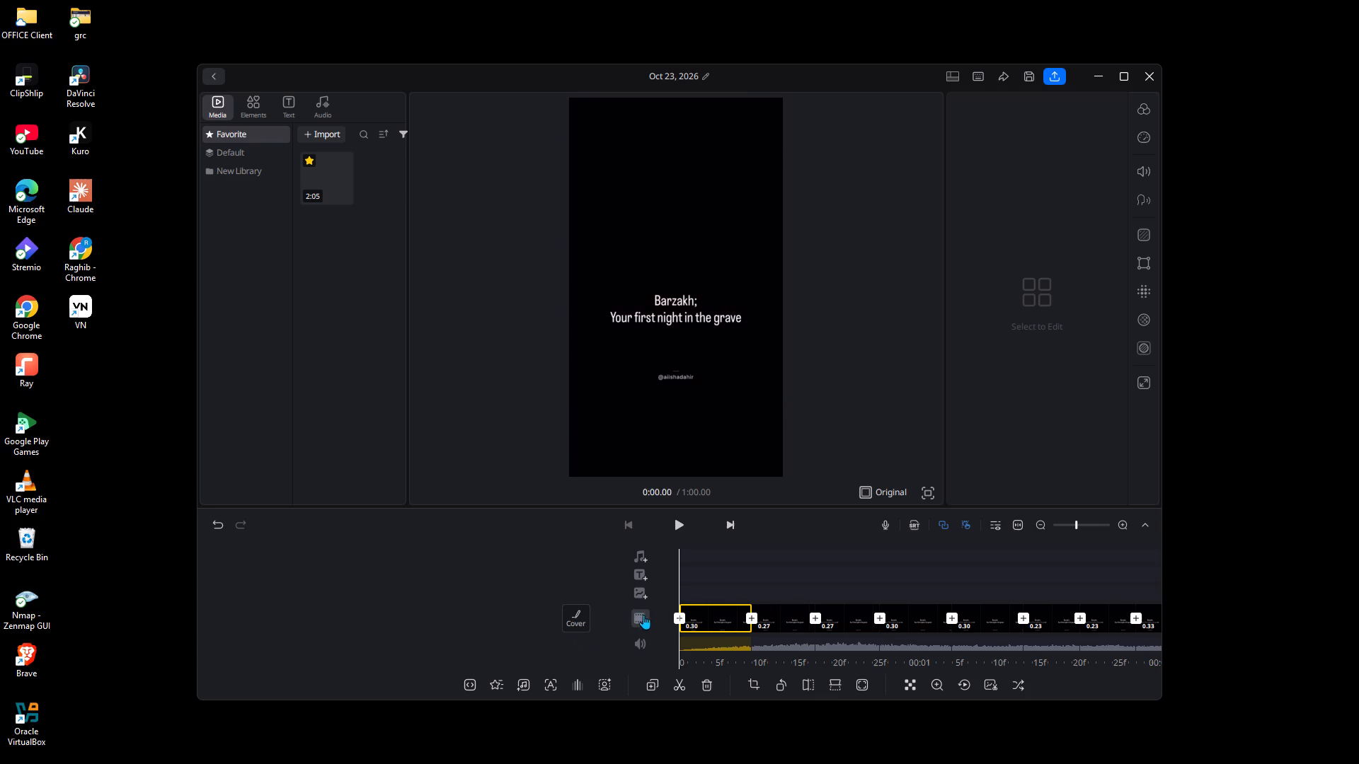
{"action": "left_click", "coordinate": [679, 618]}
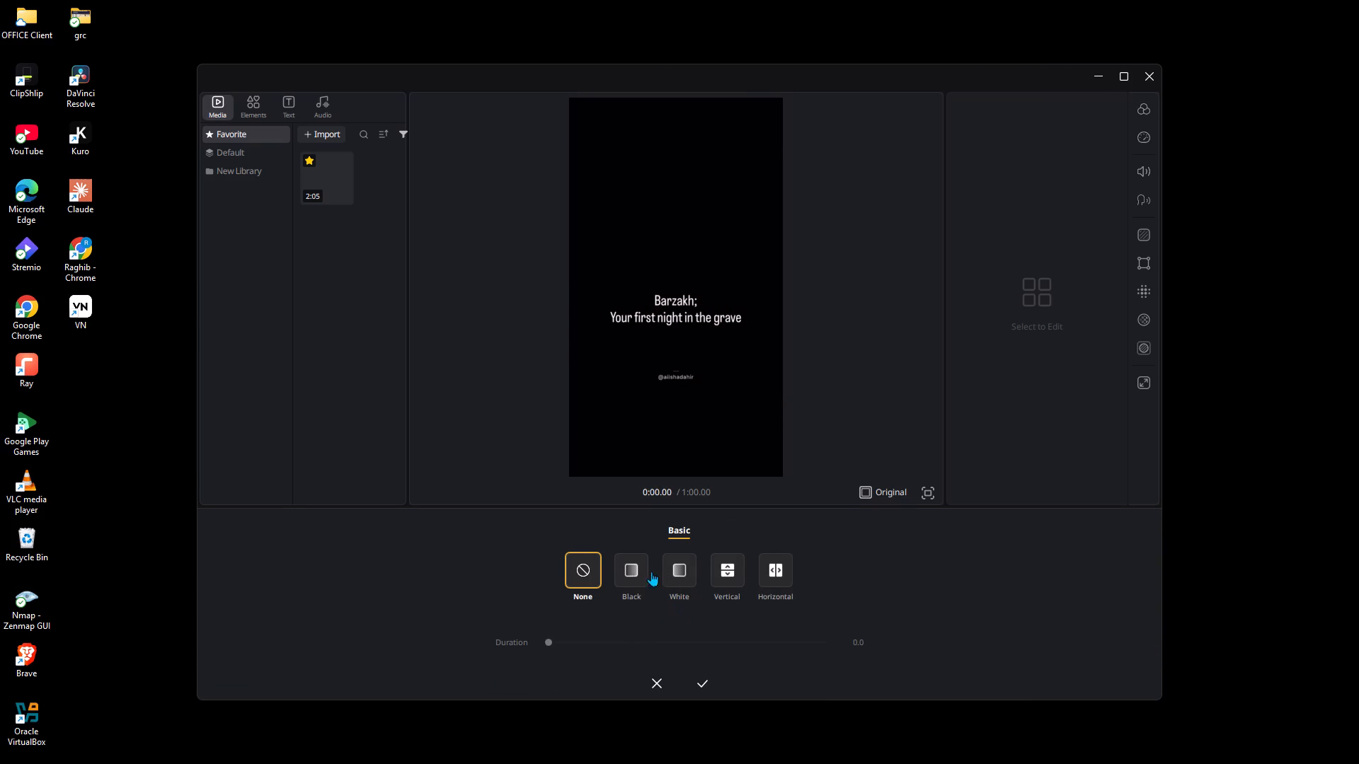
{"action": "left_click", "coordinate": [677, 571]}
{"action": "left_click", "coordinate": [728, 641]}
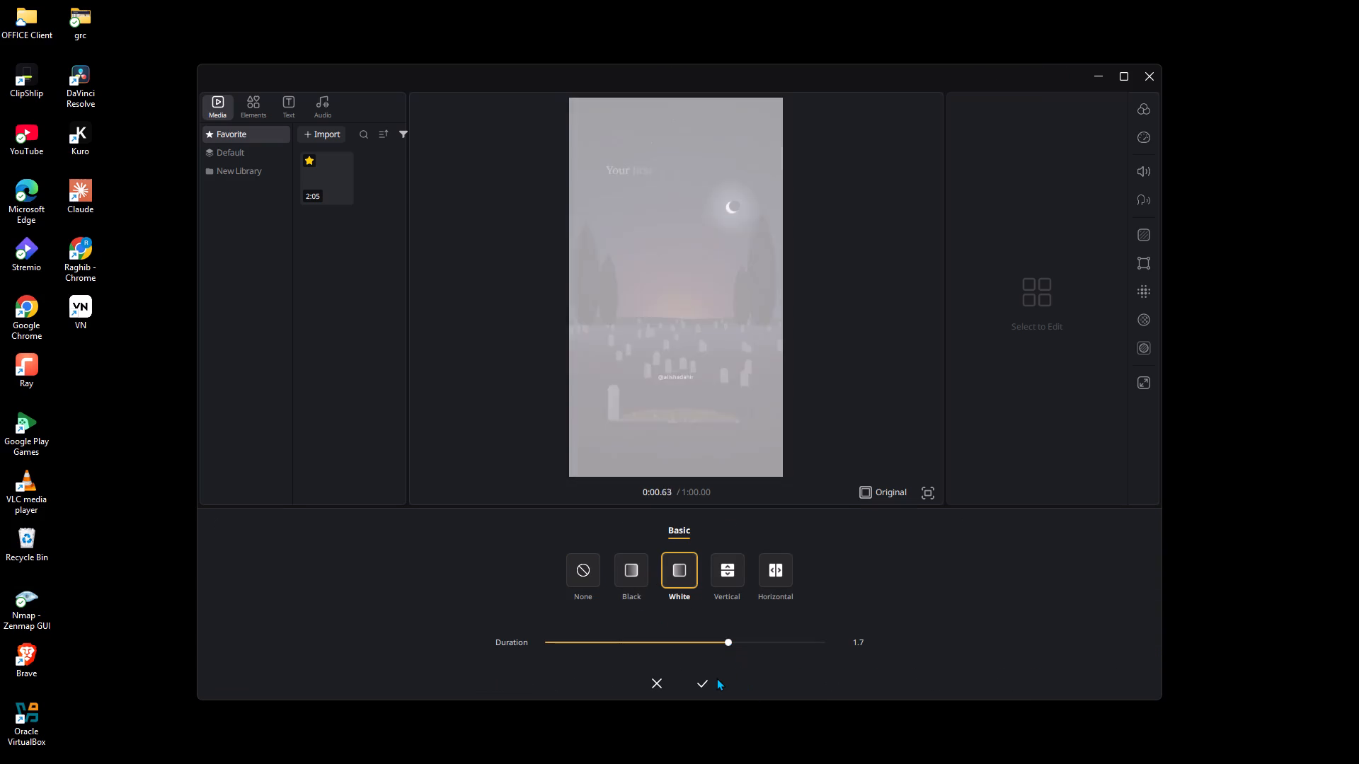
{"action": "left_click", "coordinate": [701, 675]}
Add a Pixelate transition with a duration of 0.2 at the cut between the first and second segments.
{"action": "left_click", "coordinate": [748, 618]}
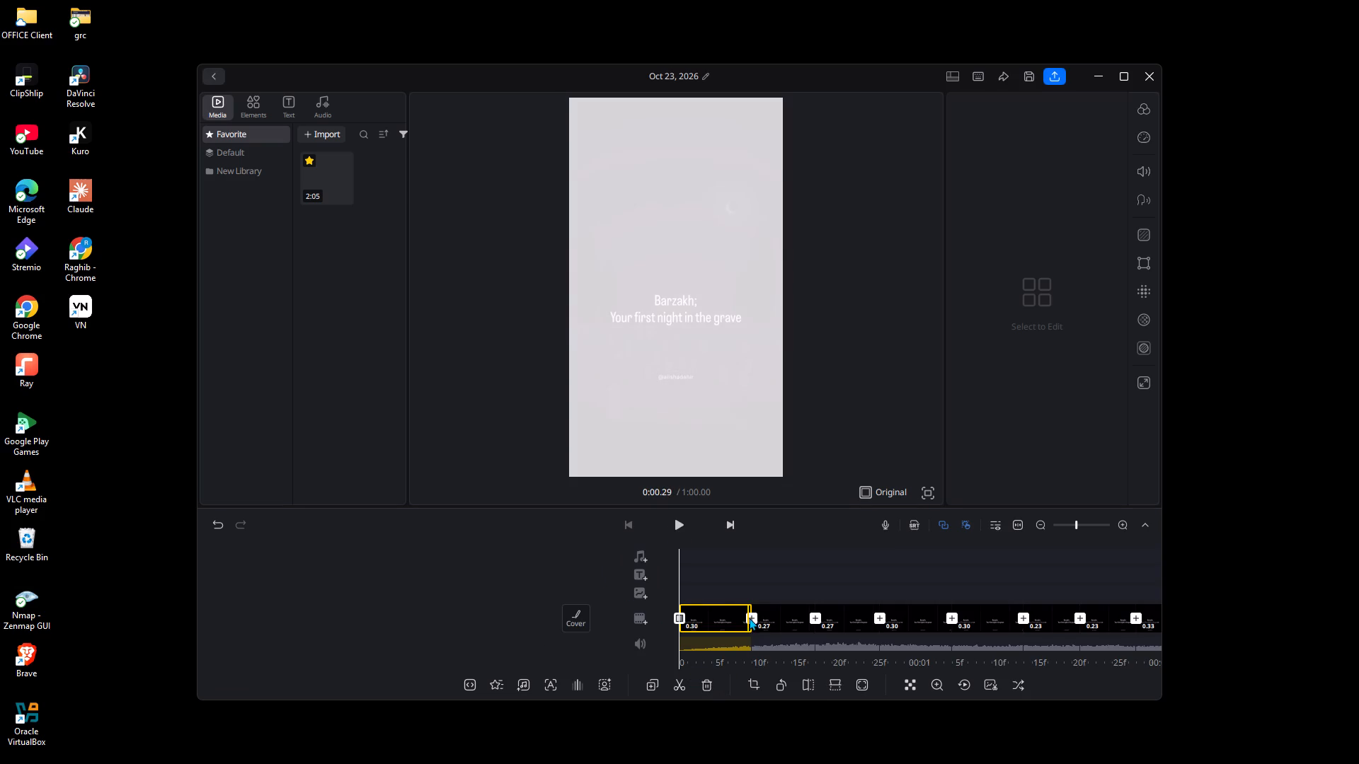
{"action": "left_click", "coordinate": [765, 577]}
{"action": "left_click", "coordinate": [728, 642]}
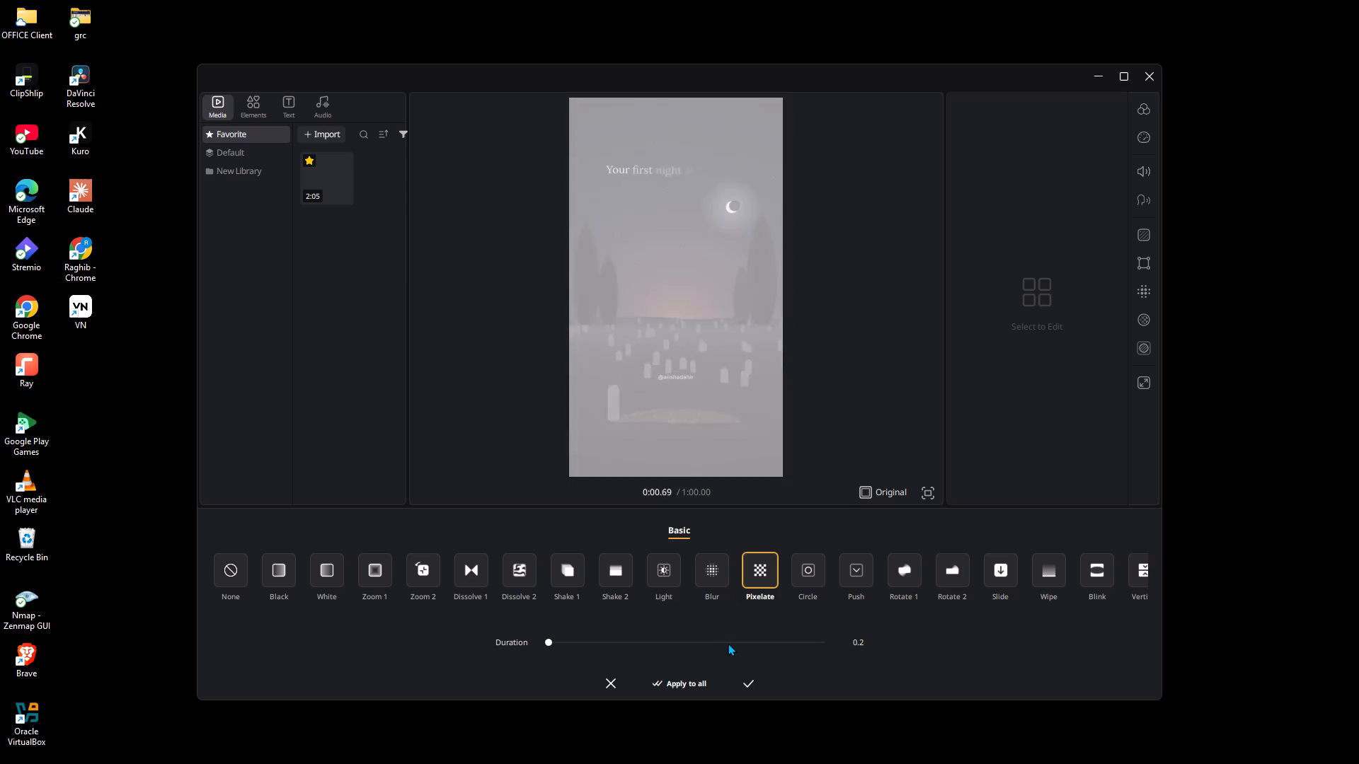
{"action": "left_click", "coordinate": [747, 684]}
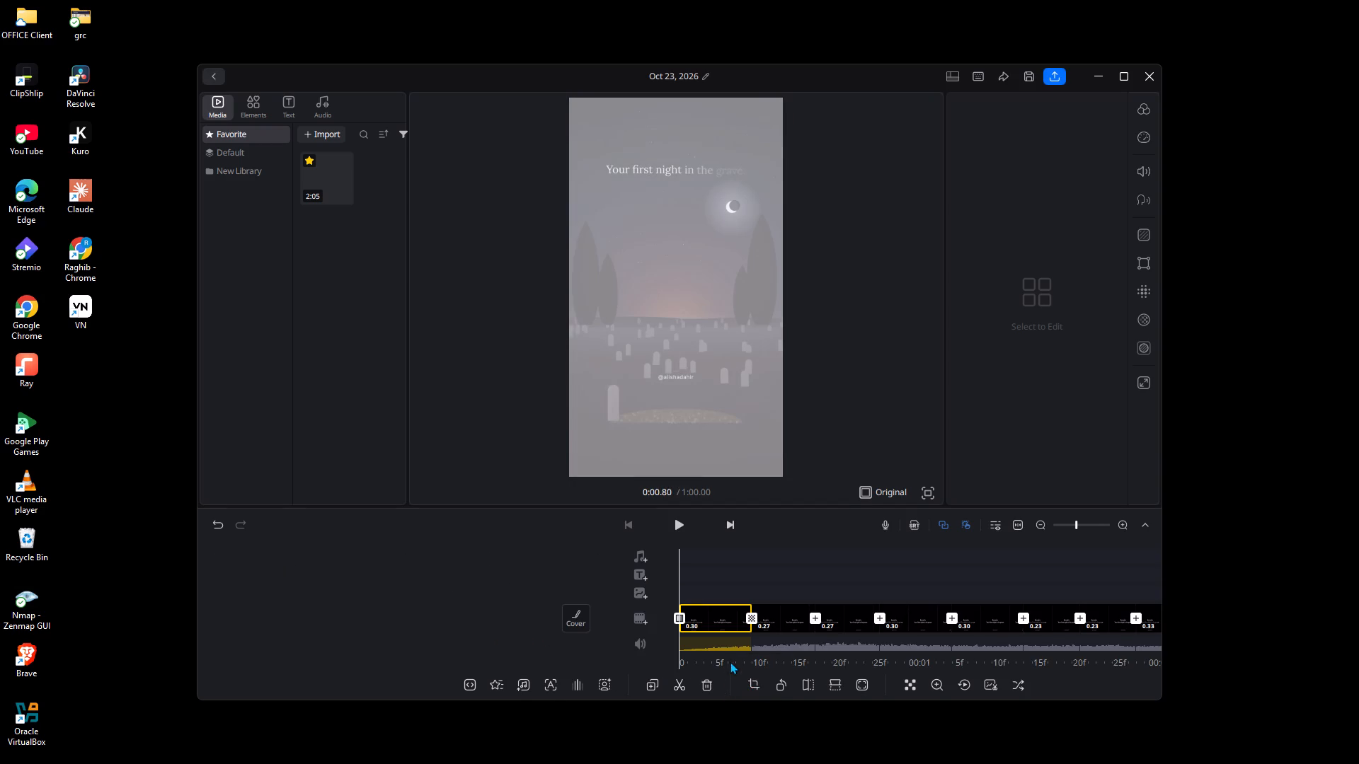
Add a Push transition at the cut between the second and third segments.
{"action": "left_click", "coordinate": [818, 615]}
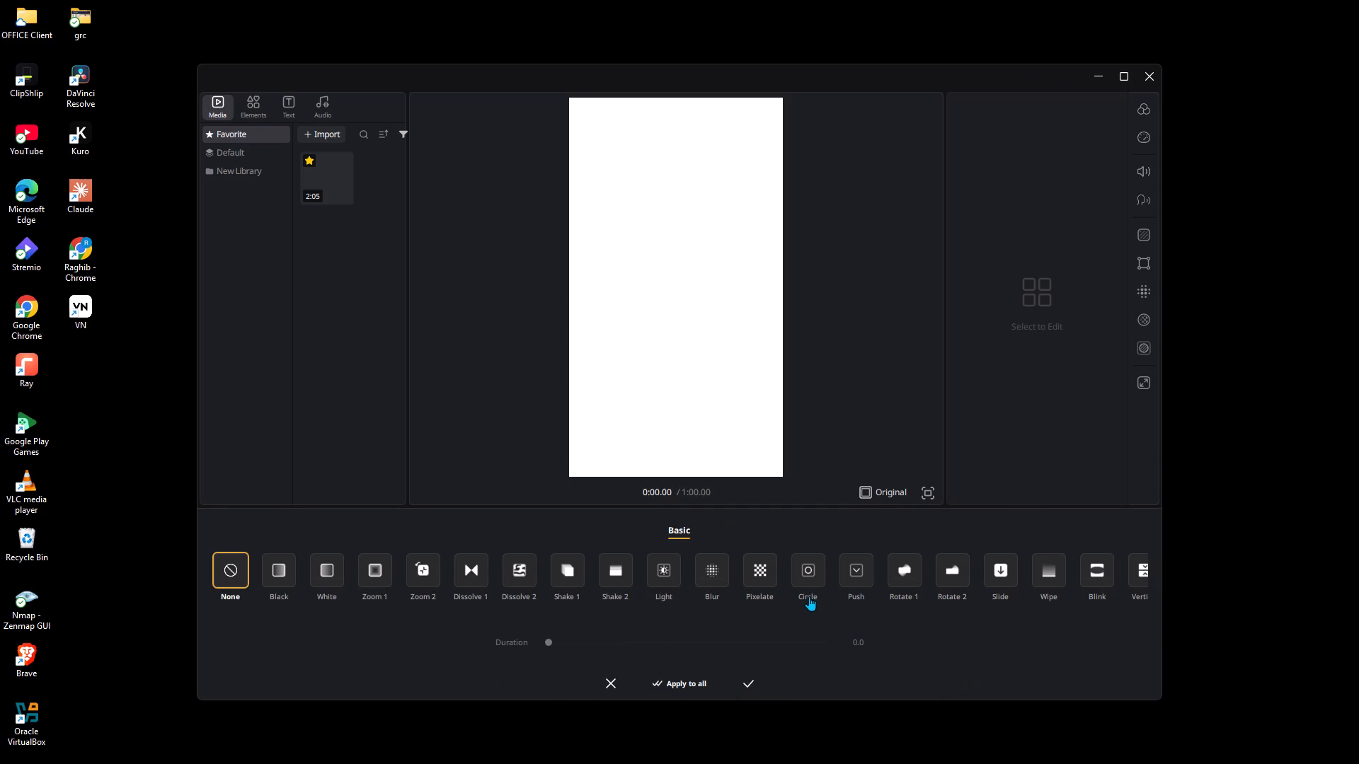
{"action": "left_click", "coordinate": [860, 584]}
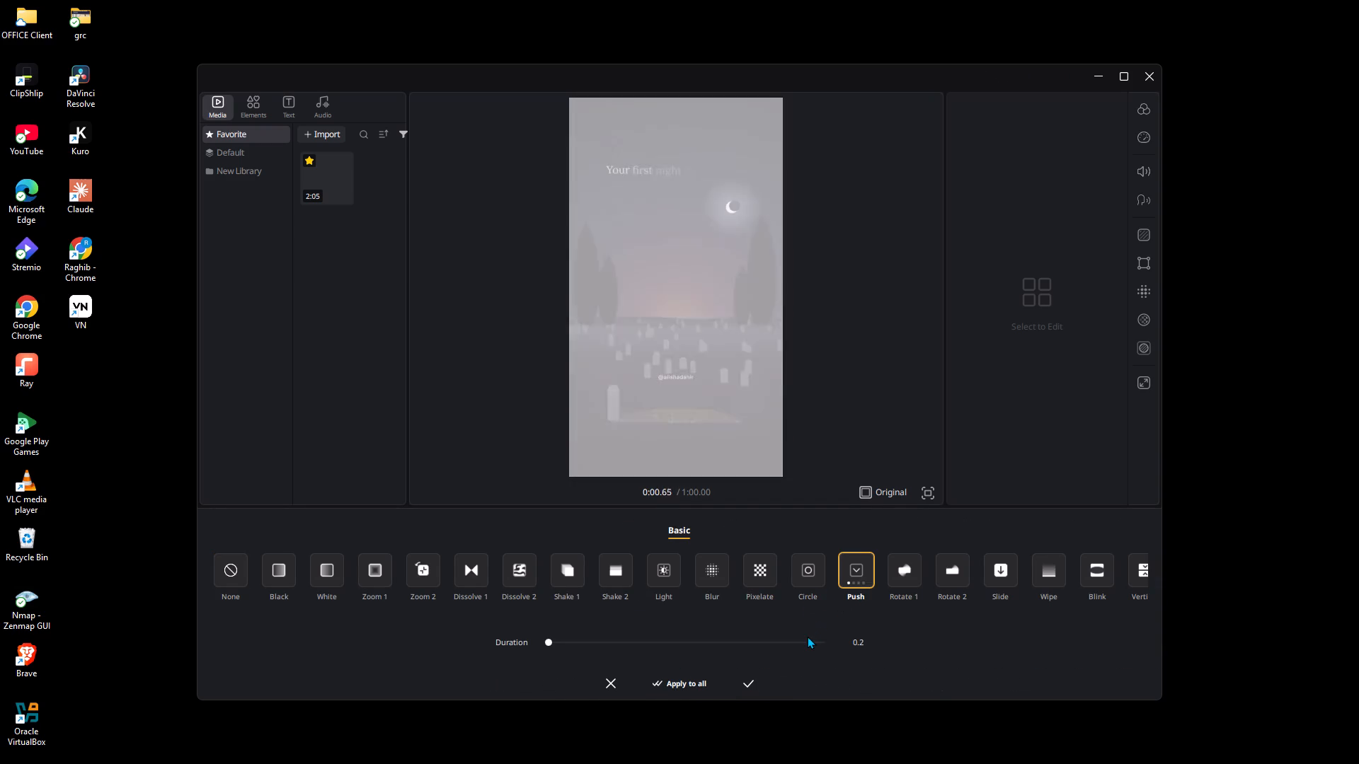
{"action": "left_click", "coordinate": [804, 641]}
{"action": "left_click", "coordinate": [755, 678]}
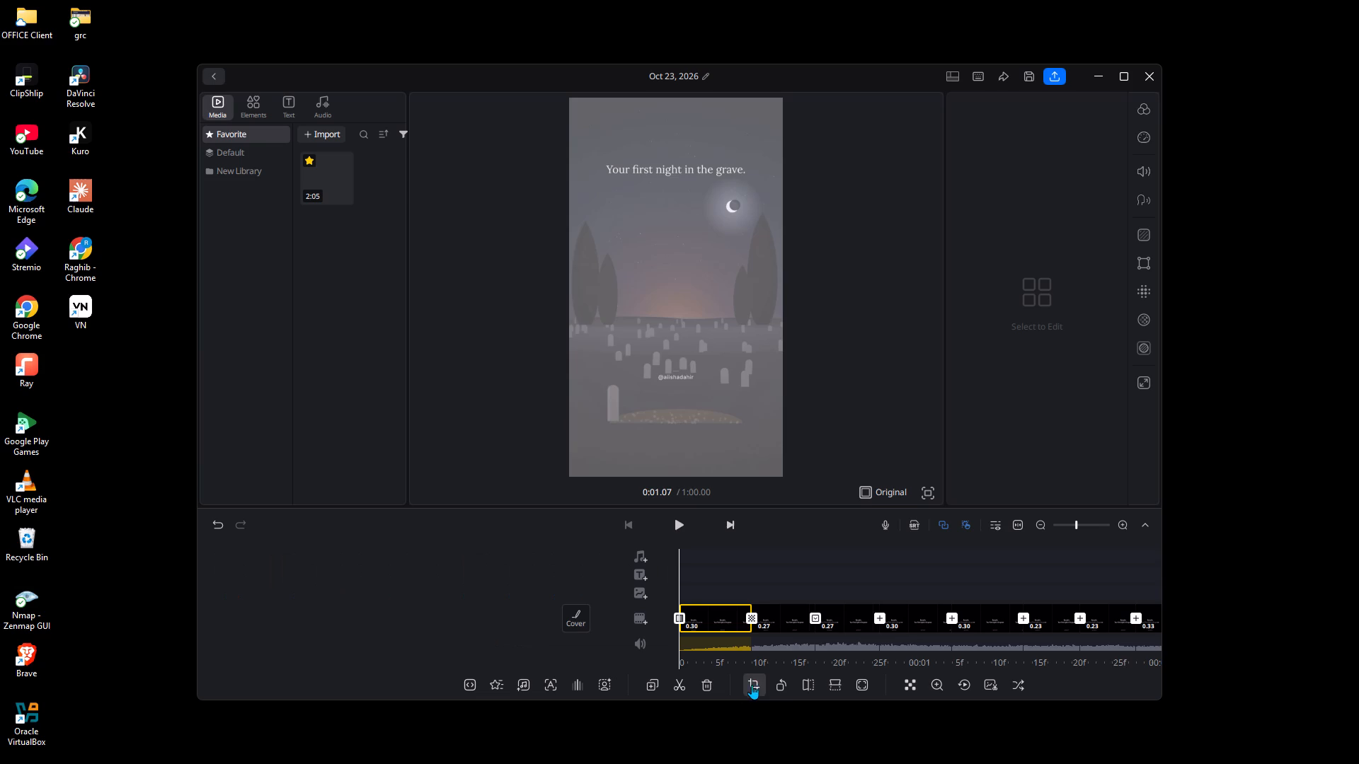
Add the third variant of the Shake 1 transition between the third and fourth segments, with a duration of 0.2.
{"action": "left_click", "coordinate": [881, 620]}
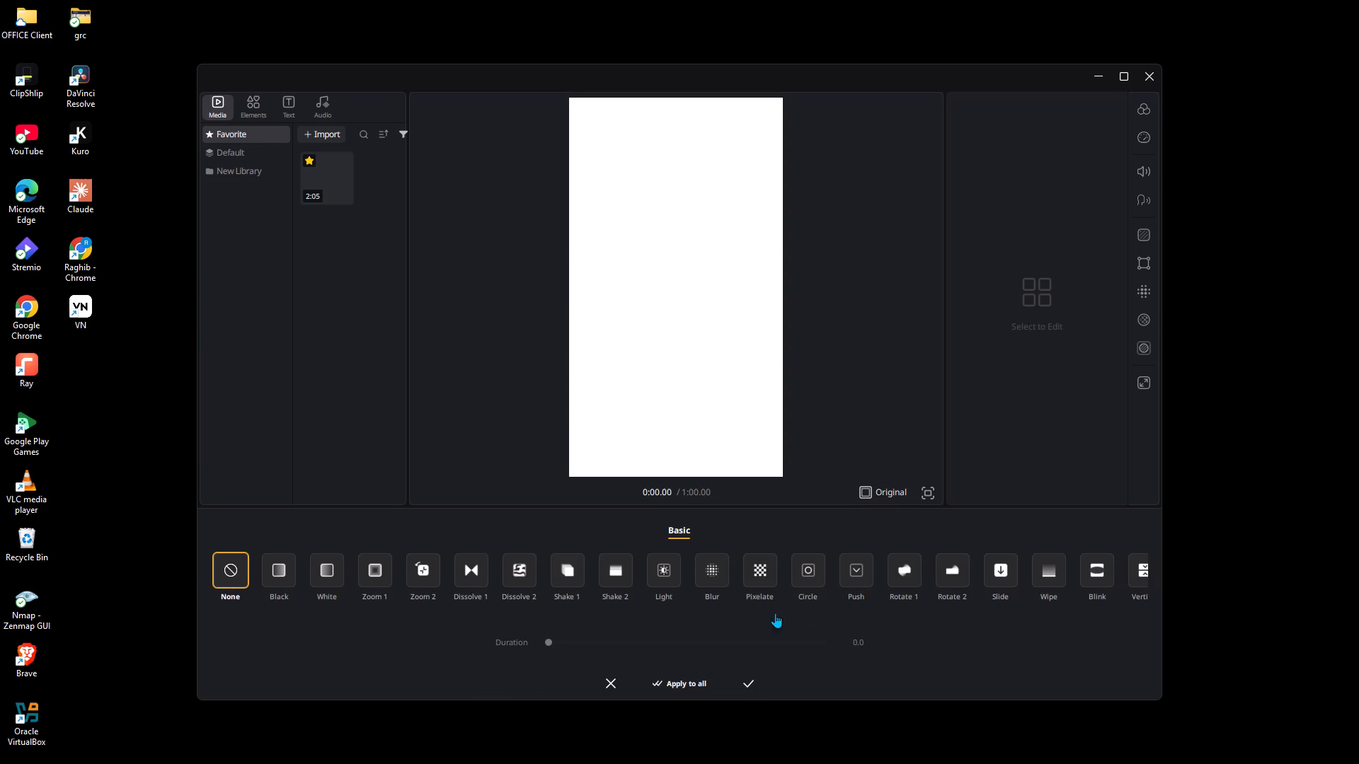
{"action": "triple_click", "coordinate": [556, 569]}
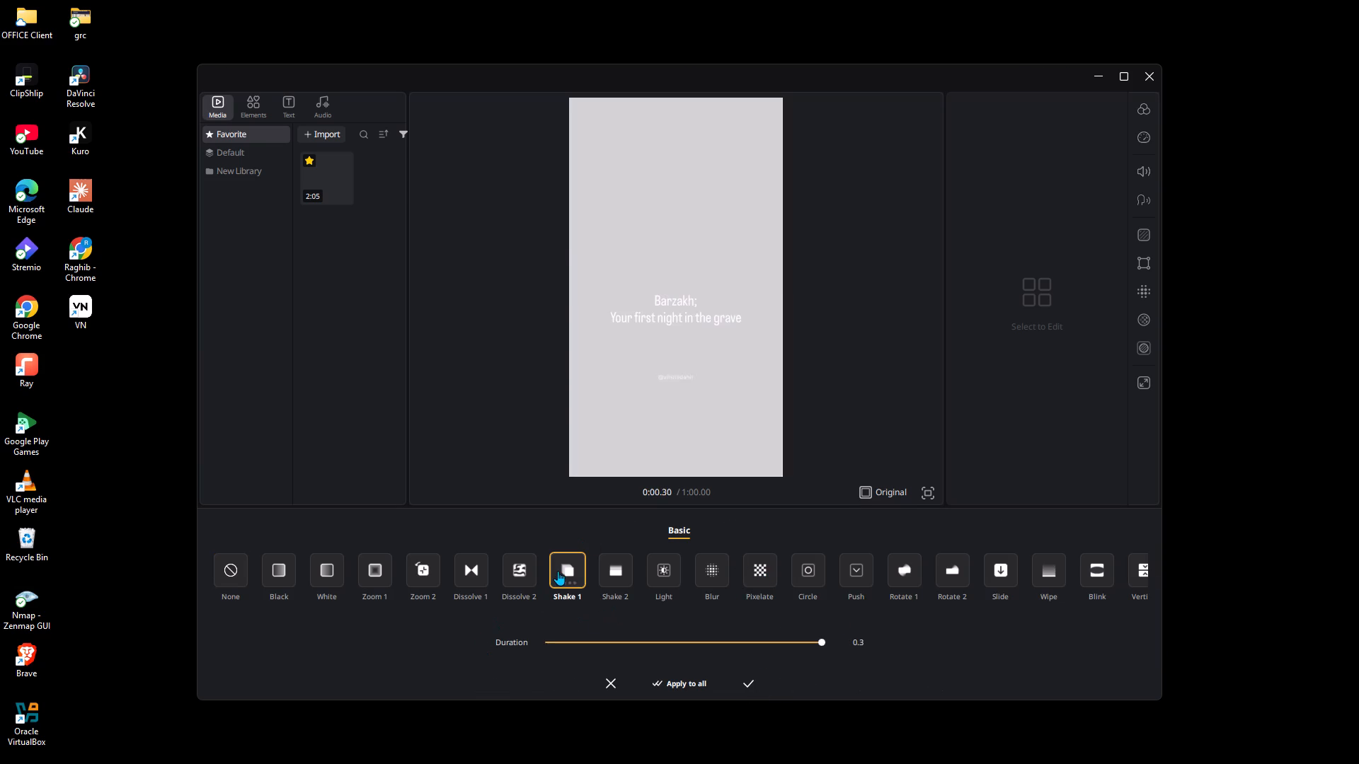
{"action": "left_click", "coordinate": [734, 636]}
{"action": "left_click", "coordinate": [745, 678]}
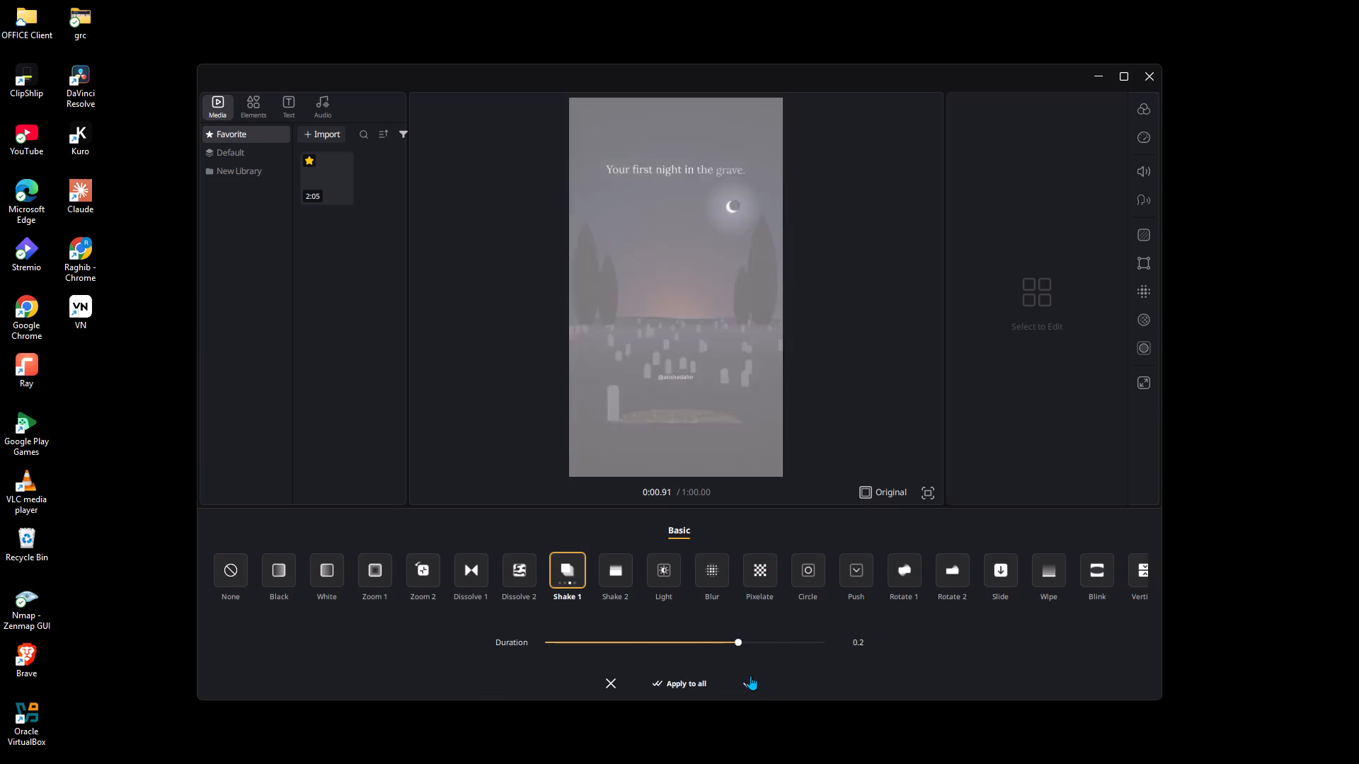
Add the second variant of the Rotate 1 transition between the fourth and fifth segments, with a duration of 0.3.
{"action": "left_click_drag", "start_coordinate": [821, 577], "coordinate": [558, 587]}
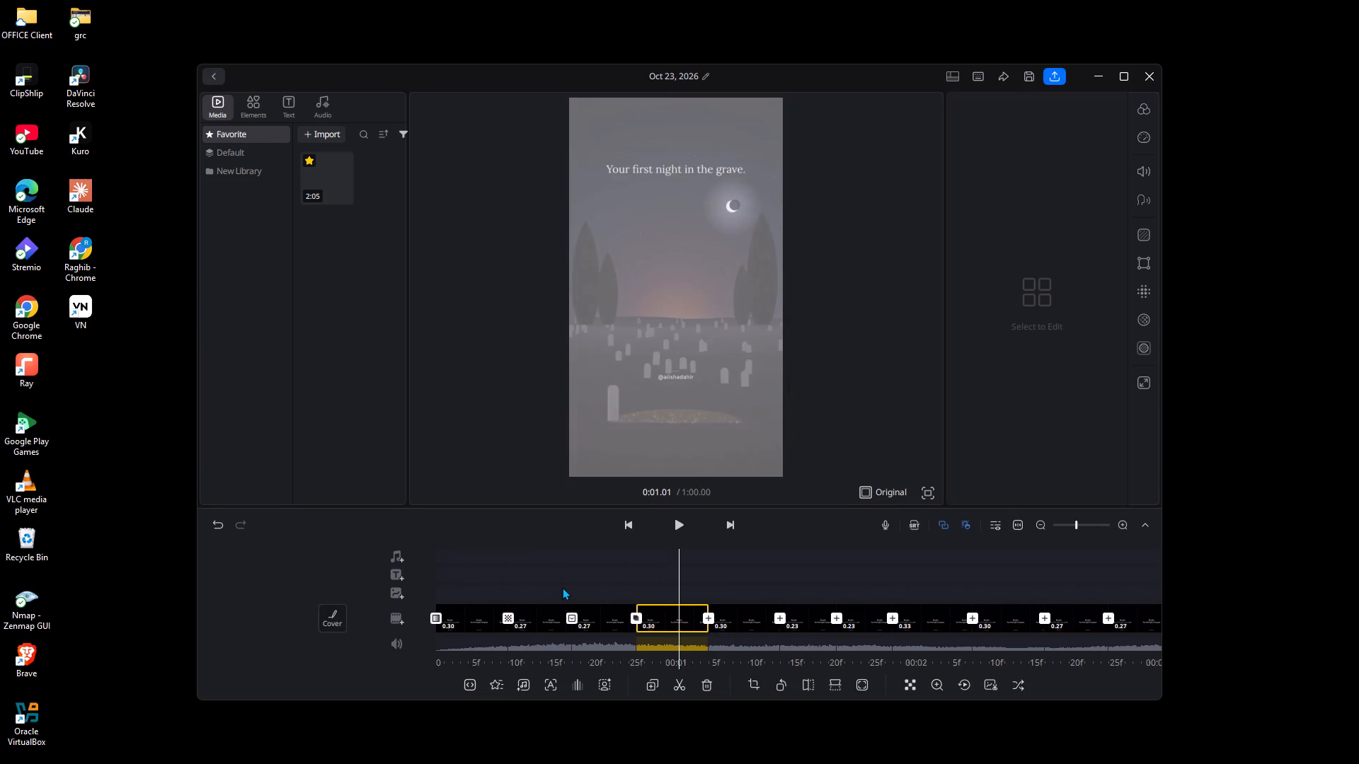
{"action": "left_click", "coordinate": [708, 619]}
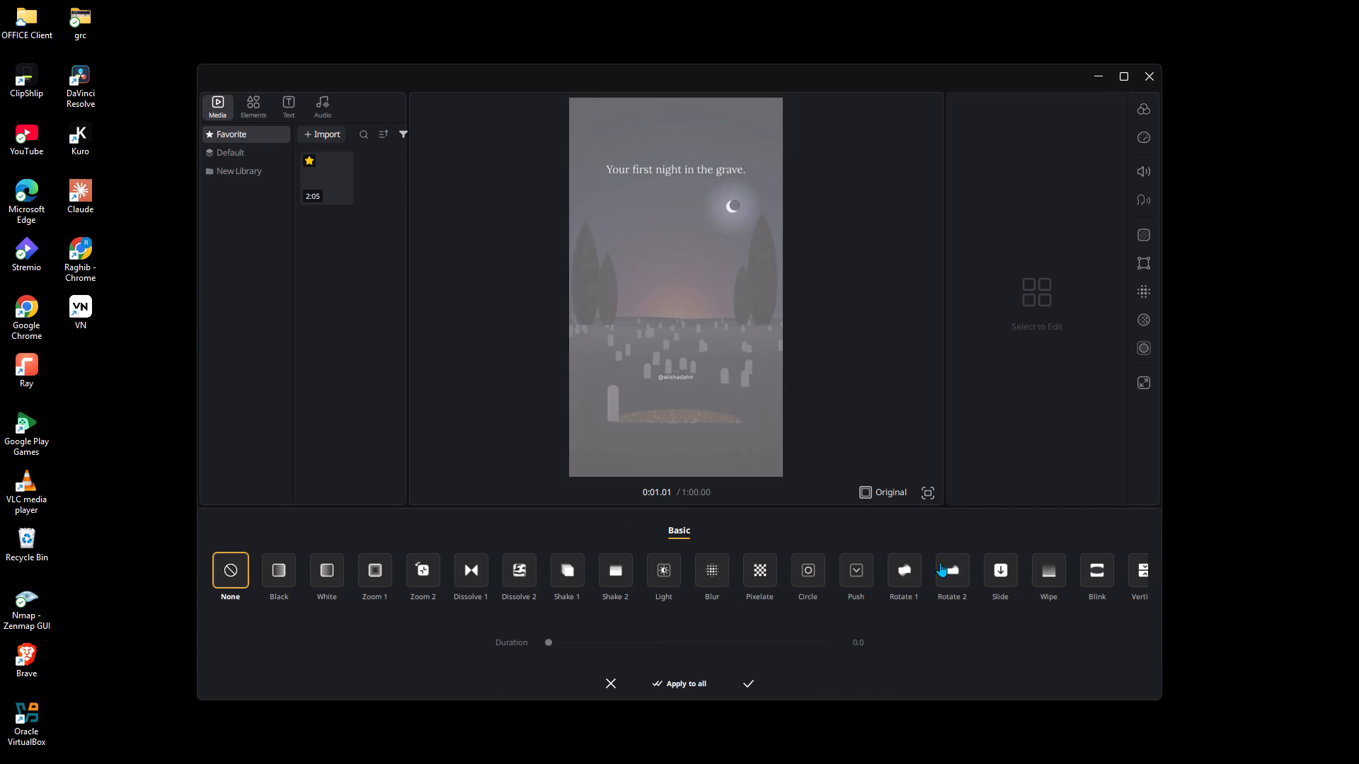
{"action": "double_click", "coordinate": [913, 574]}
{"action": "left_click", "coordinate": [716, 646]}
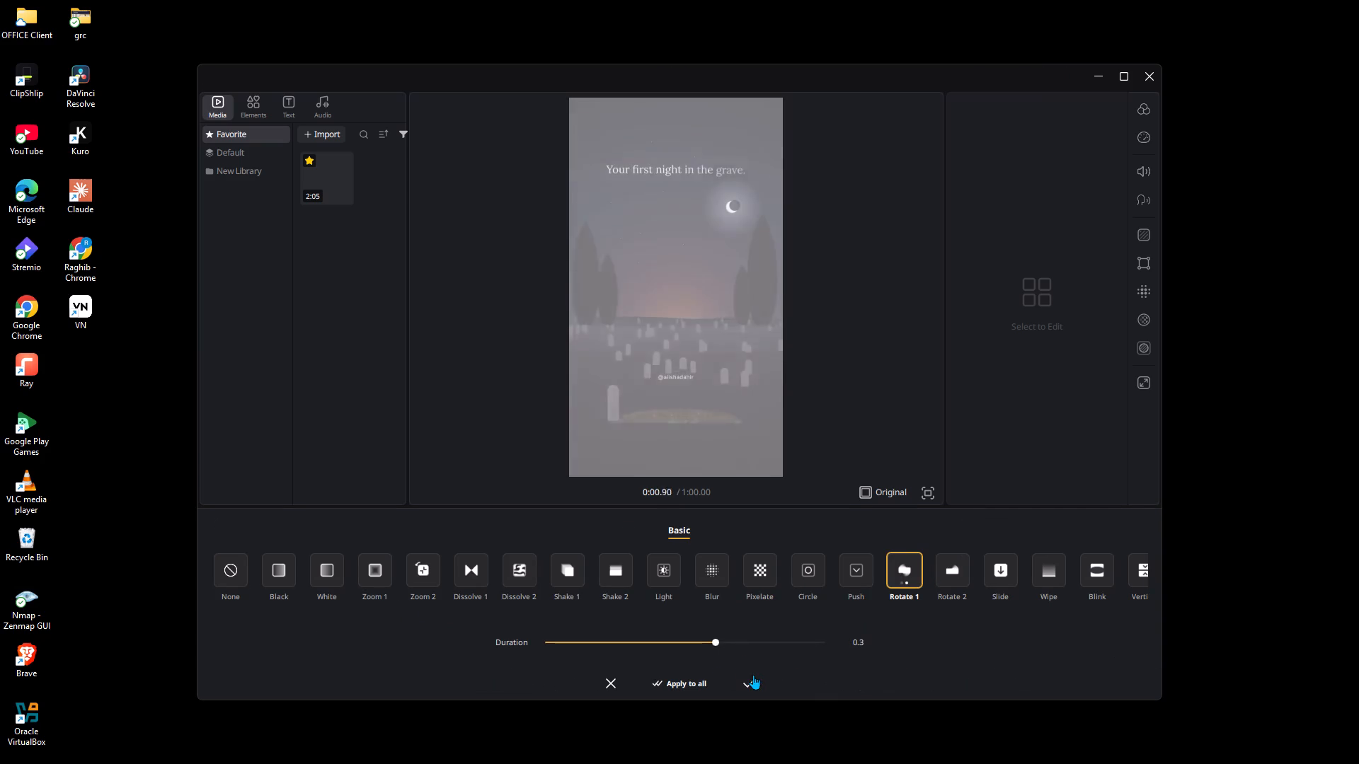
{"action": "left_click", "coordinate": [747, 681]}
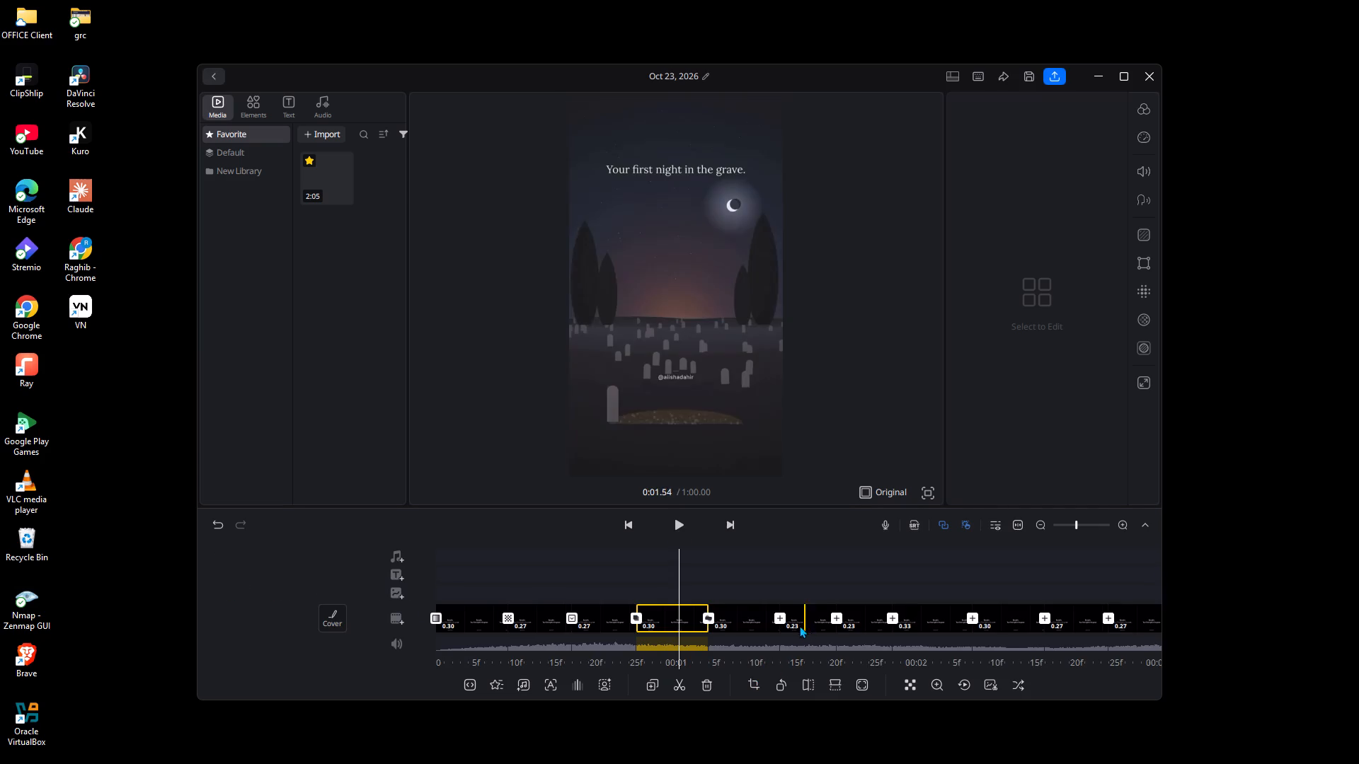
Add a Dissolve 2 transition at the cut between the fifth and sixth segments.
{"action": "left_click", "coordinate": [778, 613]}
{"action": "left_click", "coordinate": [520, 576]}
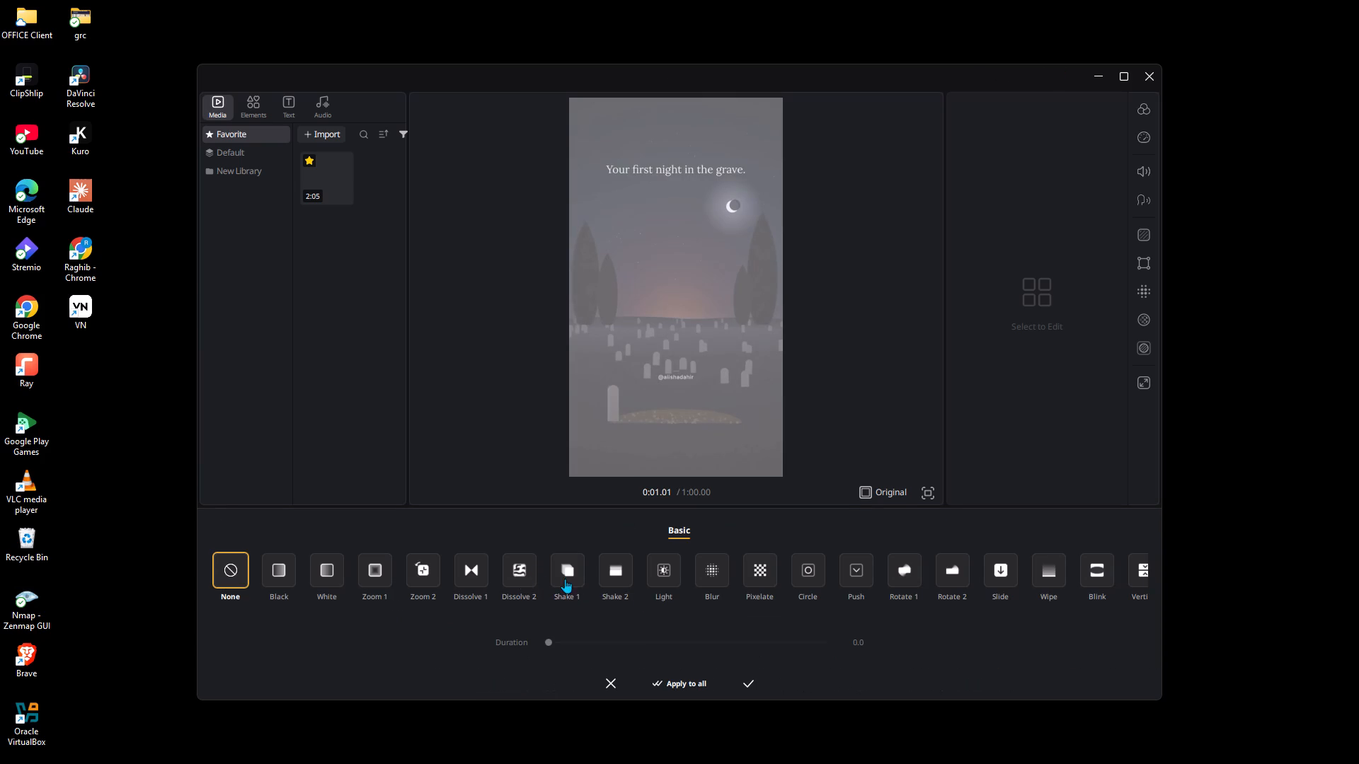
{"action": "left_click", "coordinate": [766, 639]}
{"action": "left_click", "coordinate": [750, 681]}
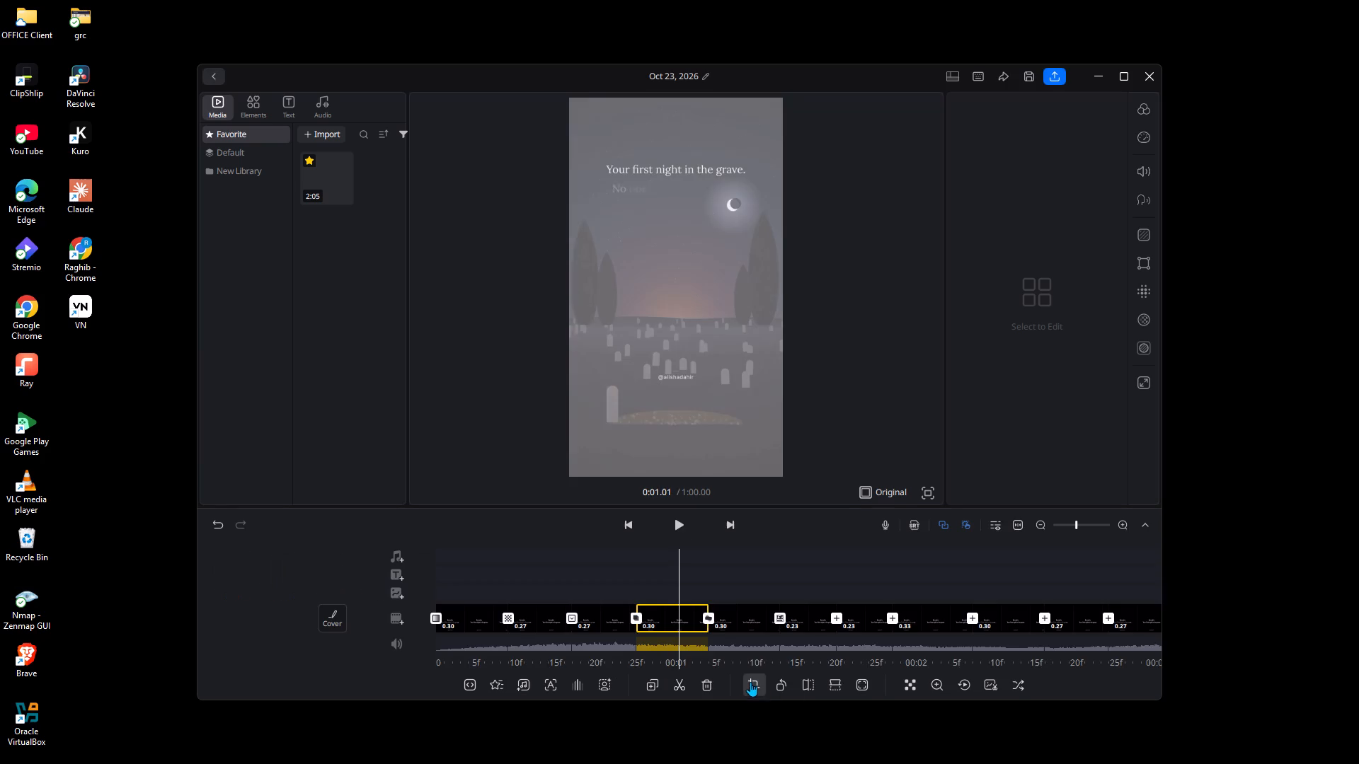
Add the first variant of the Shake 1 transition between the tenth and eleventh segments, at about 0:02.8.
{"action": "left_click", "coordinate": [1110, 615]}
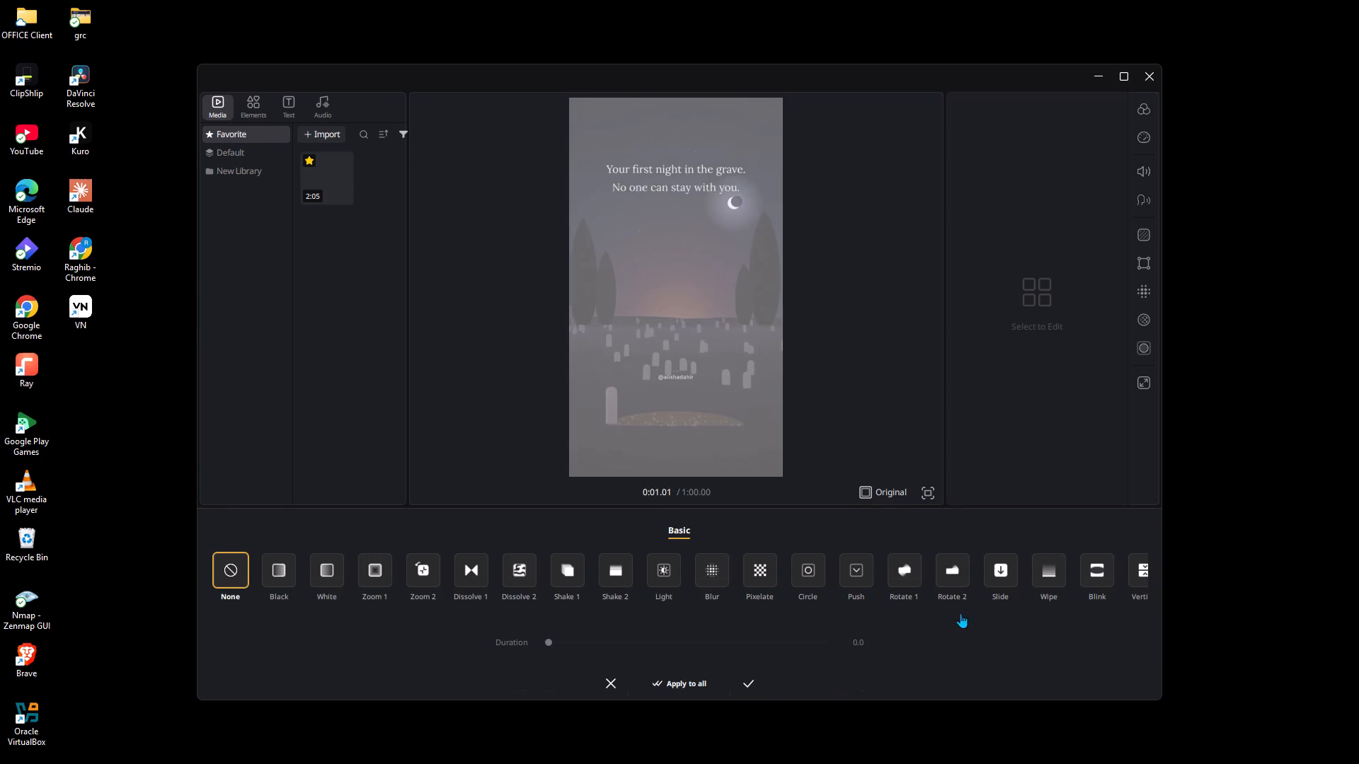
{"action": "left_click", "coordinate": [566, 578]}
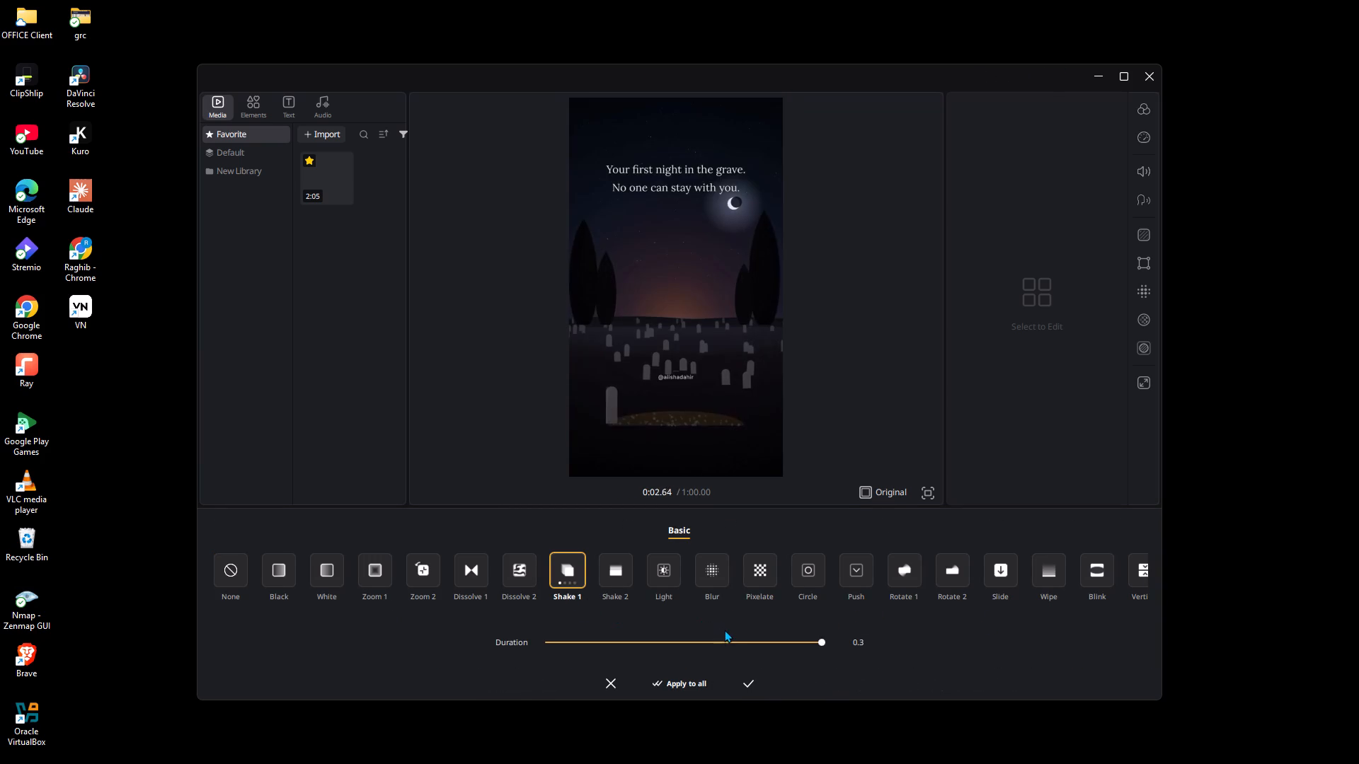
{"action": "left_click", "coordinate": [731, 636]}
{"action": "left_click", "coordinate": [752, 682]}
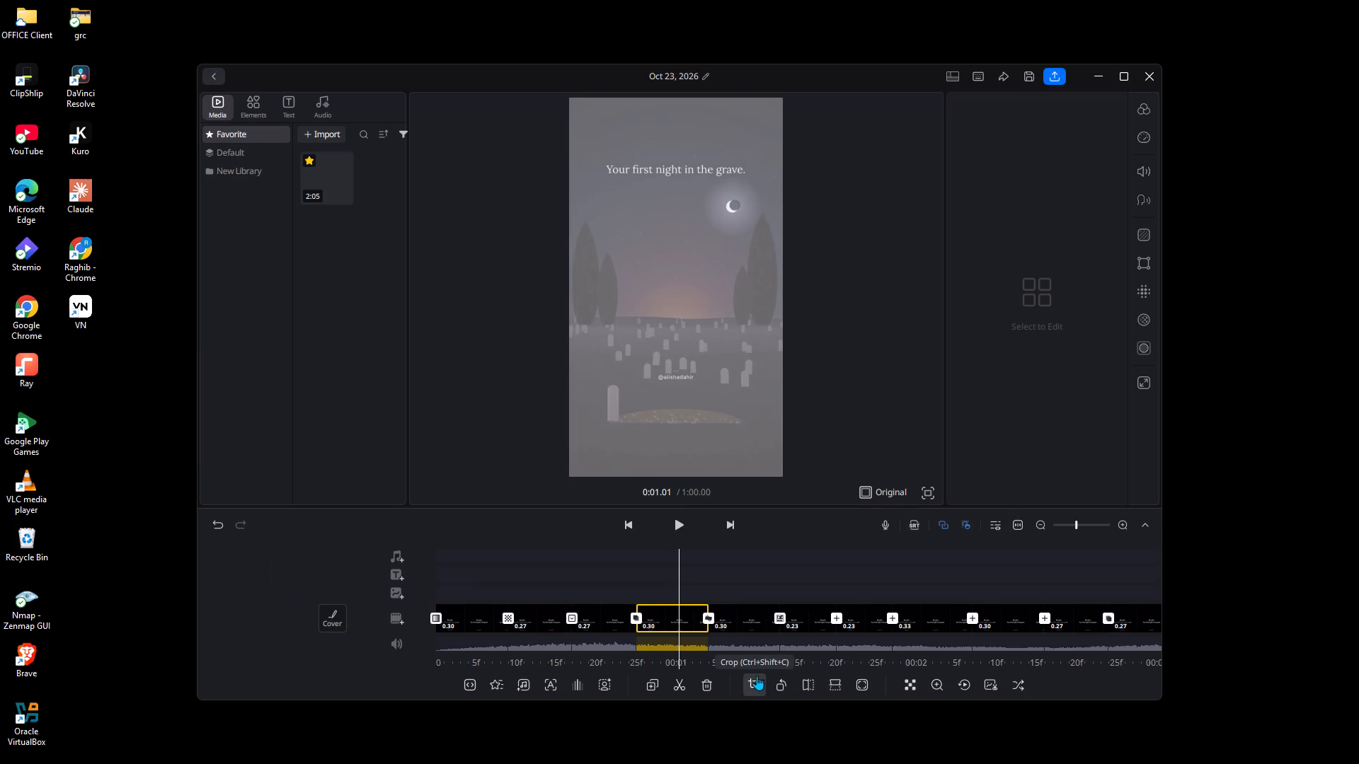
Add the first variant of the Shake 1 transition between the sixth and seventh segments, with a duration of 0.2.
{"action": "left_click", "coordinate": [840, 617]}
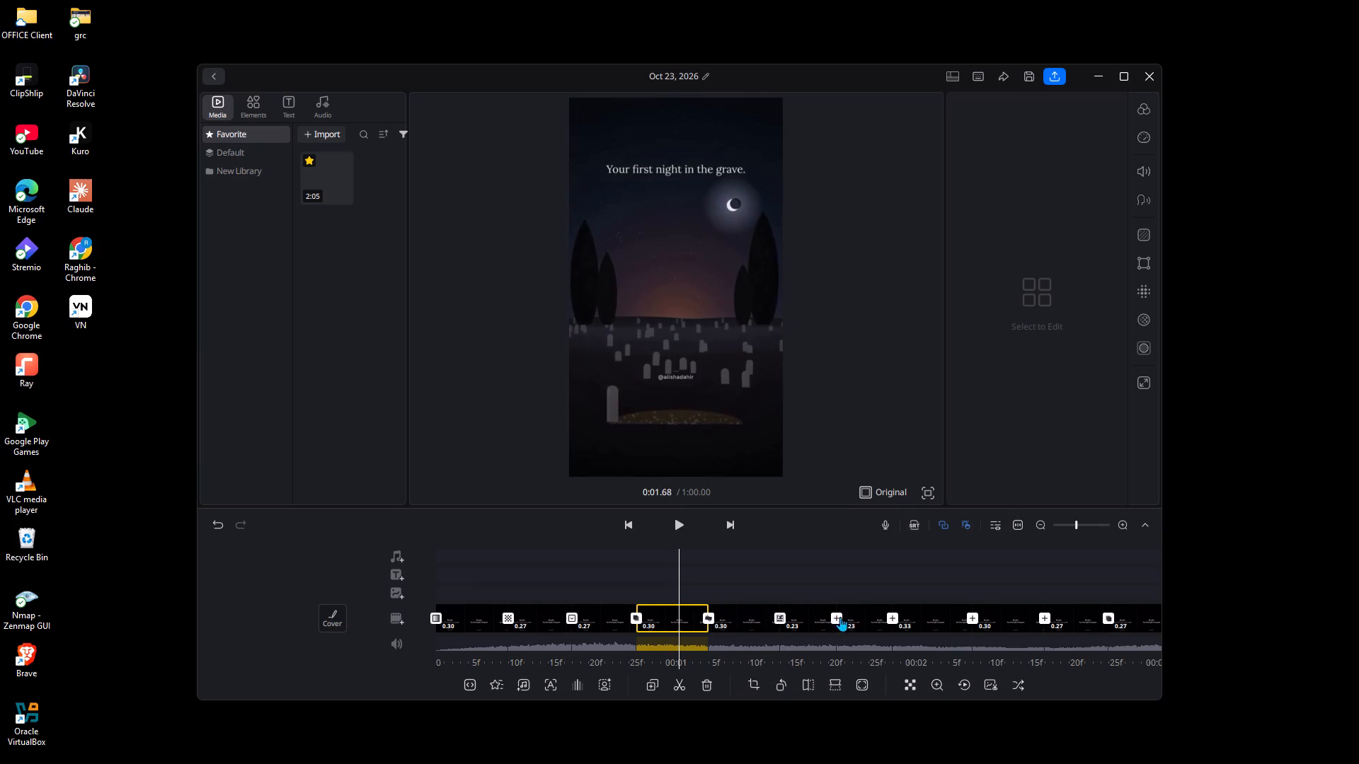
{"action": "left_click", "coordinate": [566, 574]}
{"action": "left_click", "coordinate": [762, 637]}
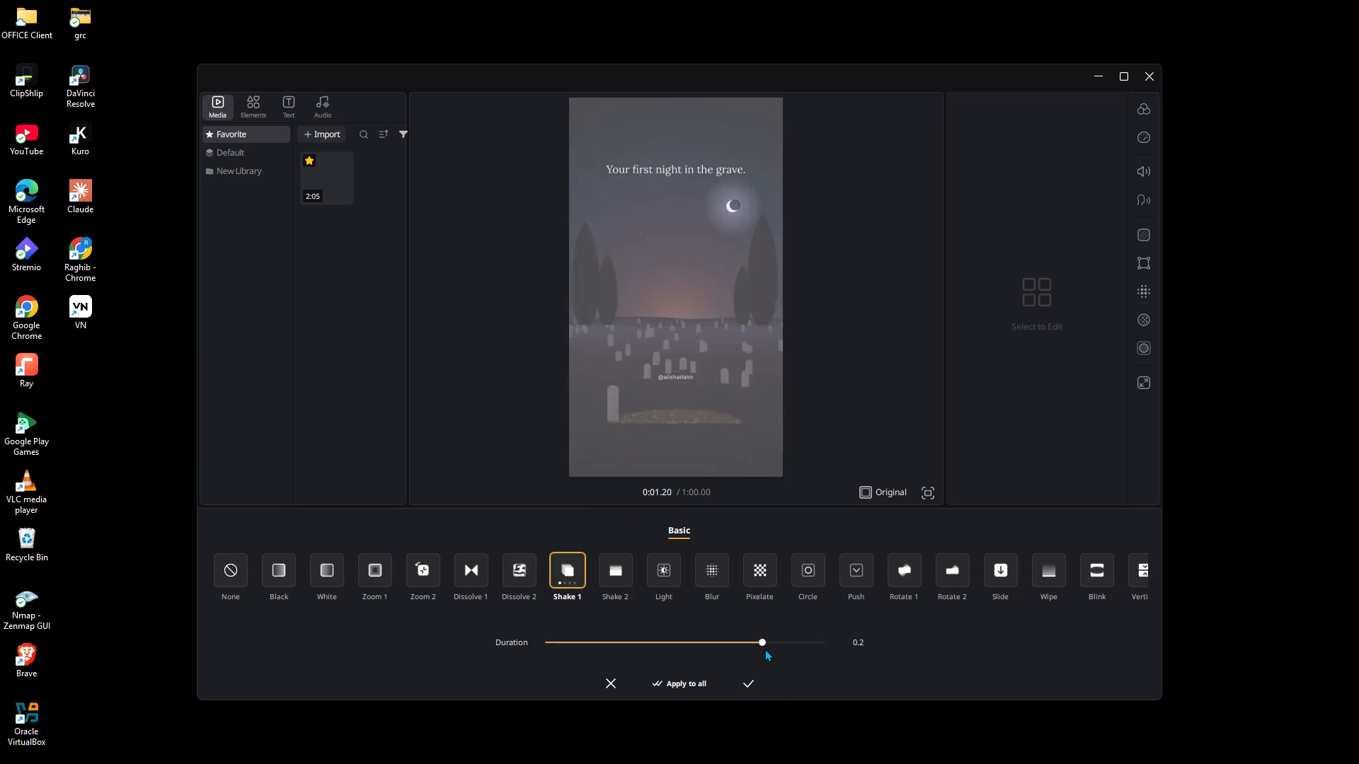
{"action": "left_click", "coordinate": [747, 678]}
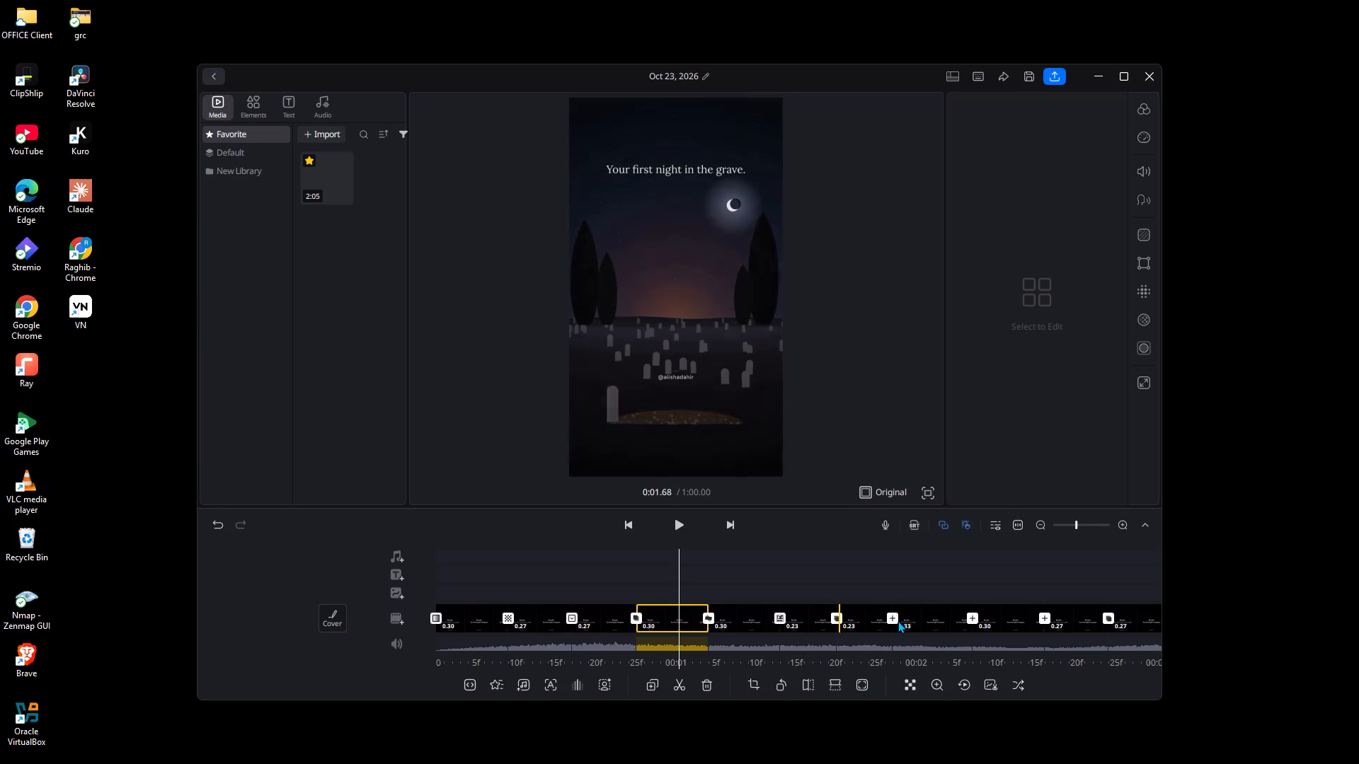
Add the second variant of the Push transition between the seventh and eighth segments.
{"action": "left_click", "coordinate": [893, 619]}
{"action": "double_click", "coordinate": [858, 574]}
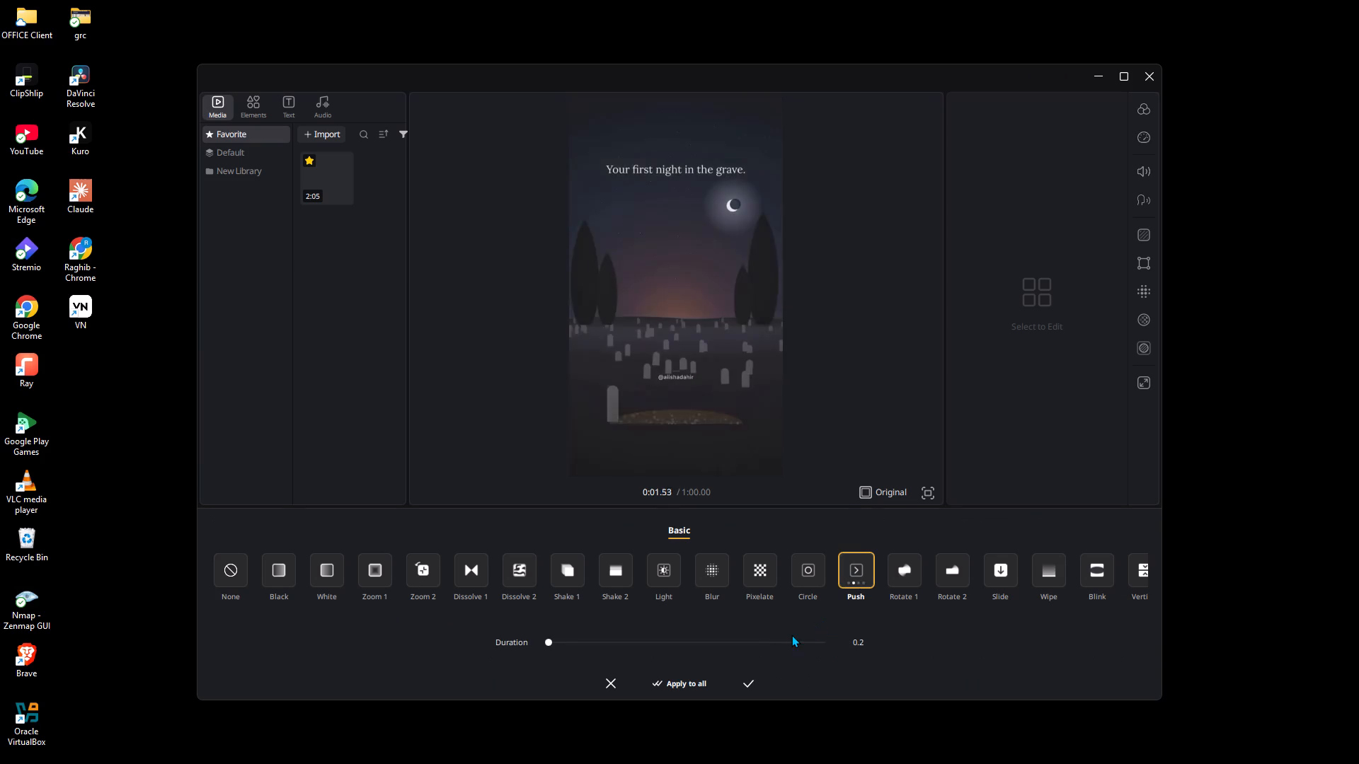
{"action": "left_click", "coordinate": [778, 640]}
{"action": "left_click", "coordinate": [754, 681]}
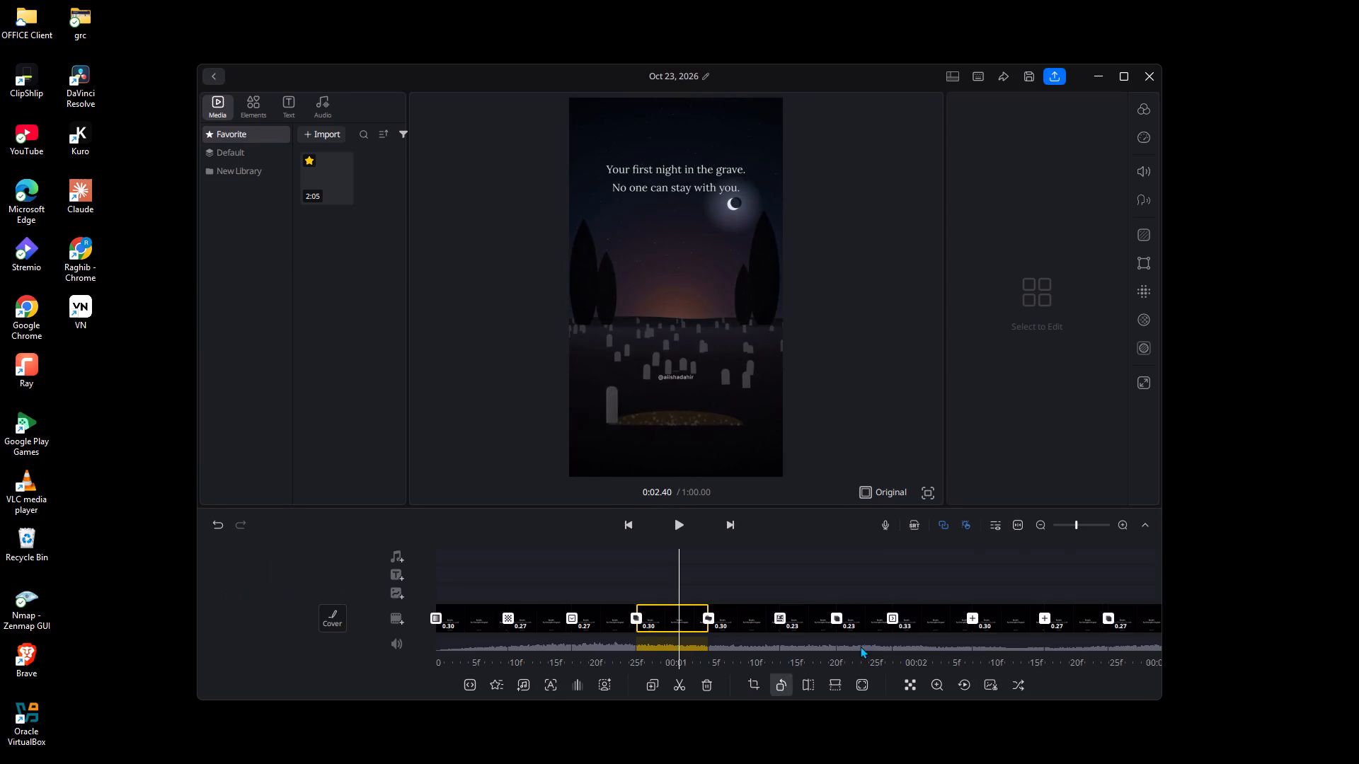
Add the first variant of the Zoom 1 transition between the eighth and ninth segments, with a duration of 0.2.
{"action": "left_click", "coordinate": [970, 618]}
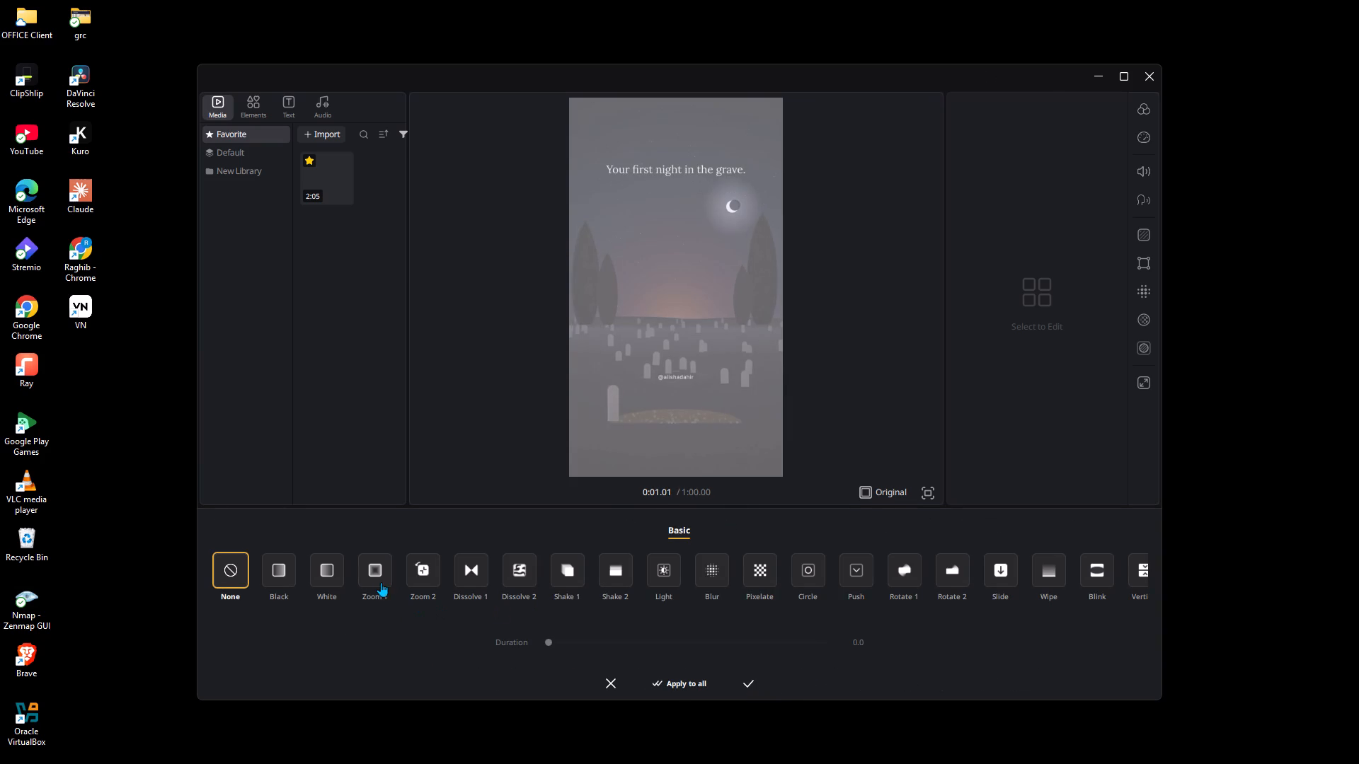
{"action": "left_click", "coordinate": [379, 582]}
{"action": "left_click", "coordinate": [663, 633]}
{"action": "left_click", "coordinate": [668, 641]}
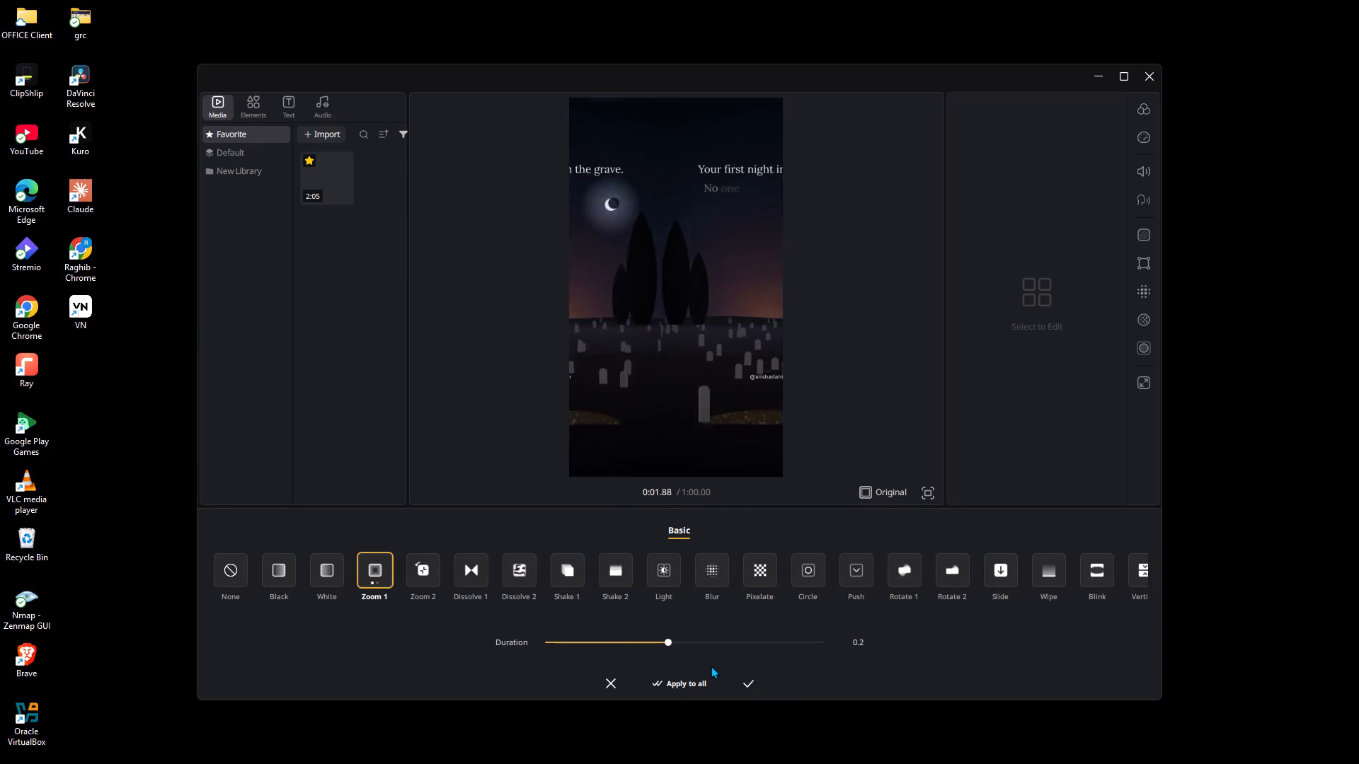
{"action": "left_click", "coordinate": [751, 682]}
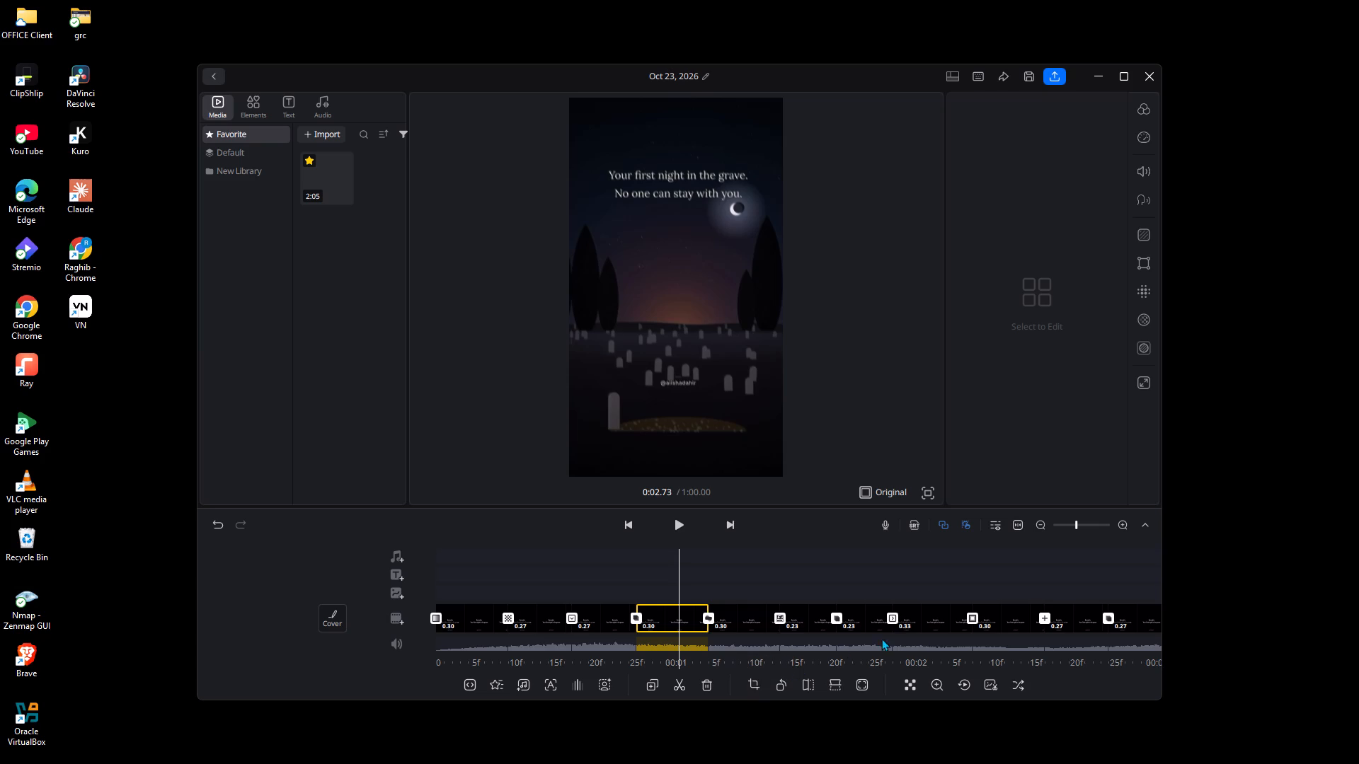
Add the first variant of the Rotate 1 transition between the ninth and tenth segments, with a duration of 0.2.
{"action": "left_click", "coordinate": [1043, 615]}
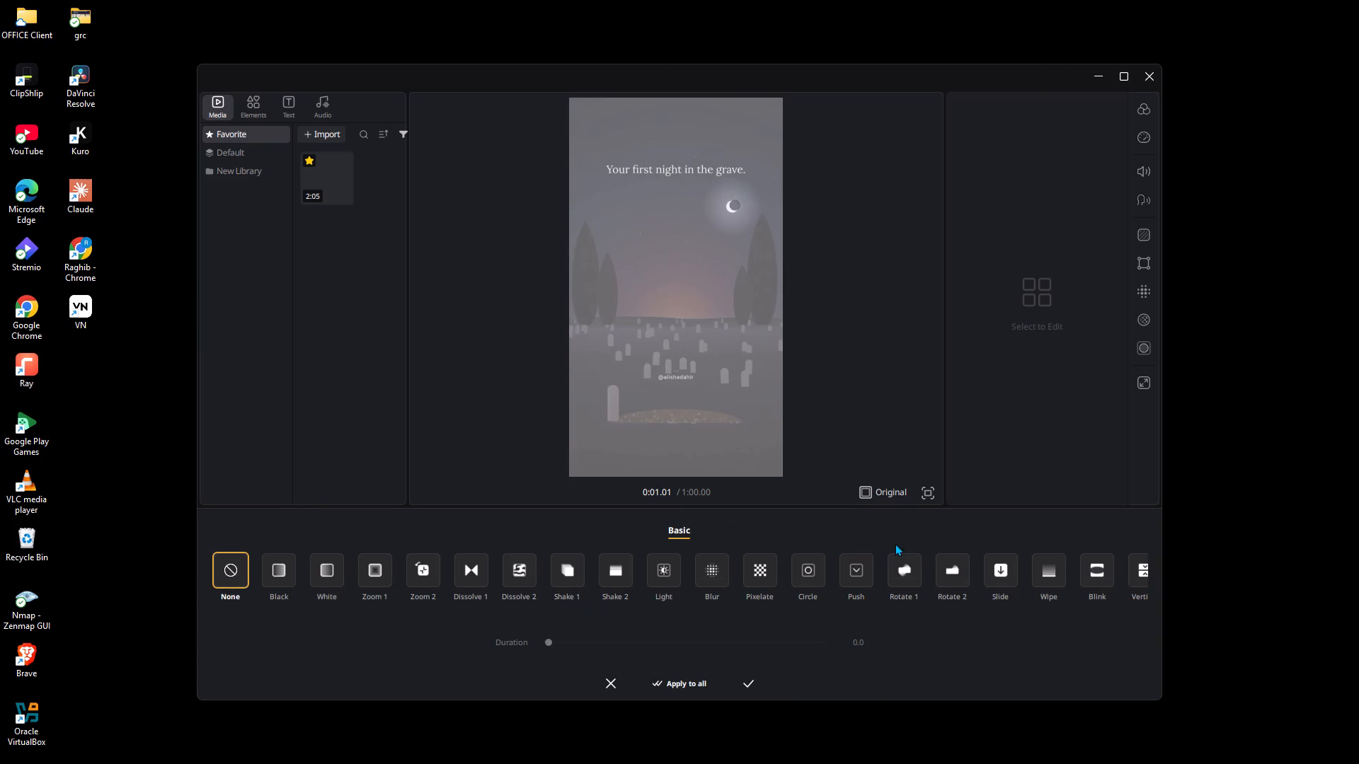
{"action": "left_click", "coordinate": [893, 571]}
{"action": "left_click", "coordinate": [738, 638]}
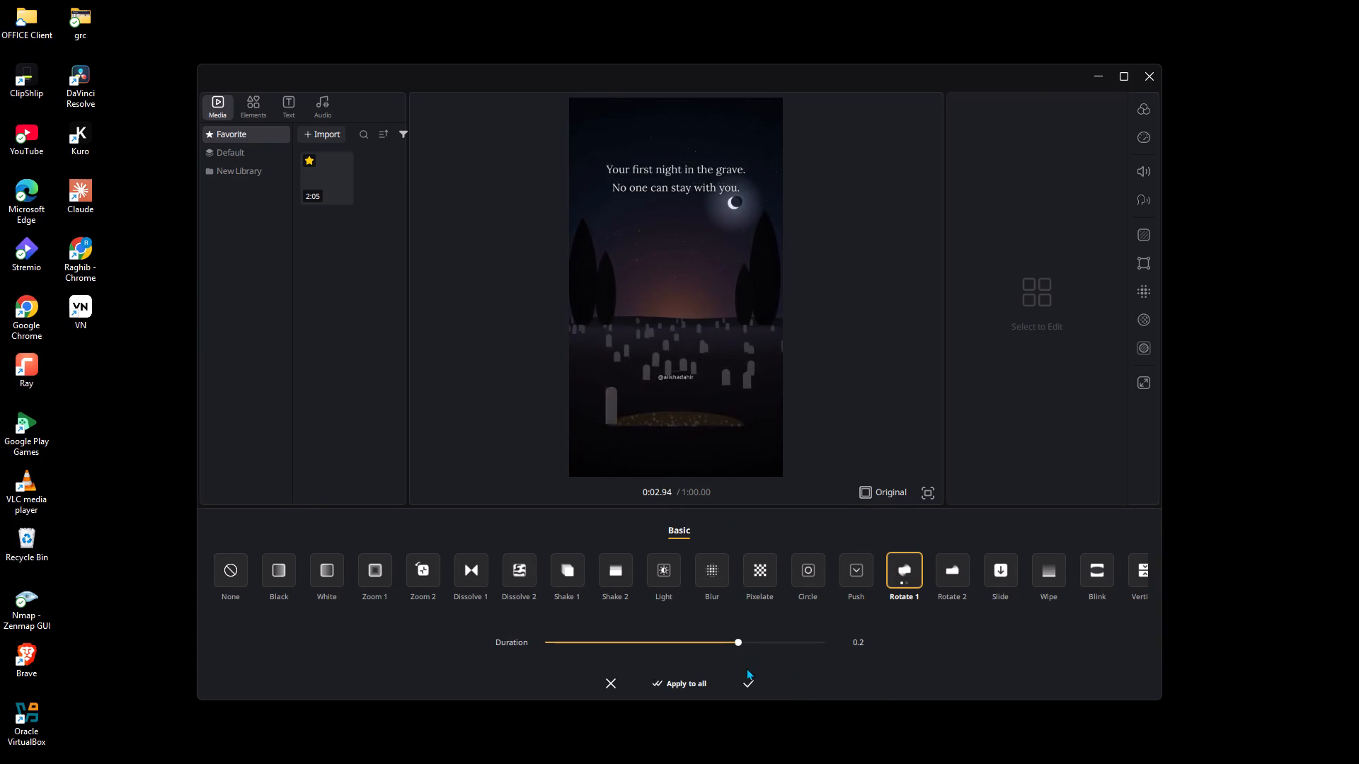
{"action": "left_click", "coordinate": [750, 680]}
Add a Dissolve 1 transition between the eleventh and twelfth segments, just after 0:03.
{"action": "left_click_drag", "start_coordinate": [812, 575], "coordinate": [425, 598]}
{"action": "left_click_drag", "start_coordinate": [653, 579], "coordinate": [326, 583]}
{"action": "left_click_drag", "start_coordinate": [464, 574], "coordinate": [443, 574]}
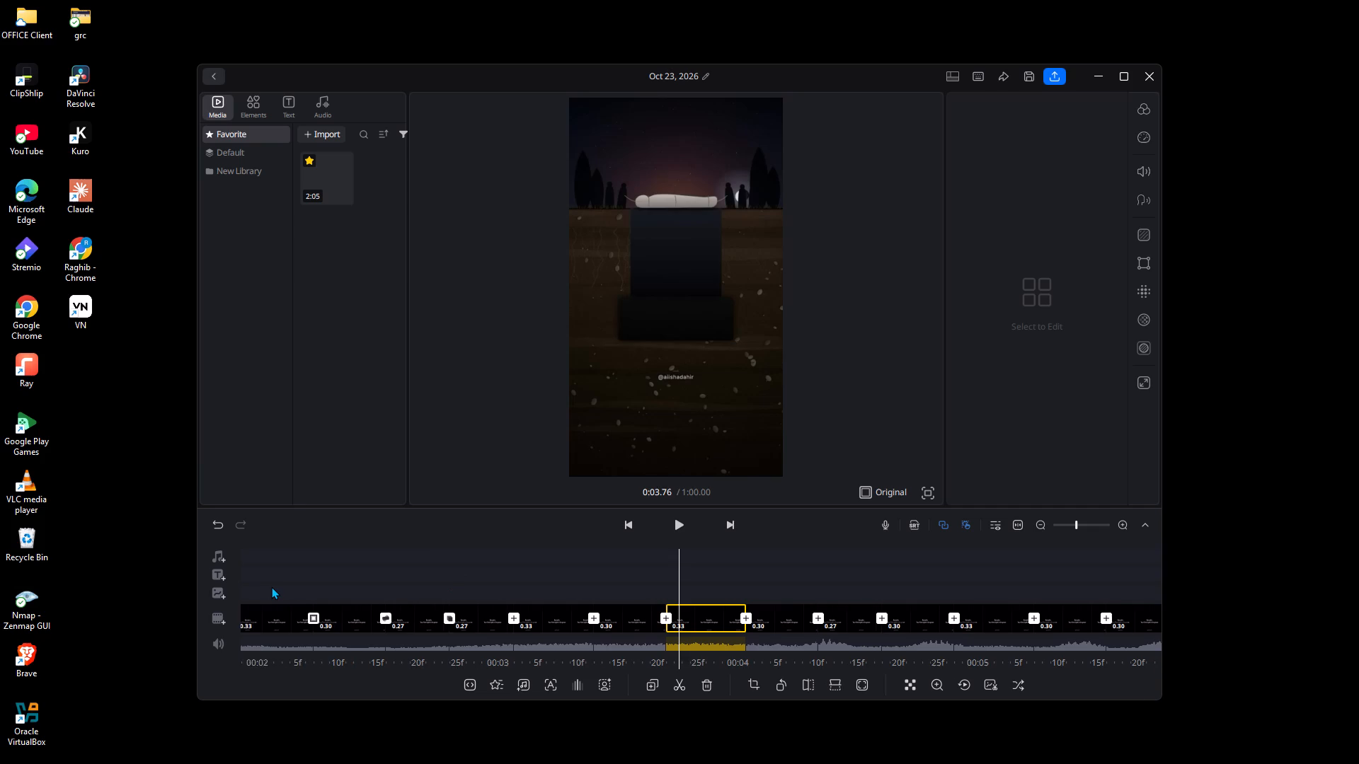
{"action": "left_click", "coordinate": [271, 586]}
{"action": "left_click_drag", "start_coordinate": [391, 584], "coordinate": [267, 585]}
{"action": "left_click_drag", "start_coordinate": [593, 594], "coordinate": [487, 592]}
{"action": "left_click", "coordinate": [326, 619]}
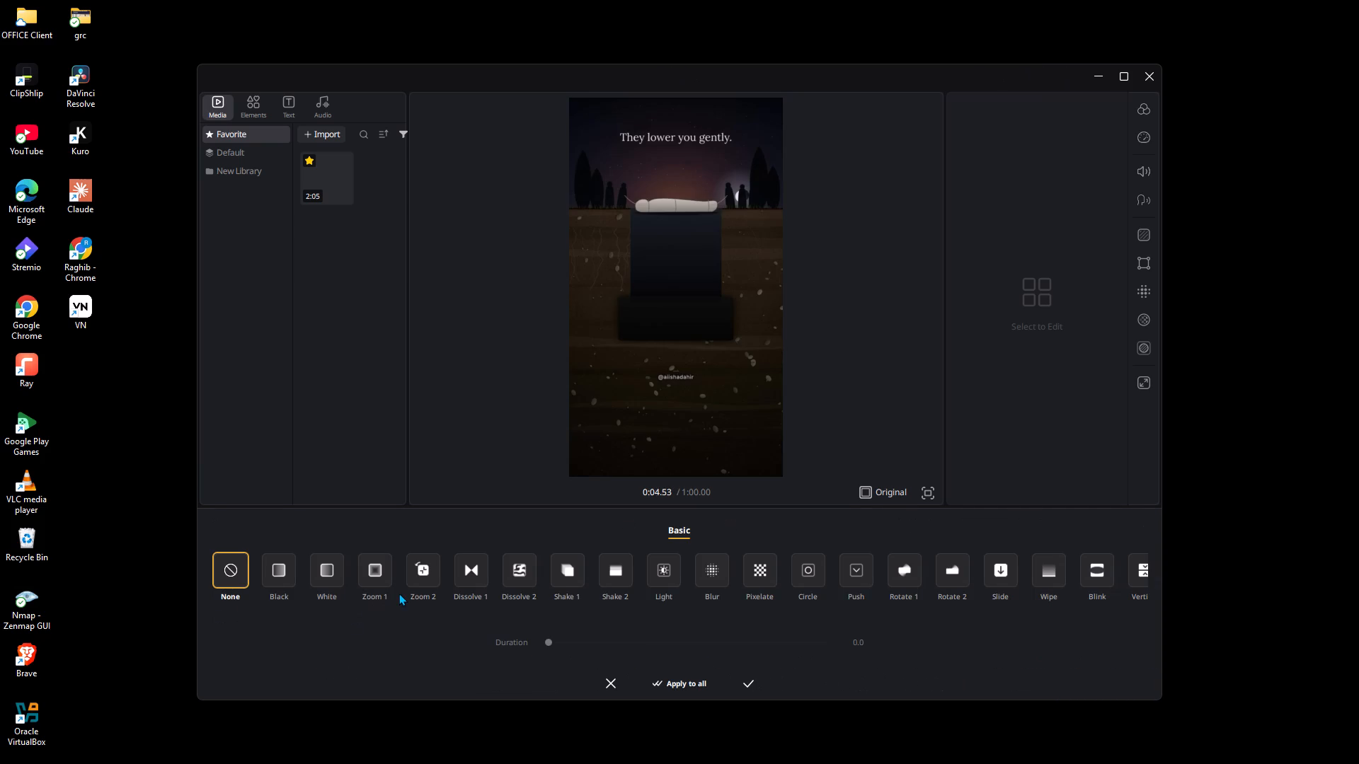
{"action": "double_click", "coordinate": [457, 577]}
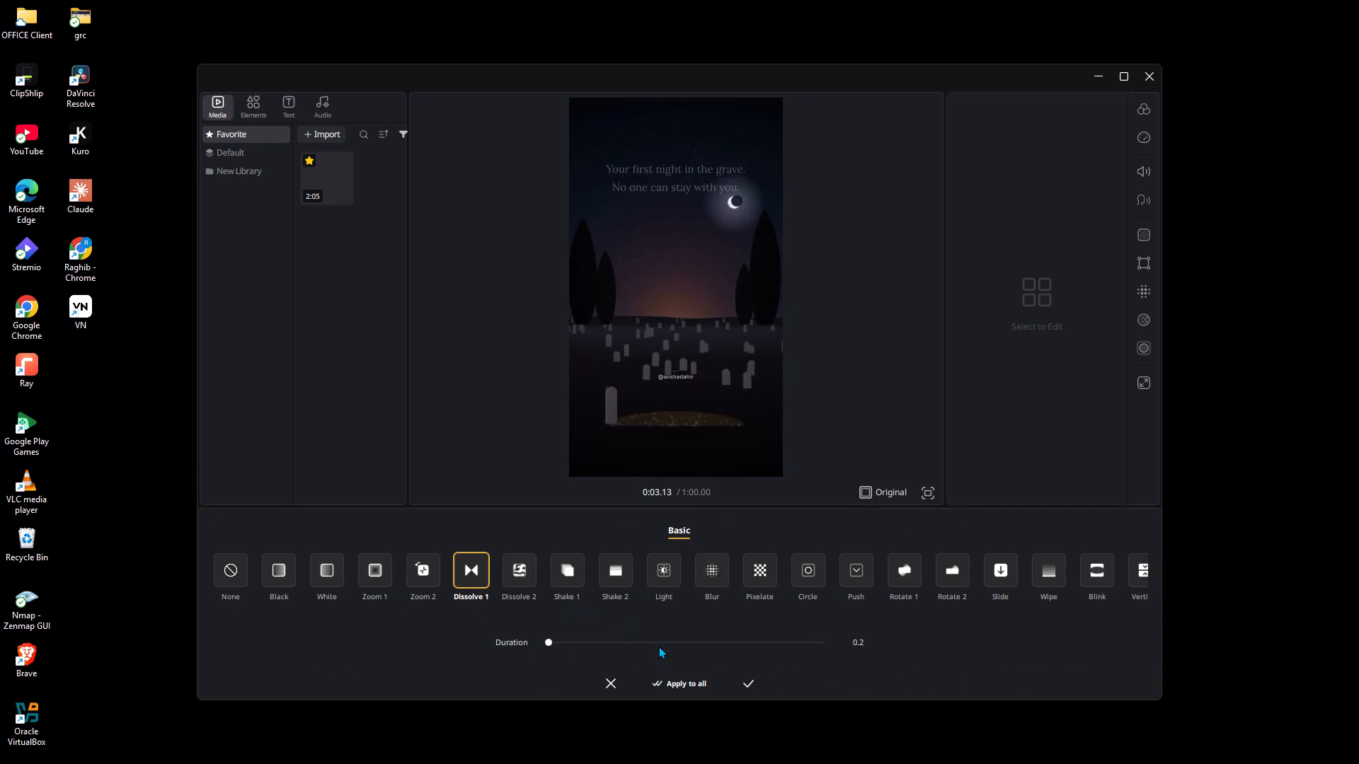
{"action": "left_click", "coordinate": [661, 646]}
{"action": "left_click", "coordinate": [744, 682]}
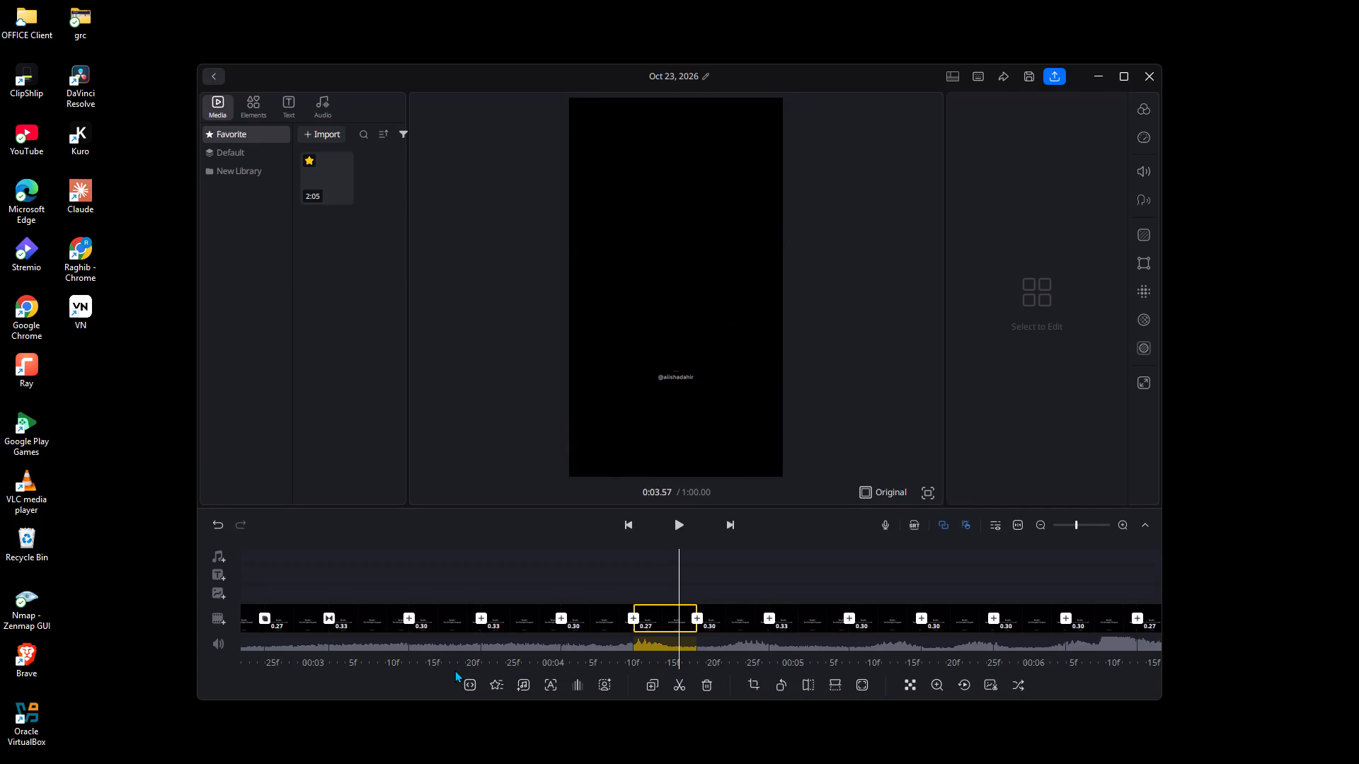
Add a Dissolve 2 transition between the twelfth and thirteenth segments, with a duration of 0.2.
{"action": "left_click", "coordinate": [408, 617]}
{"action": "double_click", "coordinate": [519, 578]}
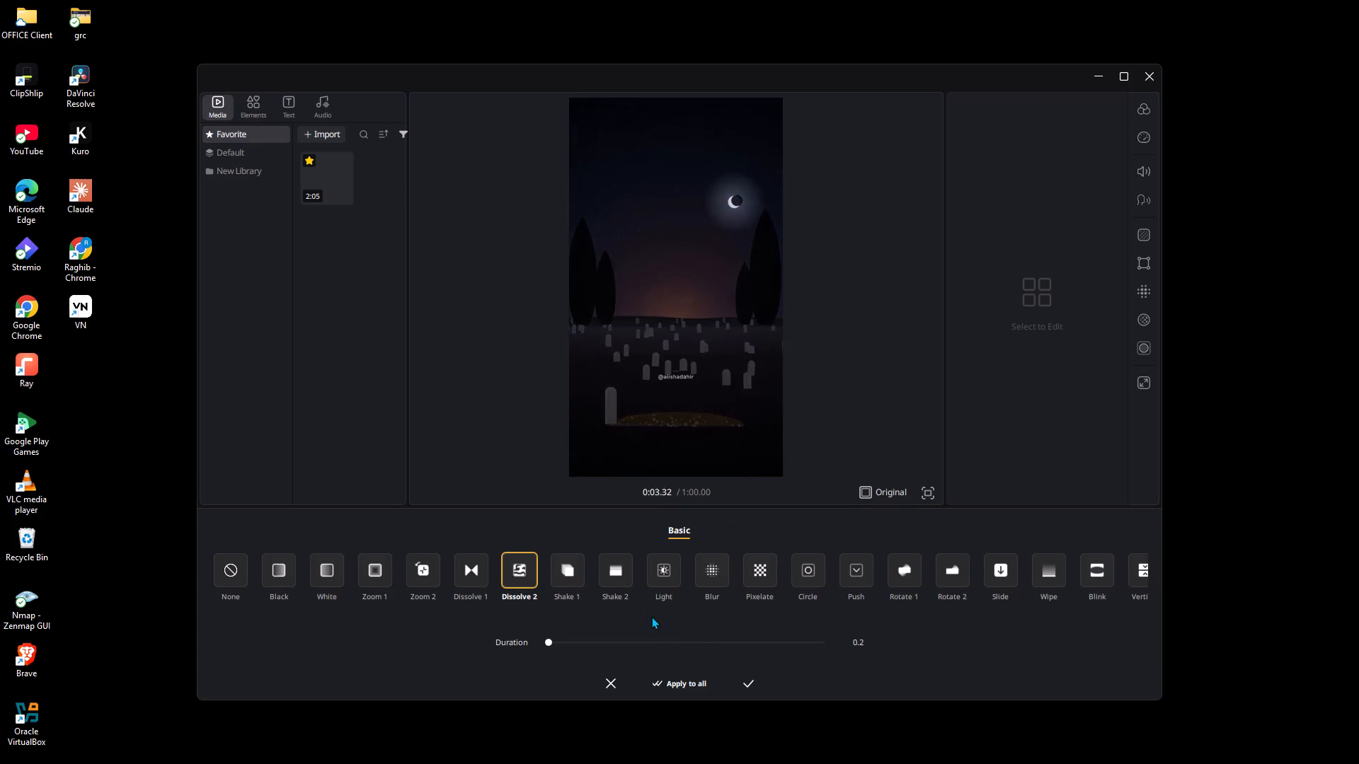
{"action": "left_click", "coordinate": [704, 637]}
{"action": "left_click", "coordinate": [748, 679]}
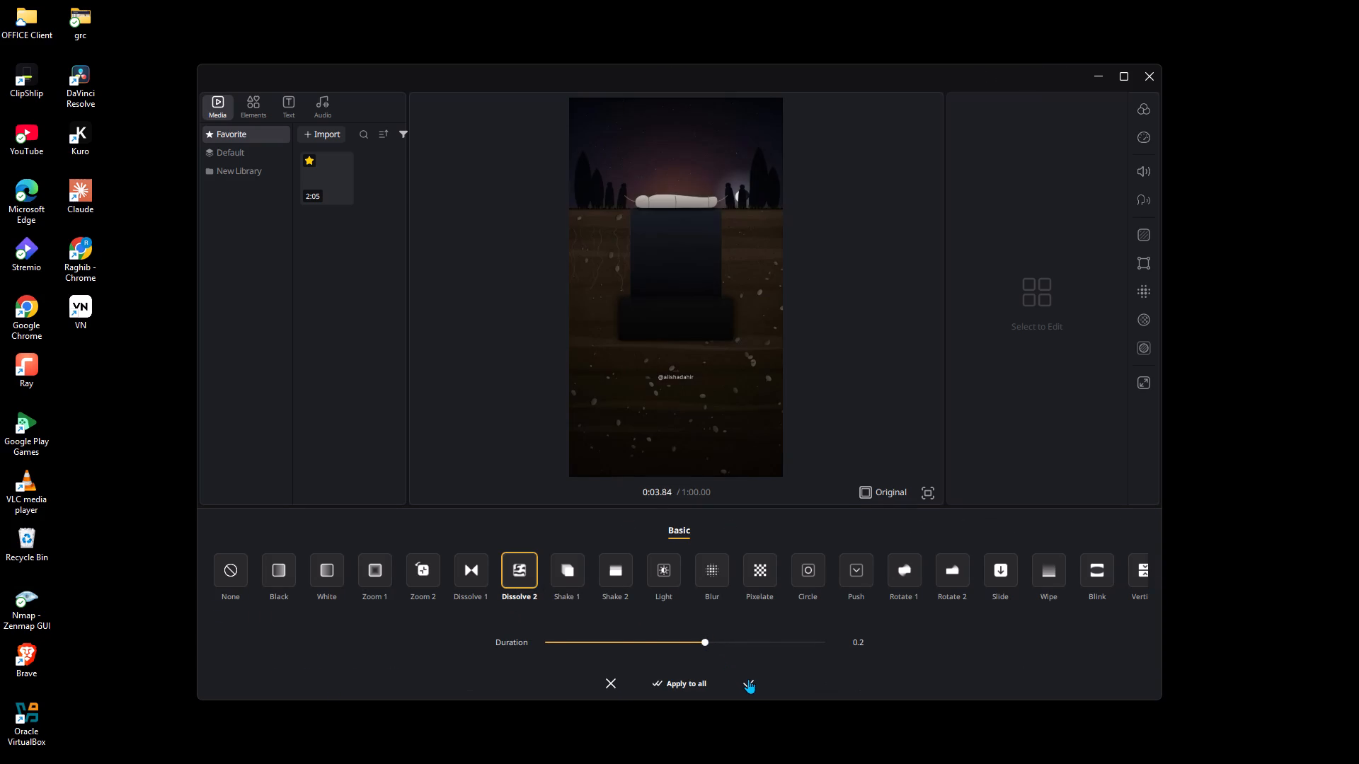
Add the second variant of the Rotate 1 transition at the cut near 0:03.7, with a duration of 0.3.
{"action": "left_click", "coordinate": [476, 617]}
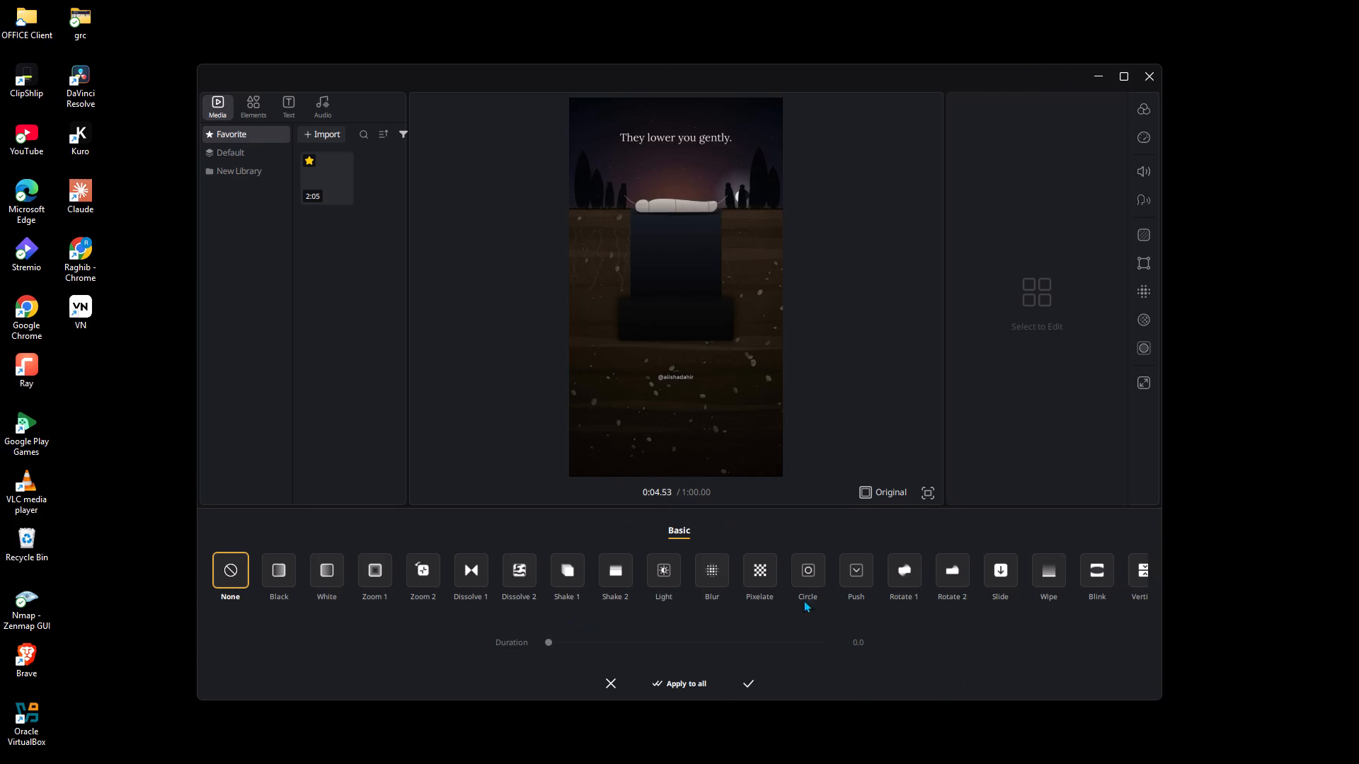
{"action": "double_click", "coordinate": [900, 581]}
{"action": "left_click", "coordinate": [737, 644]}
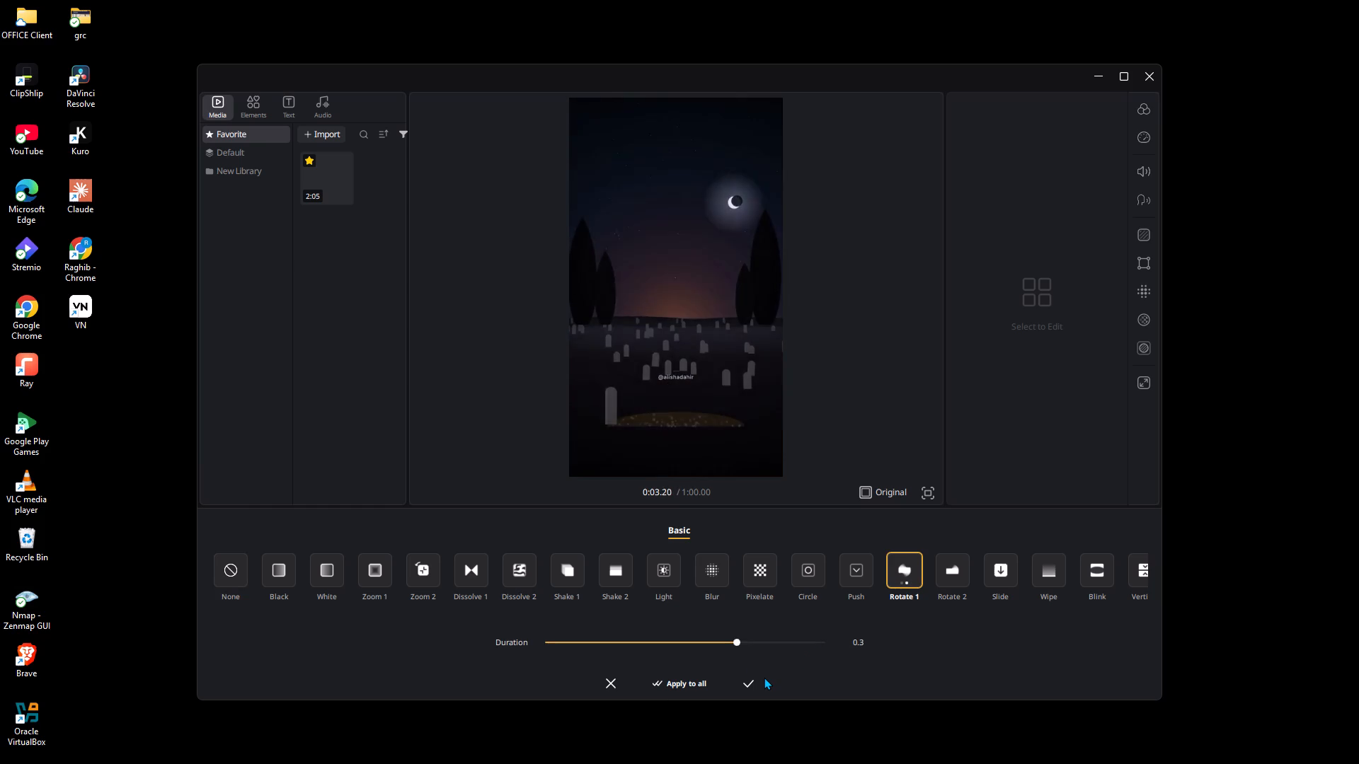
{"action": "left_click", "coordinate": [745, 682]}
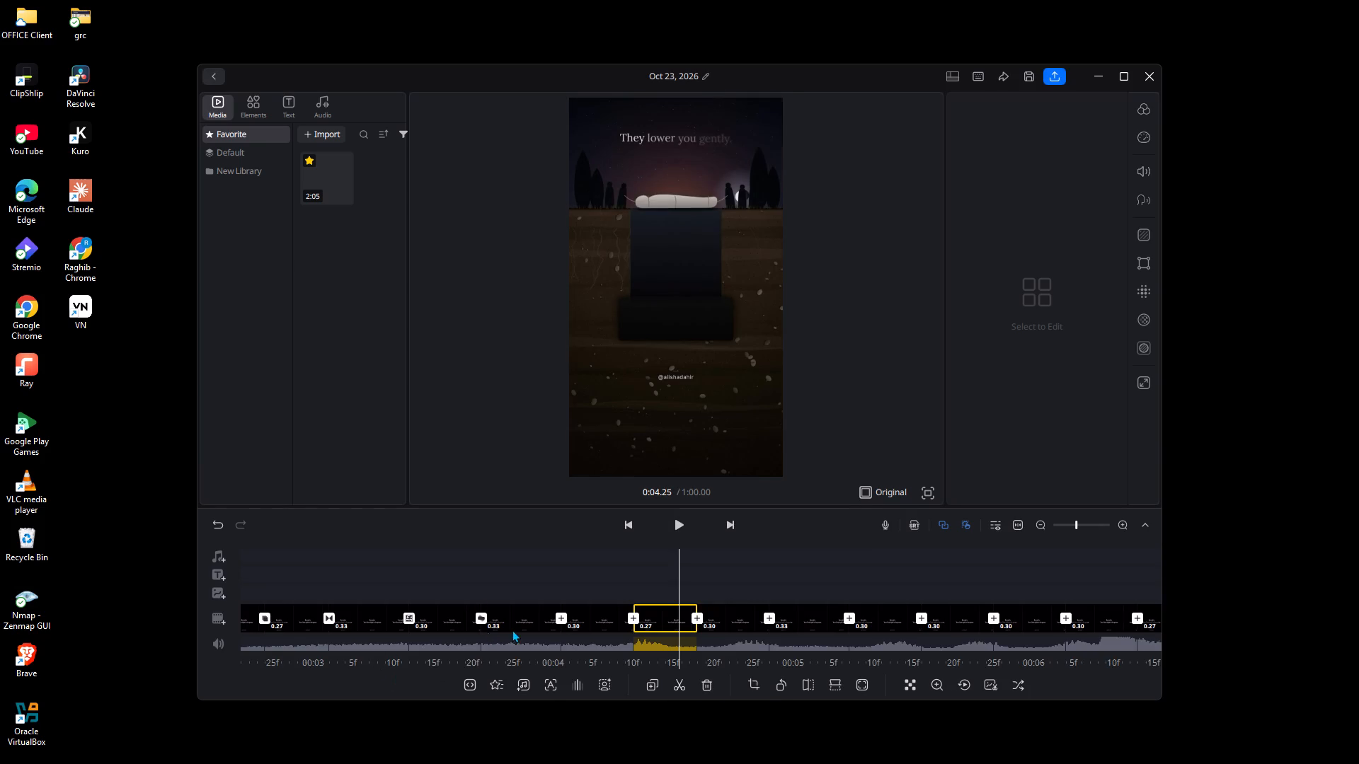
Add the third variant of the Slide transition, with the upward arrow, at the cut near 0:04.
{"action": "left_click", "coordinate": [558, 618]}
{"action": "left_click", "coordinate": [1023, 562]}
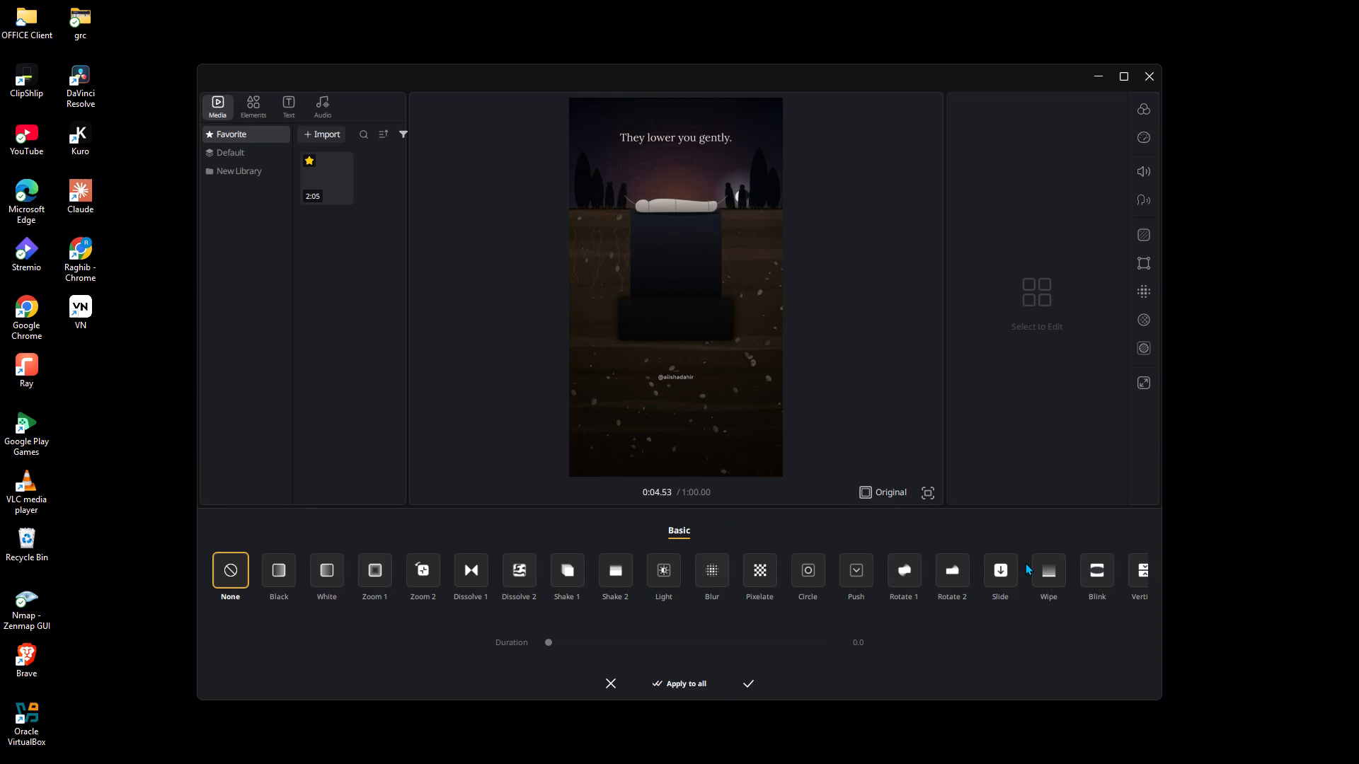
{"action": "left_click", "coordinate": [1023, 566]}
{"action": "double_click", "coordinate": [999, 571]}
{"action": "left_click", "coordinate": [994, 572]}
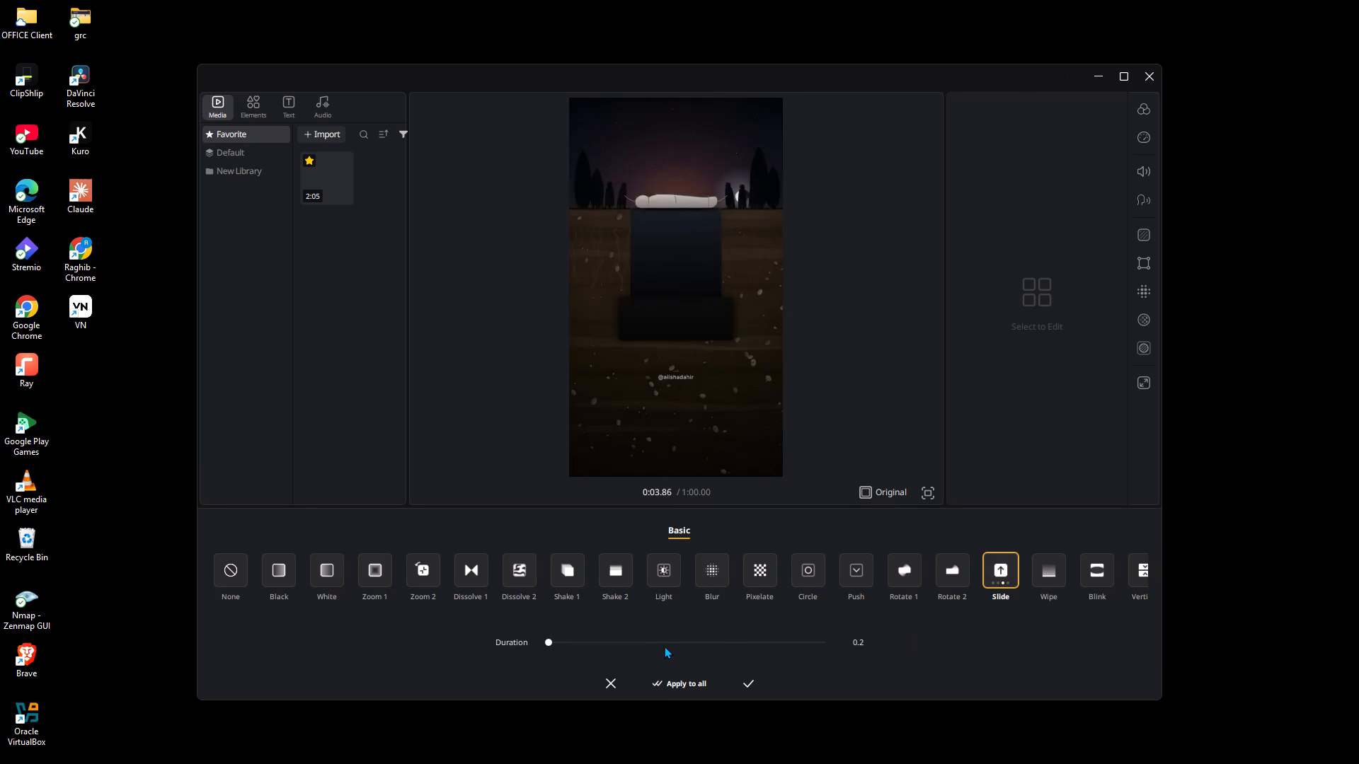
{"action": "left_click", "coordinate": [701, 641]}
{"action": "left_click", "coordinate": [750, 682]}
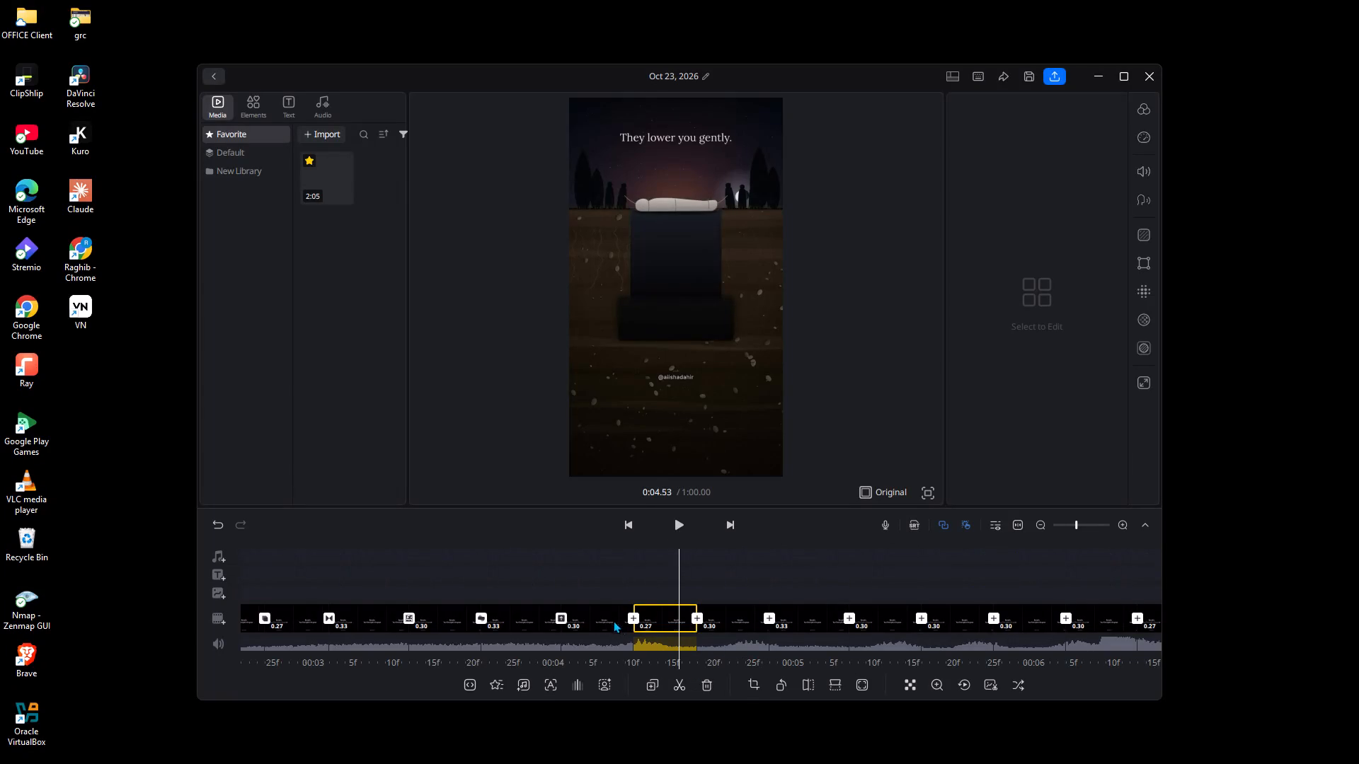
Add a Blink transition at the cut near 0:04.3, where the selected segment begins.
{"action": "left_click", "coordinate": [630, 618]}
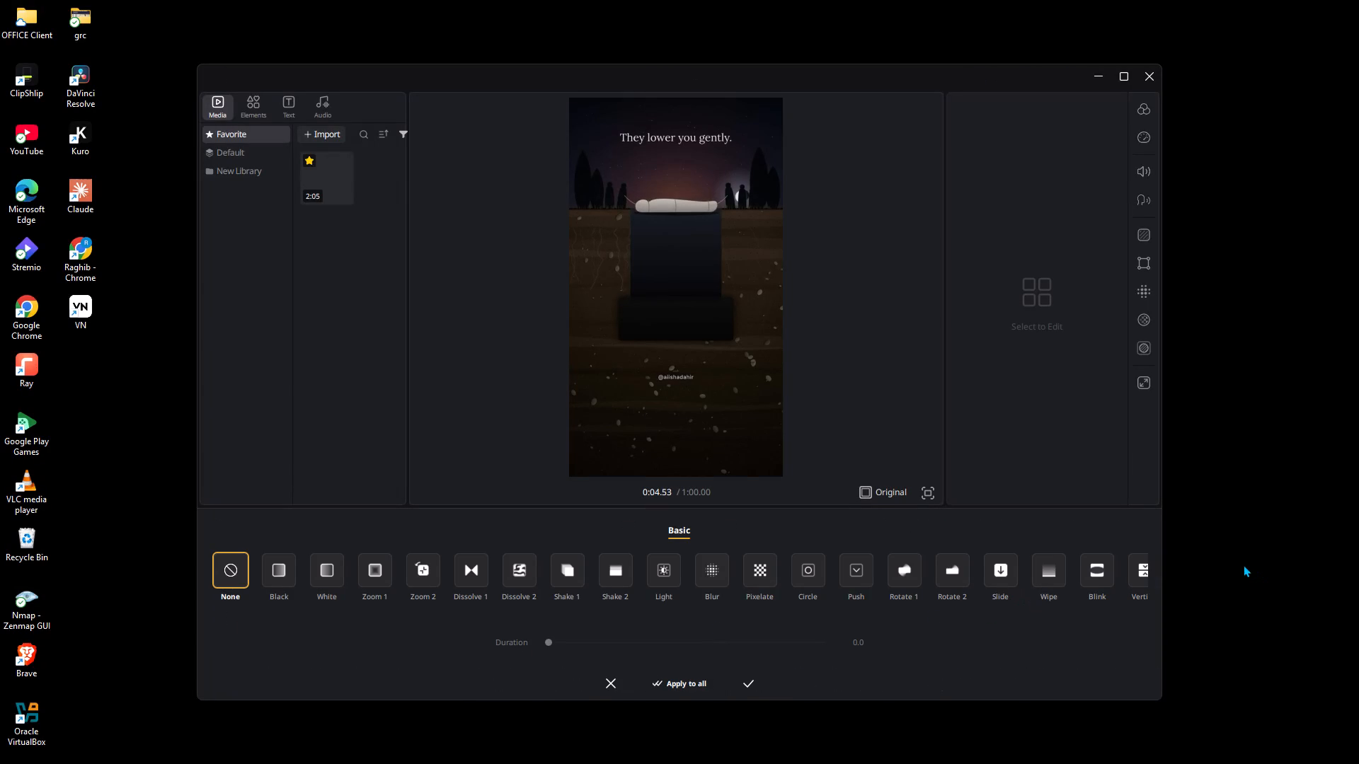
{"action": "left_click", "coordinate": [1092, 575]}
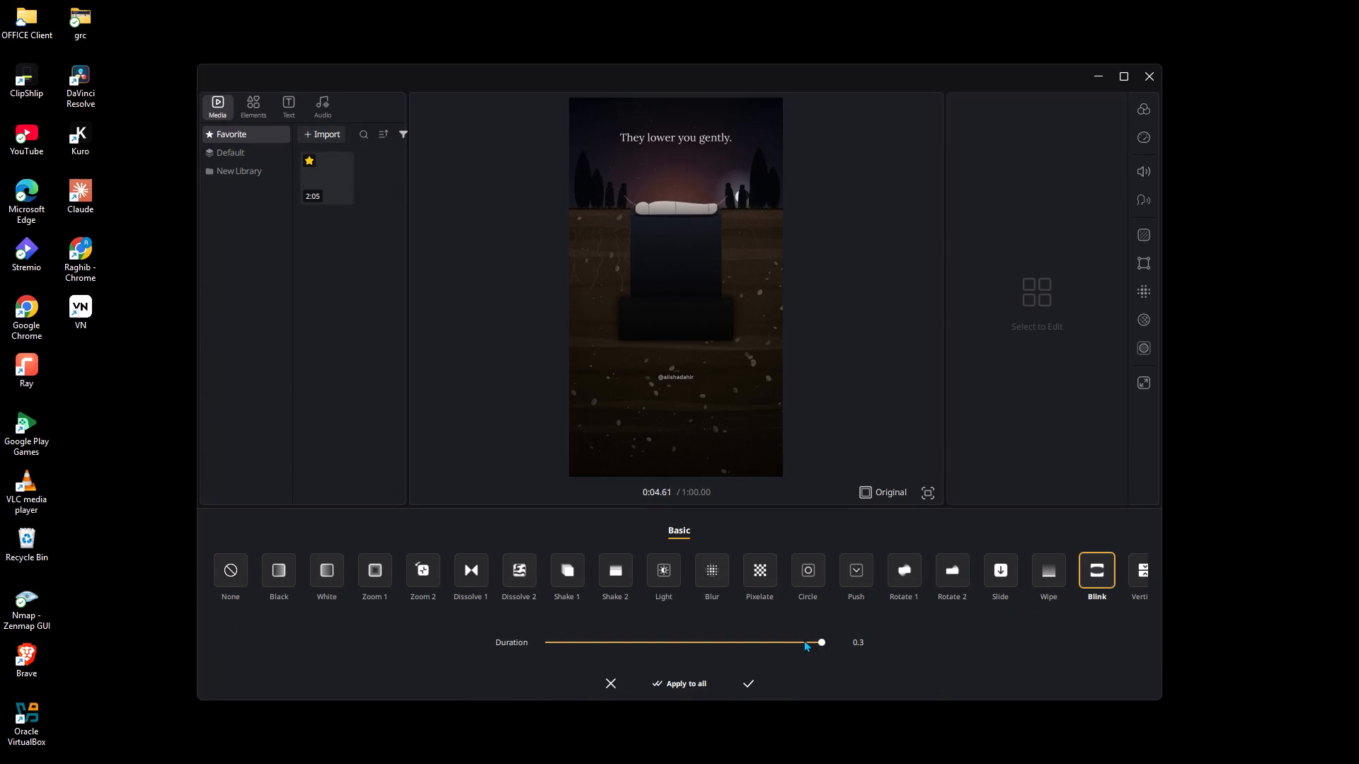
{"action": "left_click", "coordinate": [795, 639]}
{"action": "left_click", "coordinate": [747, 683]}
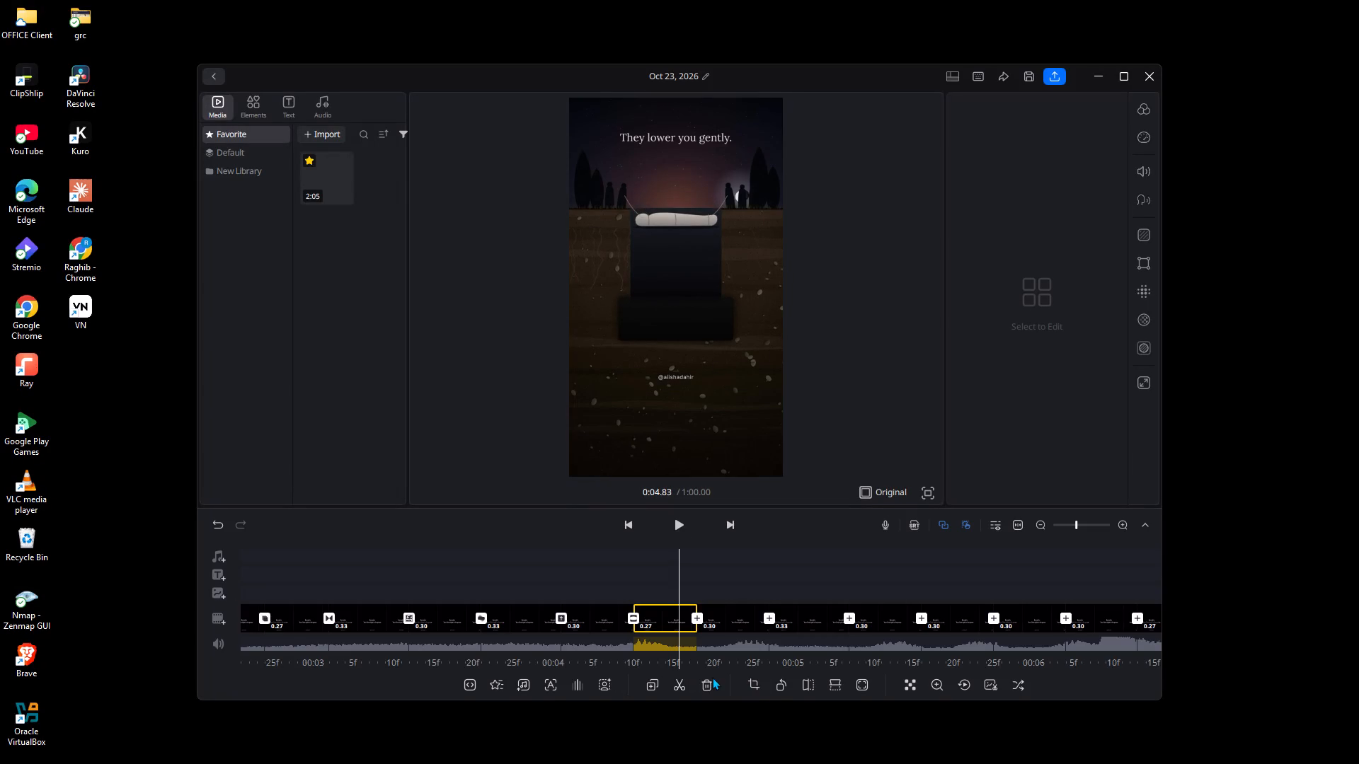
Add the first variant of the Slide transition at the end of the selected segment, near 0:04.6, with a duration of 0.2.
{"action": "left_click", "coordinate": [696, 613]}
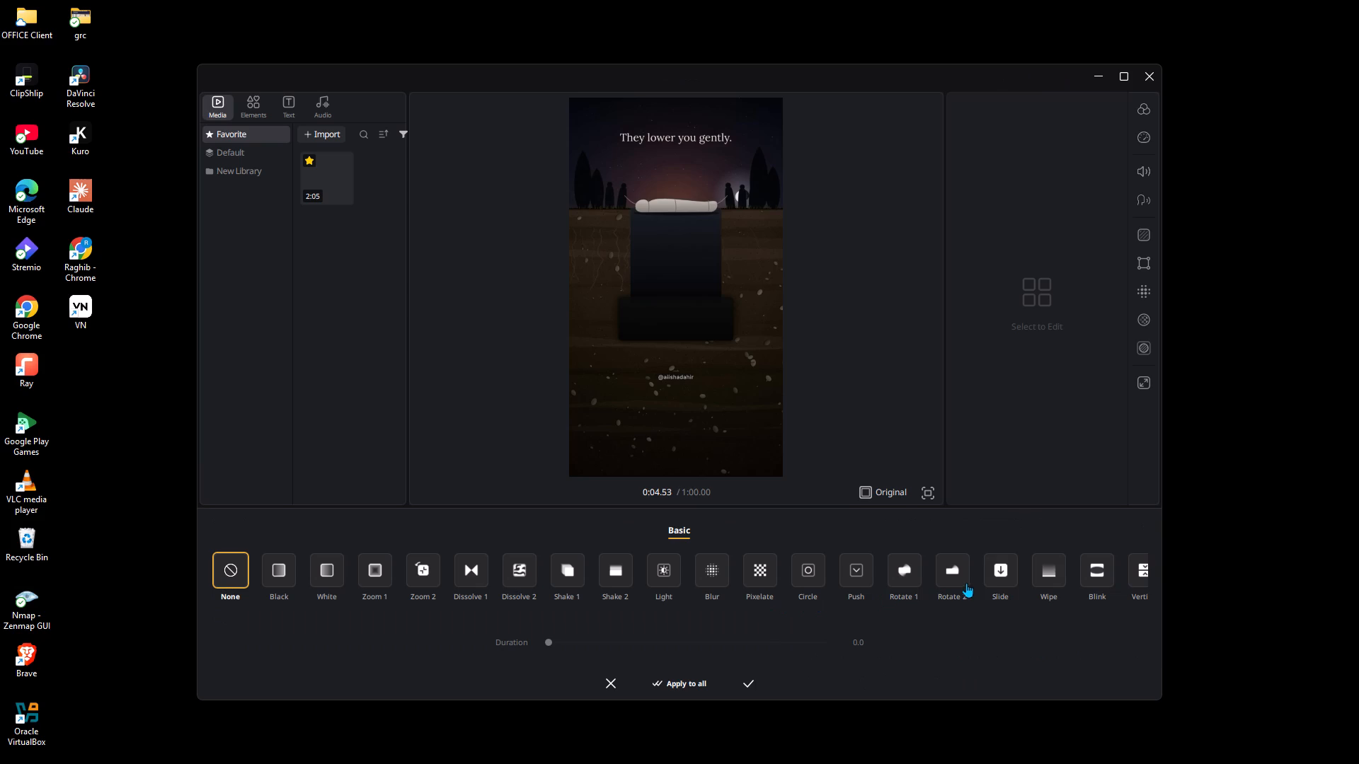
{"action": "left_click_drag", "start_coordinate": [994, 572], "coordinate": [1000, 572]}
{"action": "left_click", "coordinate": [801, 638]}
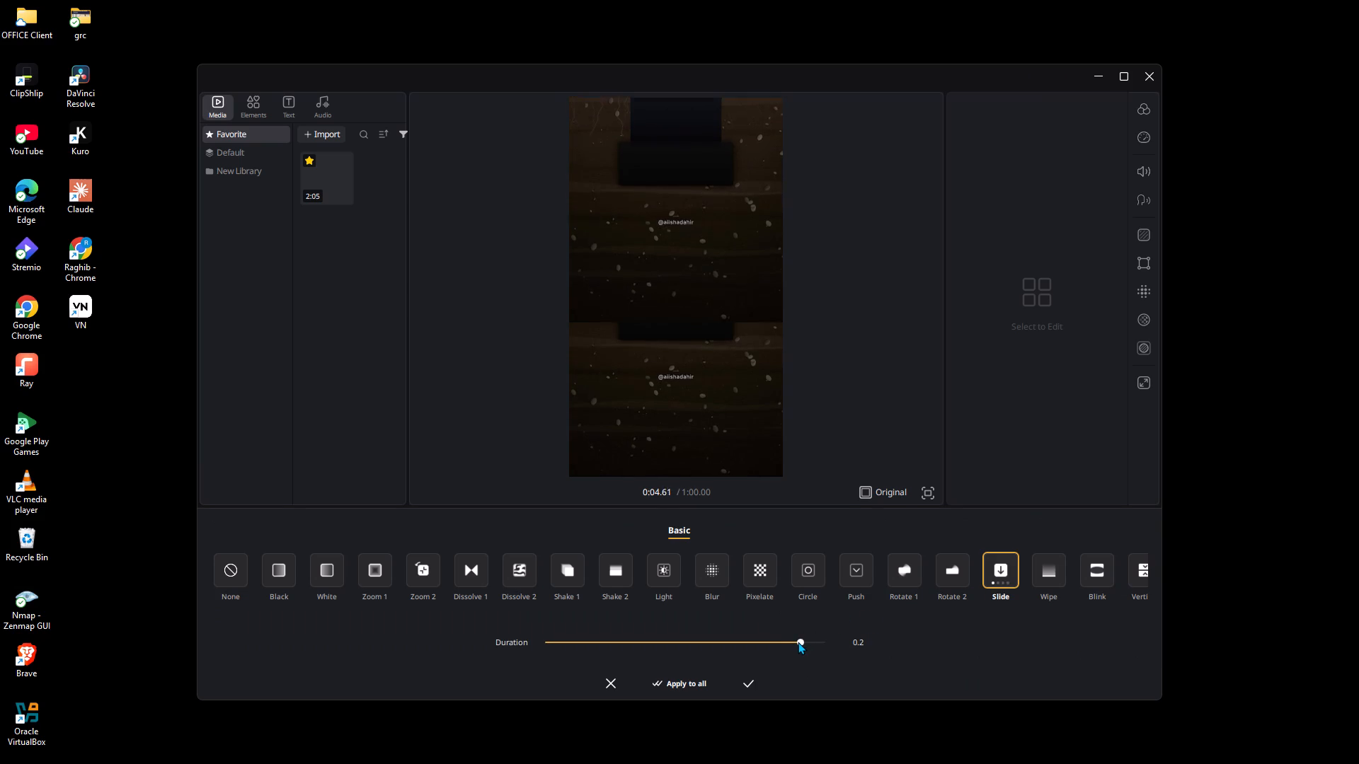
{"action": "left_click", "coordinate": [764, 639]}
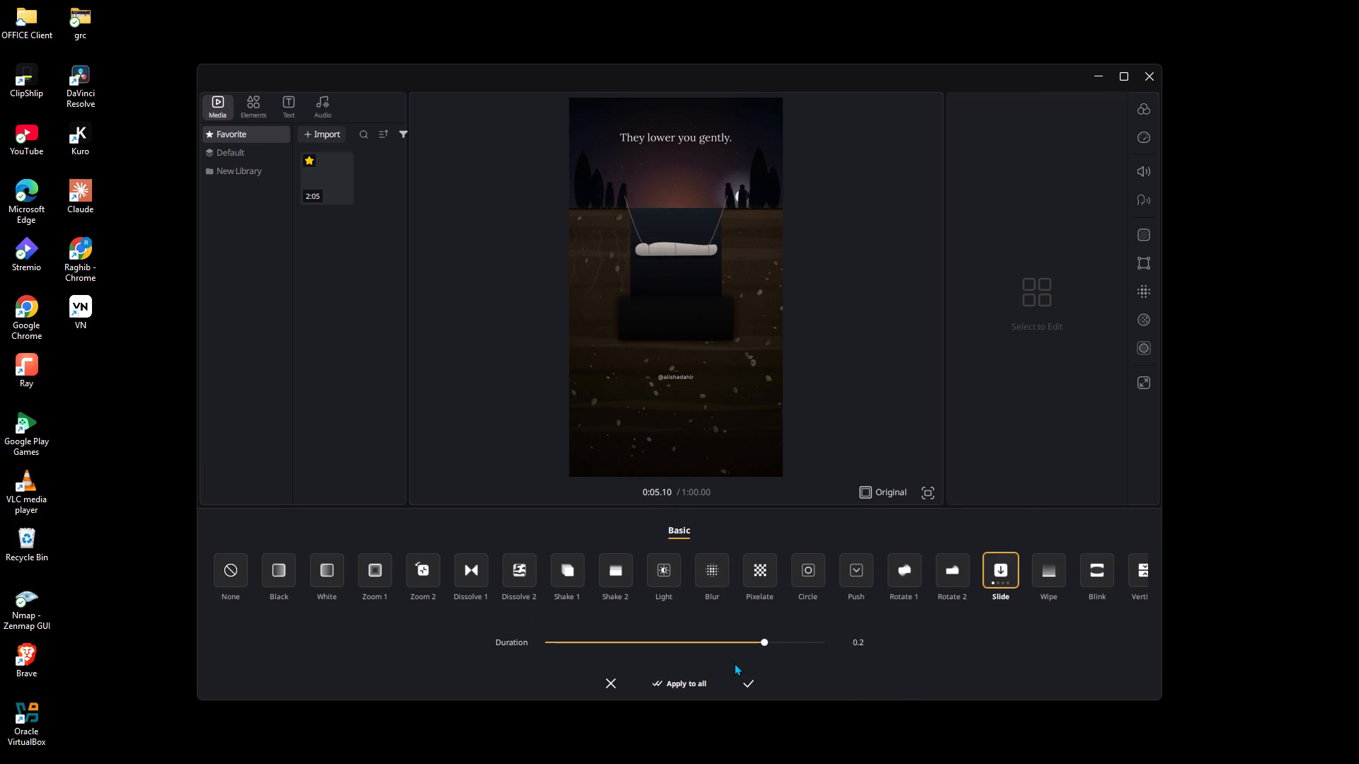
{"action": "left_click", "coordinate": [749, 680]}
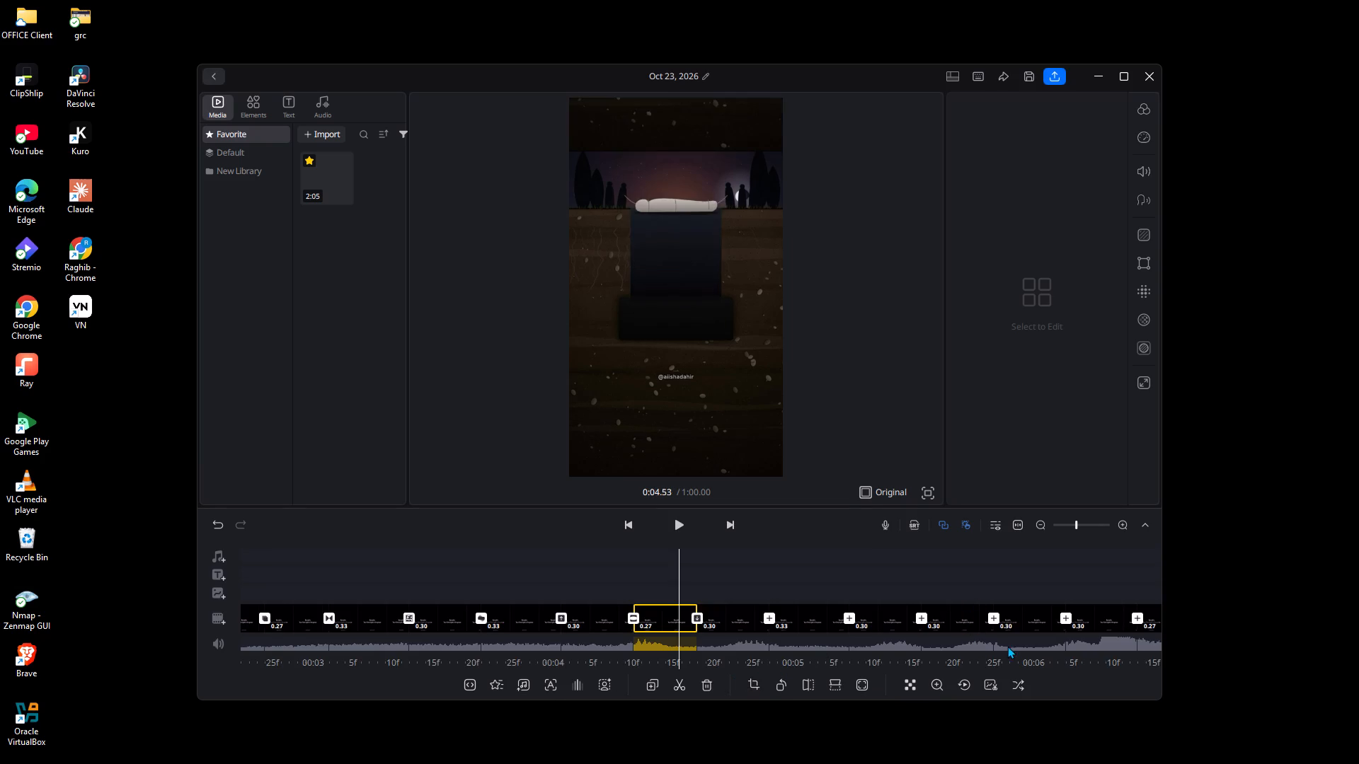
Add a Dissolve 2 transition at the cut near 0:06.4.
{"action": "left_click", "coordinate": [1137, 618]}
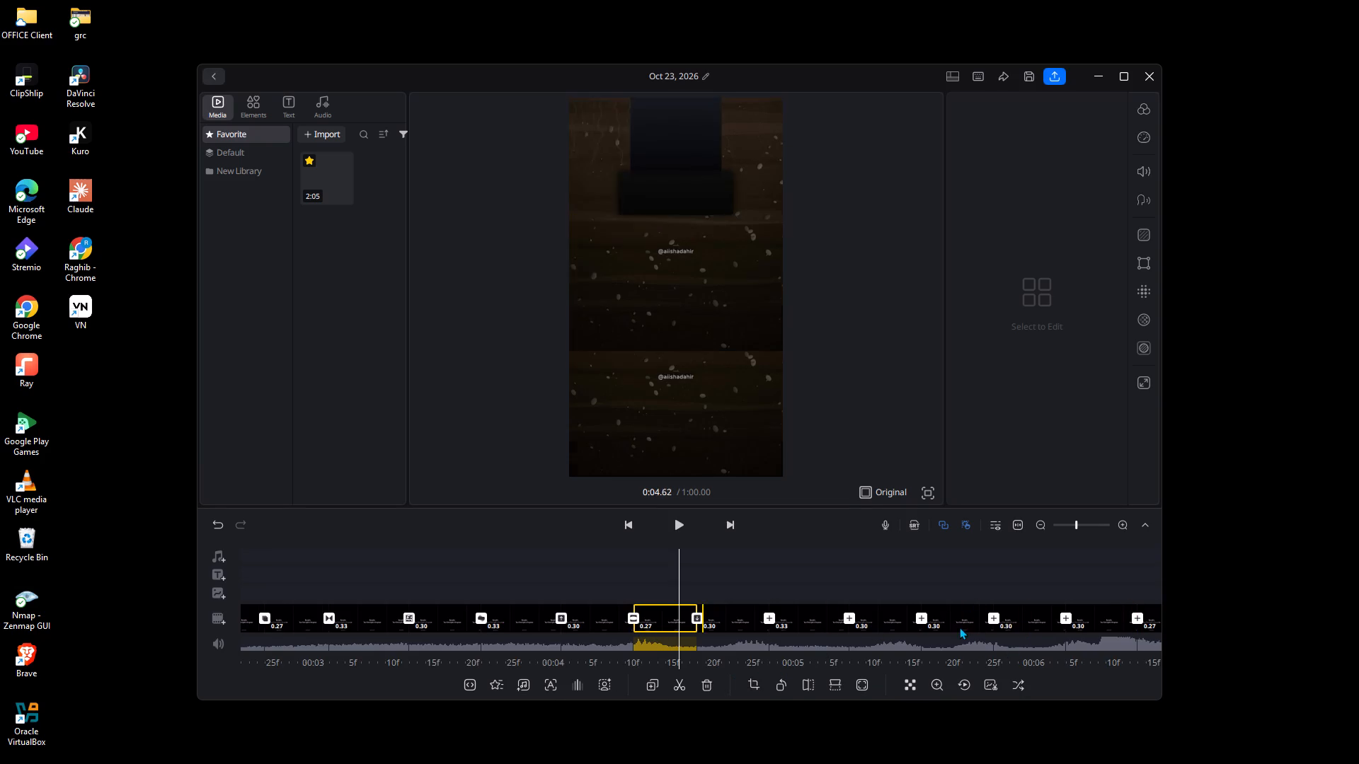
{"action": "left_click", "coordinate": [1137, 615]}
{"action": "left_click", "coordinate": [539, 588]}
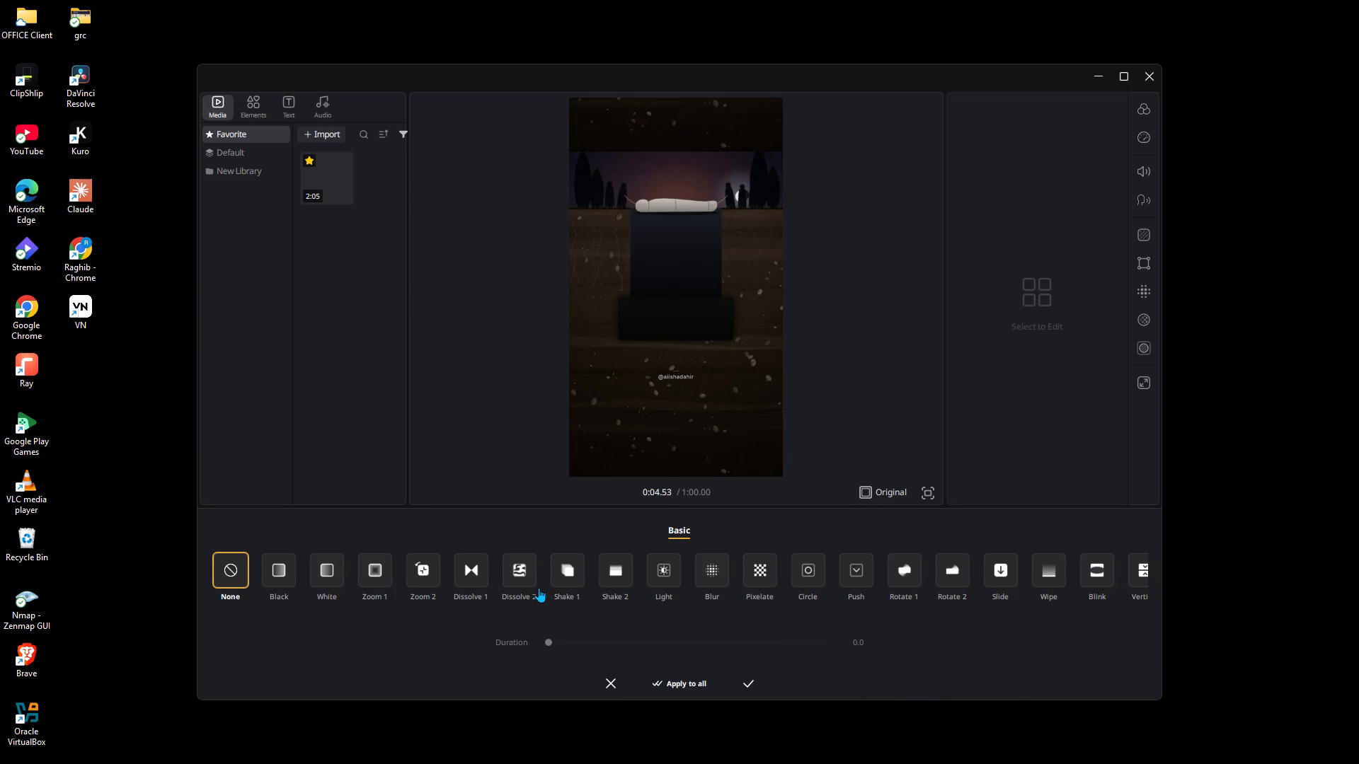
{"action": "left_click_drag", "start_coordinate": [725, 638], "coordinate": [732, 638]}
{"action": "left_click", "coordinate": [749, 677]}
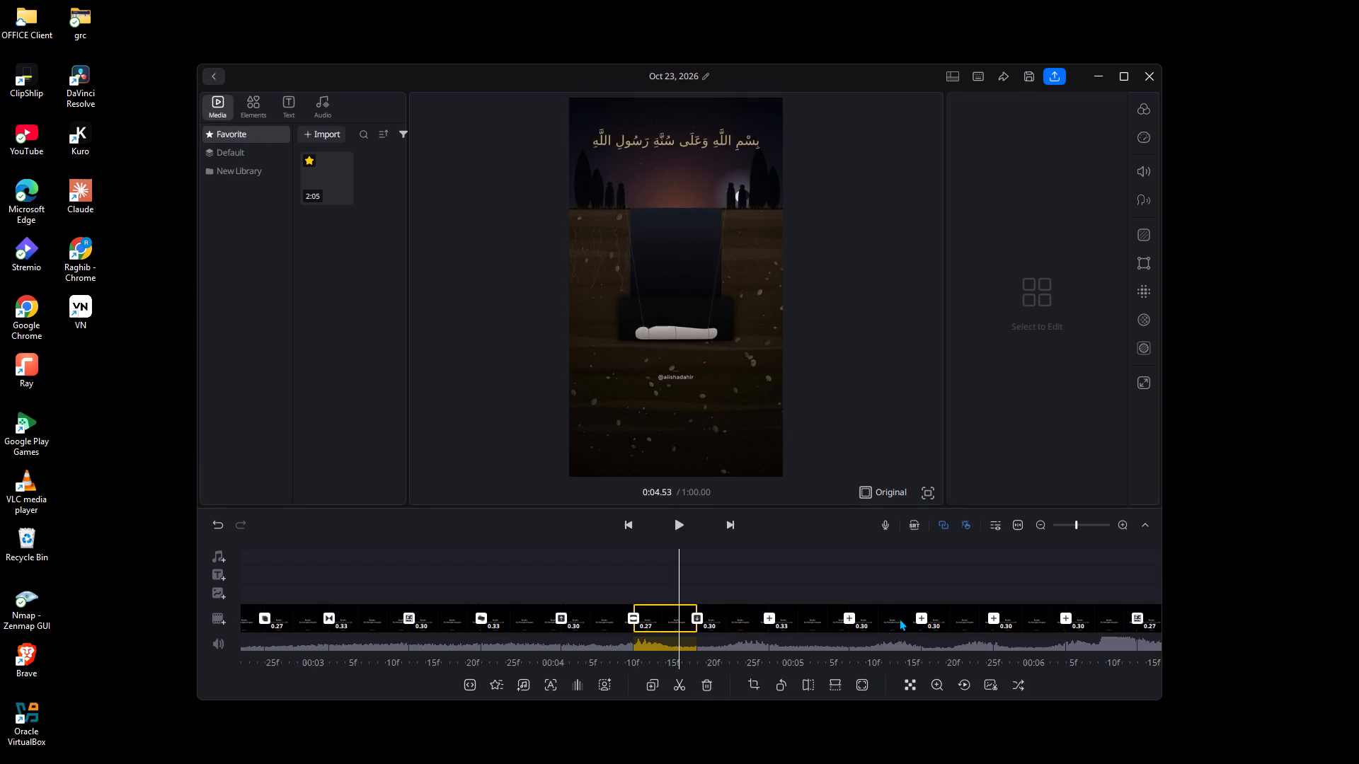
Add a Pixelate transition with a duration of 0.2 at the cut near 0:04.9.
{"action": "left_click", "coordinate": [772, 613]}
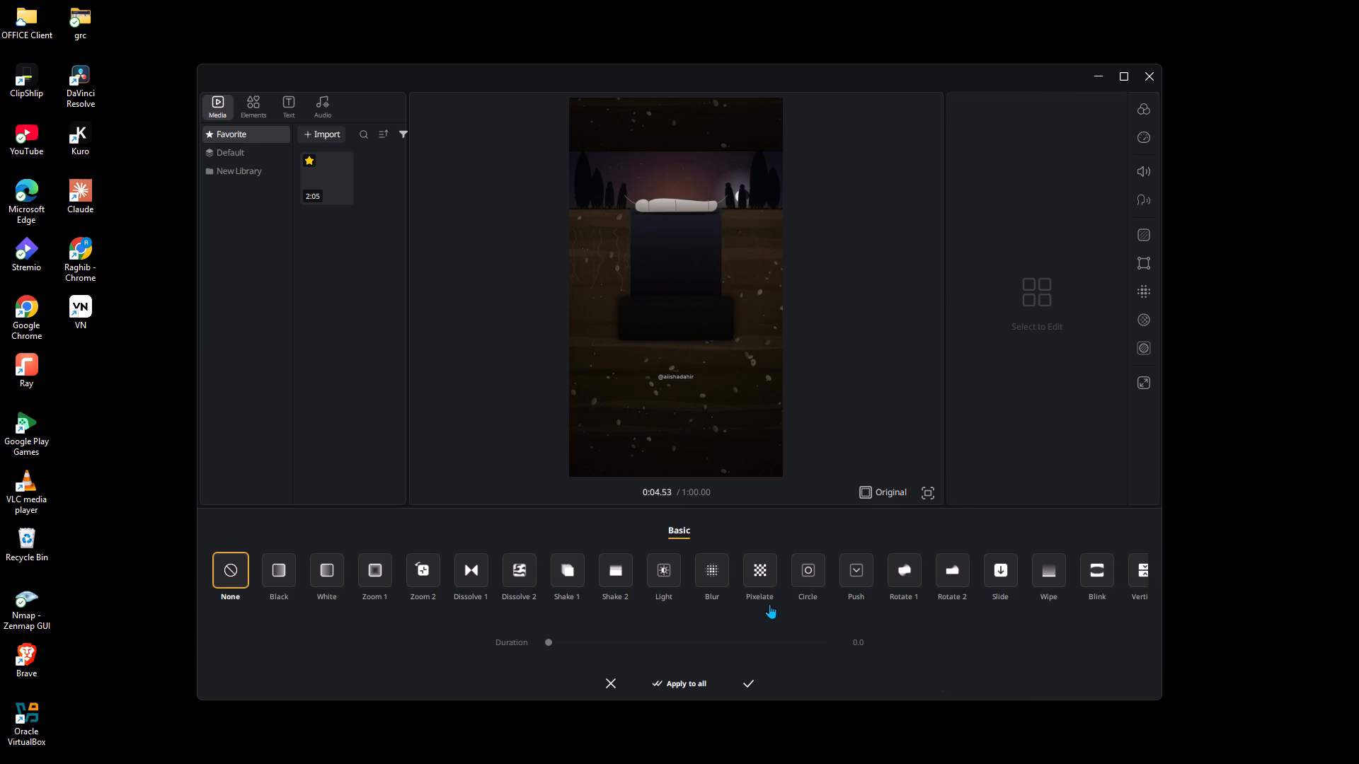
{"action": "left_click", "coordinate": [742, 590]}
{"action": "left_click_drag", "start_coordinate": [774, 638], "coordinate": [774, 646]}
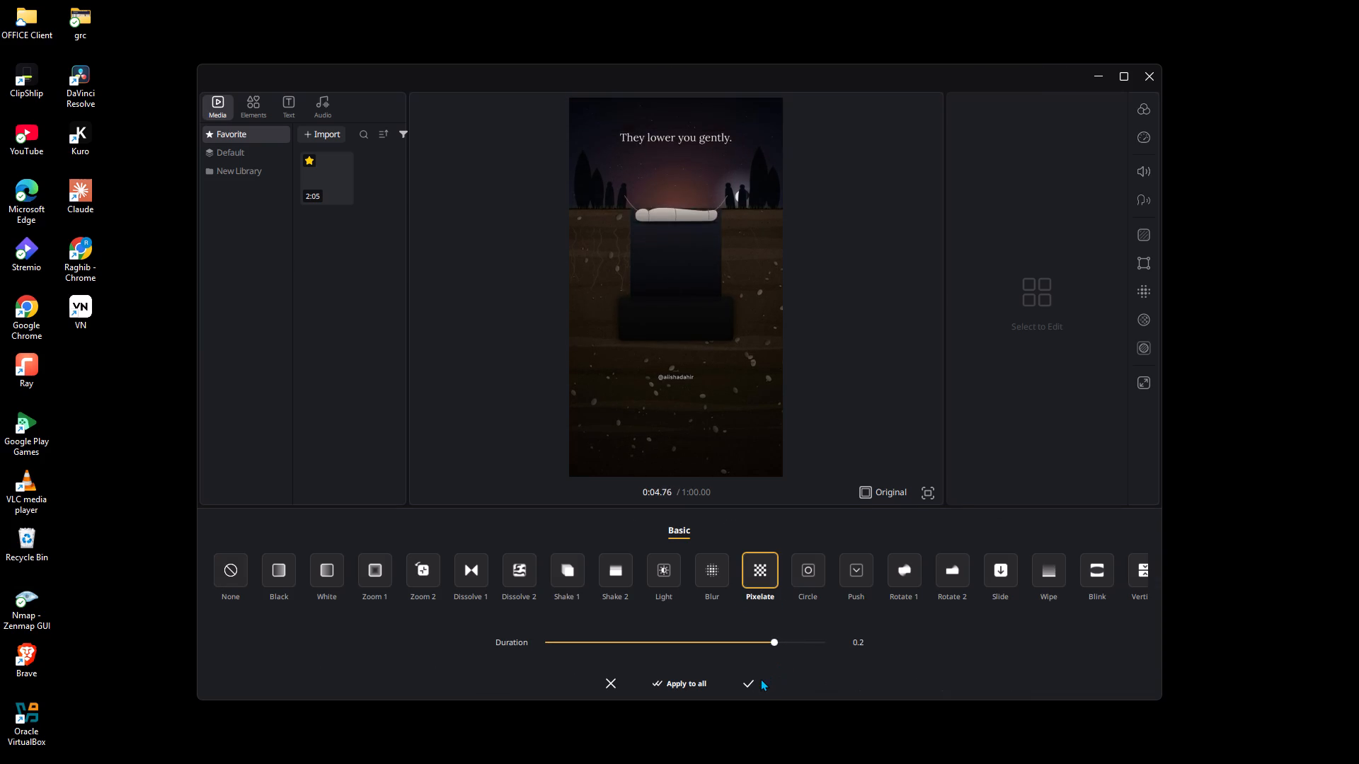
{"action": "left_click", "coordinate": [747, 675]}
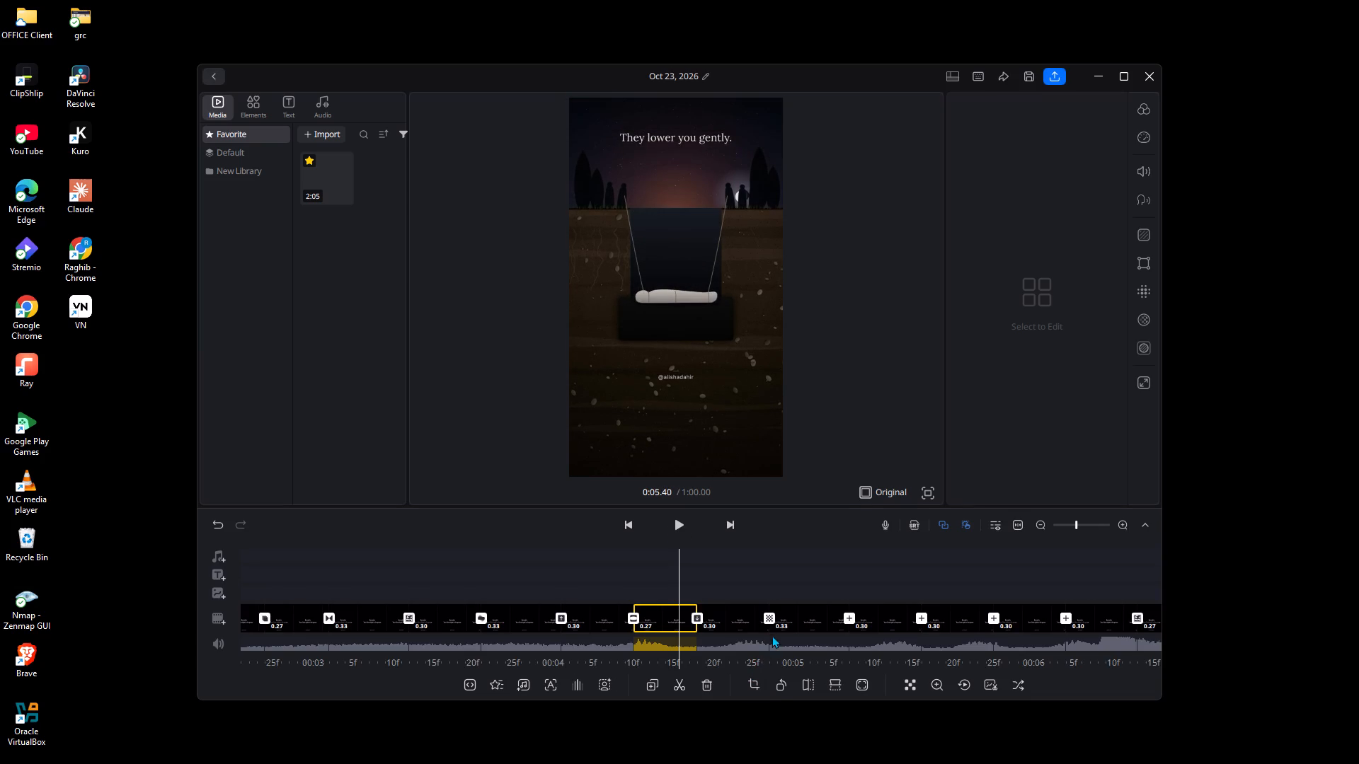
Add a Dissolve 1 transition at the cut near 0:05.2 and lengthen its duration.
{"action": "left_click", "coordinate": [850, 614]}
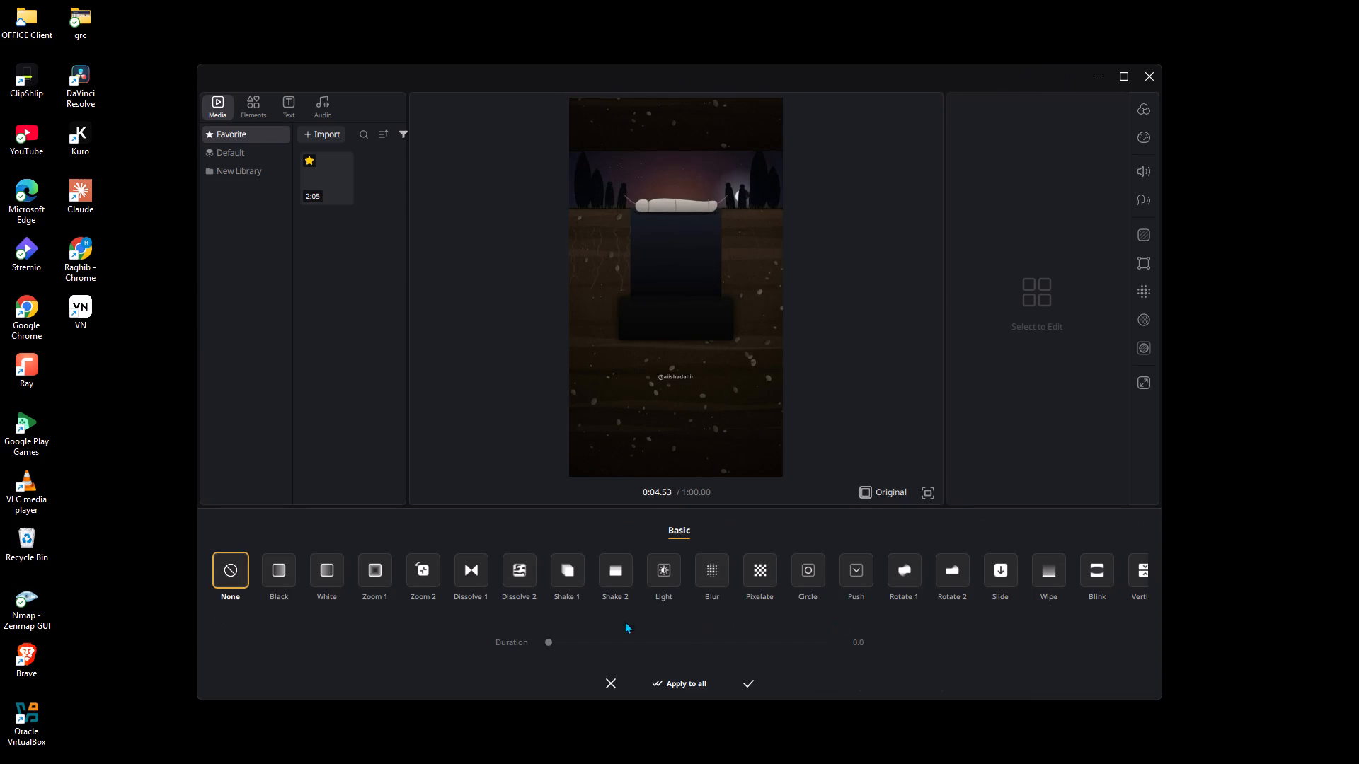
{"action": "left_click", "coordinate": [469, 592]}
{"action": "left_click", "coordinate": [711, 642]}
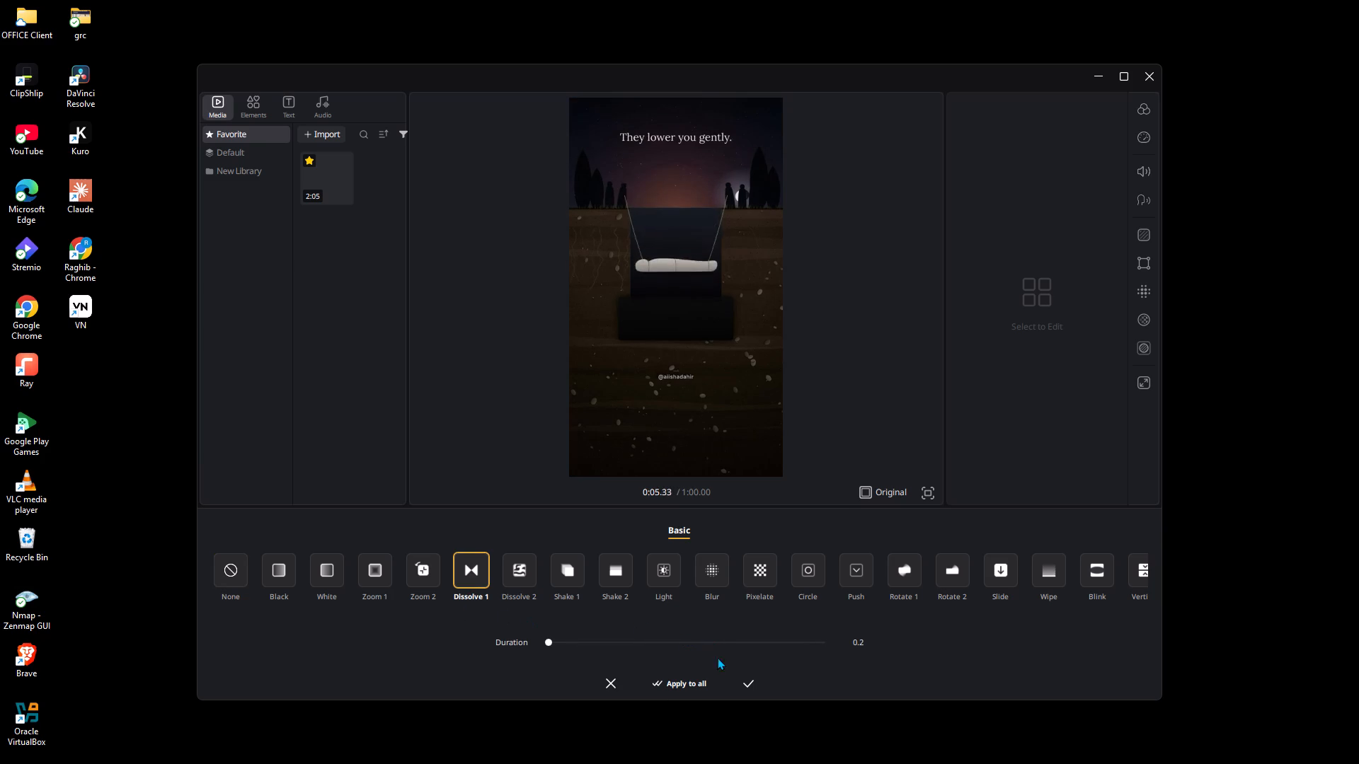
{"action": "left_click", "coordinate": [747, 682]}
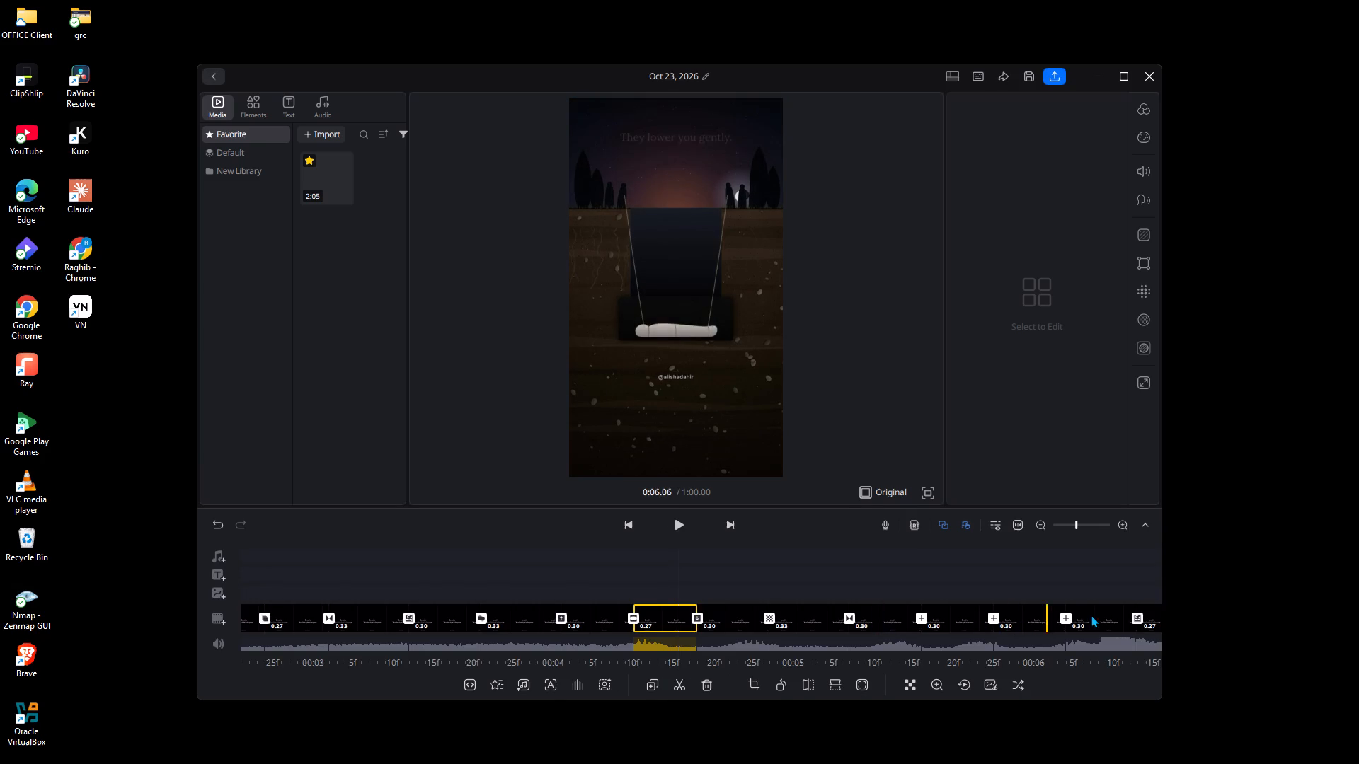
Add a Dissolve 1 transition with a duration of 0.2 at the cut near 0:06.1.
{"action": "left_click", "coordinate": [1067, 619]}
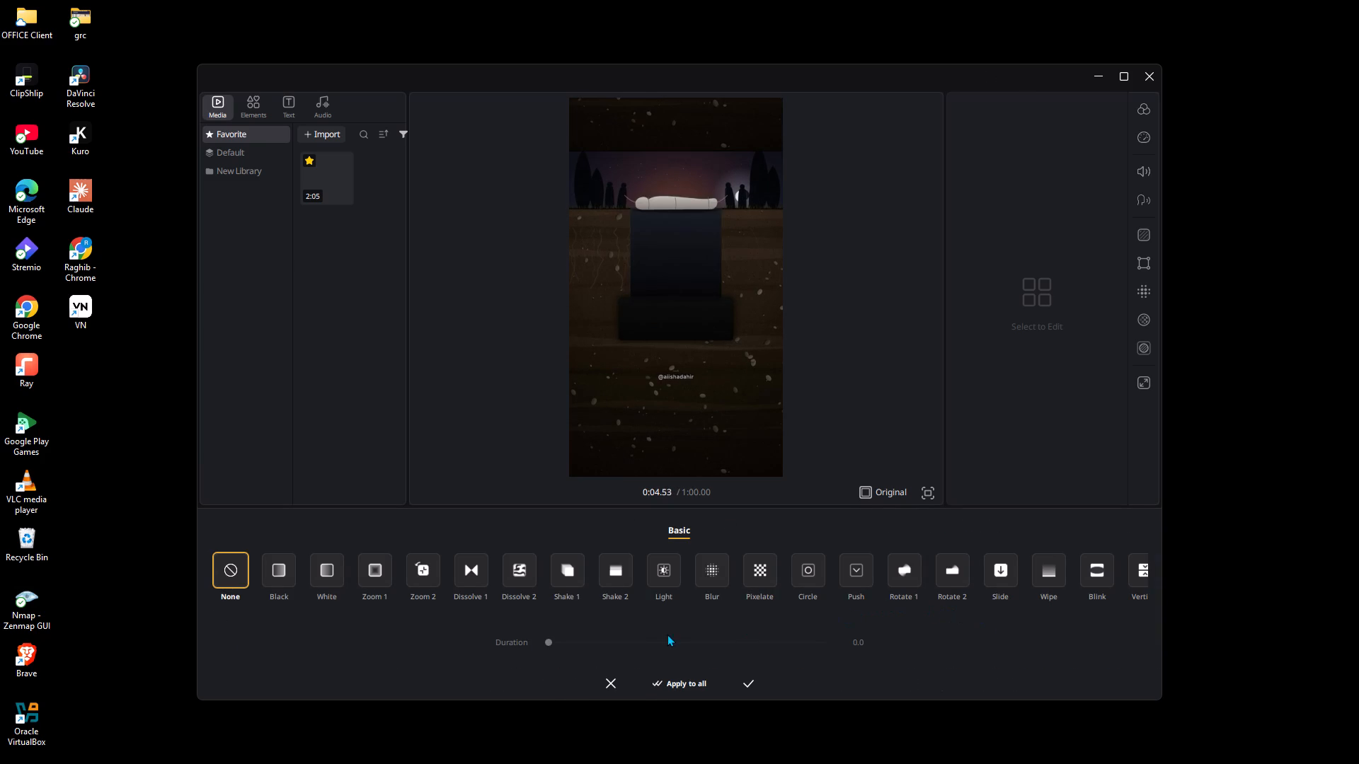
{"action": "left_click", "coordinate": [469, 583]}
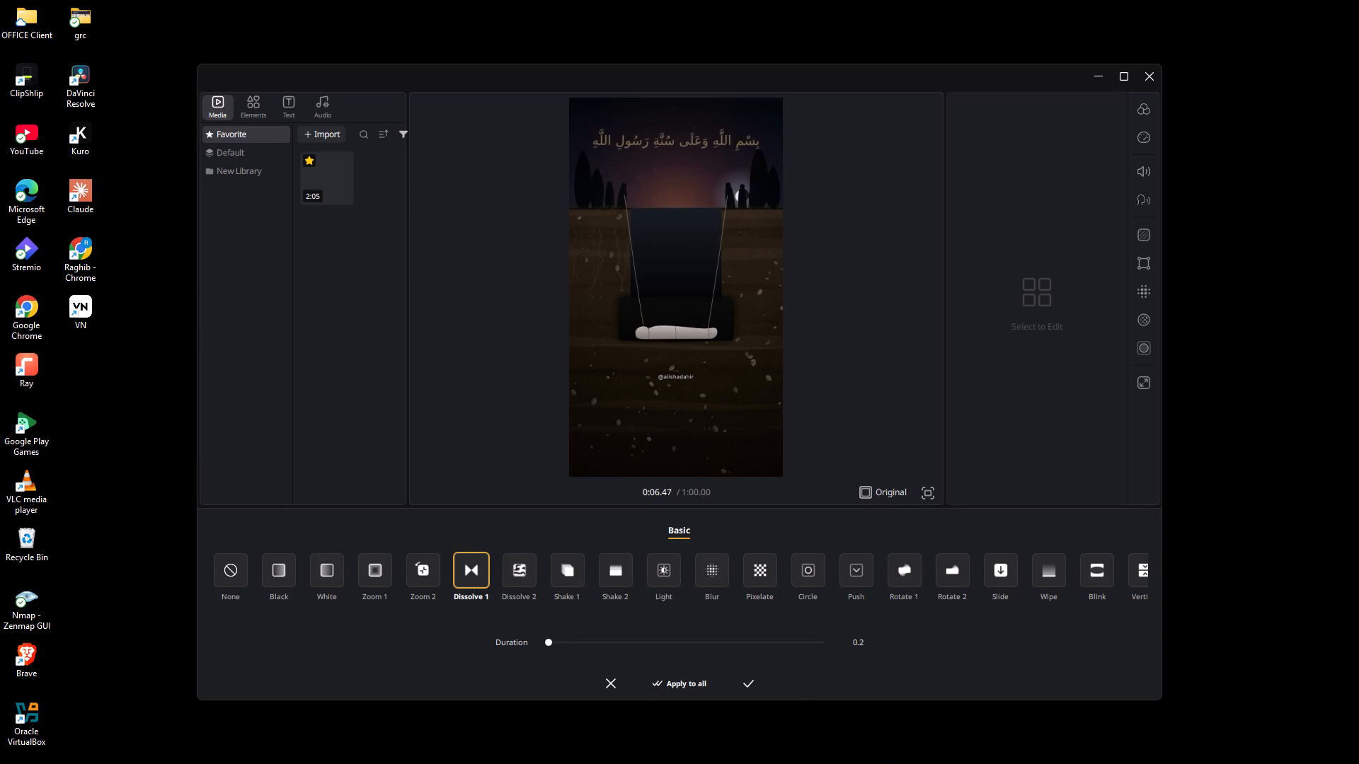
{"action": "left_click", "coordinate": [754, 636]}
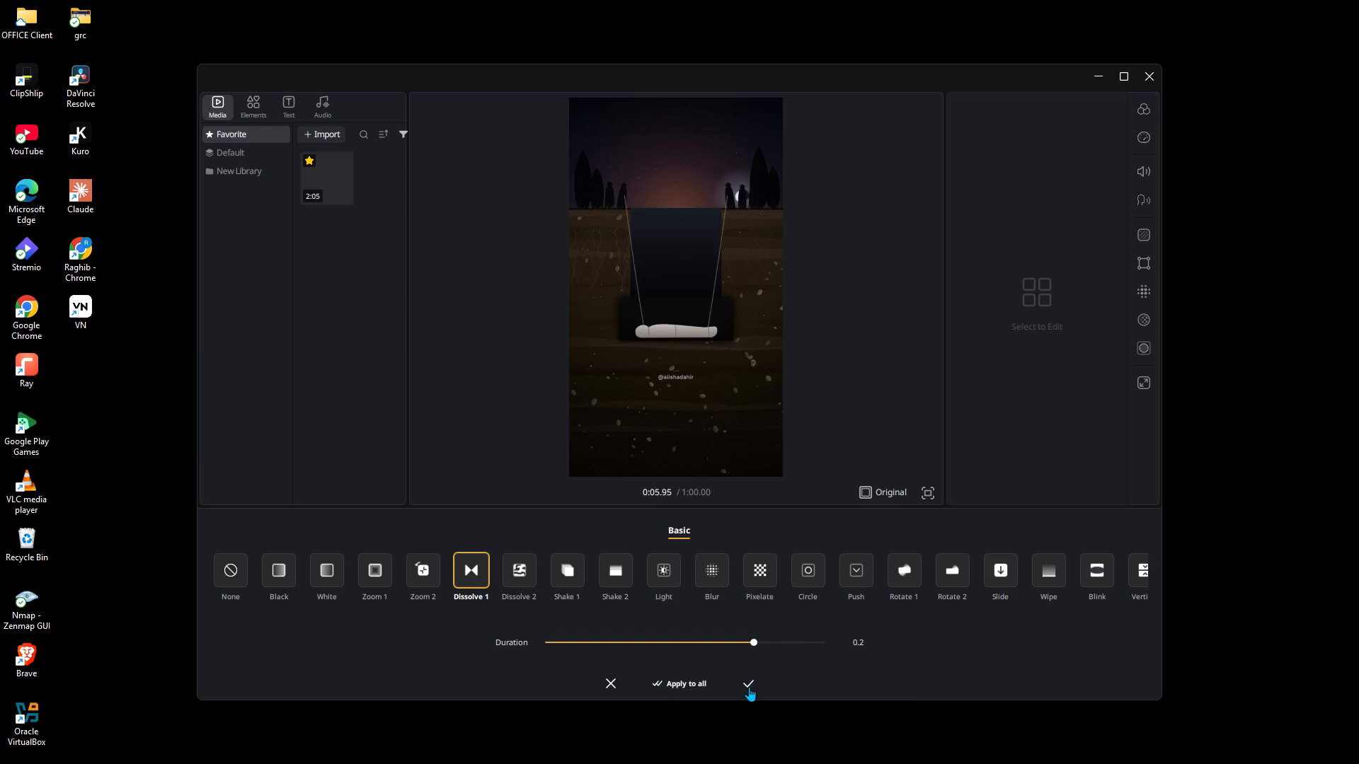
{"action": "left_click", "coordinate": [752, 674]}
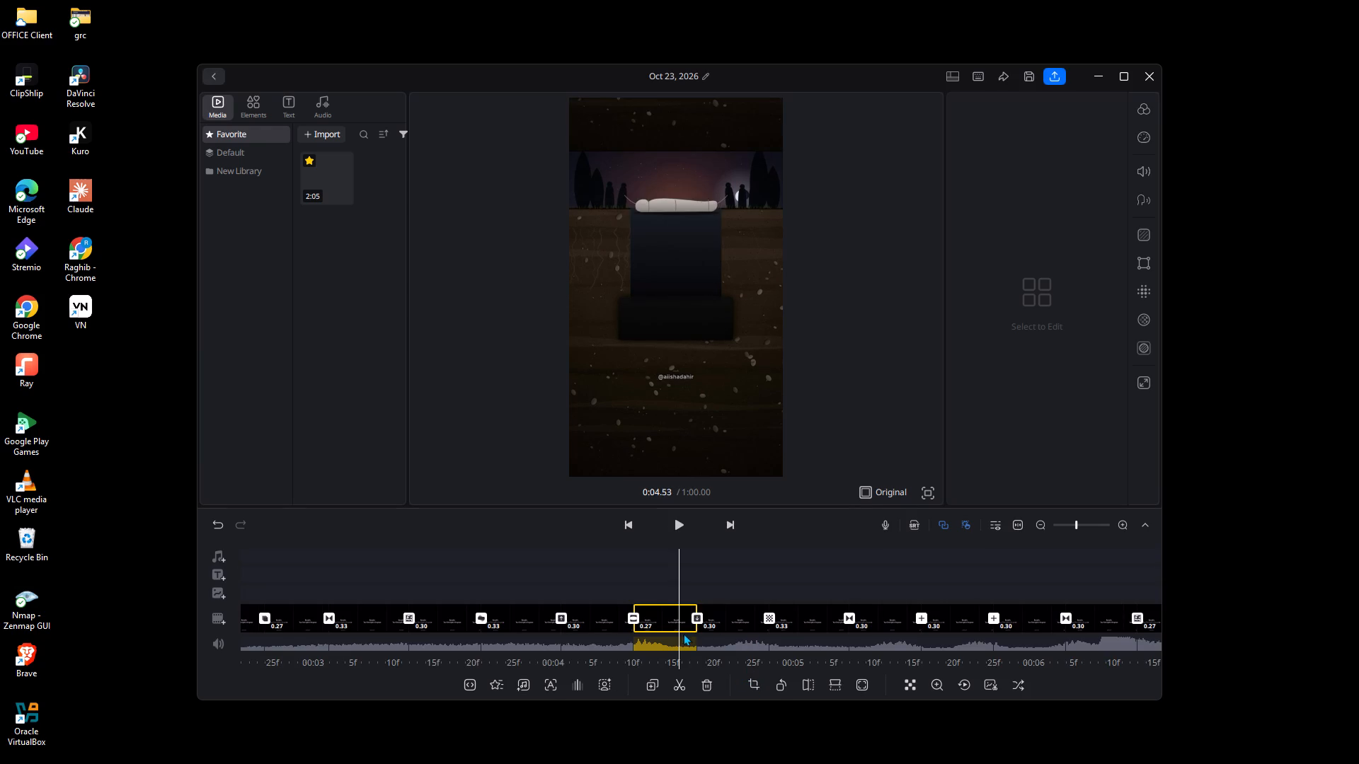
Add a Pixelate transition at the cut near 0:05.5 and lengthen its duration.
{"action": "left_click", "coordinate": [920, 615]}
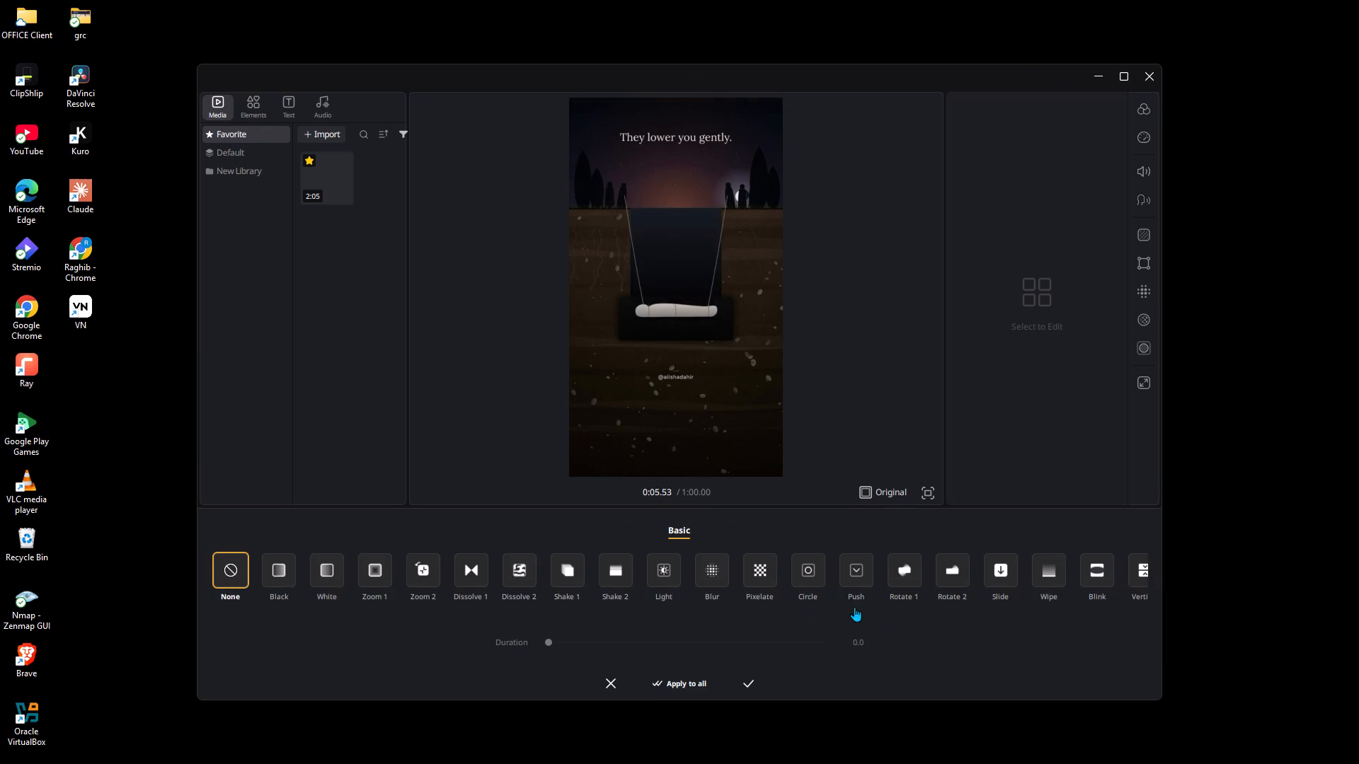
{"action": "left_click", "coordinate": [749, 585]}
{"action": "left_click", "coordinate": [762, 632]}
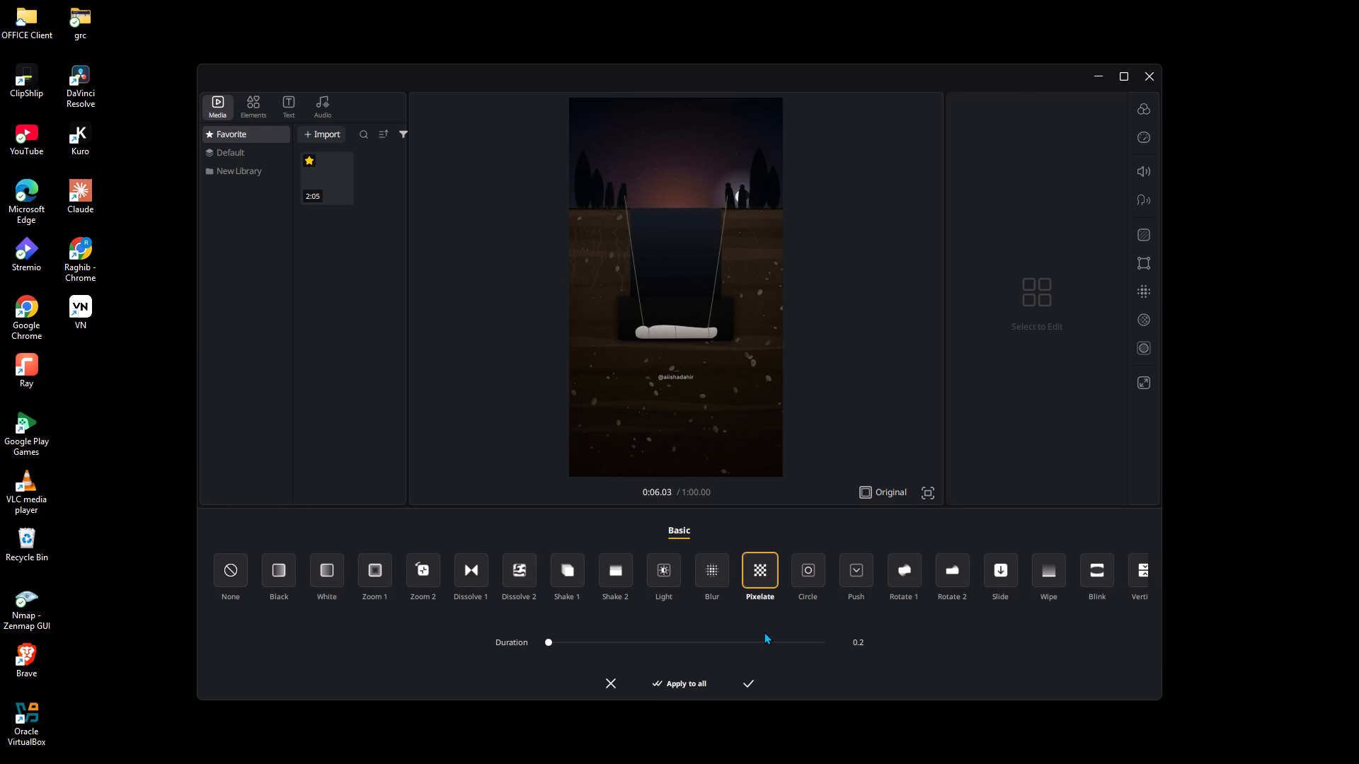
{"action": "left_click", "coordinate": [756, 640]}
{"action": "left_click", "coordinate": [747, 682]}
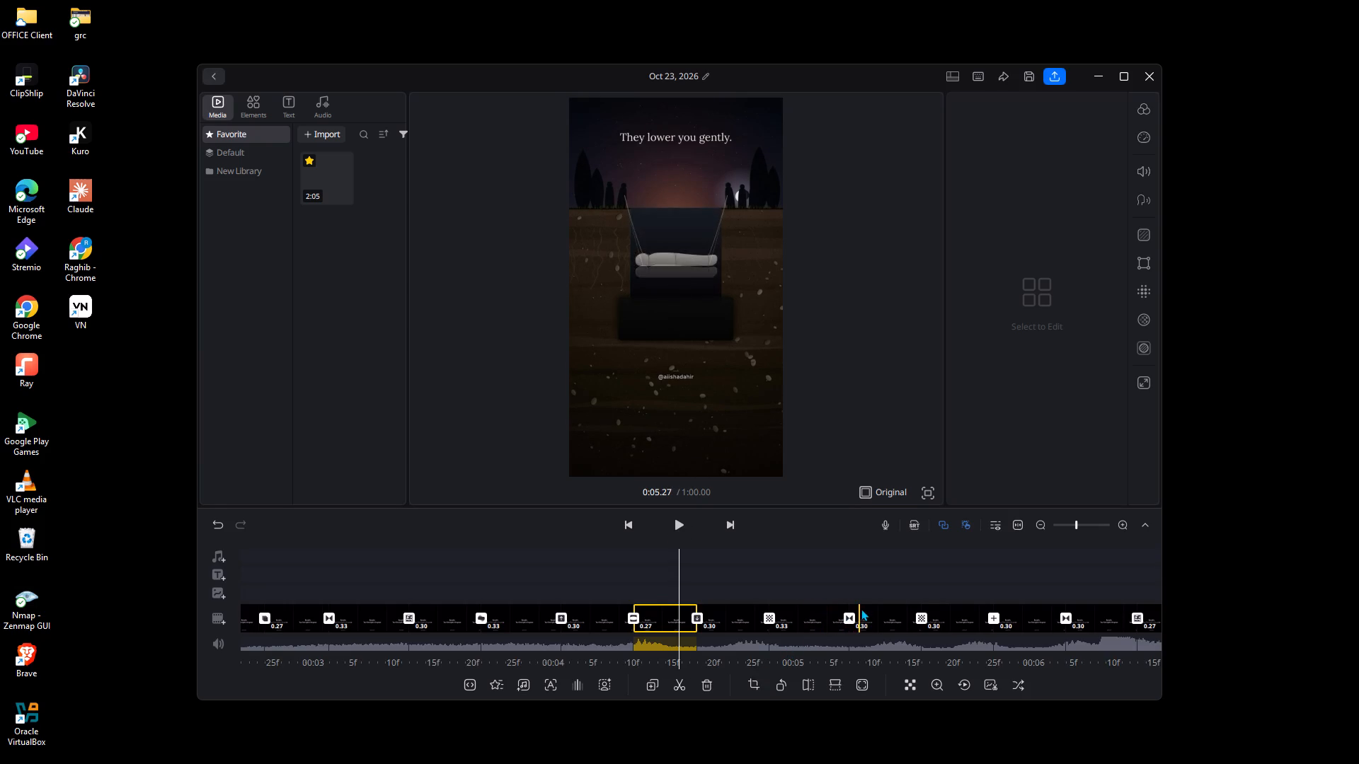
Add the second variant of the Push transition, with the rightward arrow, at the cut near 0:05.8, with a duration of 0.2.
{"action": "left_click", "coordinate": [997, 618]}
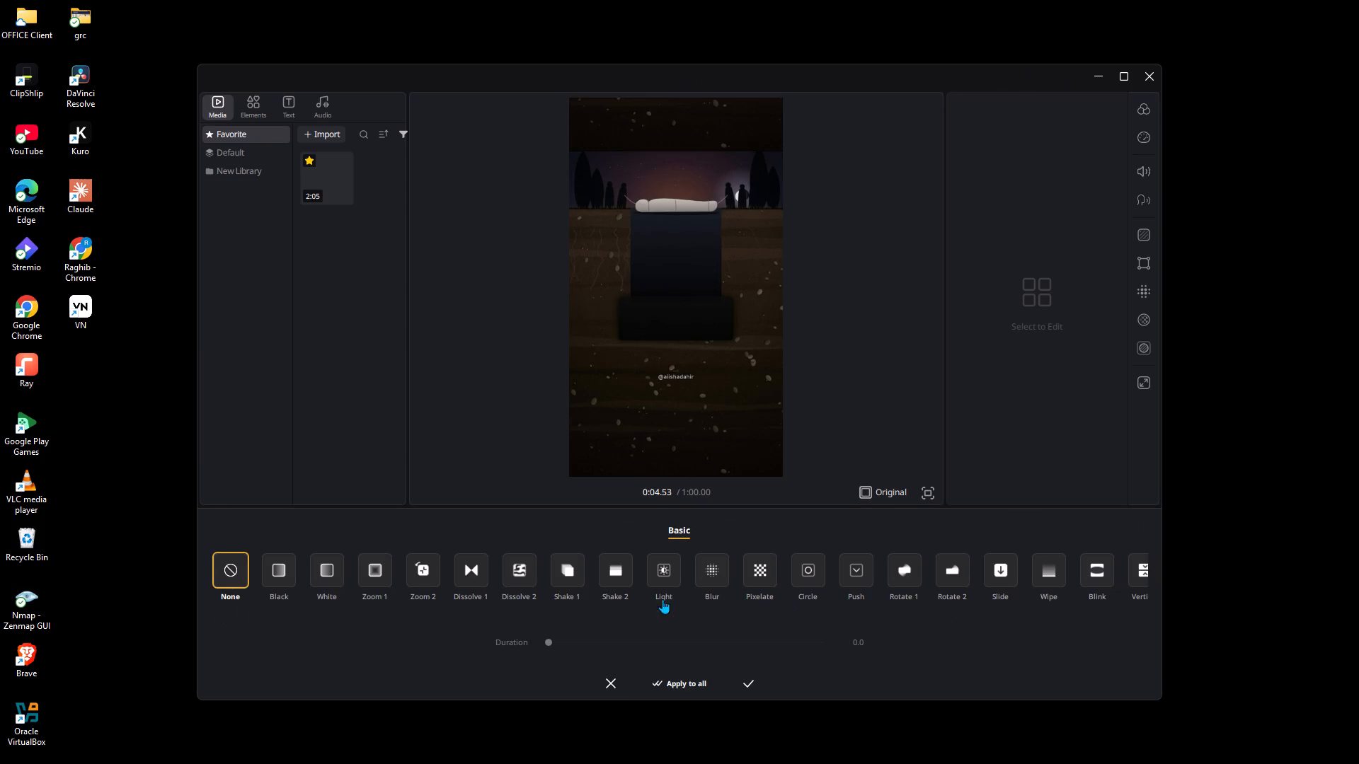
{"action": "left_click", "coordinate": [836, 582]}
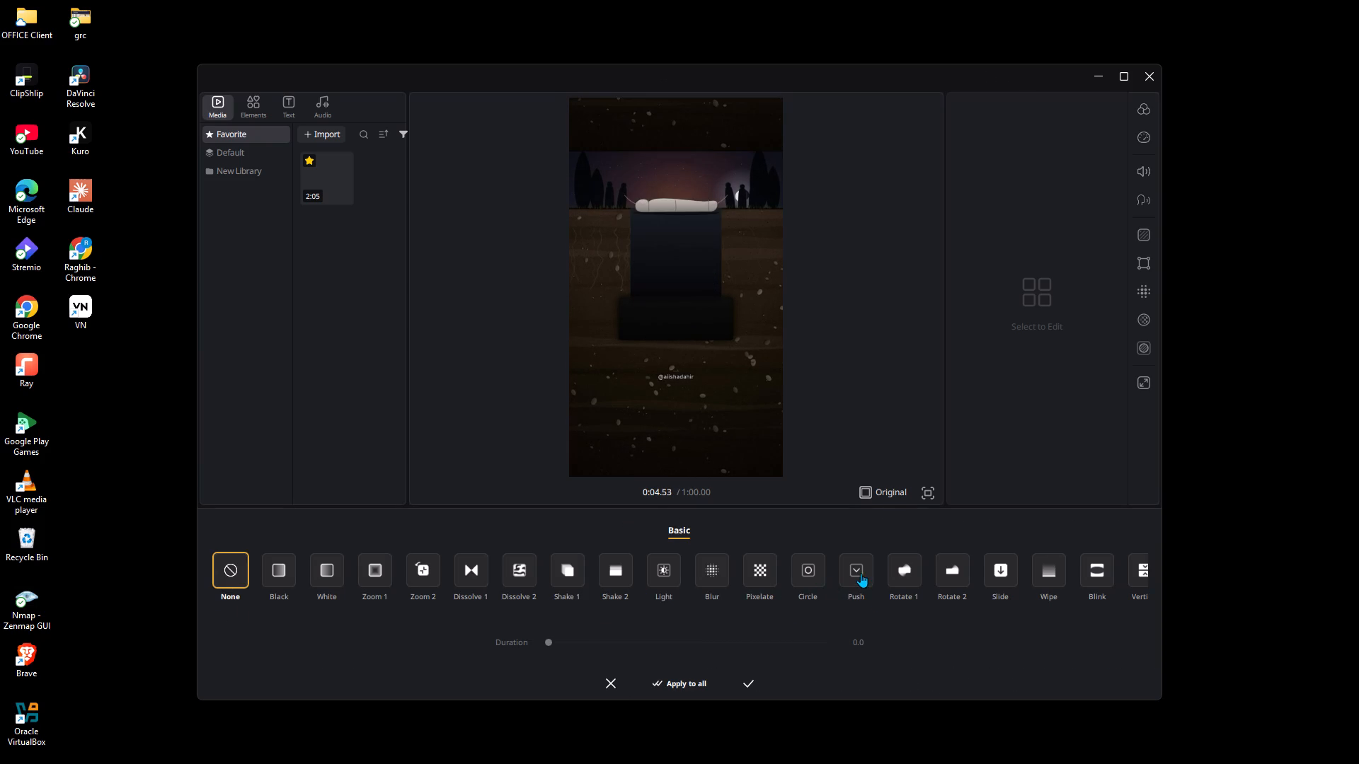
{"action": "double_click", "coordinate": [861, 573]}
{"action": "left_click", "coordinate": [755, 638]}
{"action": "left_click", "coordinate": [747, 675]}
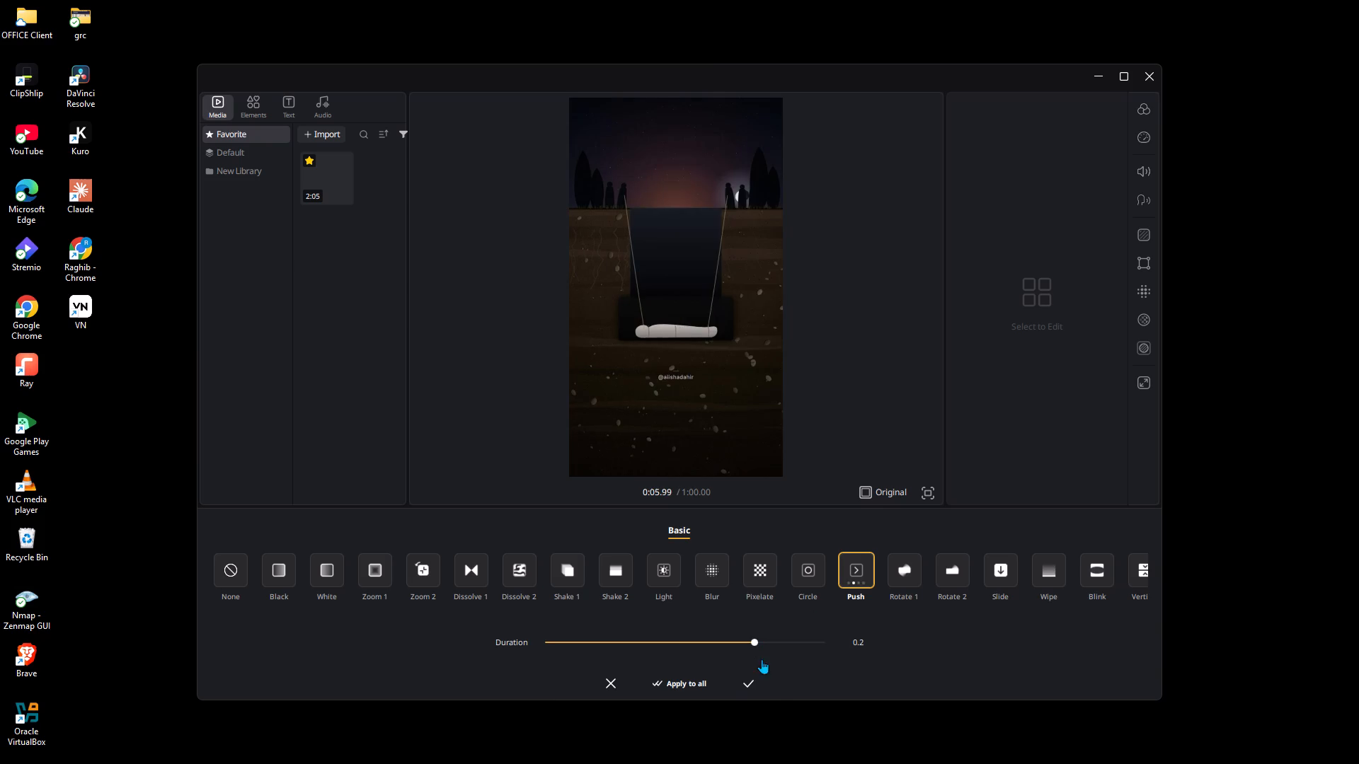
Add the first variant of the Shake 1 transition with a reduced duration at the cut near 0:06.7, where the selected segment begins.
{"action": "left_click_drag", "start_coordinate": [865, 586], "coordinate": [352, 635]}
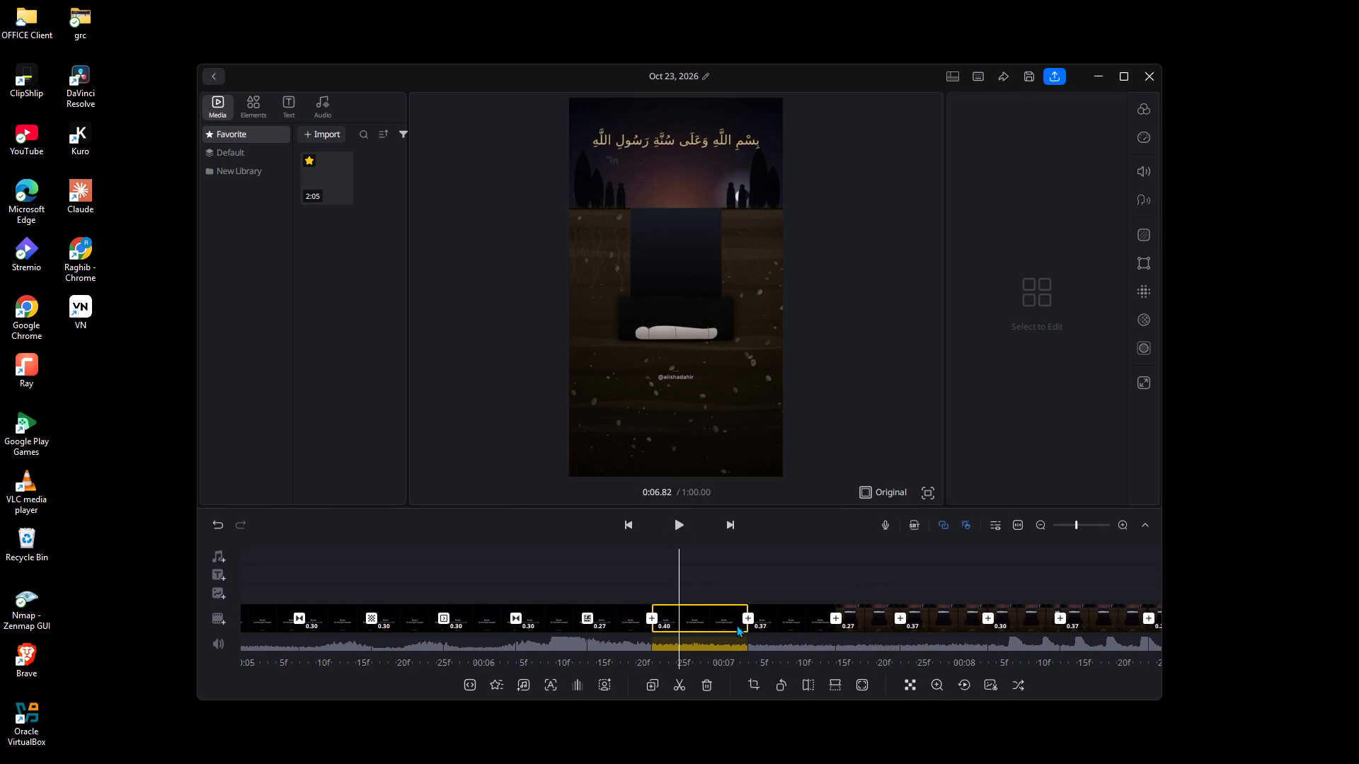
{"action": "left_click", "coordinate": [648, 616]}
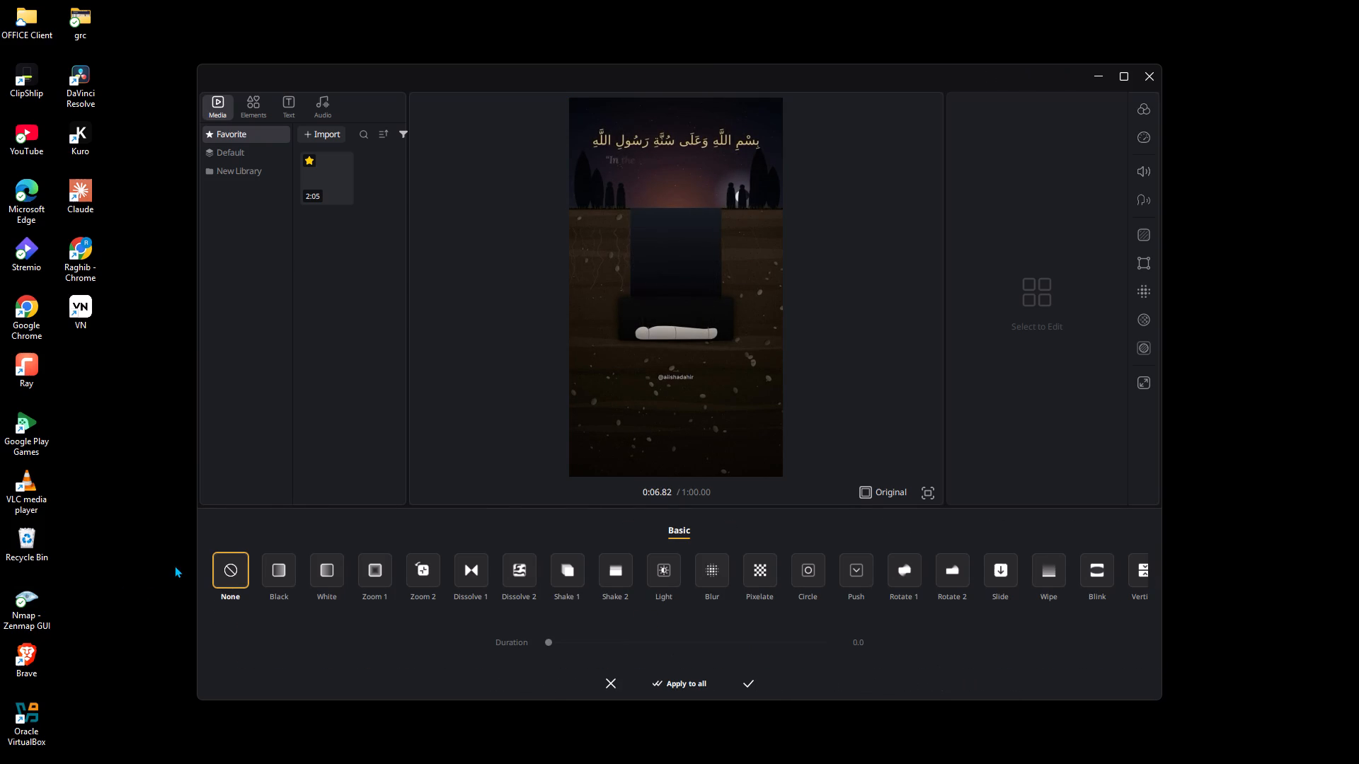
{"action": "left_click", "coordinate": [398, 560]}
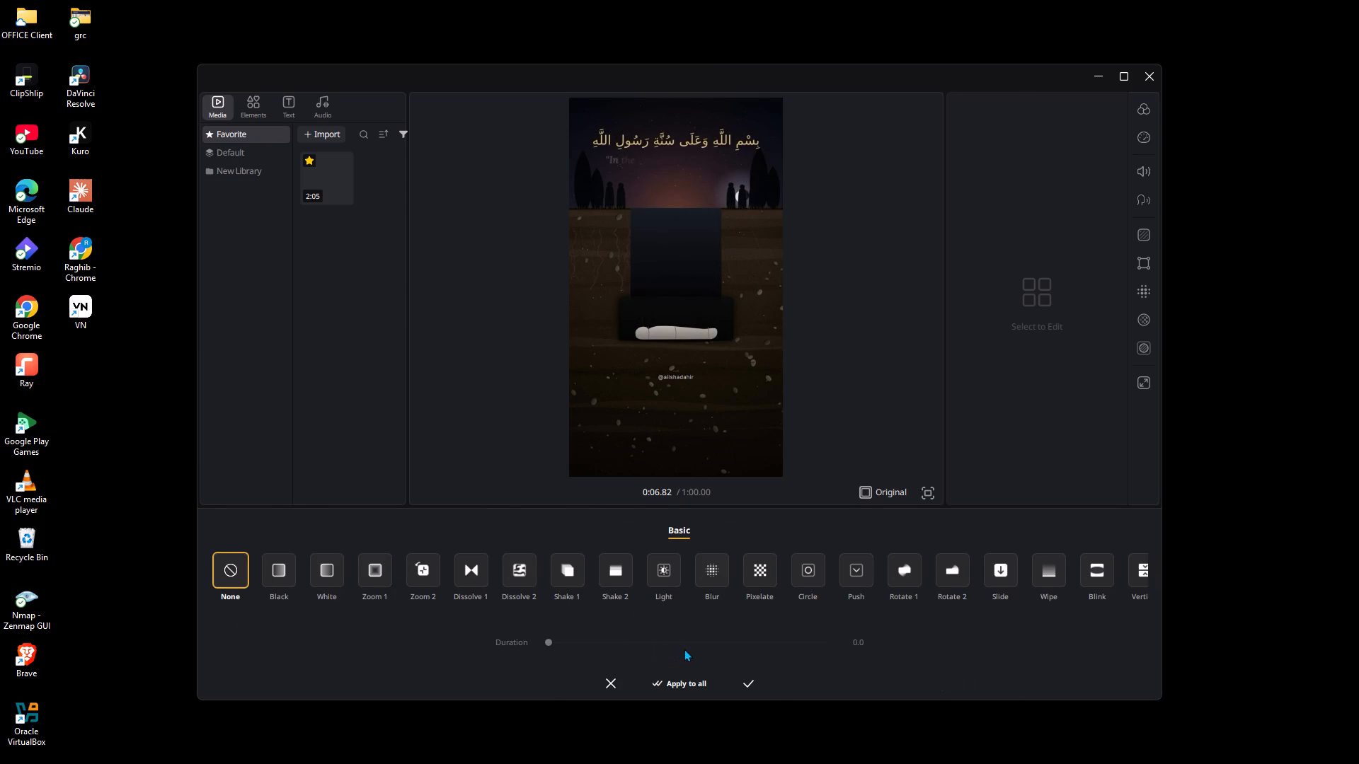
{"action": "left_click", "coordinate": [686, 649]}
{"action": "left_click", "coordinate": [697, 647]}
{"action": "left_click", "coordinate": [555, 586]}
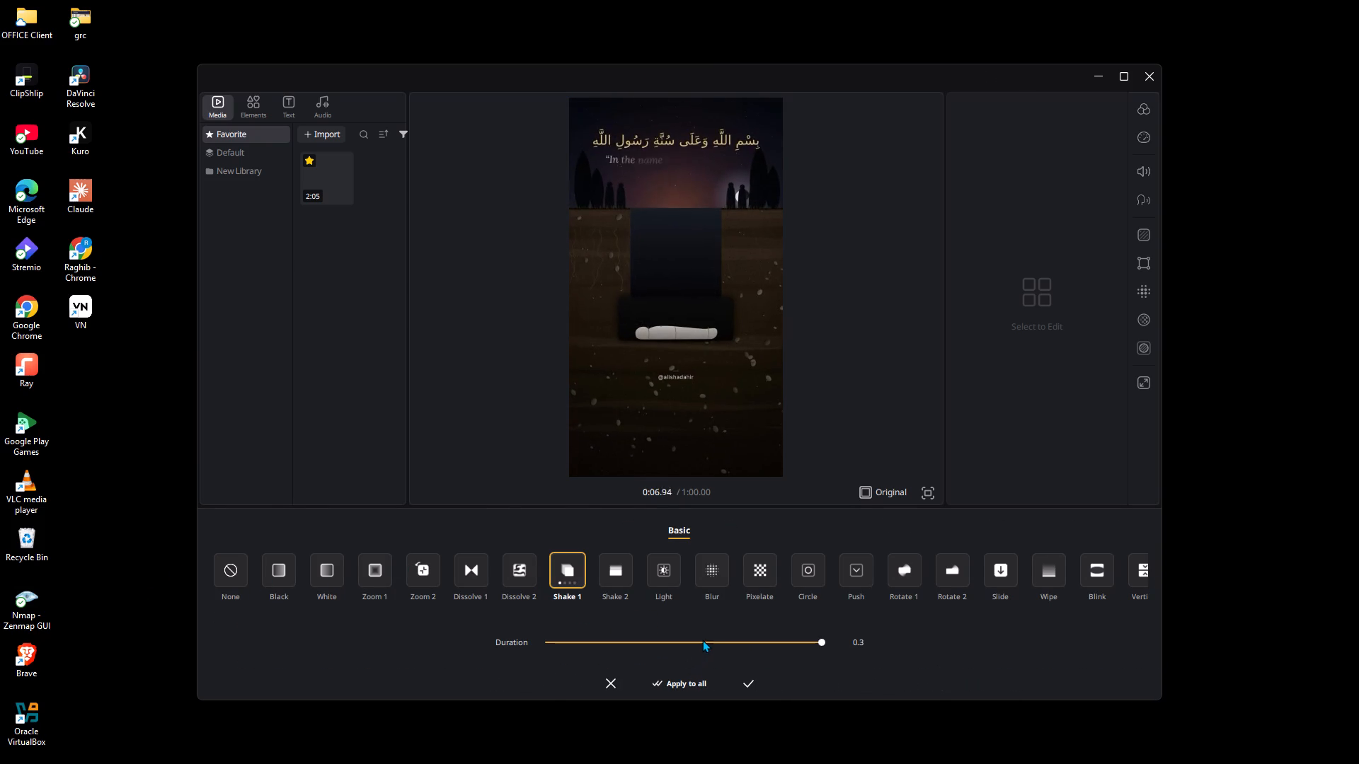
{"action": "left_click", "coordinate": [702, 639]}
{"action": "left_click", "coordinate": [750, 683]}
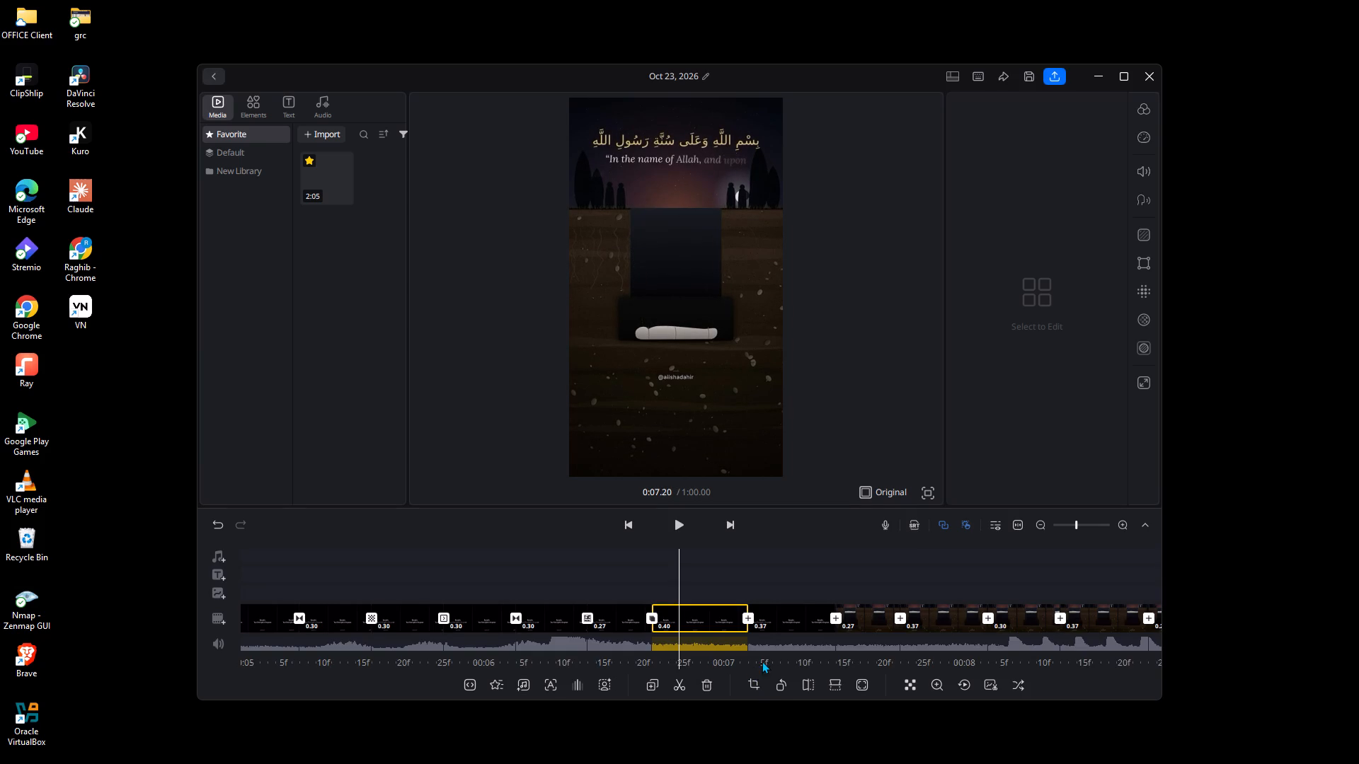
Add the first variant of the Rotate 1 transition with a reduced duration at the cut near 0:08.8.
{"action": "left_click", "coordinate": [1152, 618]}
{"action": "left_click", "coordinate": [914, 613]}
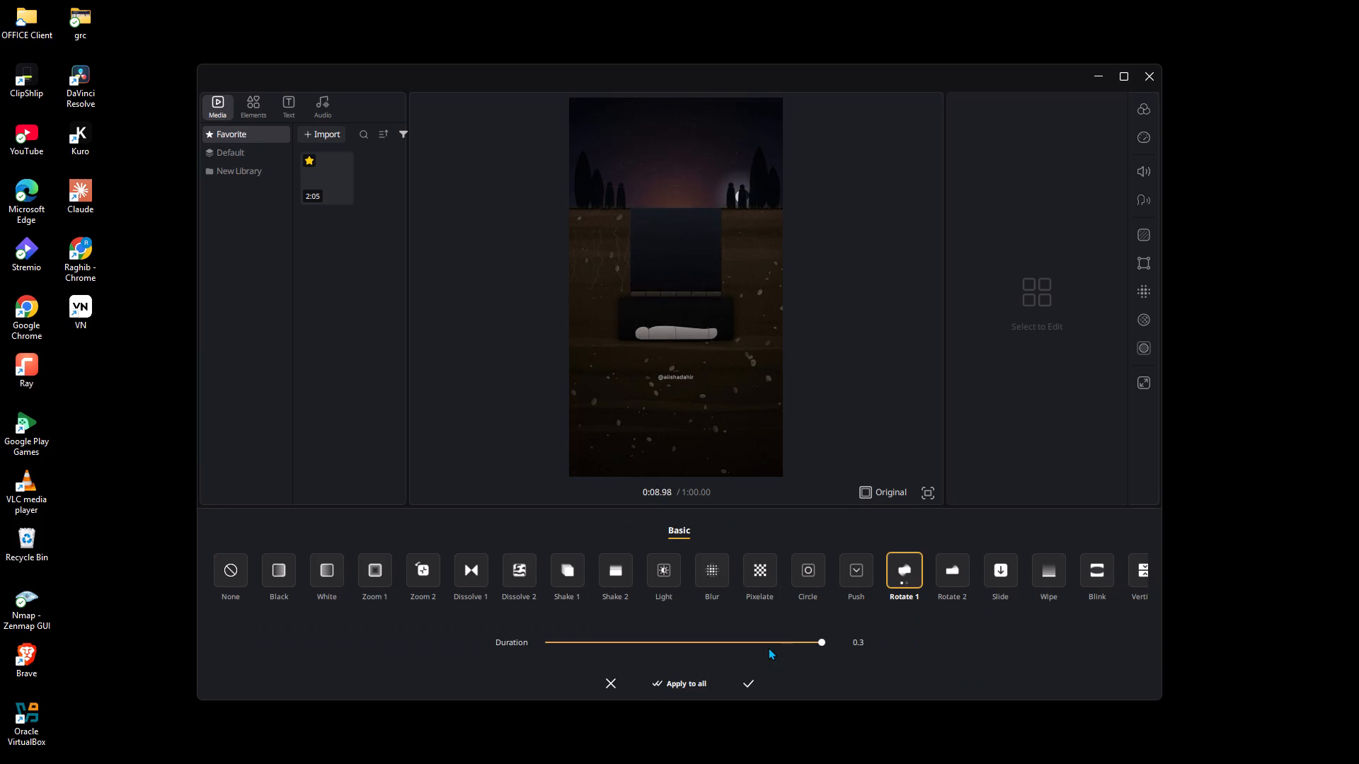
{"action": "left_click", "coordinate": [768, 647]}
{"action": "left_click", "coordinate": [748, 681]}
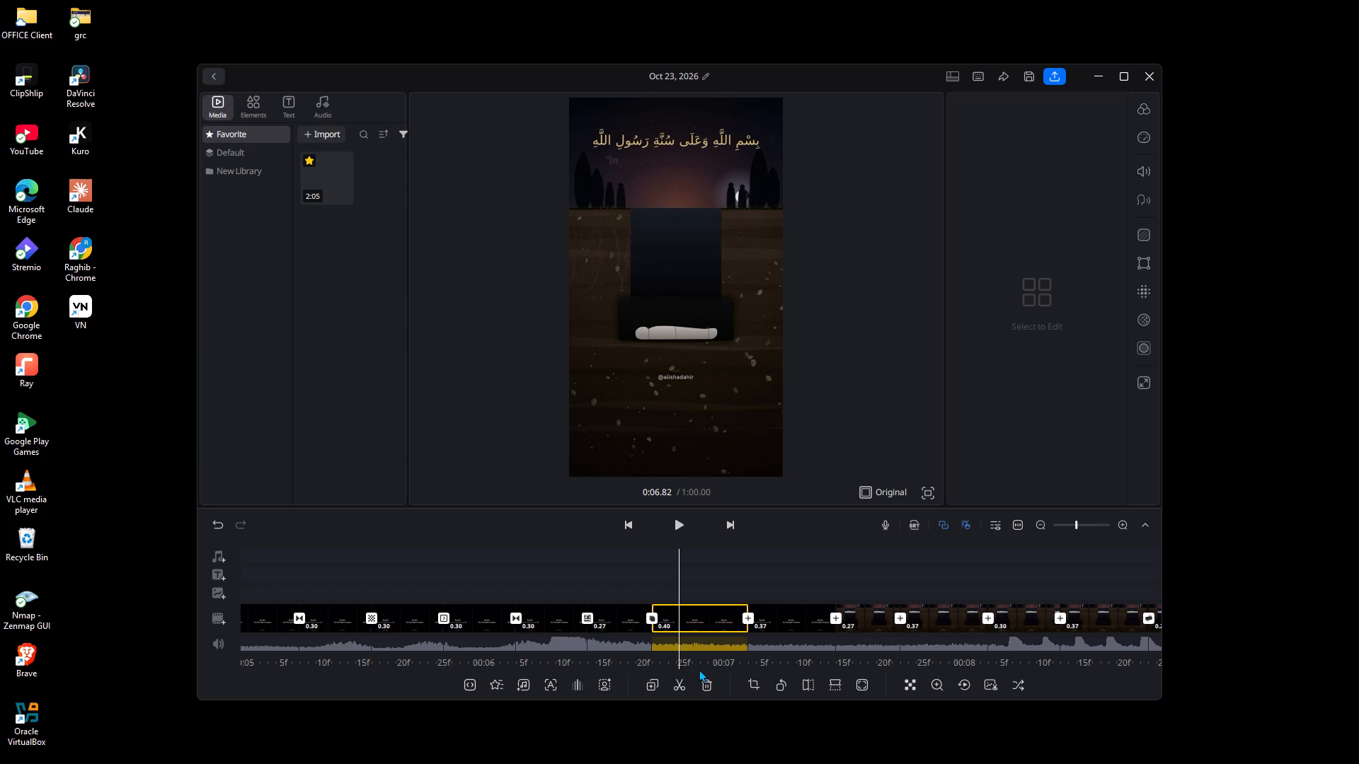
Add a Pixelate transition with a duration of 0.2 at the end of the selected segment, near 0:07.1.
{"action": "left_click", "coordinate": [750, 616]}
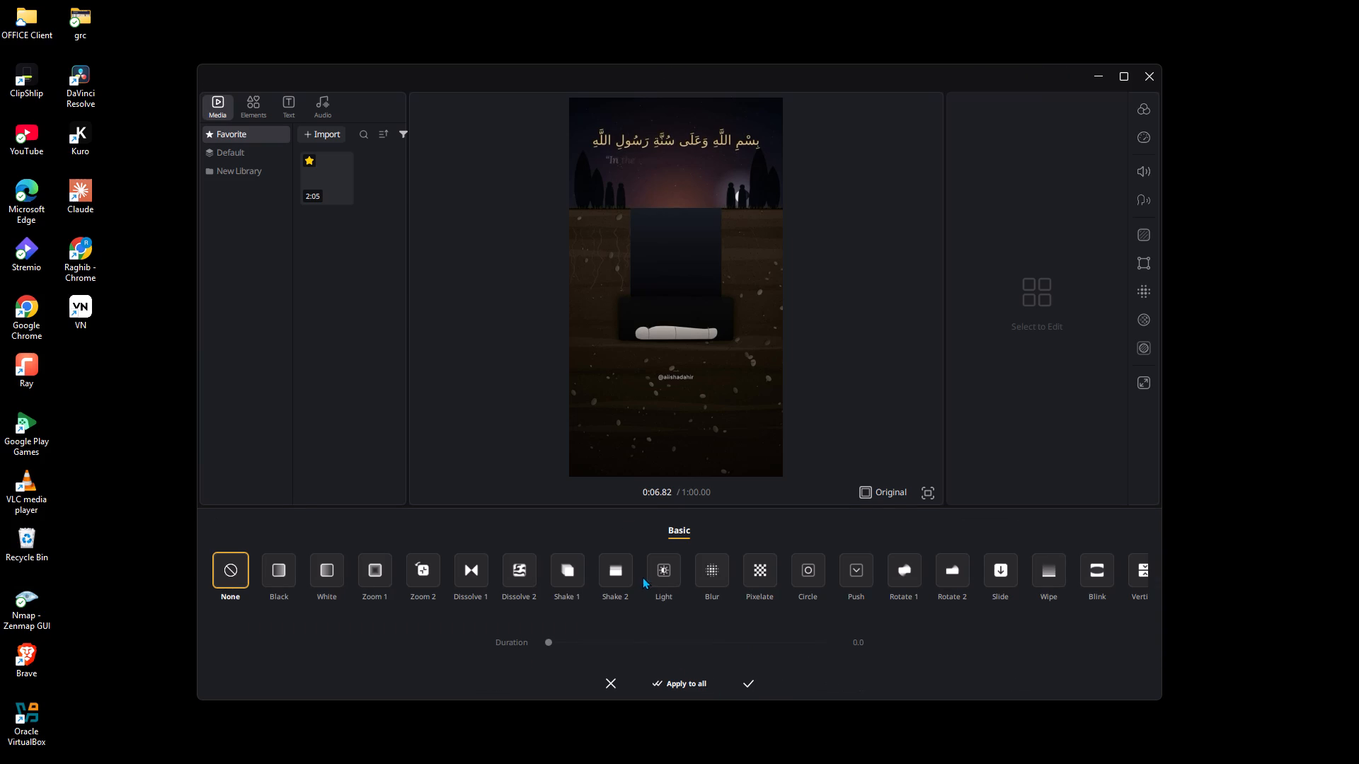
{"action": "left_click", "coordinate": [643, 577]}
{"action": "left_click", "coordinate": [767, 554]}
{"action": "left_click_drag", "start_coordinate": [759, 569], "coordinate": [759, 580]}
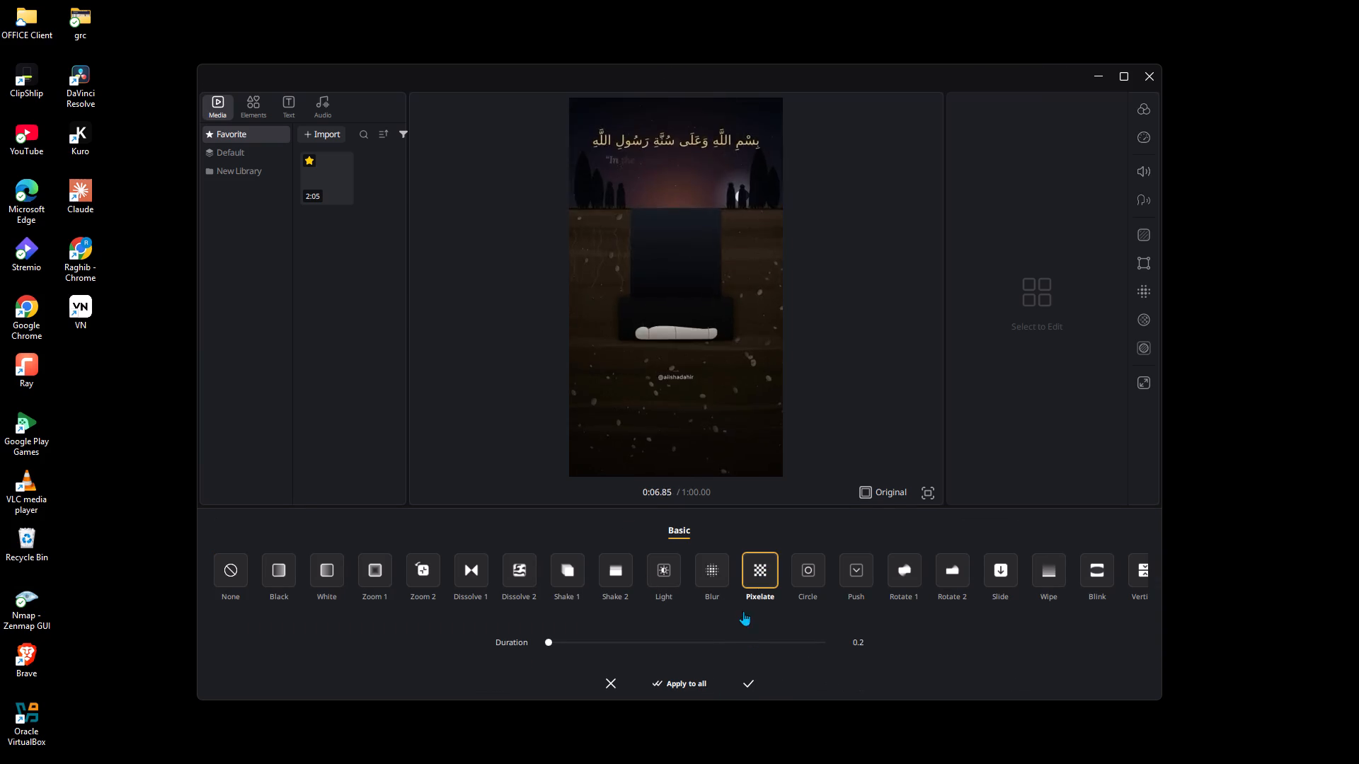
{"action": "left_click", "coordinate": [720, 650]}
{"action": "left_click", "coordinate": [720, 643]}
{"action": "left_click", "coordinate": [751, 679]}
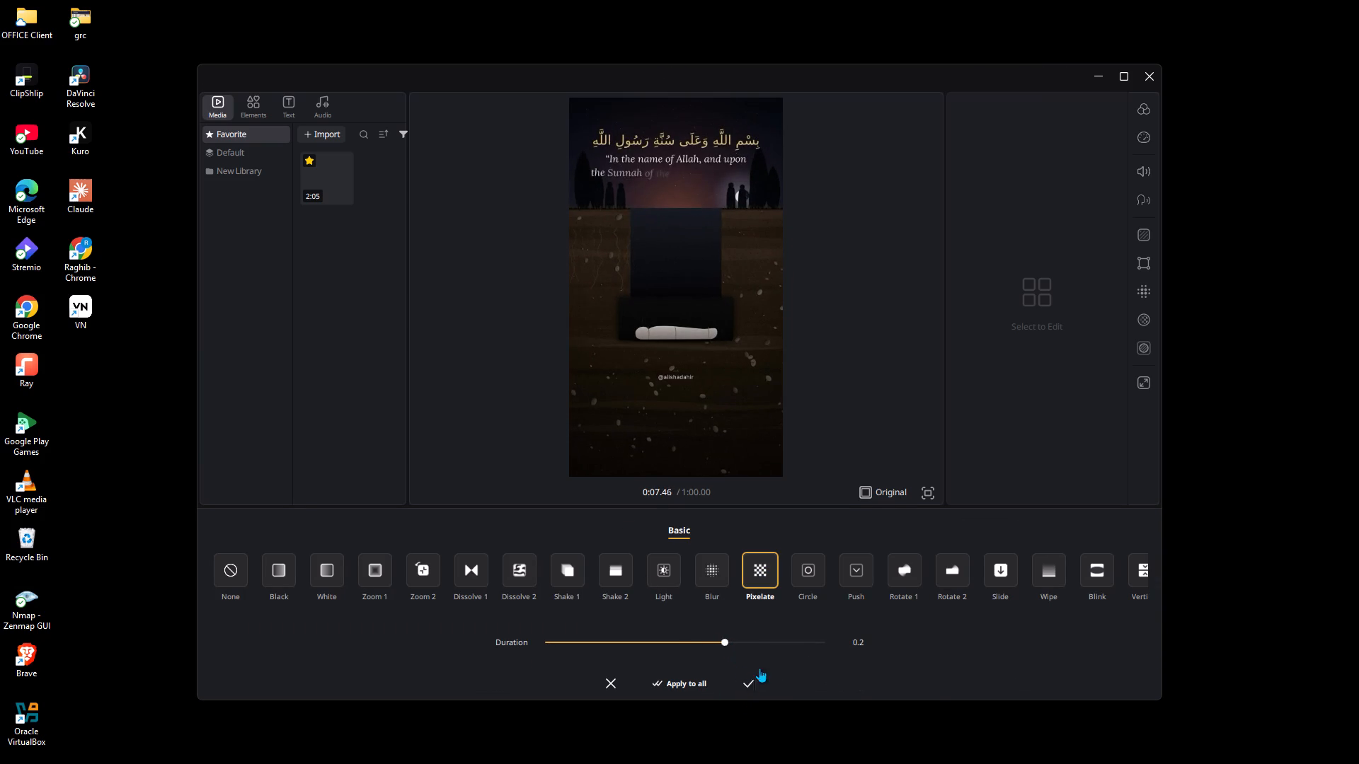
Add a Shake 1 transition with a reduced duration at the cut near 0:07.5, switching away from its first variant.
{"action": "left_click", "coordinate": [835, 616]}
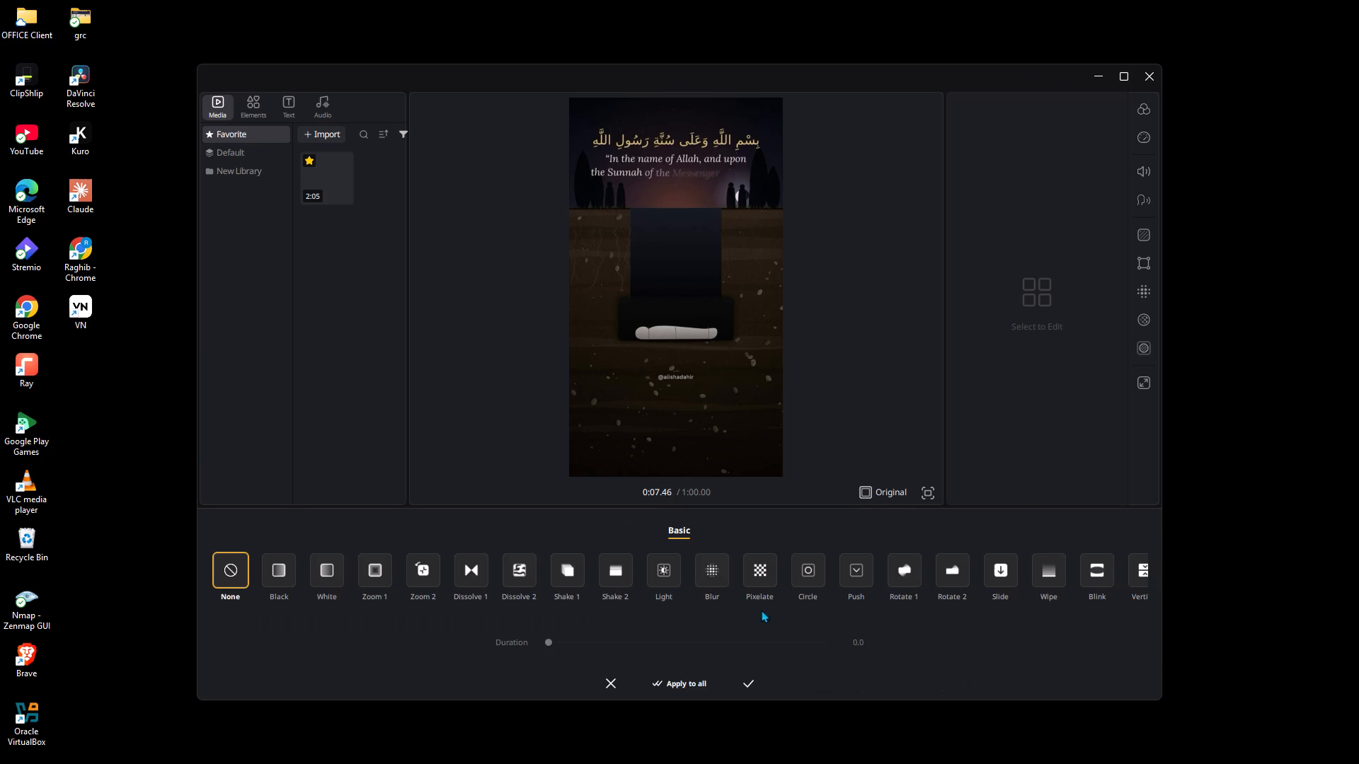
{"action": "left_click", "coordinate": [591, 587]}
{"action": "triple_click", "coordinate": [569, 571]}
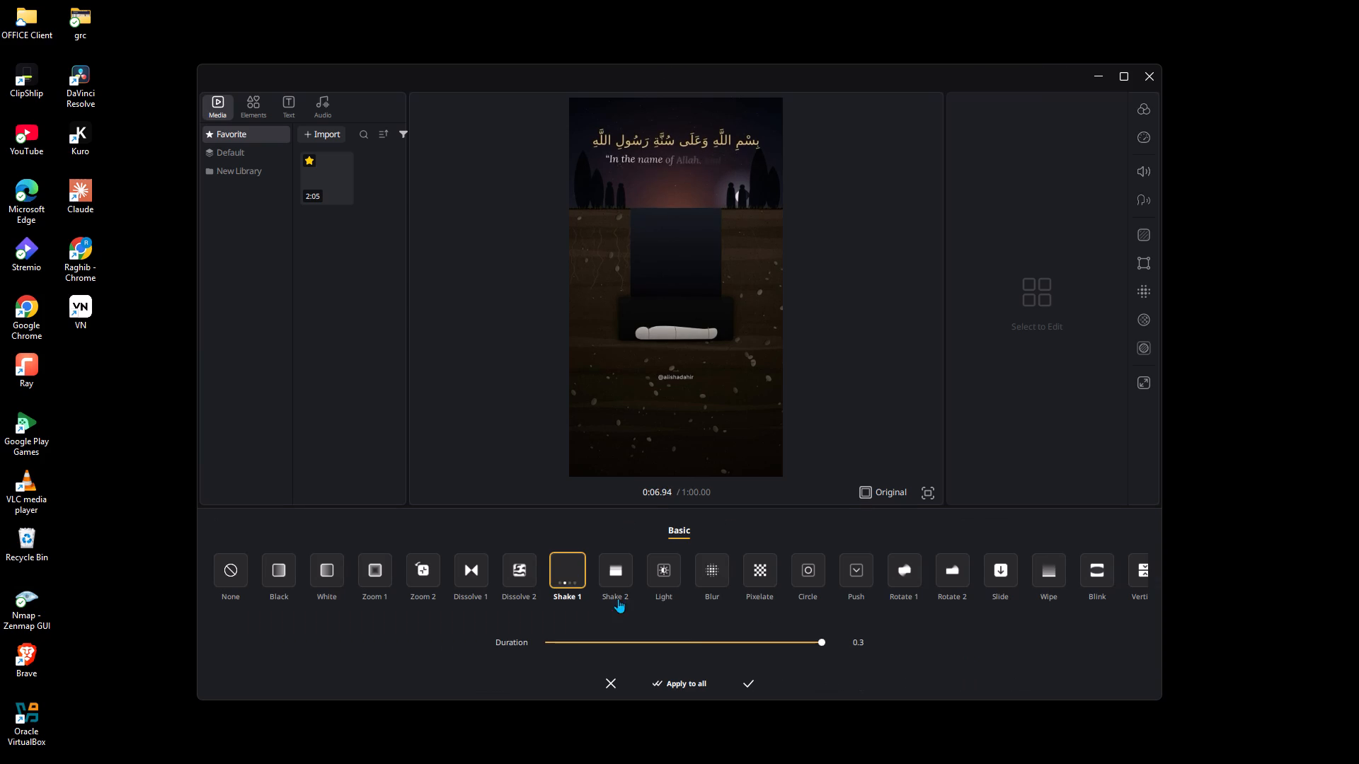
{"action": "left_click", "coordinate": [765, 646]}
{"action": "left_click", "coordinate": [754, 681]}
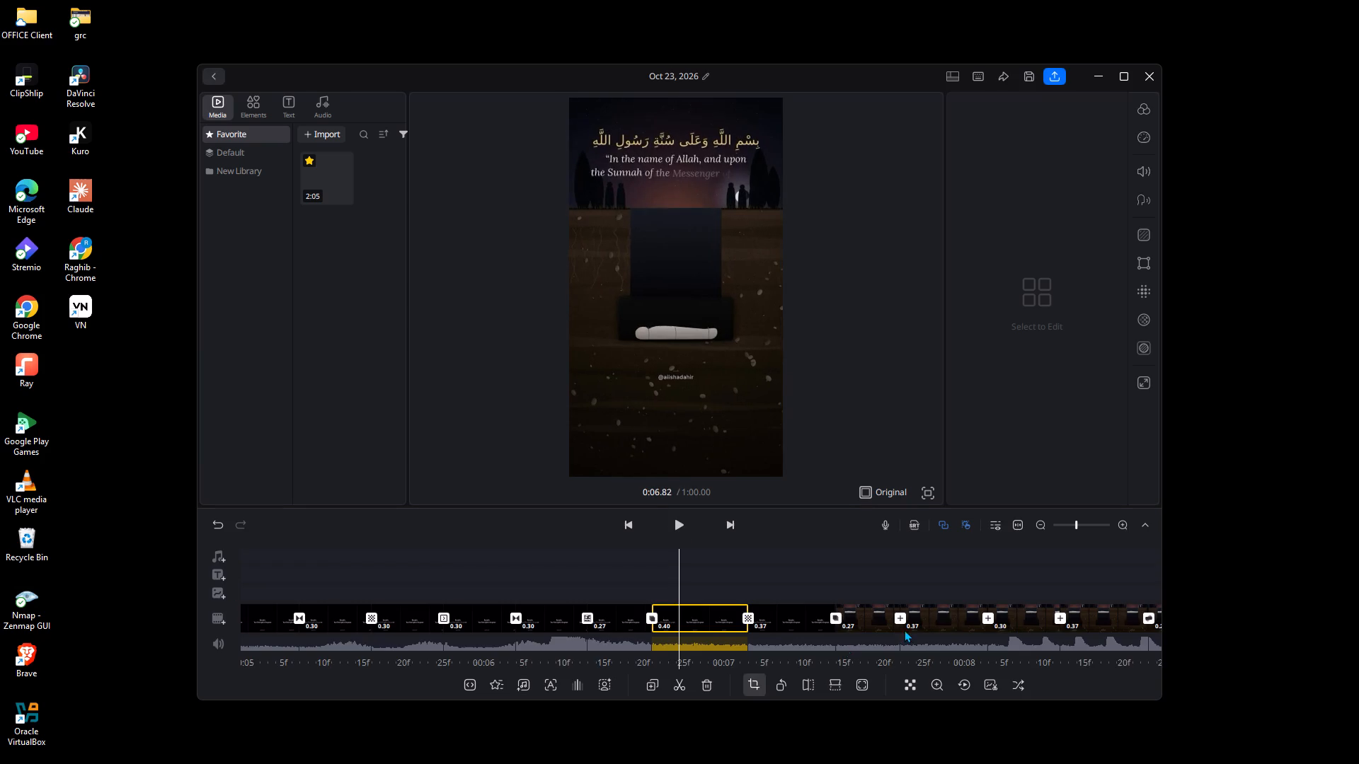
Add the second variant of the Push transition, with the rightward arrow, at the cut near 0:08.4 and lengthen its duration.
{"action": "left_click", "coordinate": [1061, 615]}
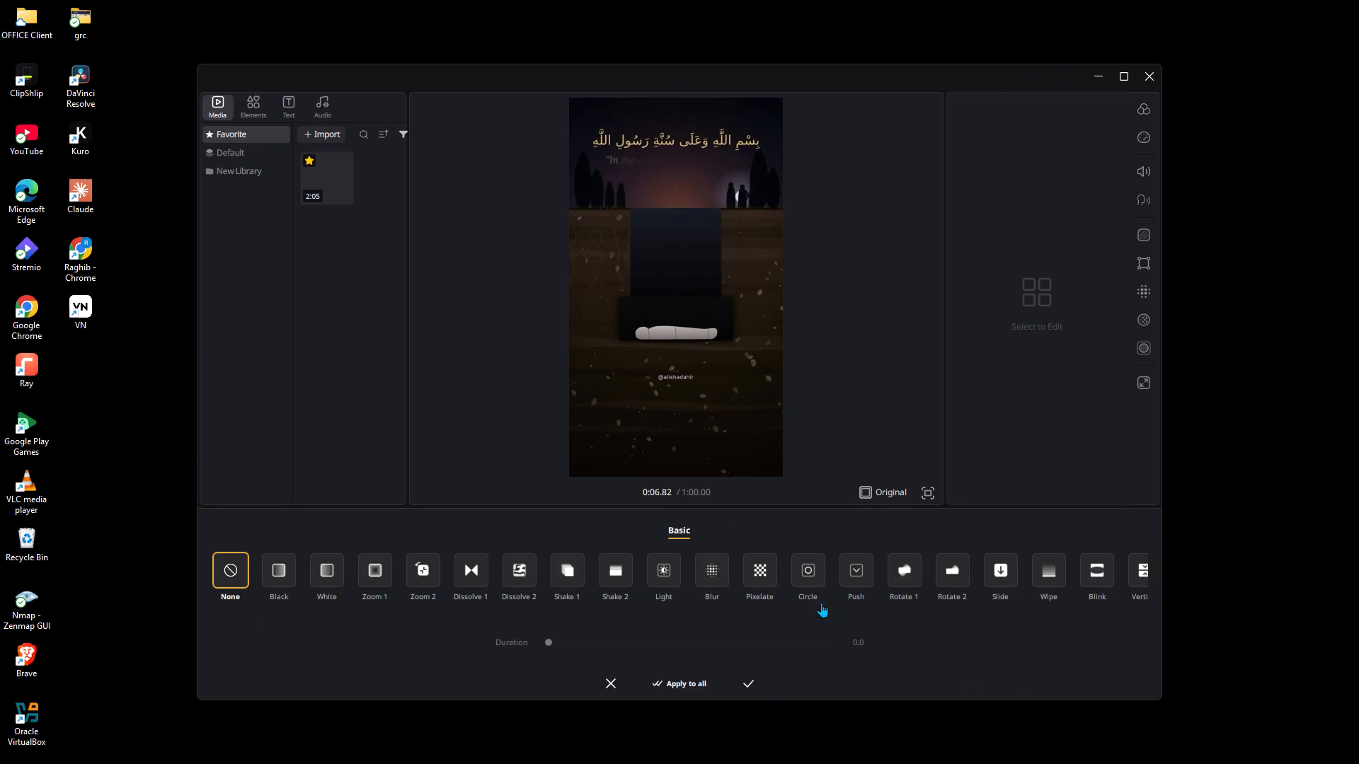
{"action": "double_click", "coordinate": [861, 571]}
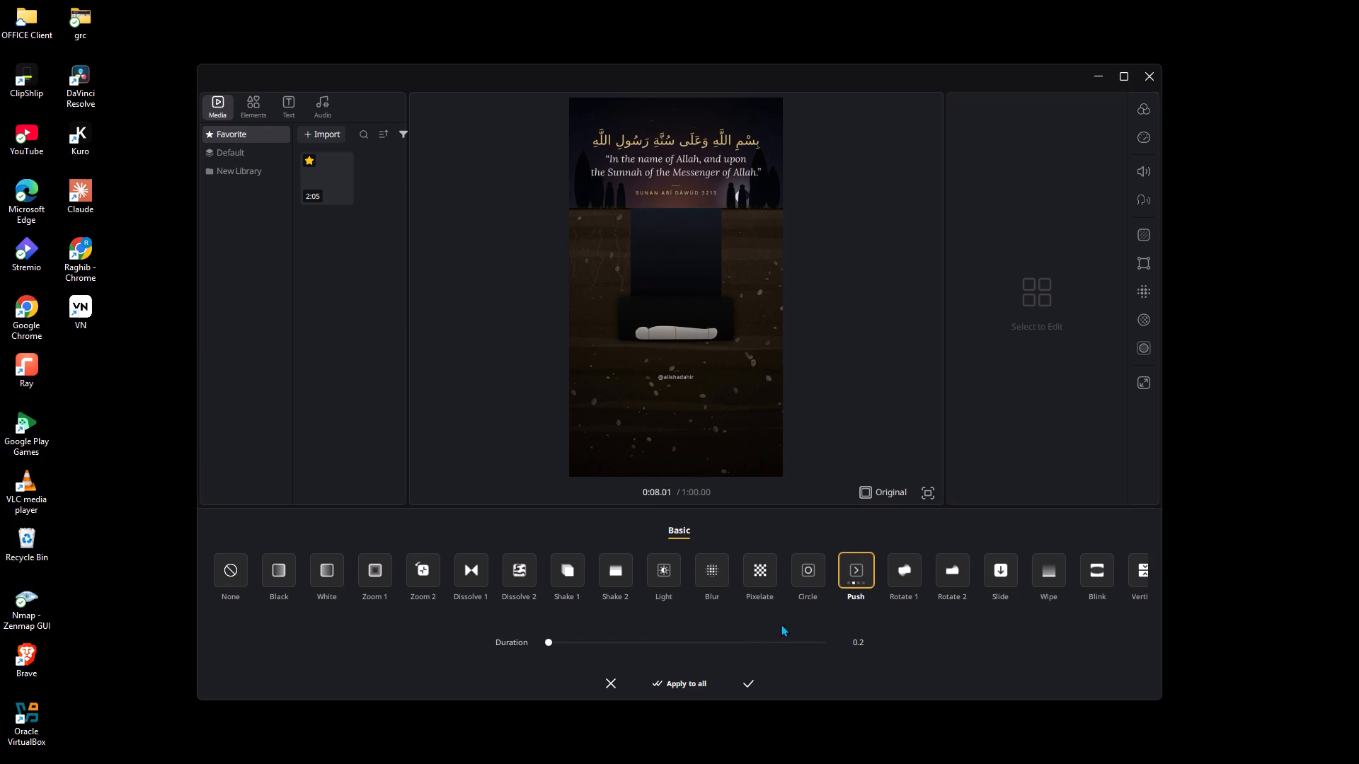
{"action": "left_click", "coordinate": [750, 644]}
{"action": "left_click", "coordinate": [748, 681]}
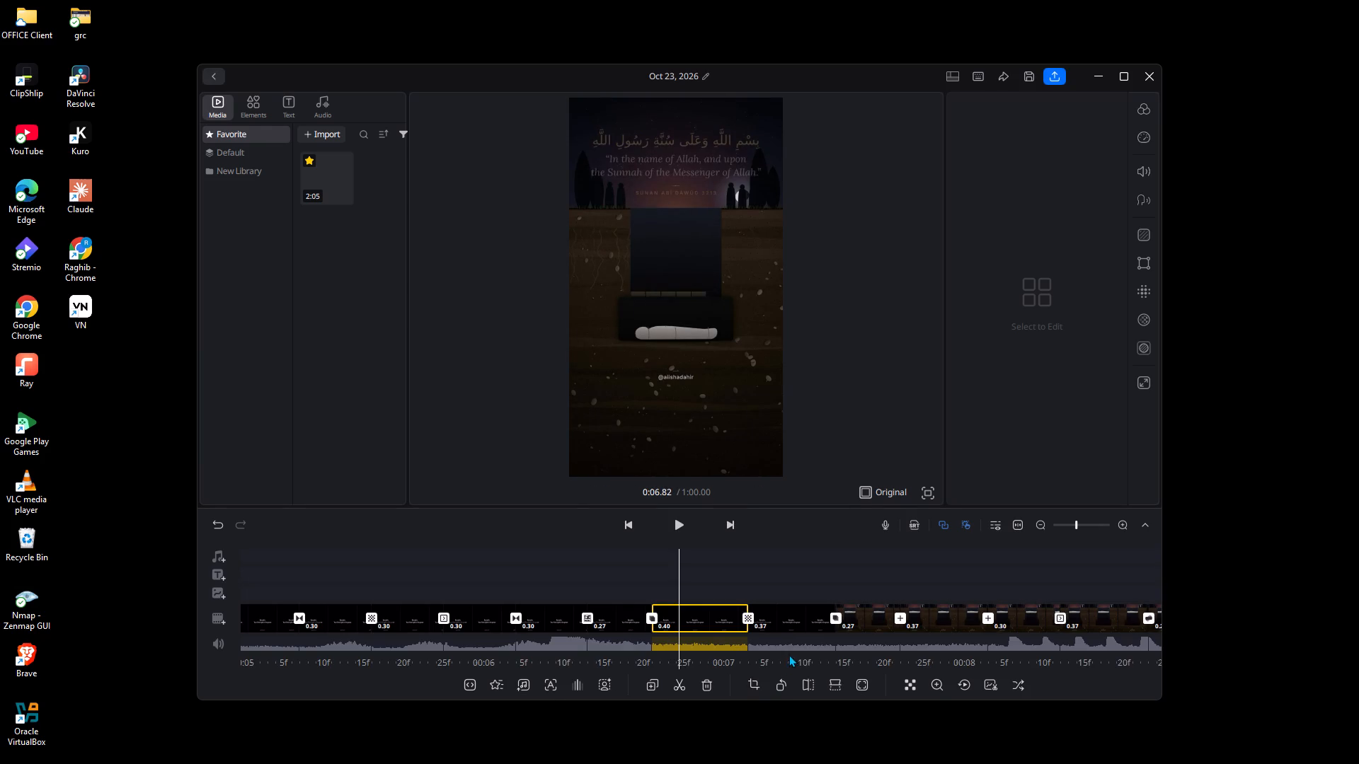
Add the fourth variant of the Wipe transition at the cut near 0:07.7 and lengthen its duration.
{"action": "left_click", "coordinate": [898, 616]}
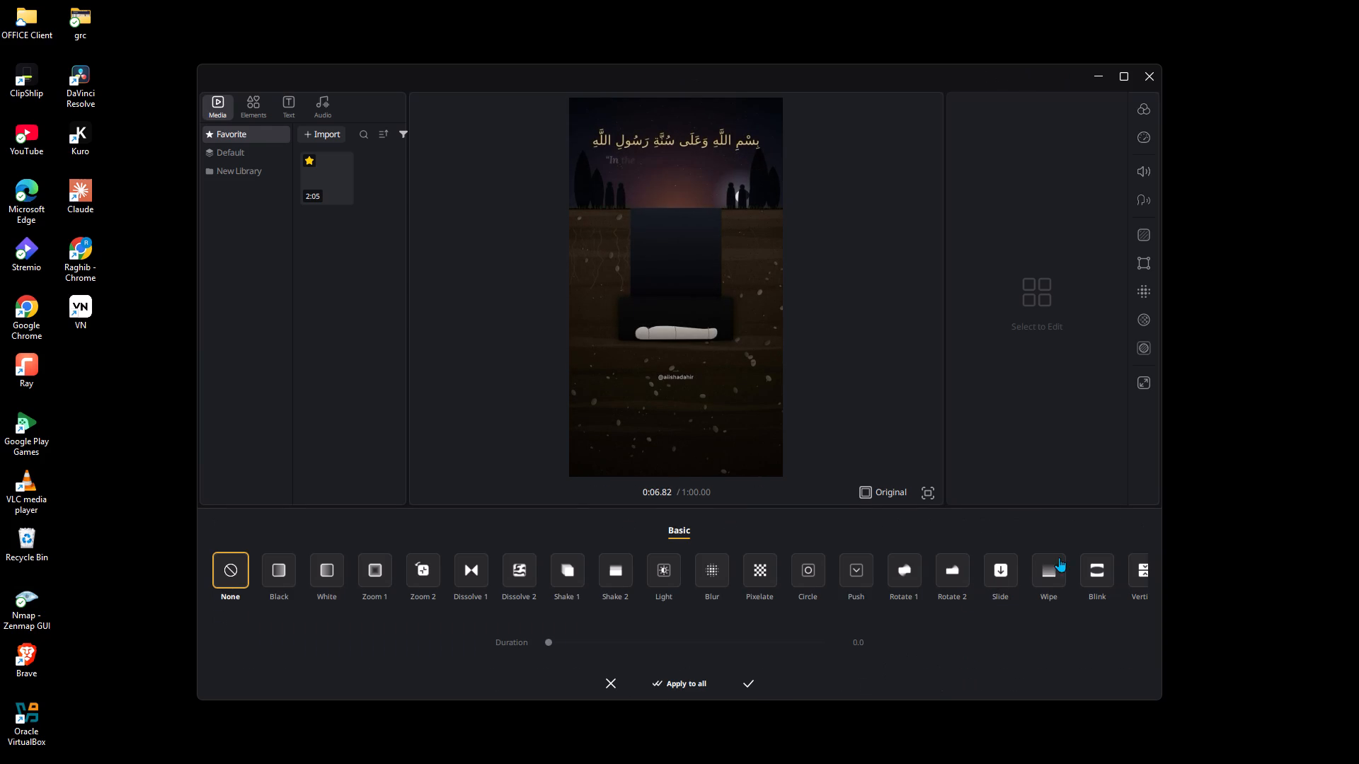
{"action": "left_click", "coordinate": [1062, 557]}
{"action": "triple_click", "coordinate": [1044, 568]}
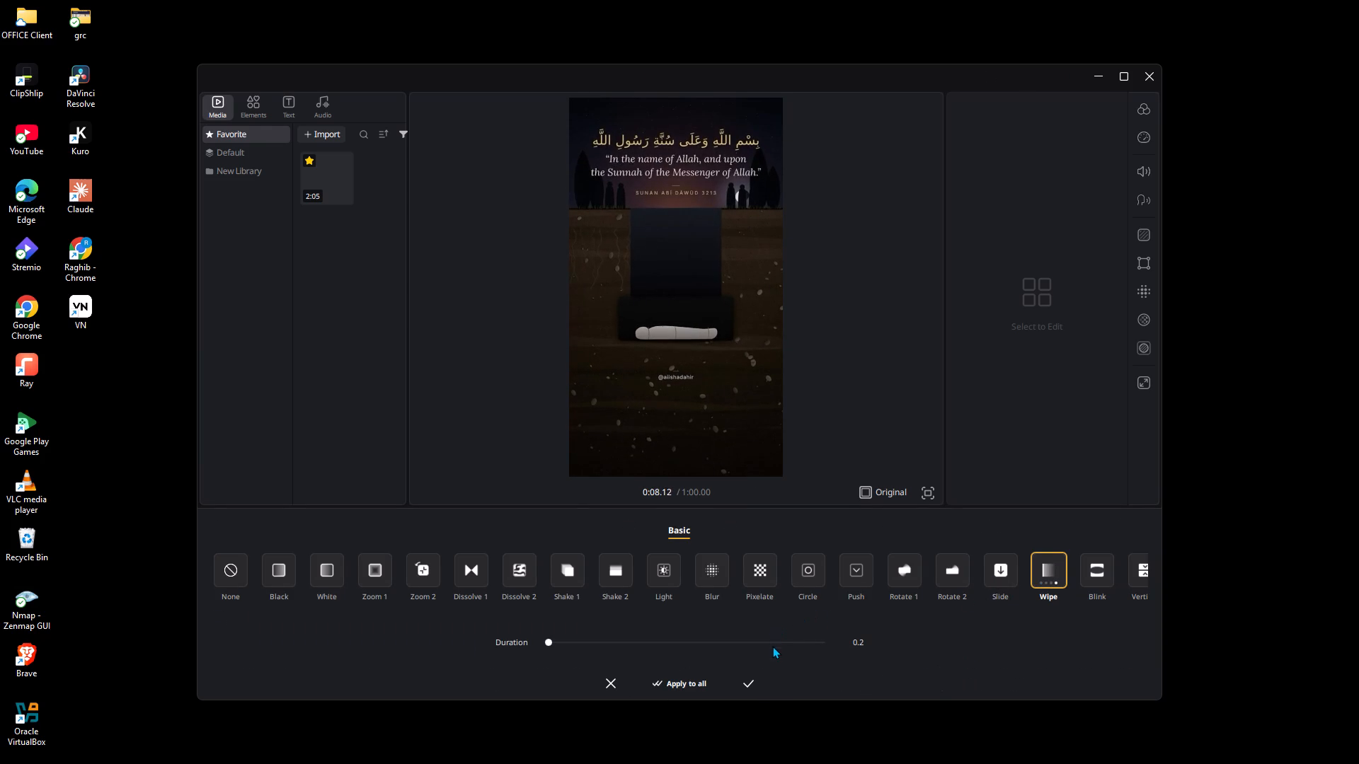
{"action": "left_click", "coordinate": [772, 646]}
{"action": "left_click", "coordinate": [748, 683]}
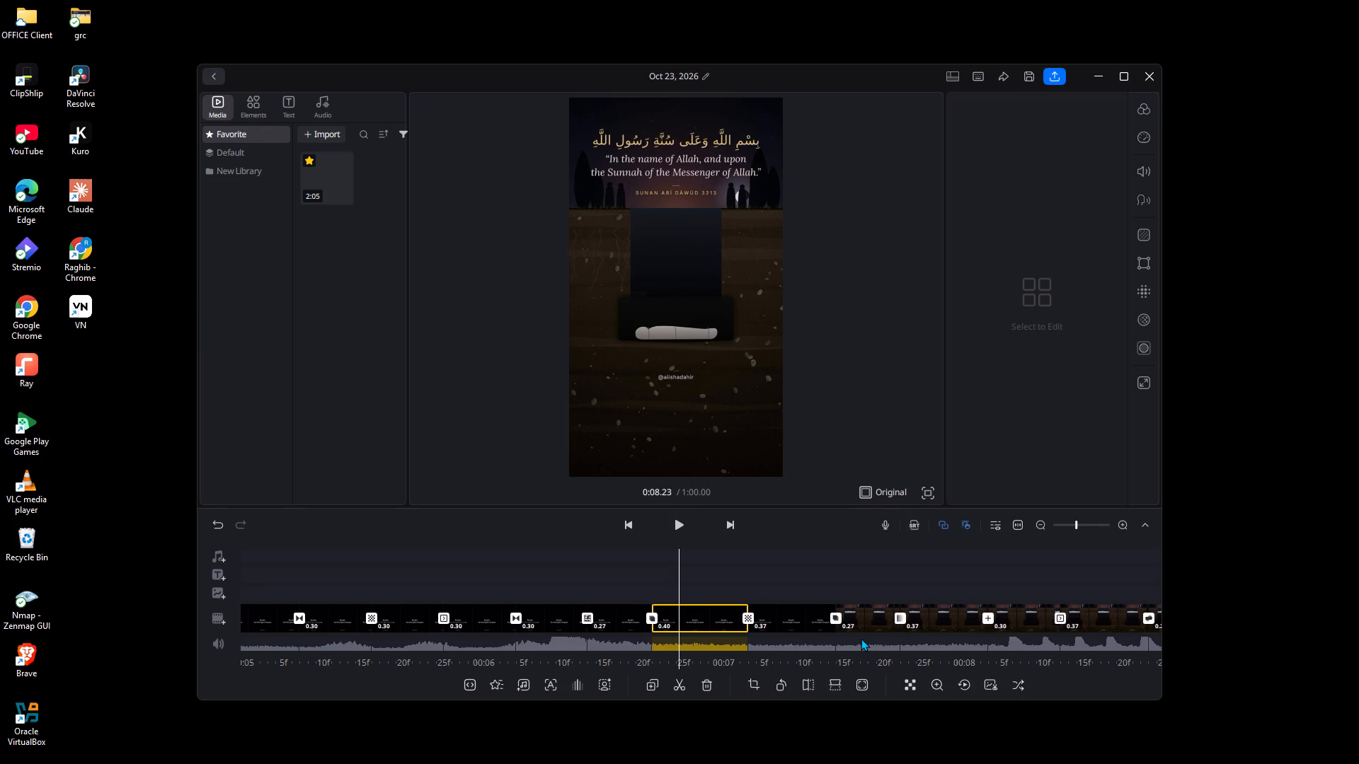
Add a Dissolve 1 transition with a duration of 0.2 at the cut near 0:08.1.
{"action": "left_click", "coordinate": [987, 617]}
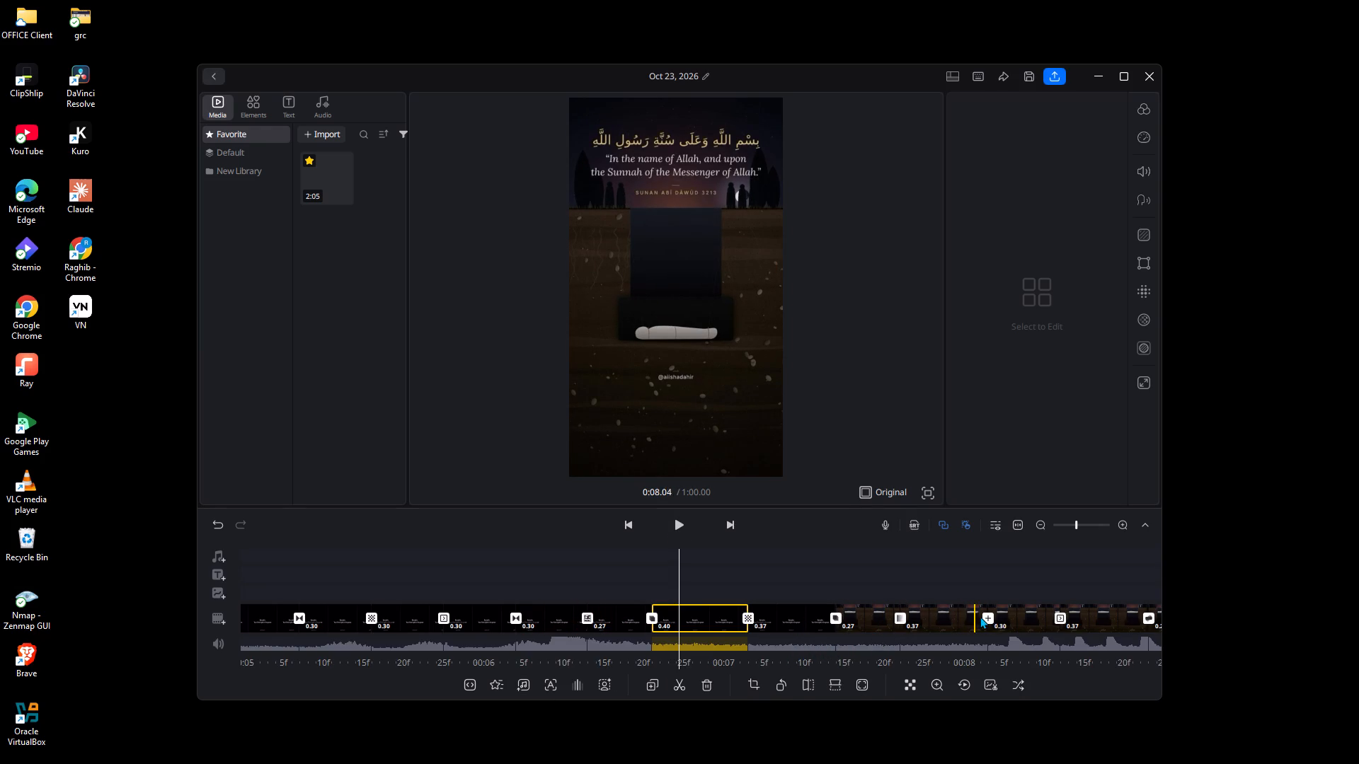
{"action": "left_click", "coordinate": [984, 618]}
{"action": "left_click", "coordinate": [476, 573]}
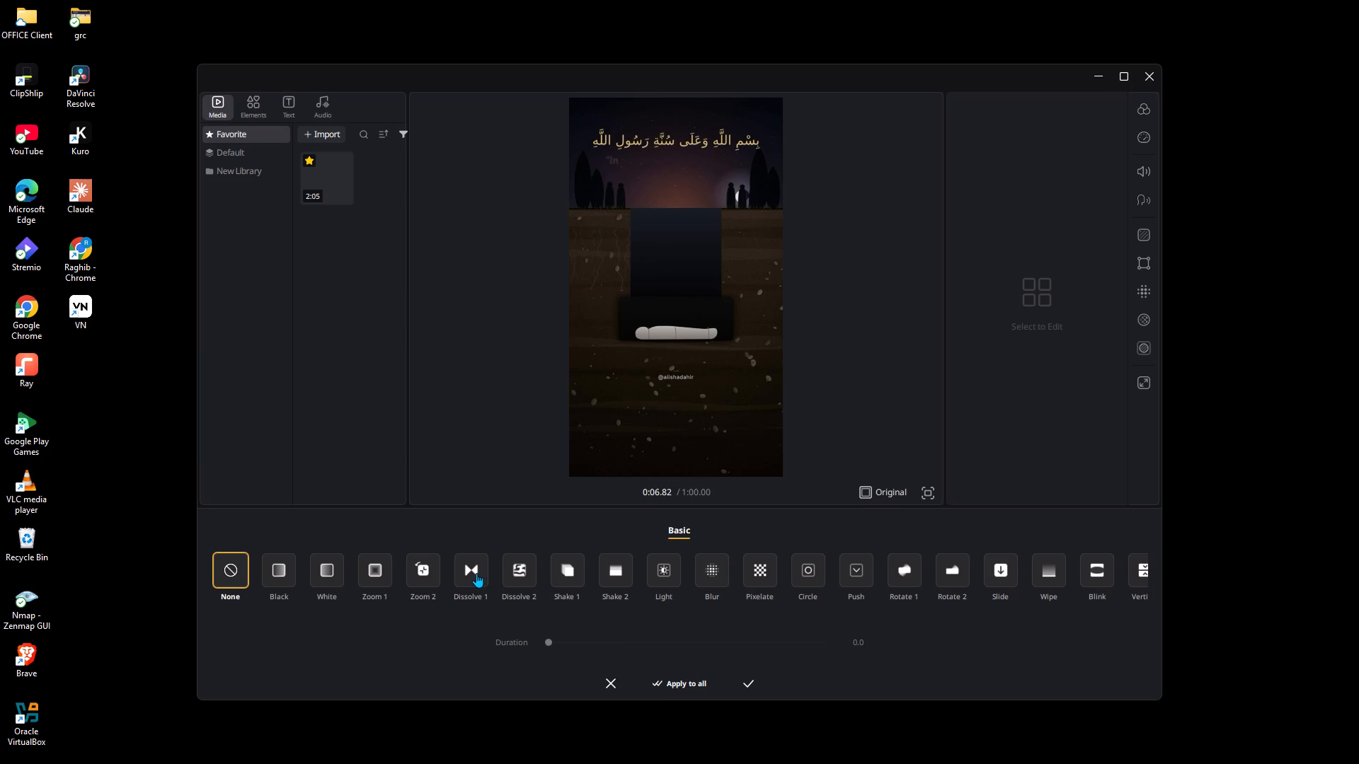
{"action": "left_click", "coordinate": [668, 639]}
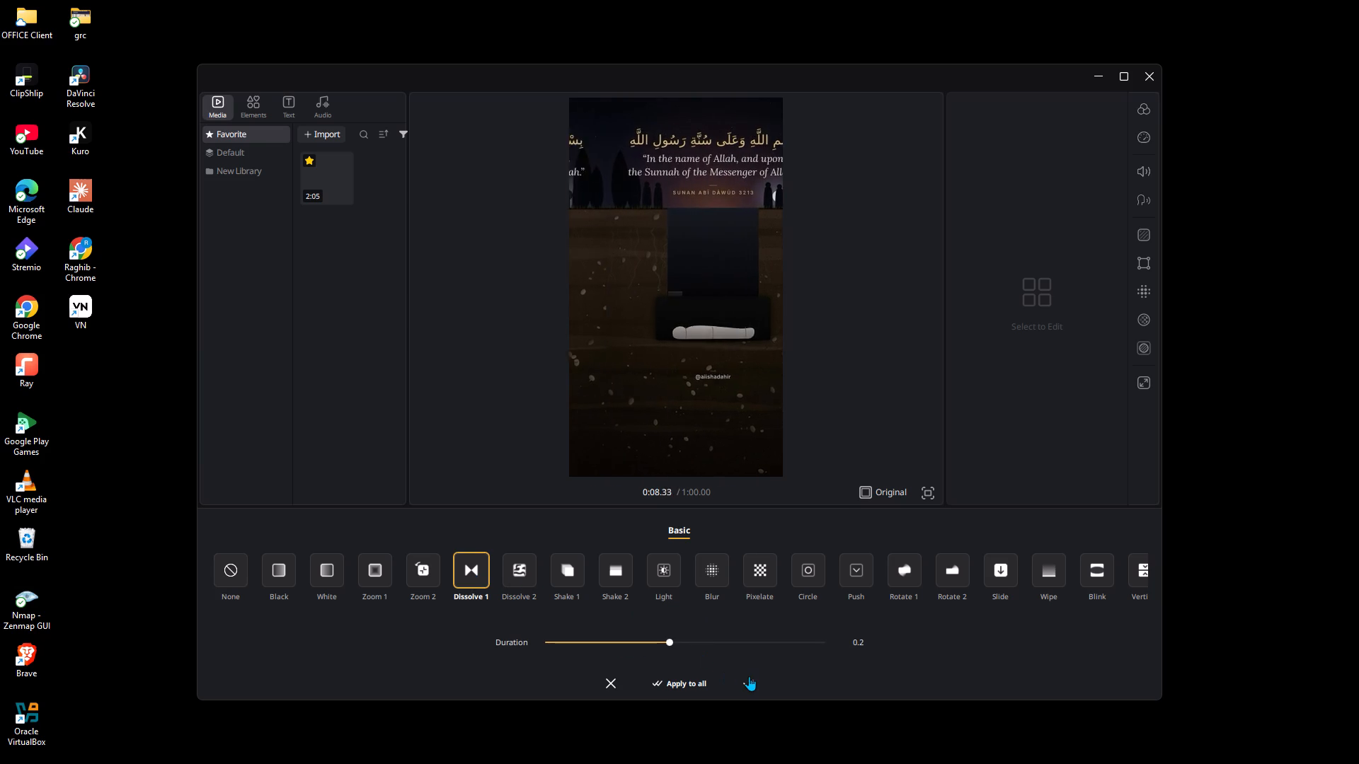
{"action": "left_click", "coordinate": [749, 676]}
Add a Dissolve 1 transition with a duration of 0.2 at the cut near 0:09.3.
{"action": "left_click_drag", "start_coordinate": [783, 569], "coordinate": [592, 573]}
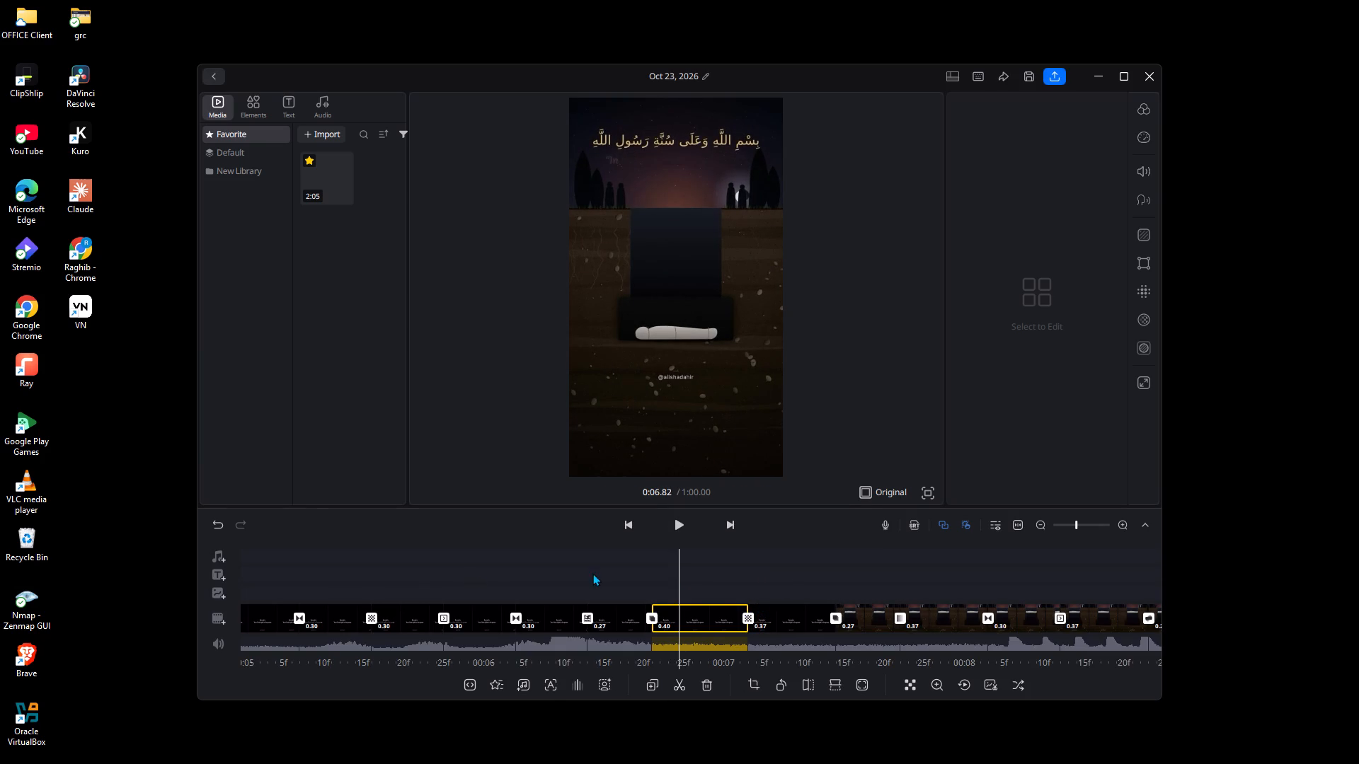
{"action": "left_click_drag", "start_coordinate": [592, 573], "coordinate": [327, 576]}
{"action": "left_click_drag", "start_coordinate": [696, 549], "coordinate": [268, 567]}
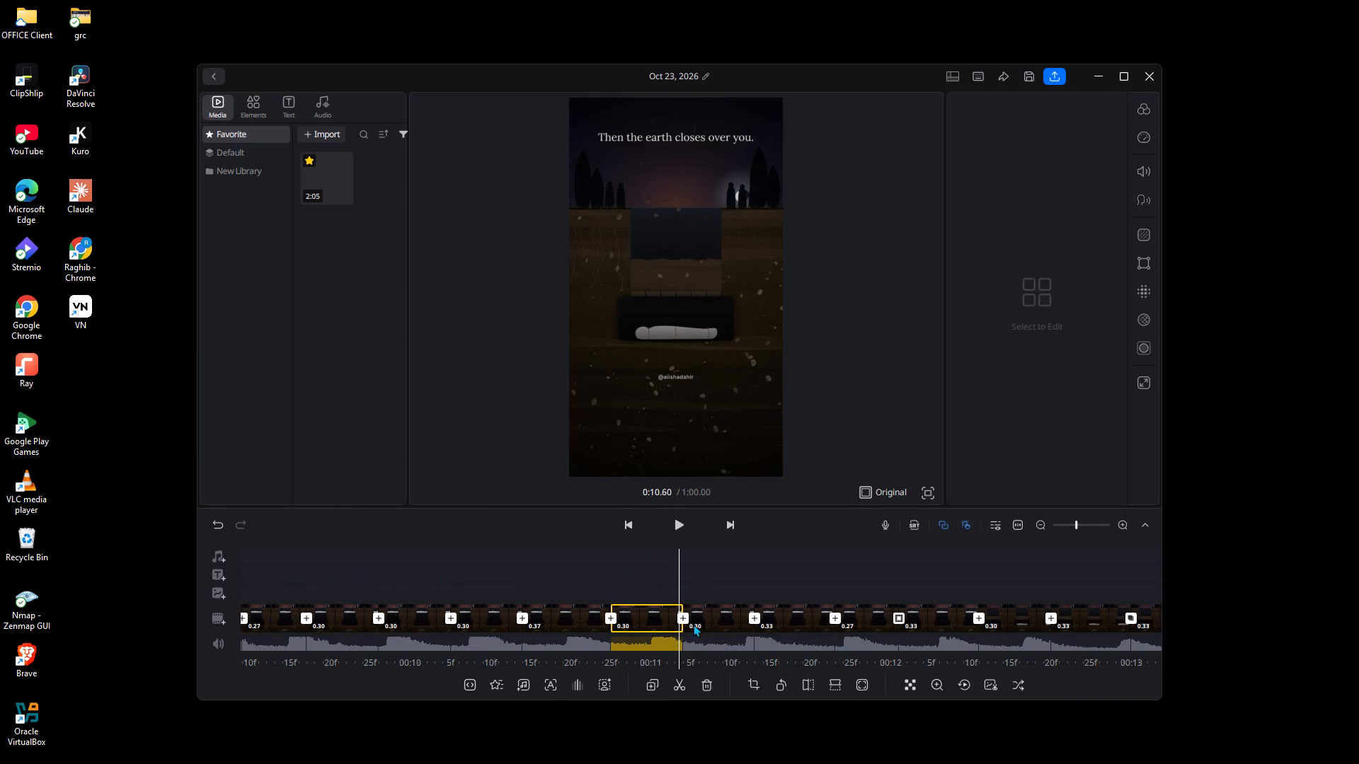
{"action": "left_click_drag", "start_coordinate": [329, 579], "coordinate": [510, 579]}
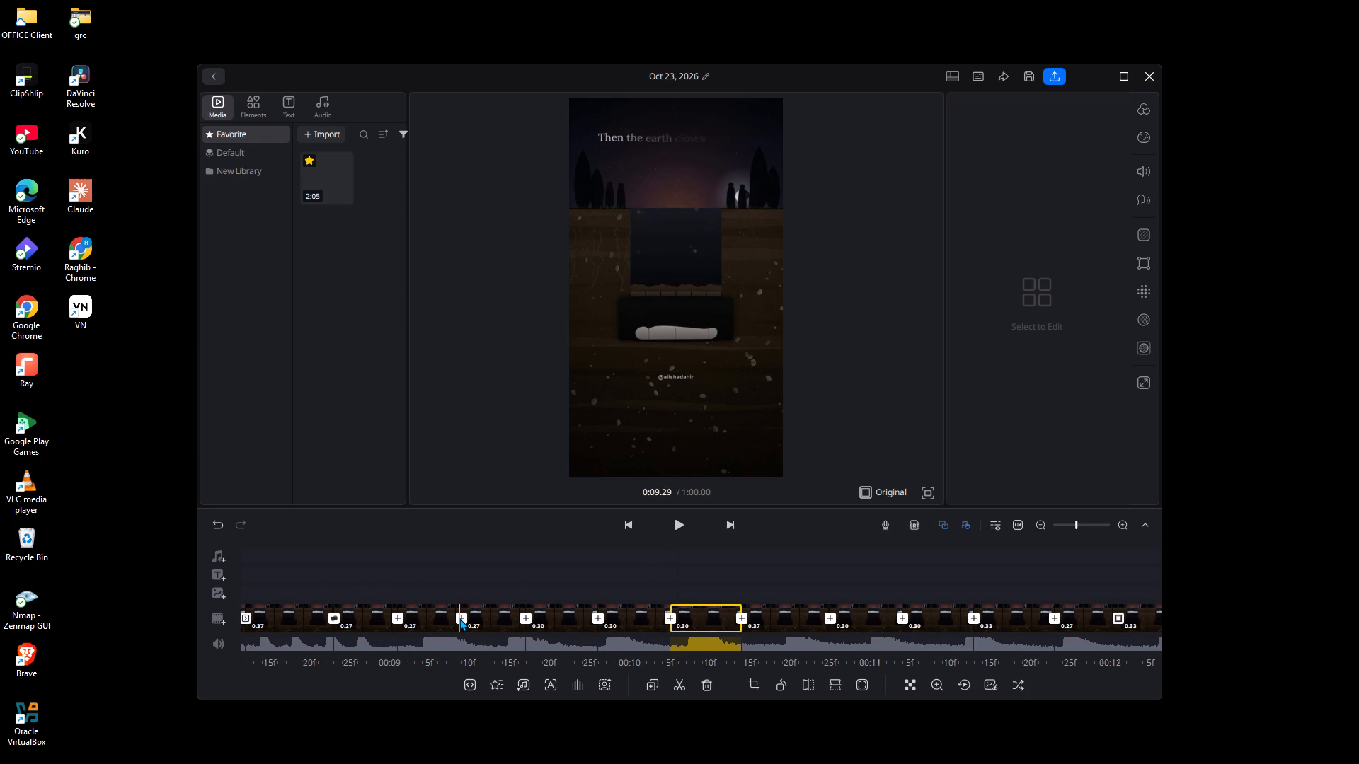
{"action": "left_click", "coordinate": [459, 618]}
{"action": "left_click", "coordinate": [494, 572]}
{"action": "left_click_drag", "start_coordinate": [488, 567], "coordinate": [481, 571]}
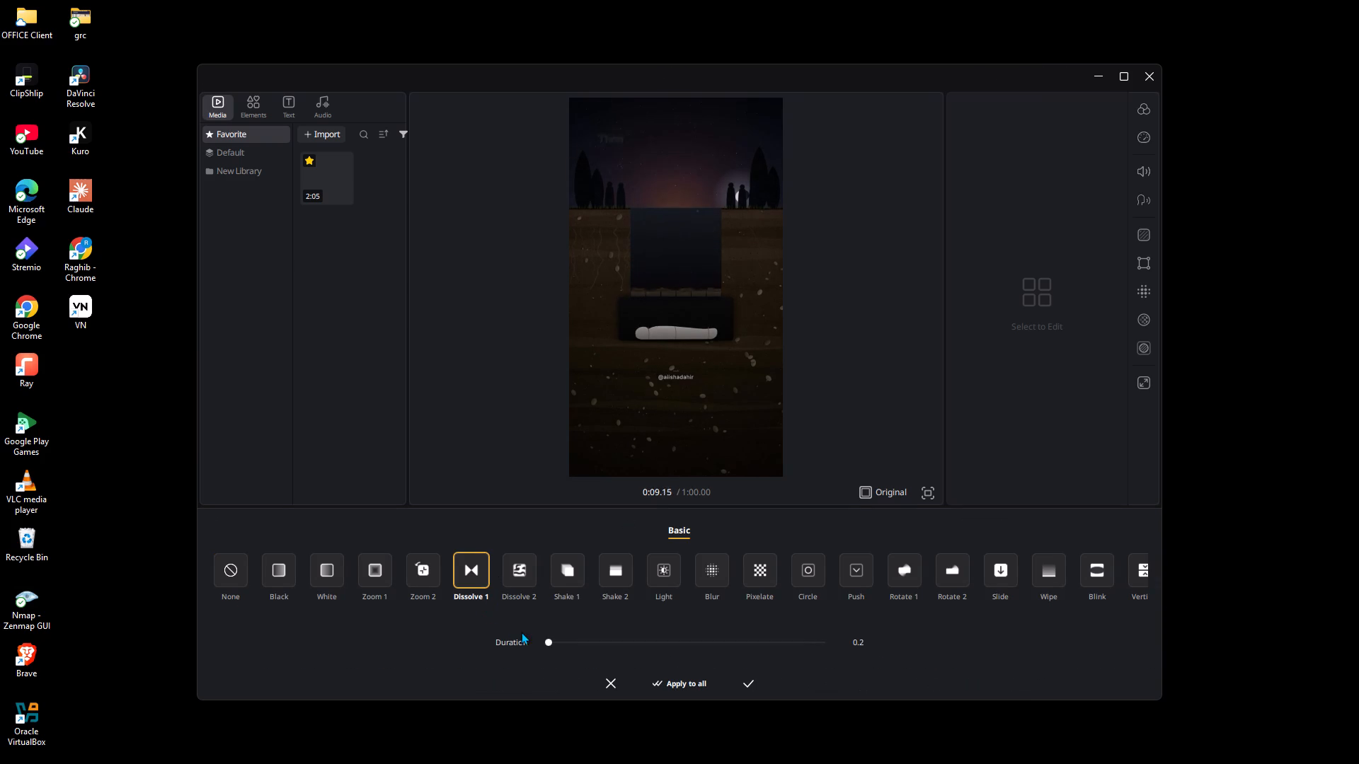
{"action": "right_click", "coordinate": [596, 517]}
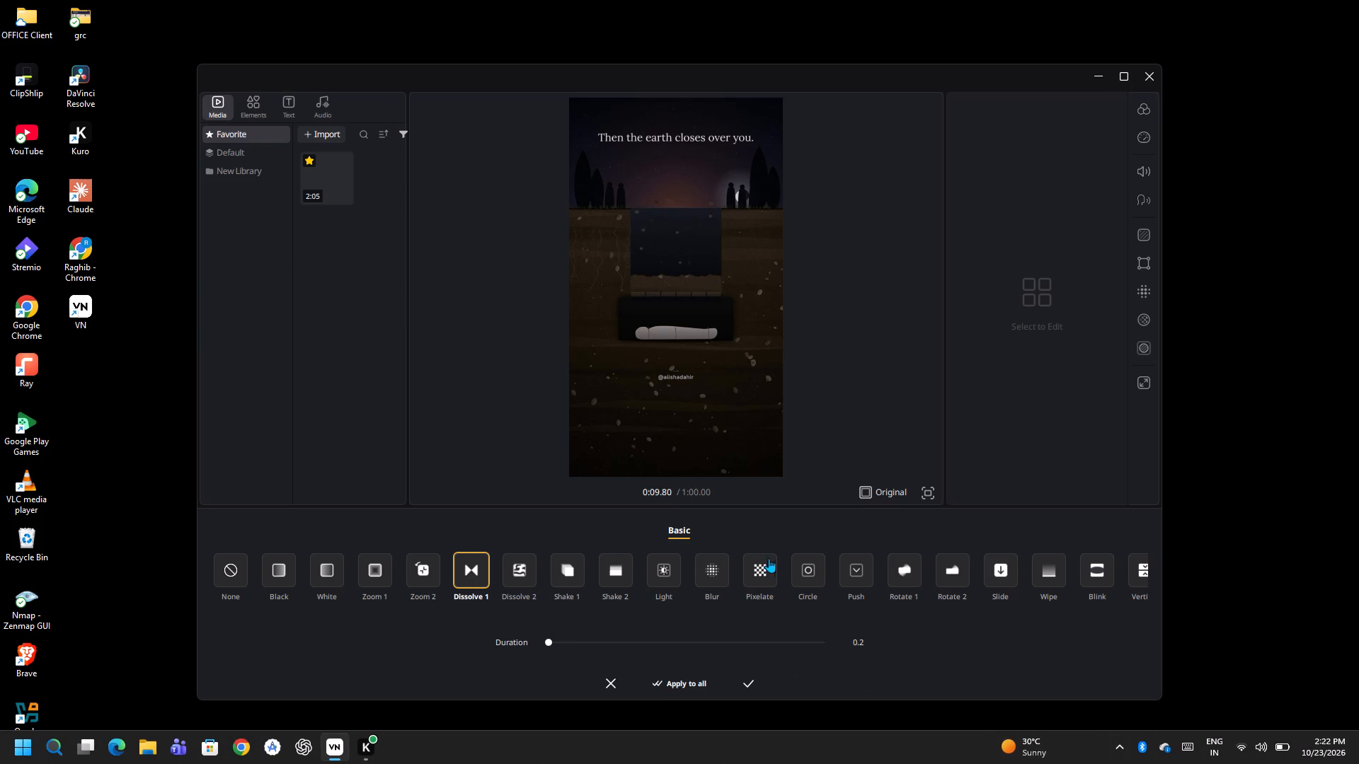
{"action": "left_click", "coordinate": [775, 630]}
{"action": "left_click", "coordinate": [777, 635]}
{"action": "left_click", "coordinate": [779, 640]}
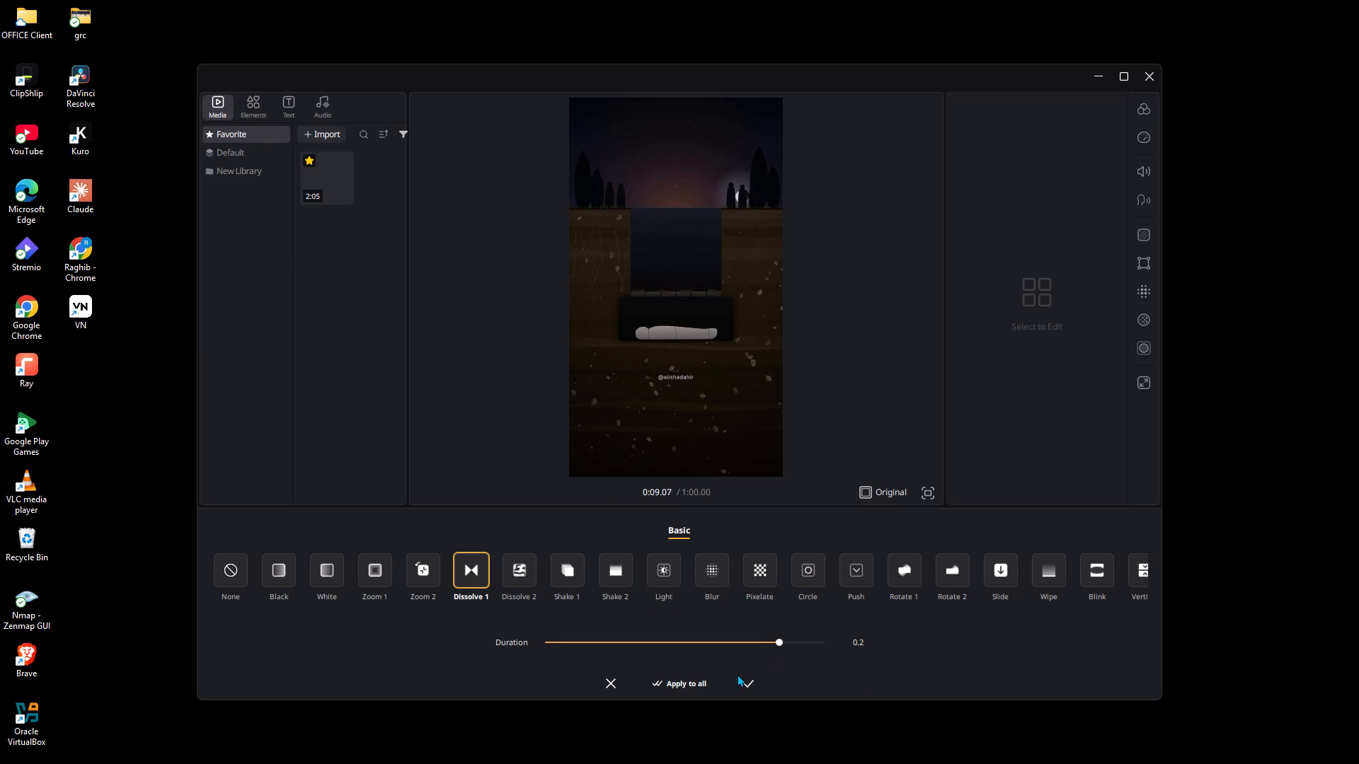
{"action": "left_click", "coordinate": [753, 680]}
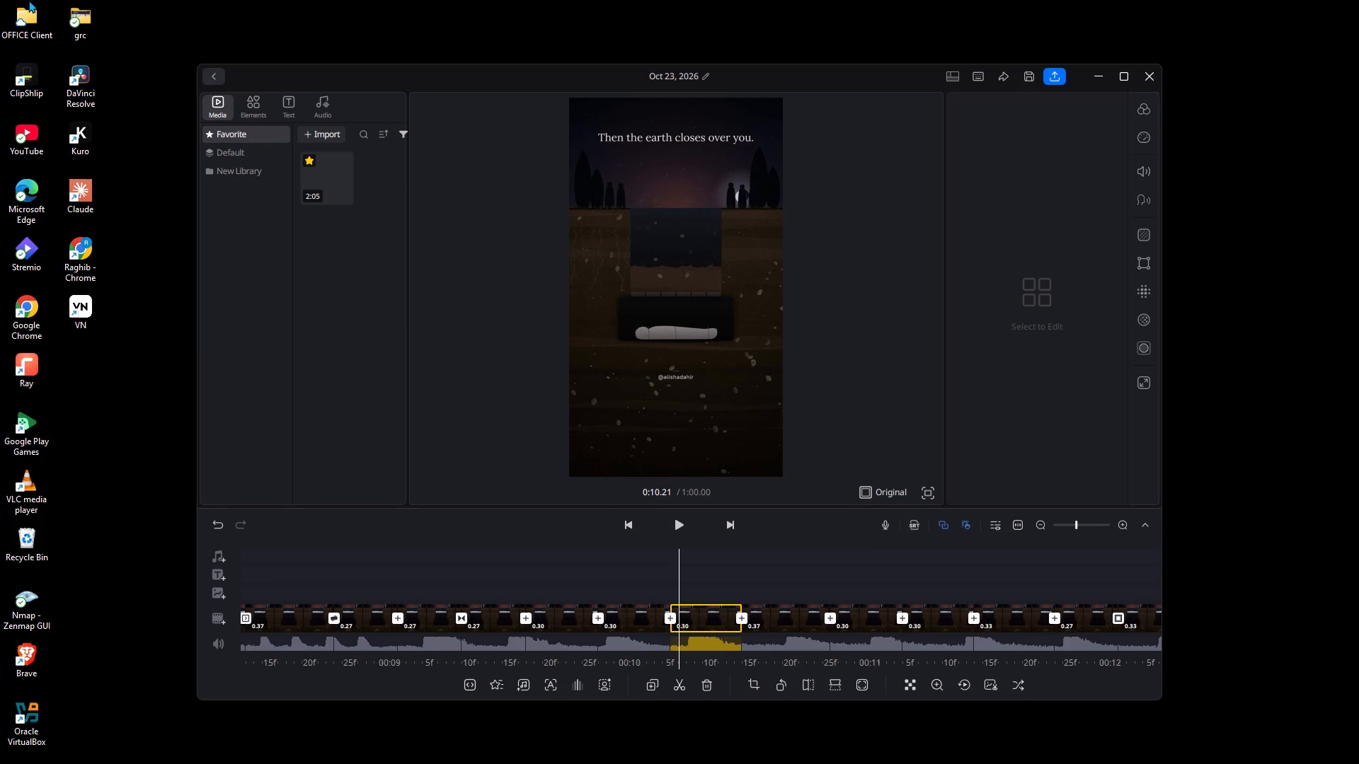
Add a Light transition with a duration of 0.2 at the cut near 0:09.6.
{"action": "left_click", "coordinate": [524, 620]}
{"action": "left_click", "coordinate": [662, 571]}
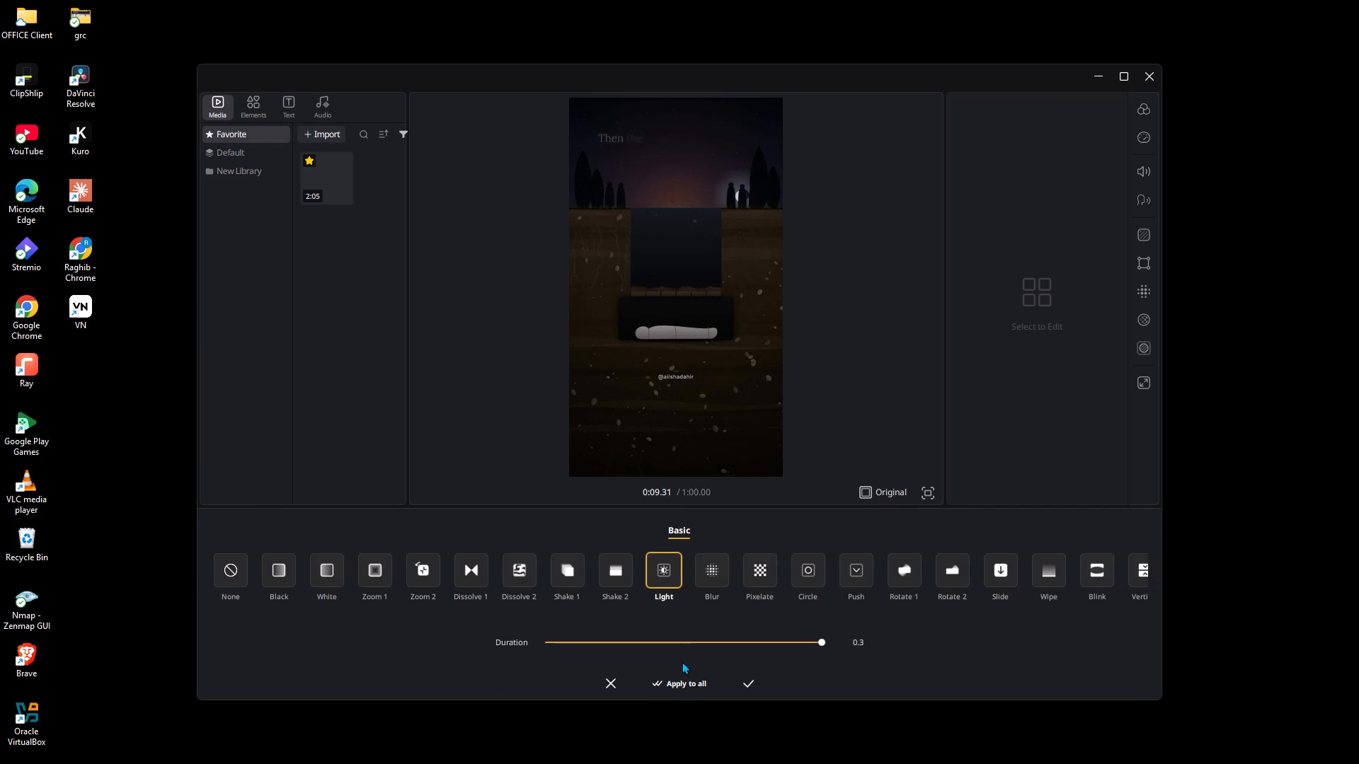
{"action": "left_click", "coordinate": [693, 648]}
{"action": "left_click", "coordinate": [746, 684]}
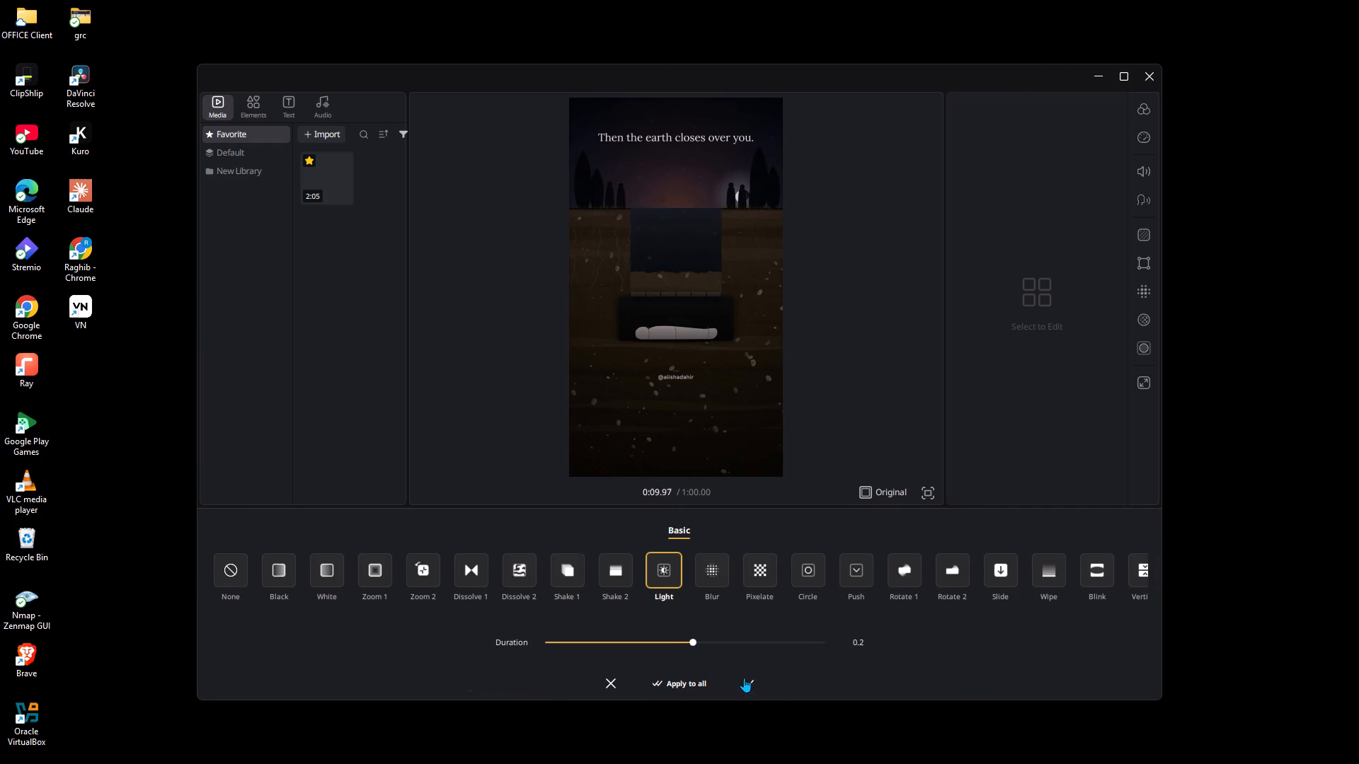
Add a Blink transition with a duration of 0.3 at the cut near 0:09.9.
{"action": "left_click", "coordinate": [599, 619]}
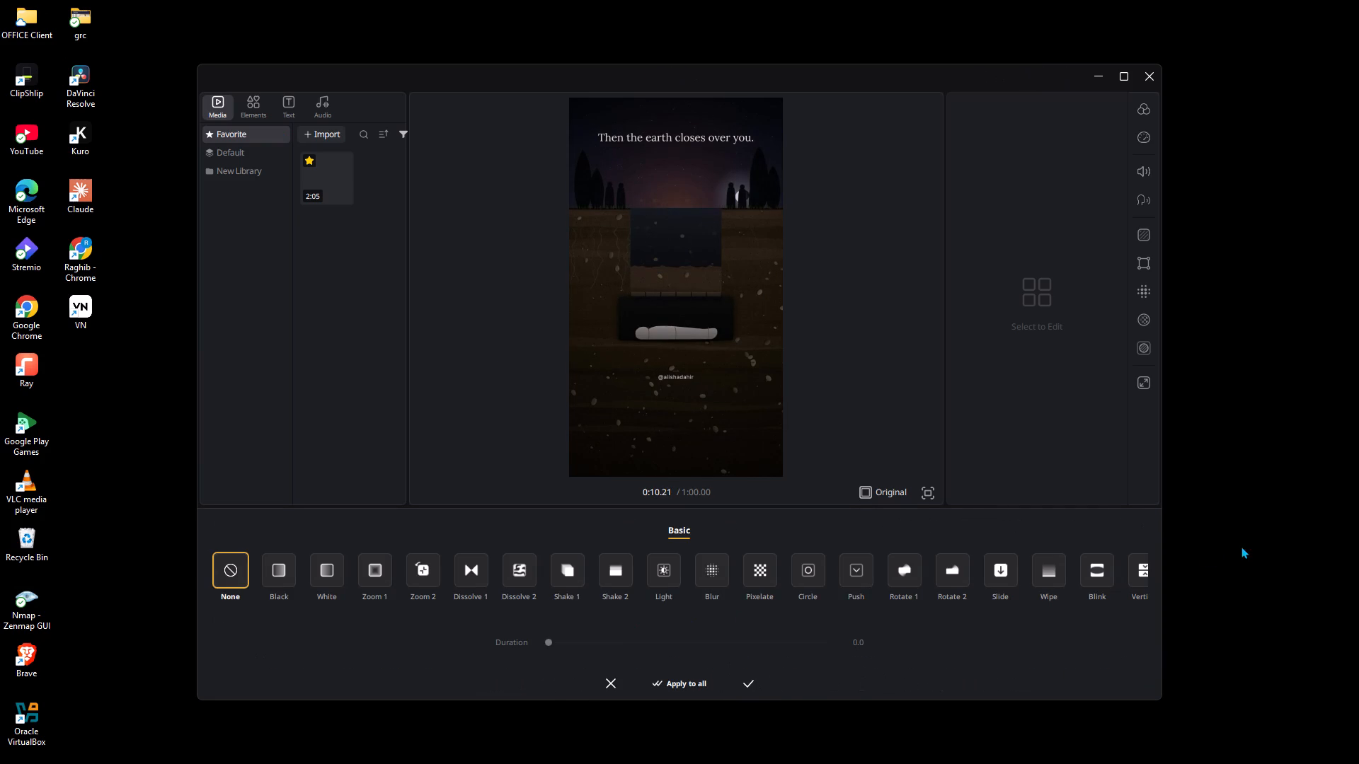
{"action": "left_click", "coordinate": [1085, 575]}
{"action": "left_click", "coordinate": [722, 638]}
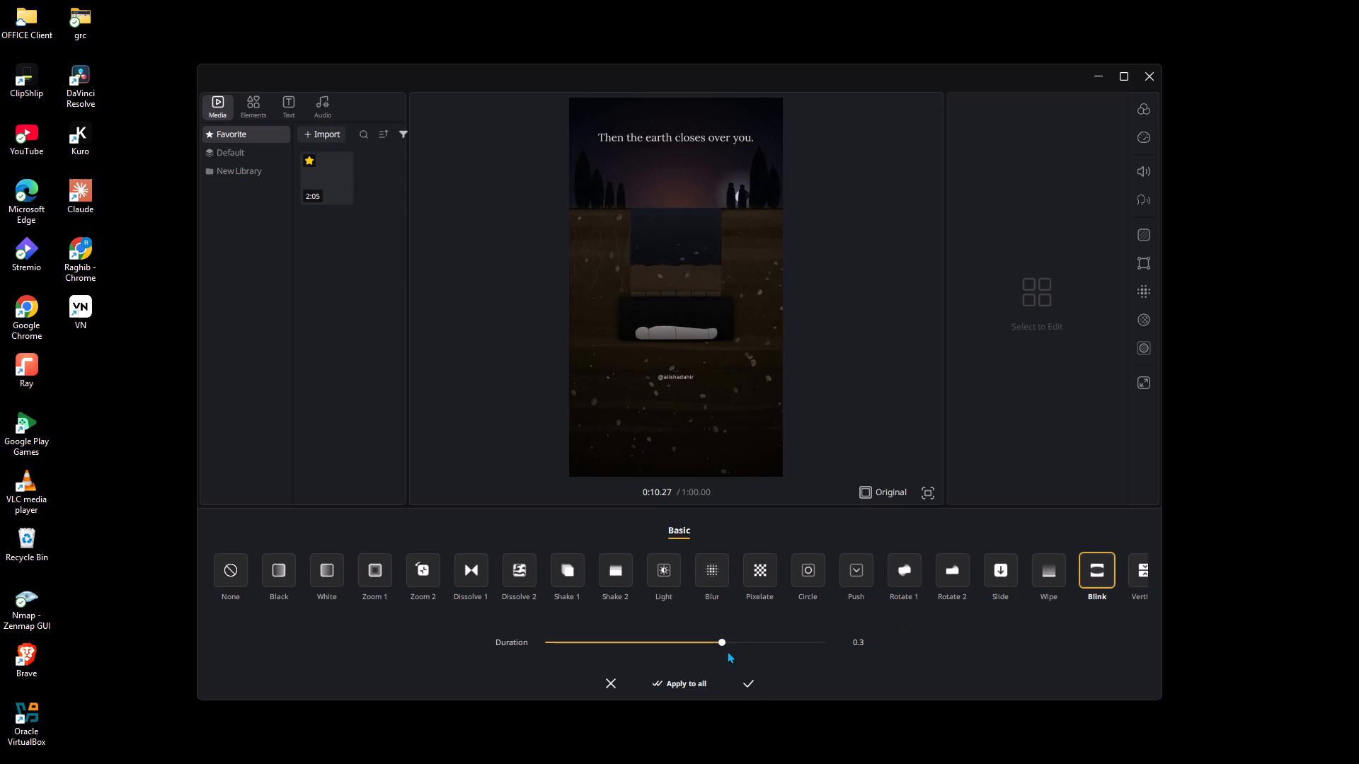
{"action": "left_click", "coordinate": [750, 684]}
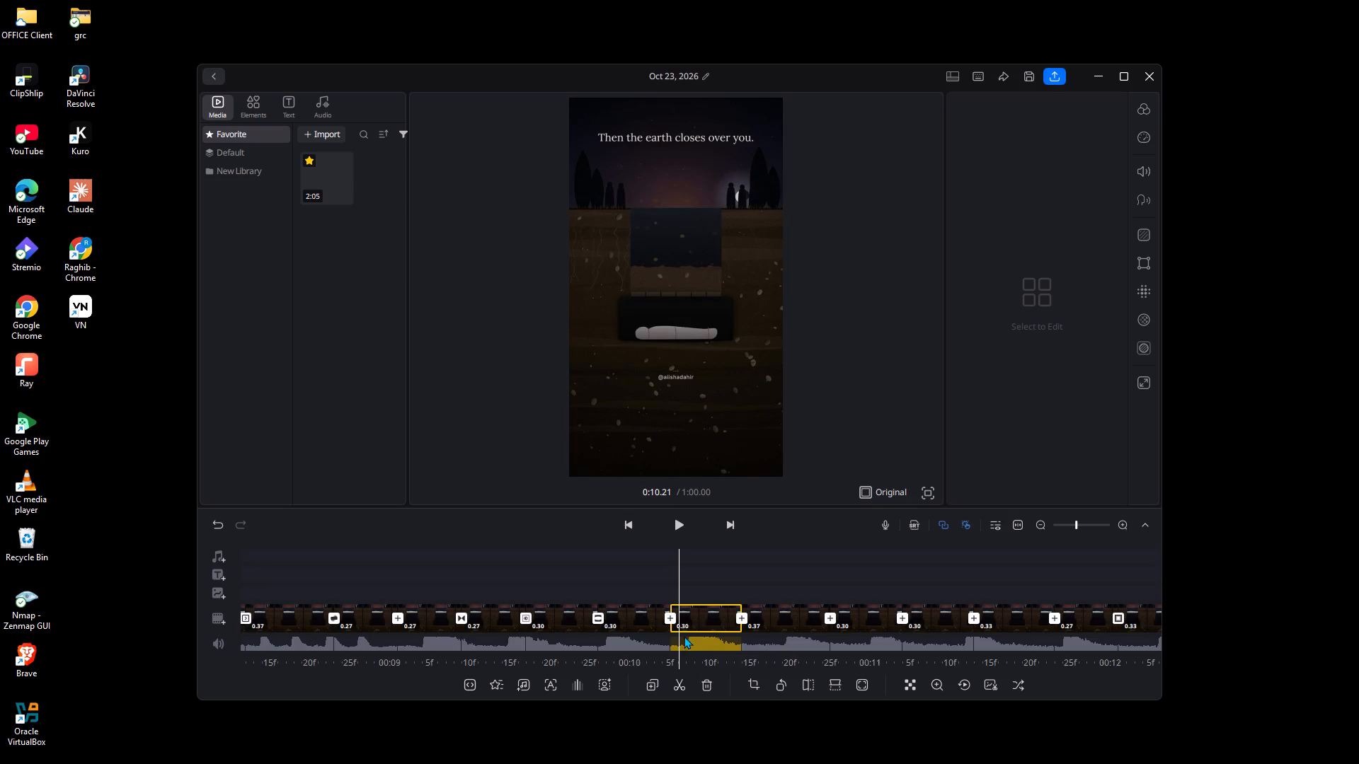
Add a Circle transition at the start of the selected segment, near 0:10.2, and lengthen its duration.
{"action": "left_click", "coordinate": [668, 615]}
{"action": "left_click", "coordinate": [401, 548]}
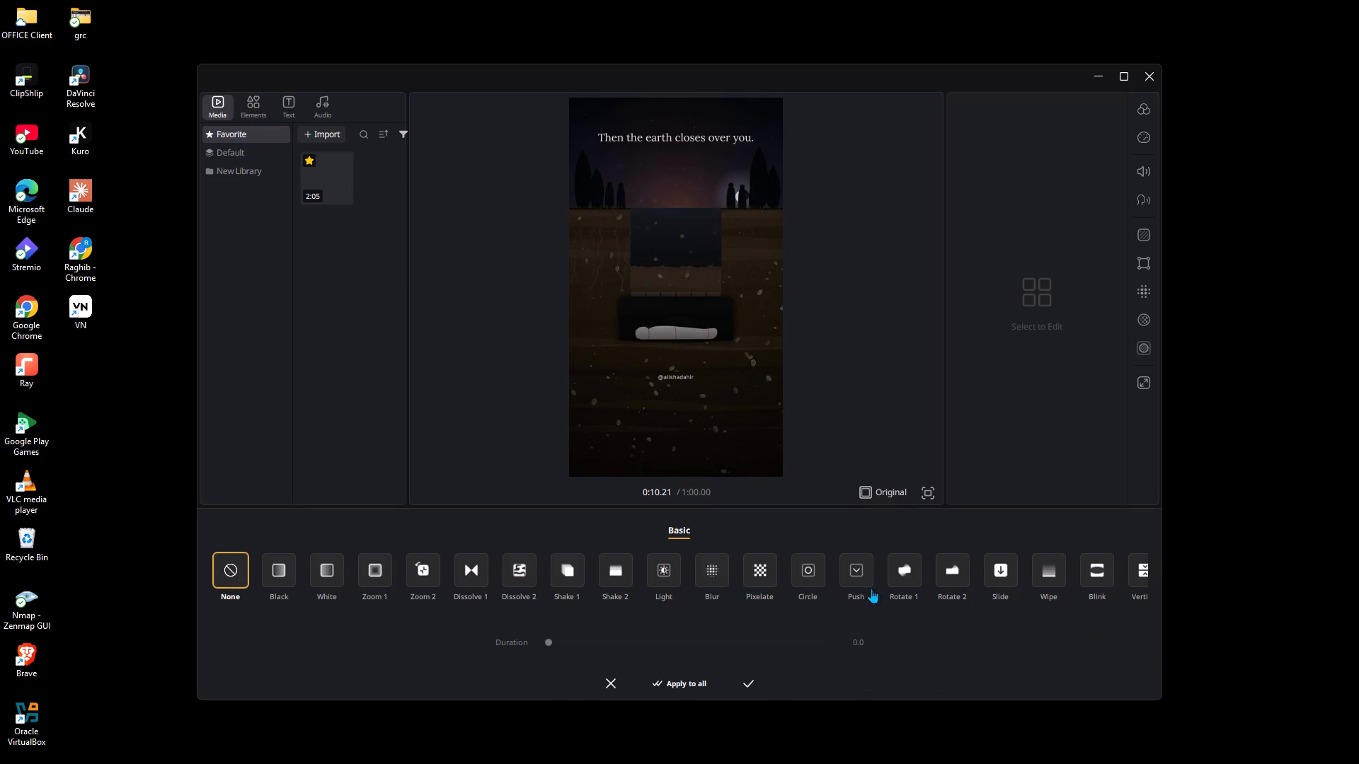
{"action": "left_click", "coordinate": [768, 579]}
{"action": "left_click", "coordinate": [820, 585]}
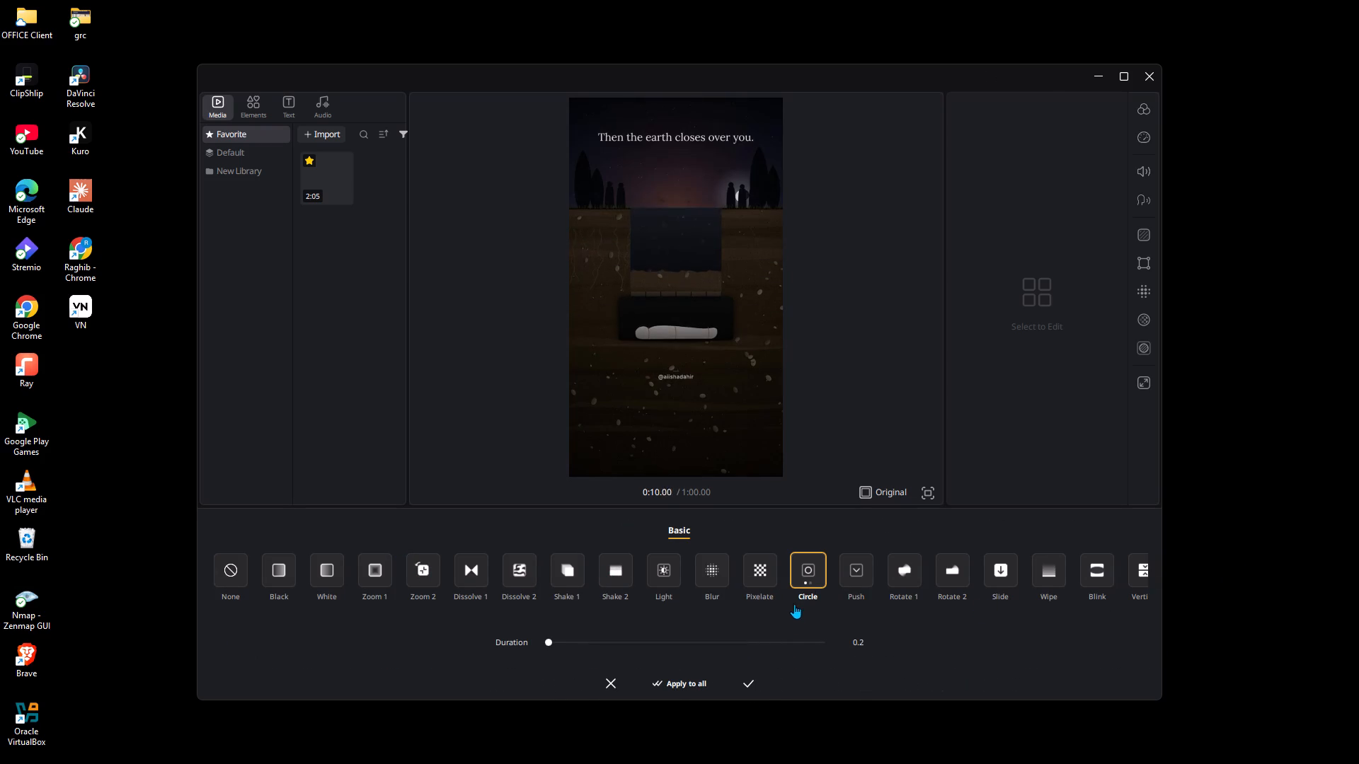
{"action": "left_click", "coordinate": [790, 644]}
{"action": "left_click", "coordinate": [752, 678]}
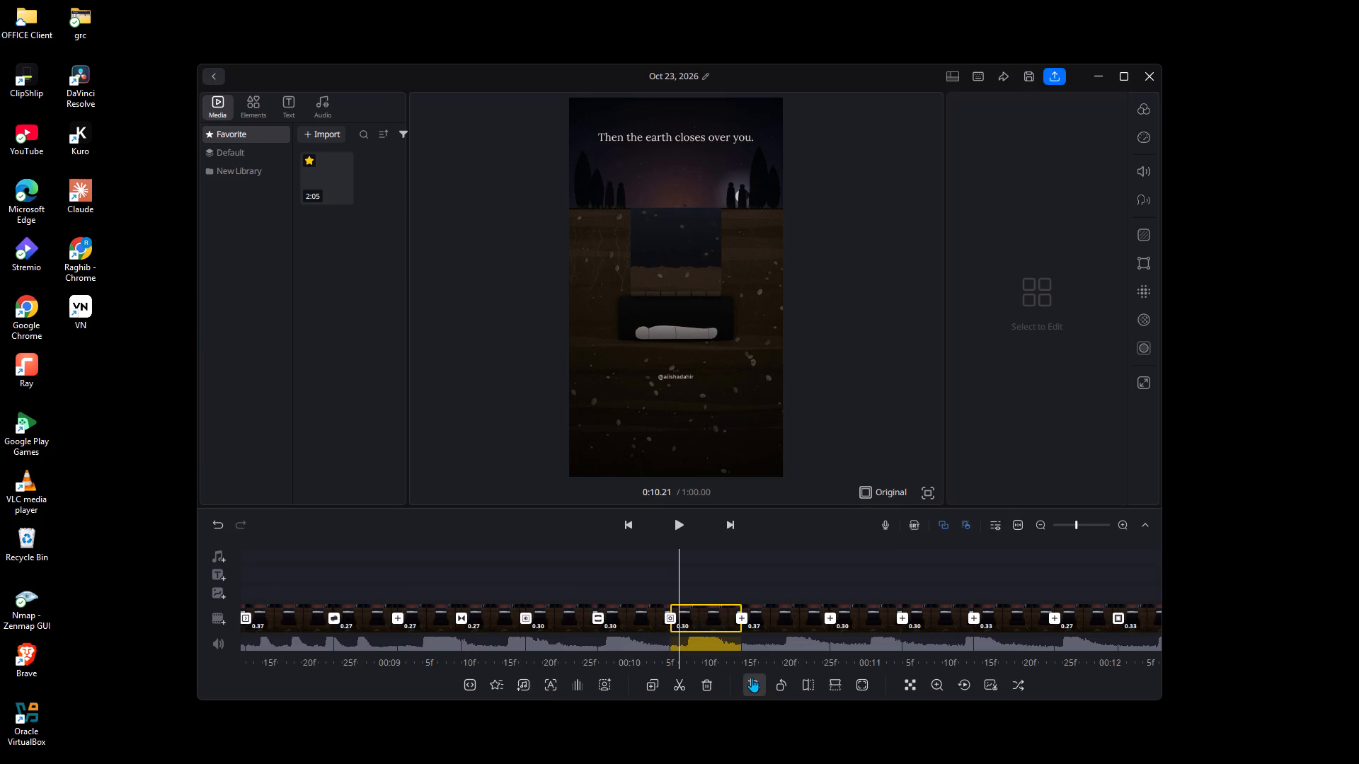
Add a Horizontal transition at the end of the selected segment, near 0:10.5, and shorten its duration.
{"action": "left_click", "coordinate": [743, 623]}
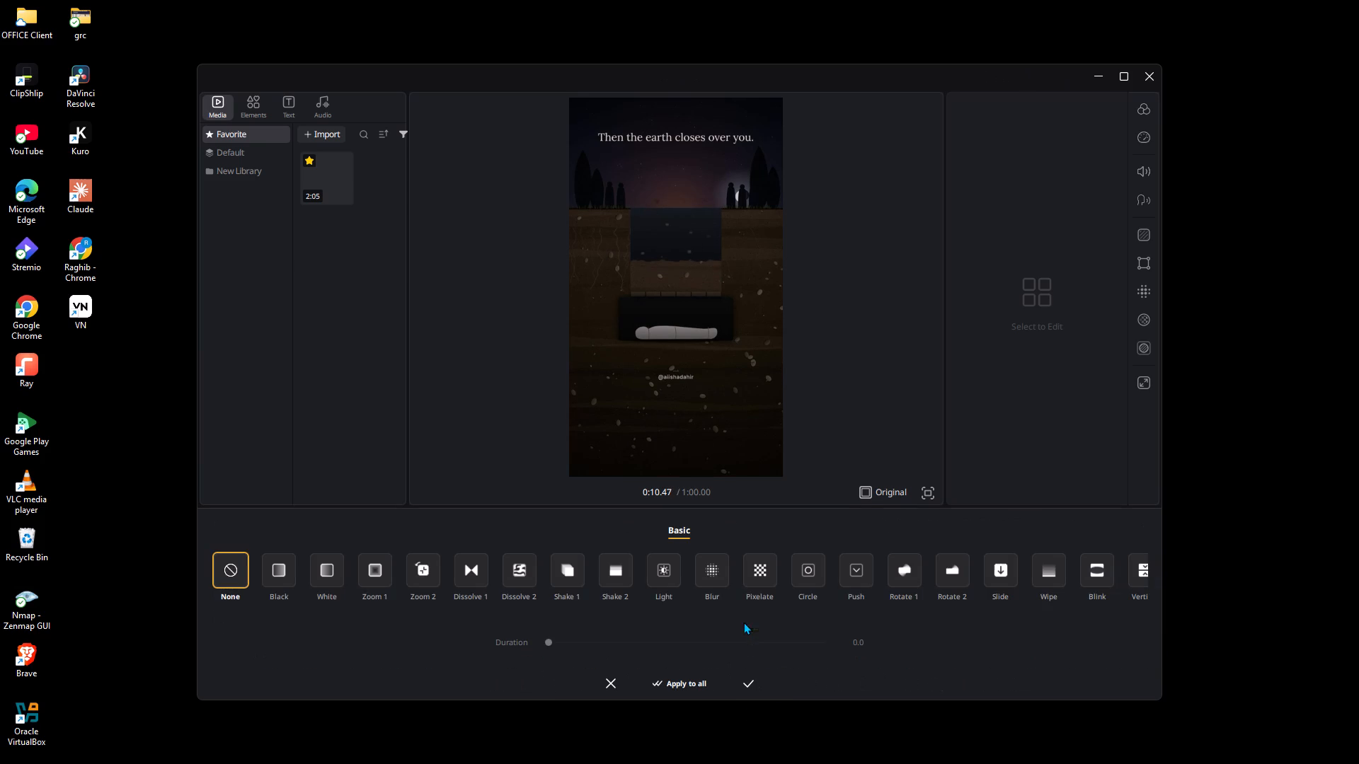
{"action": "left_click_drag", "start_coordinate": [1021, 595], "coordinate": [762, 584]}
{"action": "left_click", "coordinate": [1135, 588]}
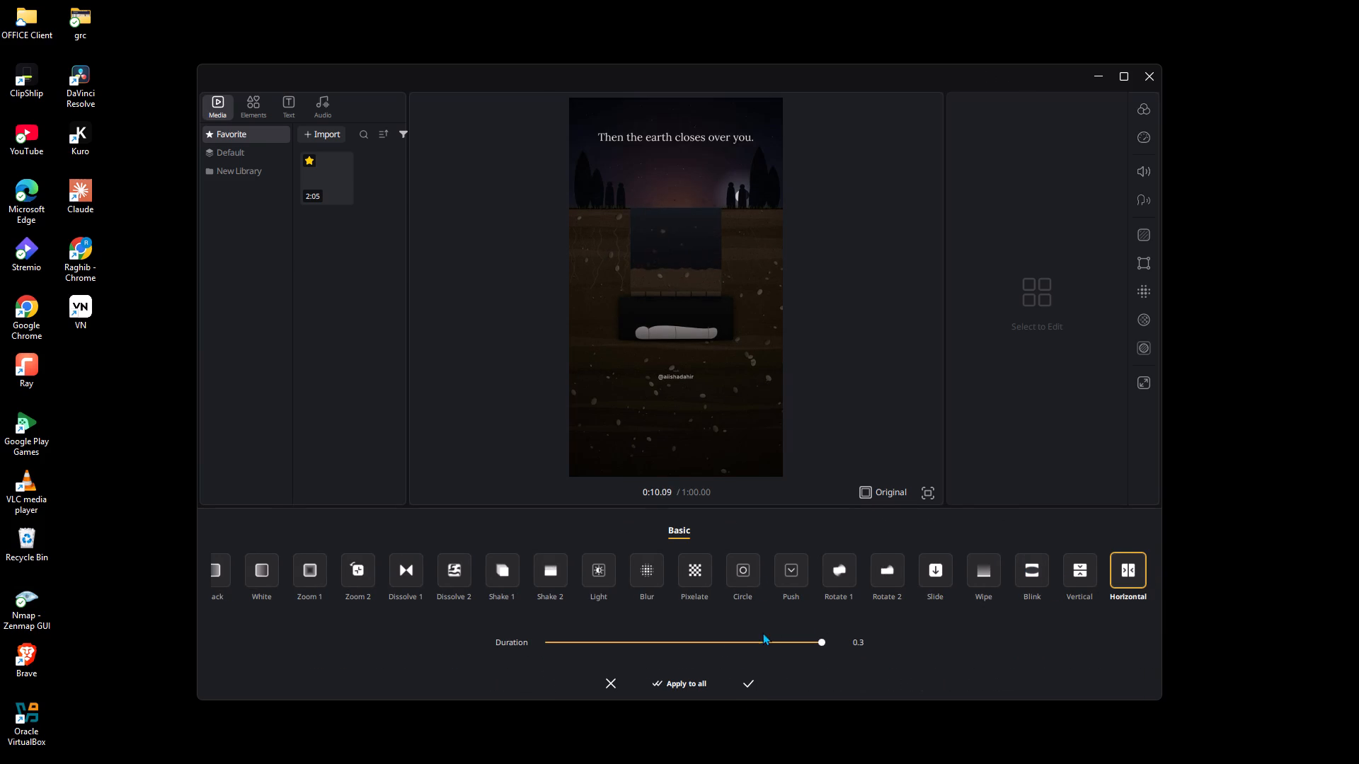
{"action": "left_click_drag", "start_coordinate": [723, 637], "coordinate": [629, 638]}
{"action": "left_click", "coordinate": [750, 678]}
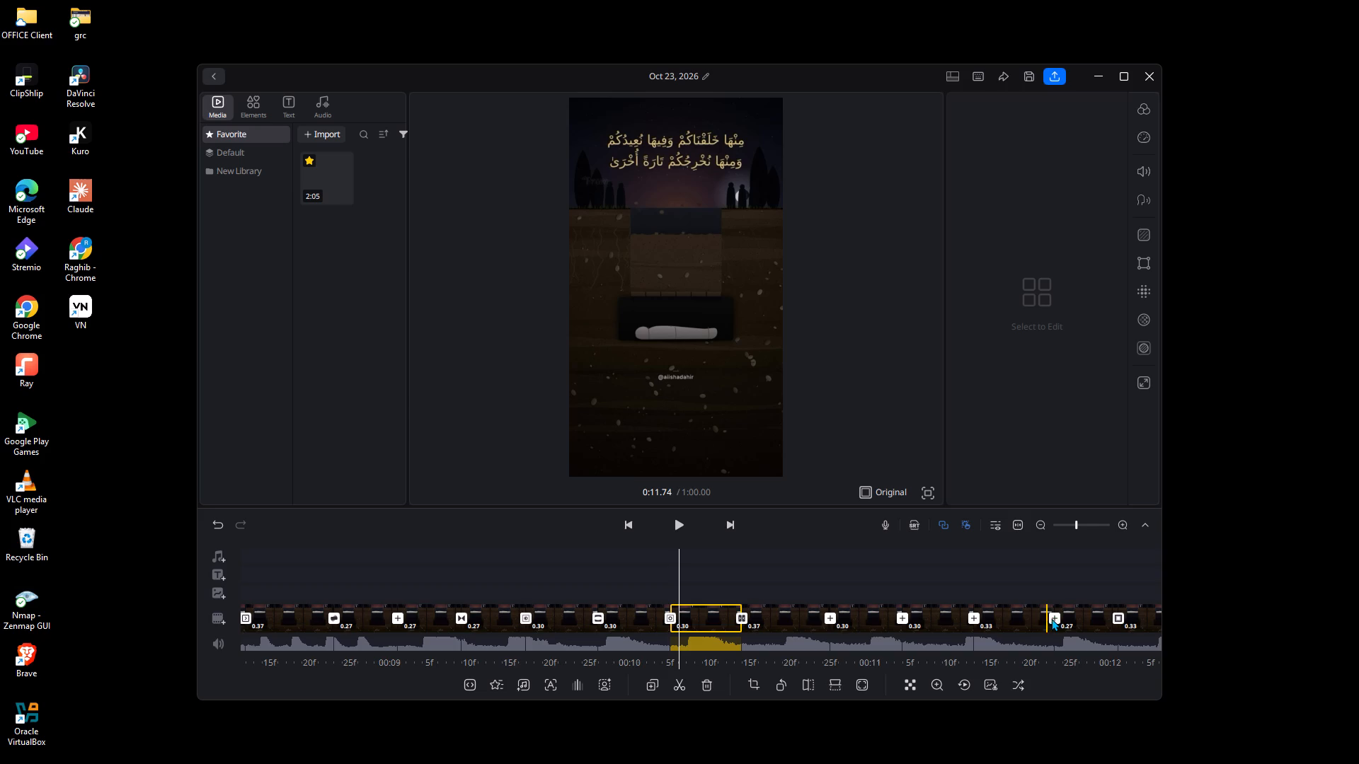
Add a Rotate 1 transition with a reduced duration at the cut near 0:11.8.
{"action": "left_click", "coordinate": [1052, 618]}
{"action": "left_click", "coordinate": [846, 564]}
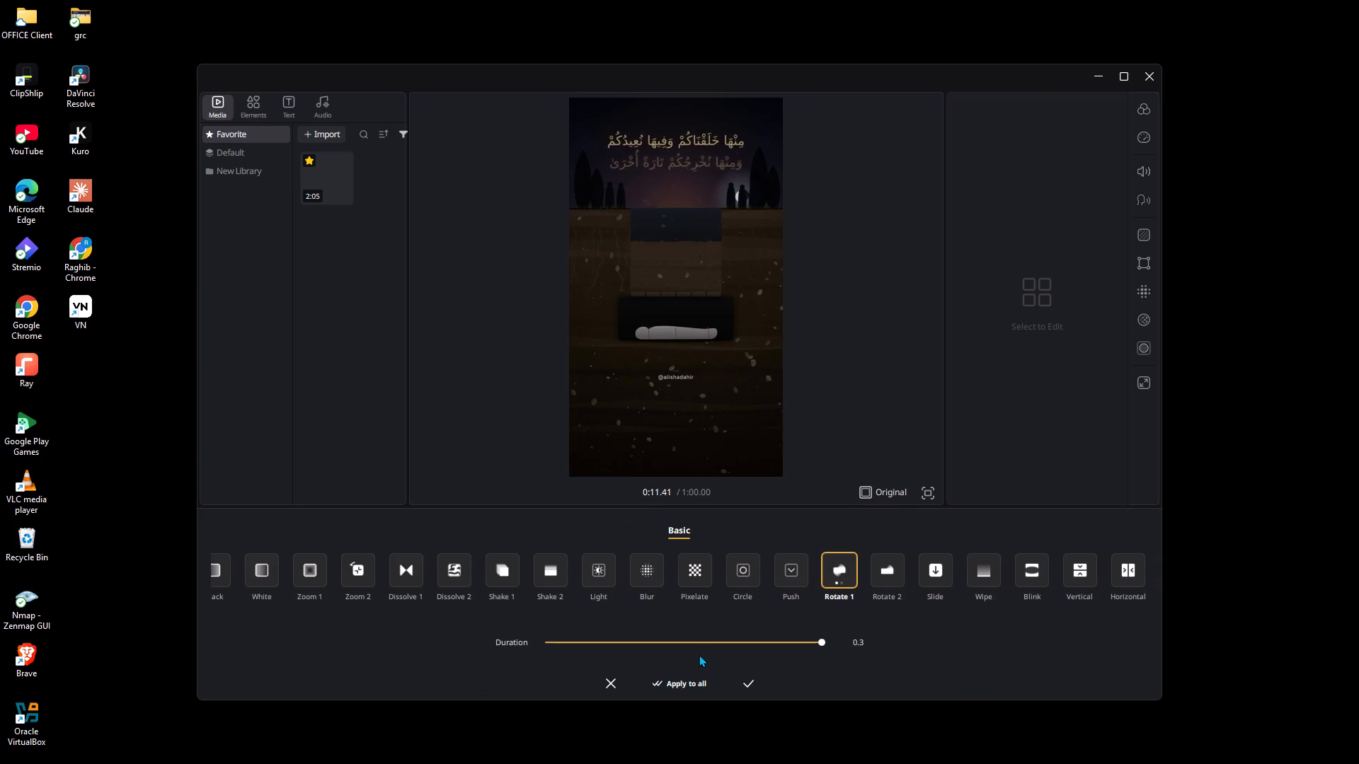
{"action": "left_click", "coordinate": [718, 642]}
{"action": "left_click", "coordinate": [743, 676]}
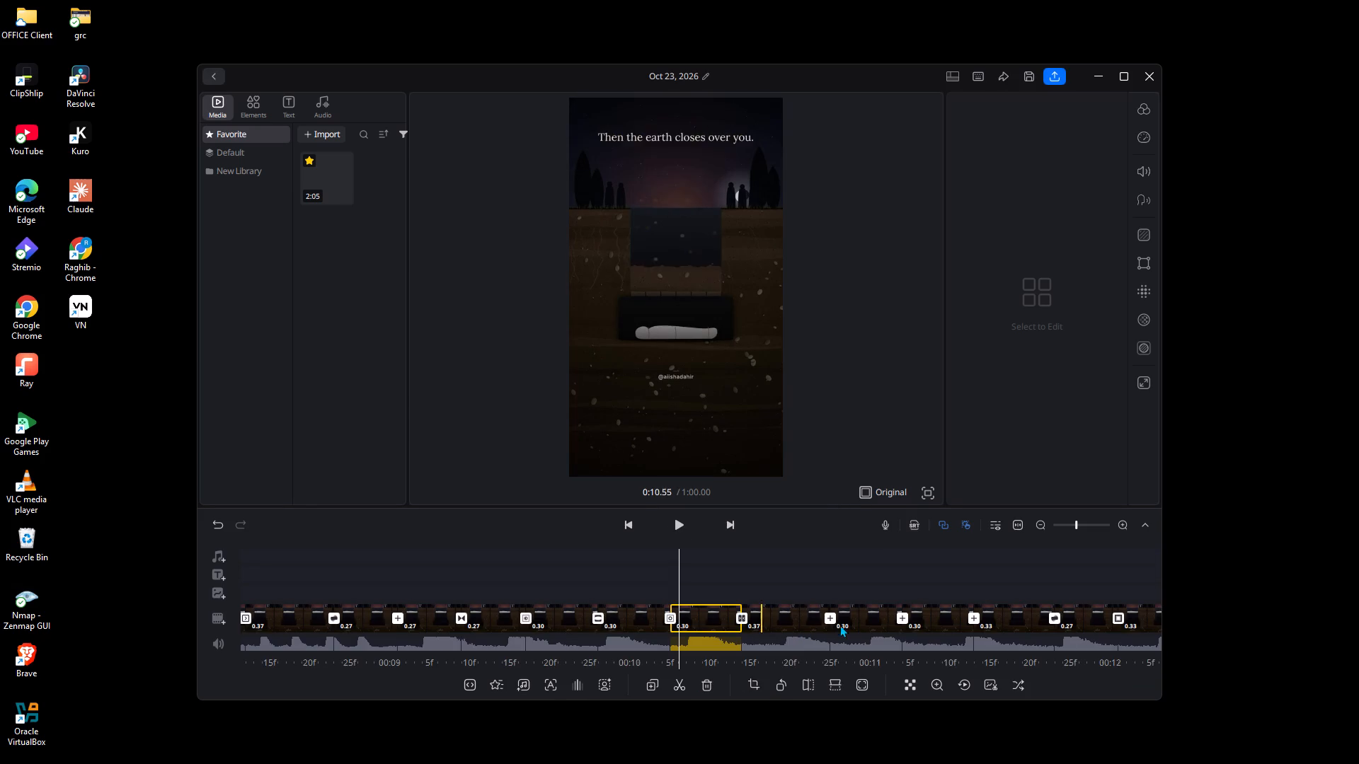
Add a Black transition with its default duration at the cut near 0:11.4.
{"action": "left_click", "coordinate": [973, 620]}
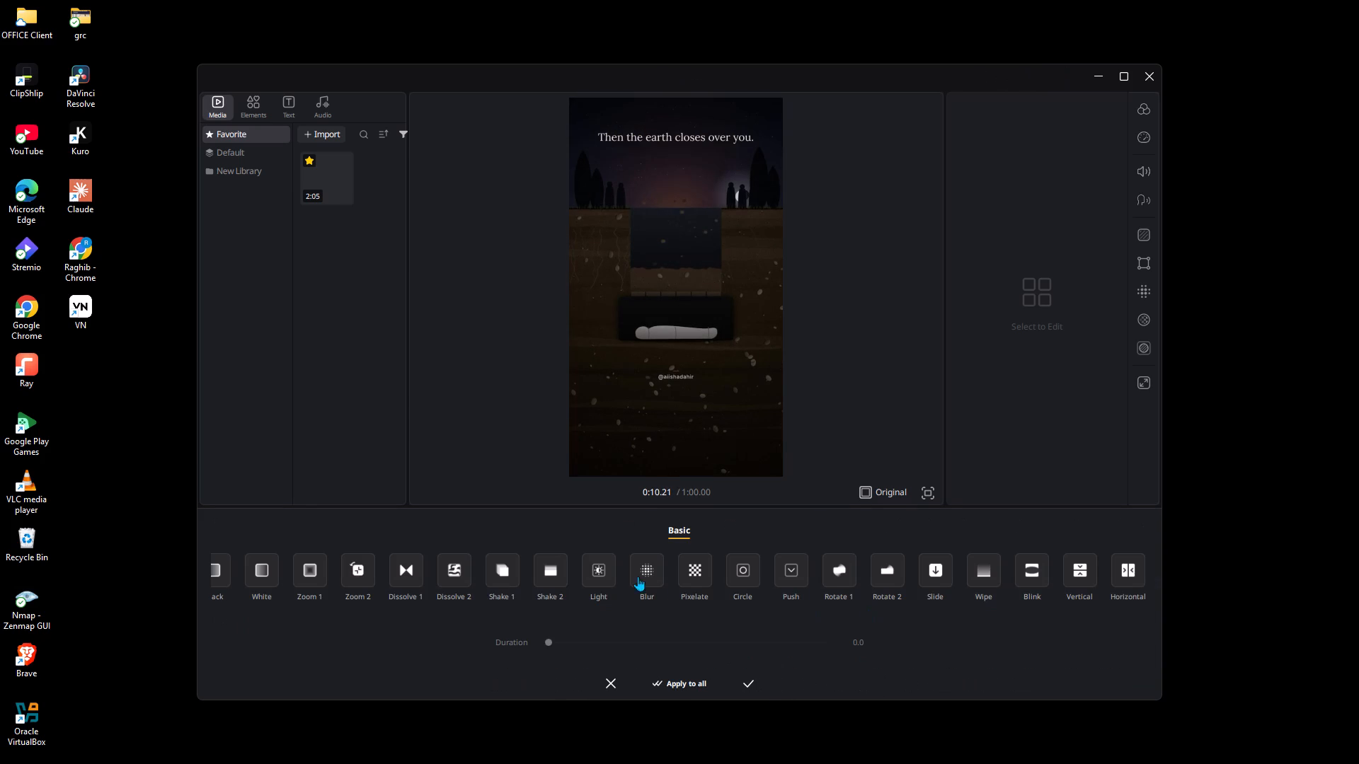
{"action": "left_click_drag", "start_coordinate": [352, 559], "coordinate": [639, 561]}
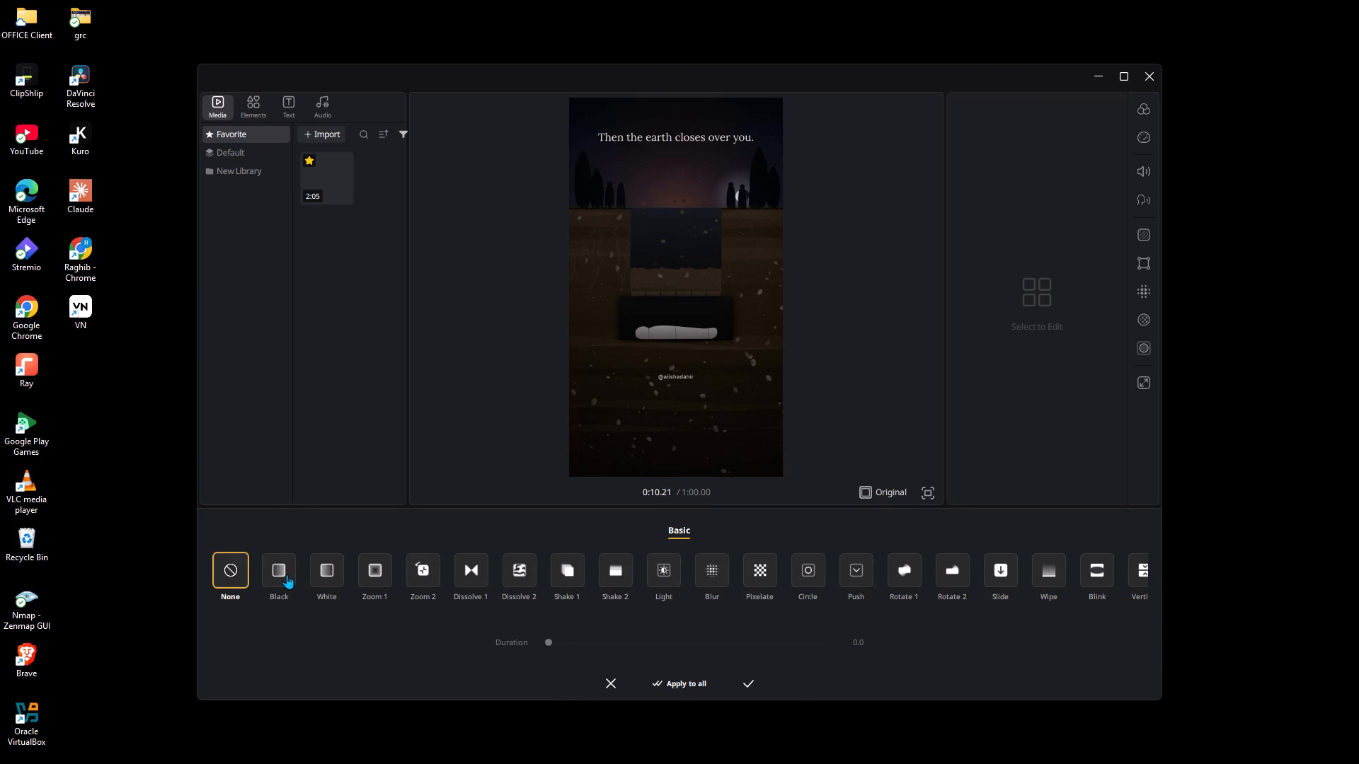
{"action": "left_click", "coordinate": [287, 574]}
{"action": "left_click", "coordinate": [747, 685]}
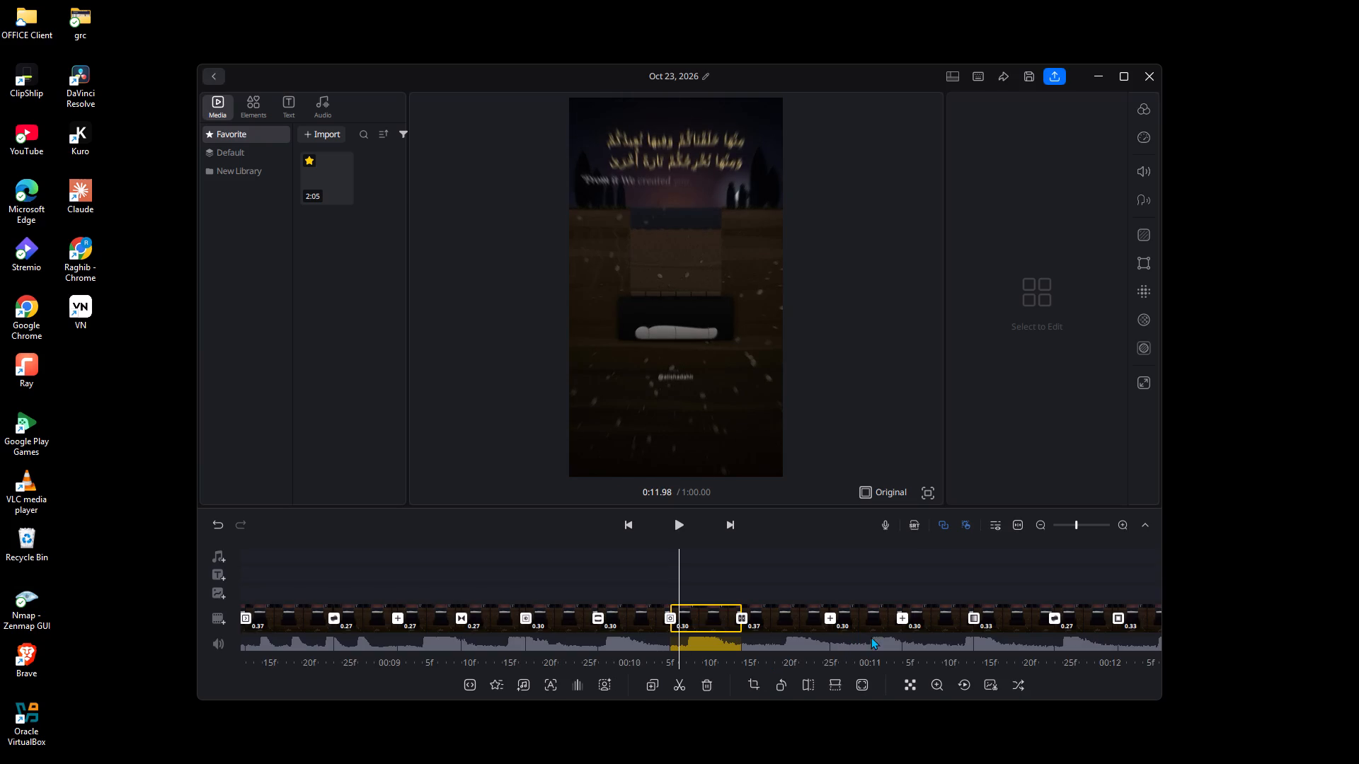
Add a White transition with a duration of 0.3 at the cut near 0:11.1.
{"action": "left_click", "coordinate": [900, 617]}
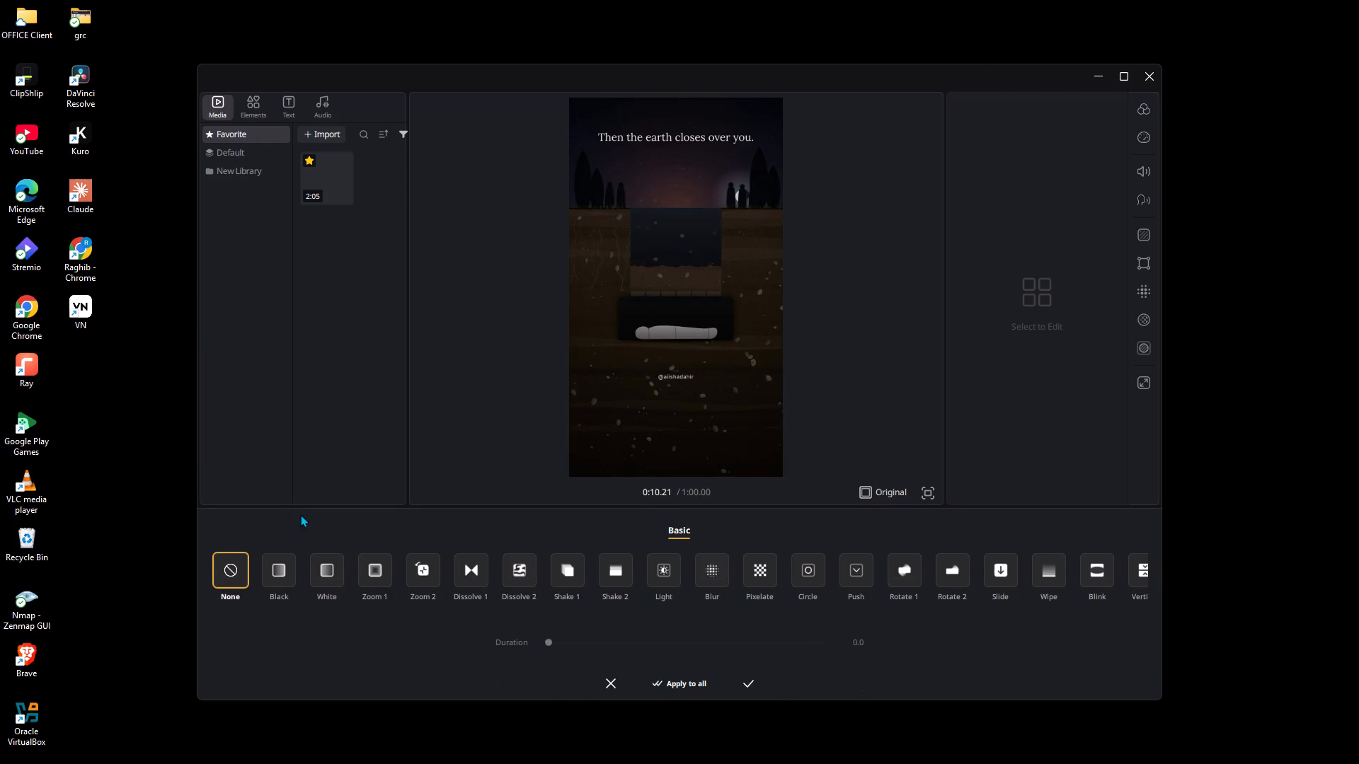
{"action": "left_click", "coordinate": [336, 567]}
{"action": "left_click", "coordinate": [762, 640]}
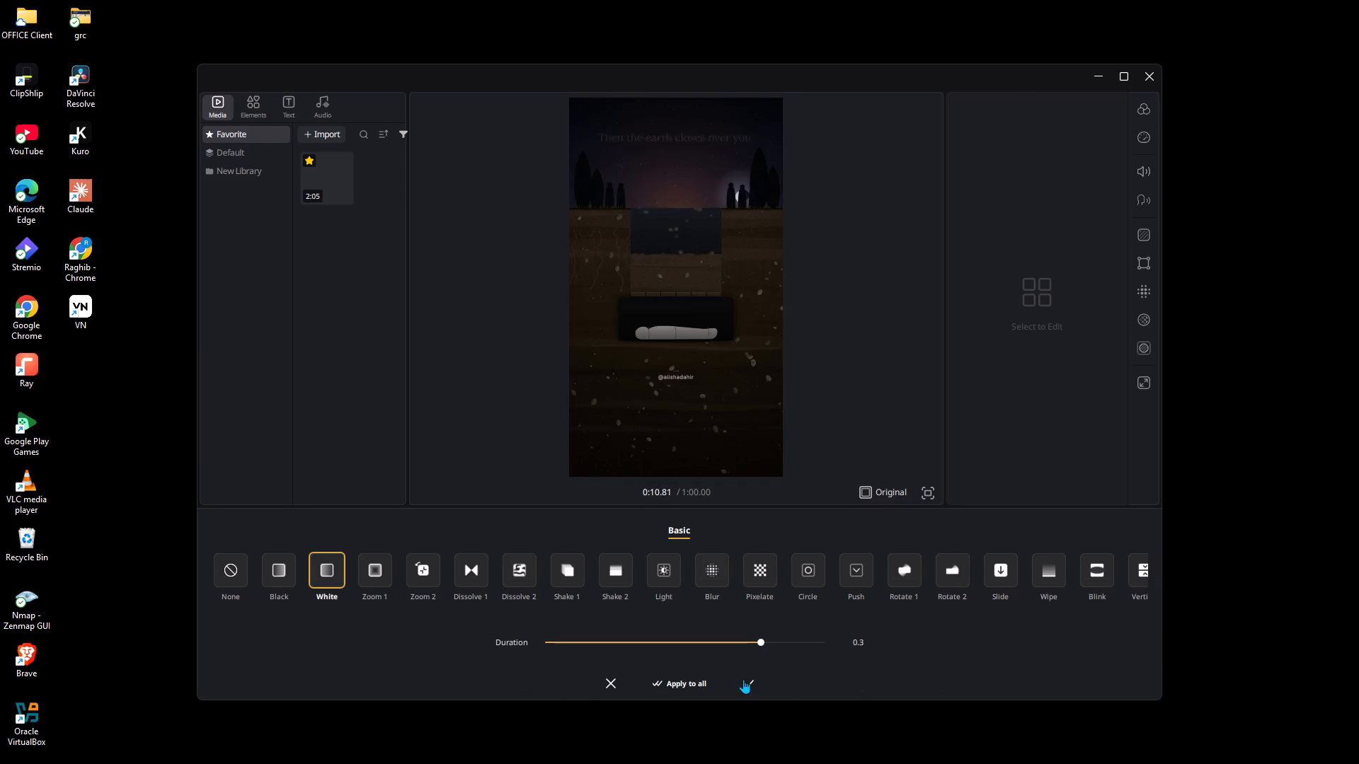
{"action": "left_click", "coordinate": [750, 679]}
Add a Zoom 2 transition with a duration of 0.3 at the cut near 0:10.8.
{"action": "left_click", "coordinate": [827, 621]}
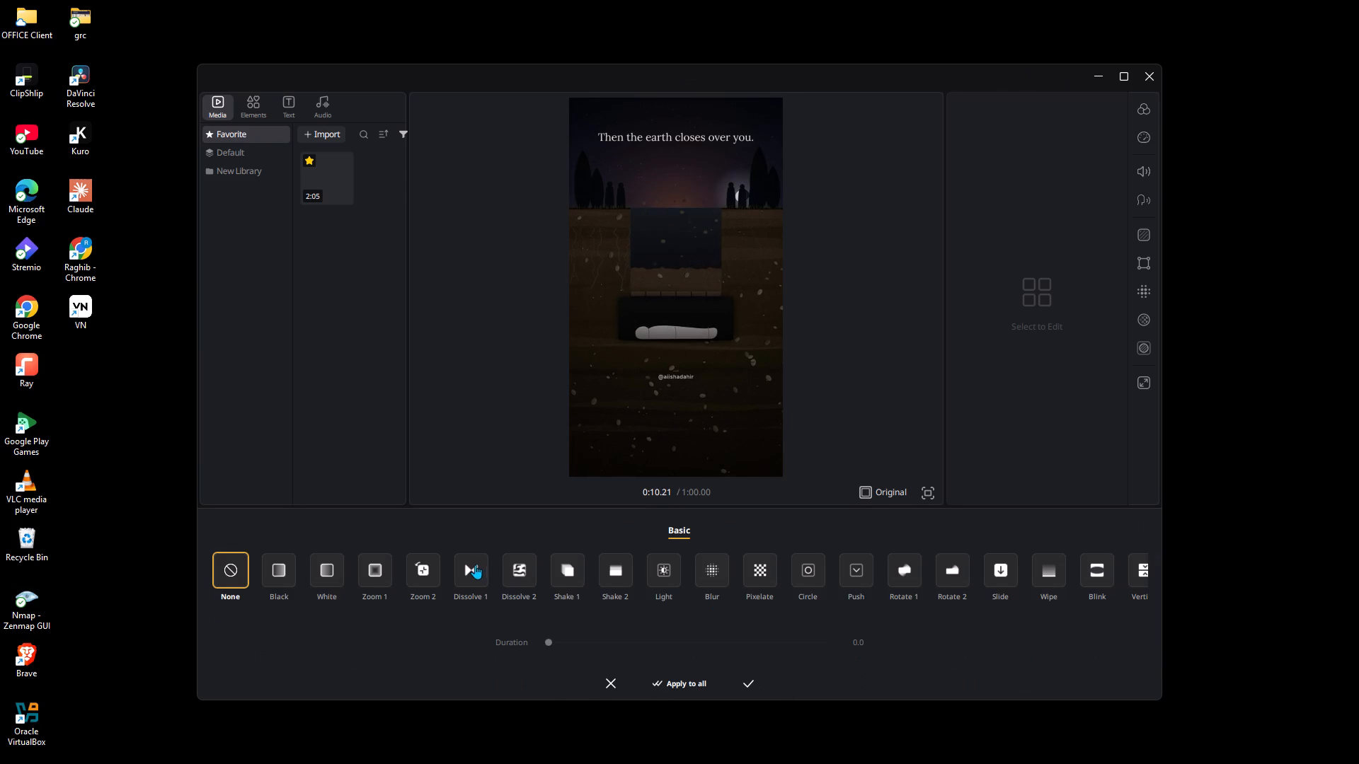
{"action": "left_click", "coordinate": [440, 565]}
{"action": "left_click", "coordinate": [767, 642]}
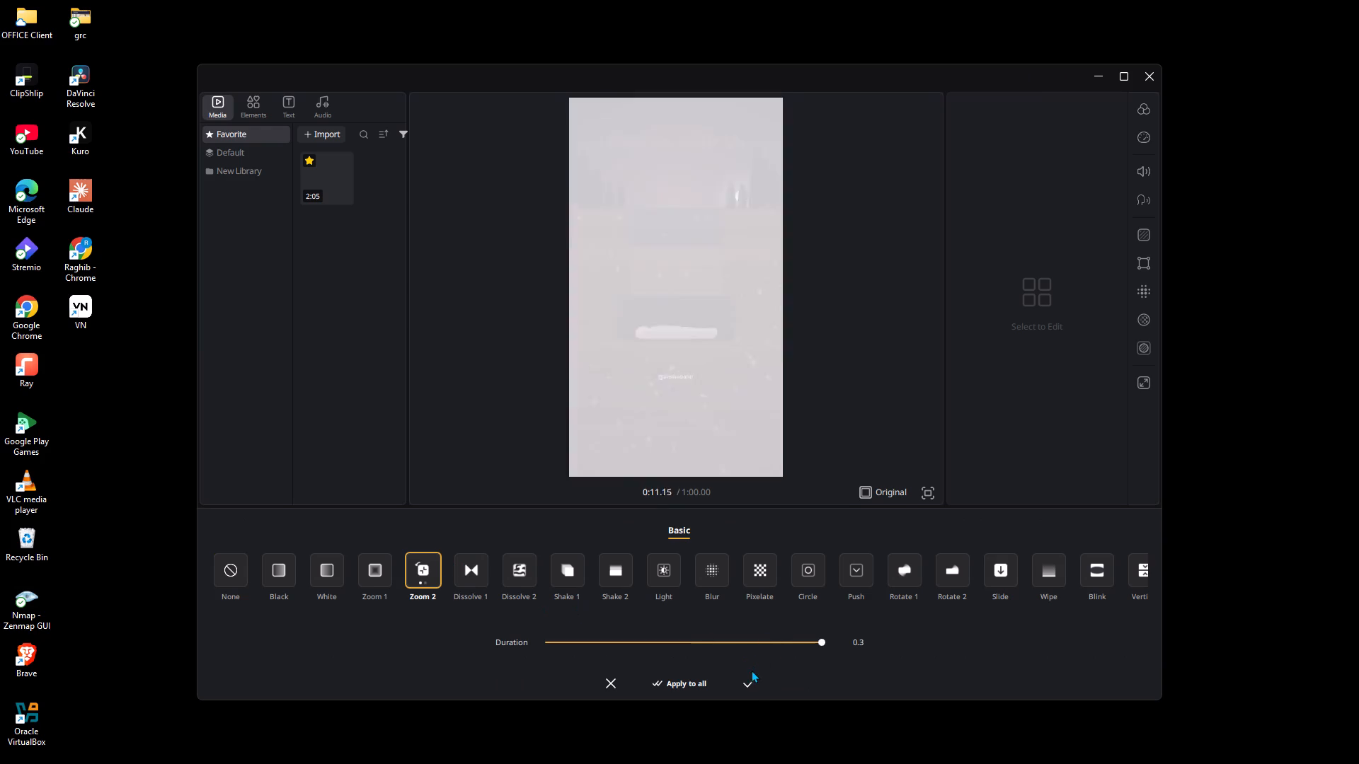
{"action": "left_click", "coordinate": [752, 681]}
Add a Zoom 2 transition at the cut near 0:14.3 and shorten its duration.
{"action": "left_click_drag", "start_coordinate": [830, 581], "coordinate": [830, 580]}
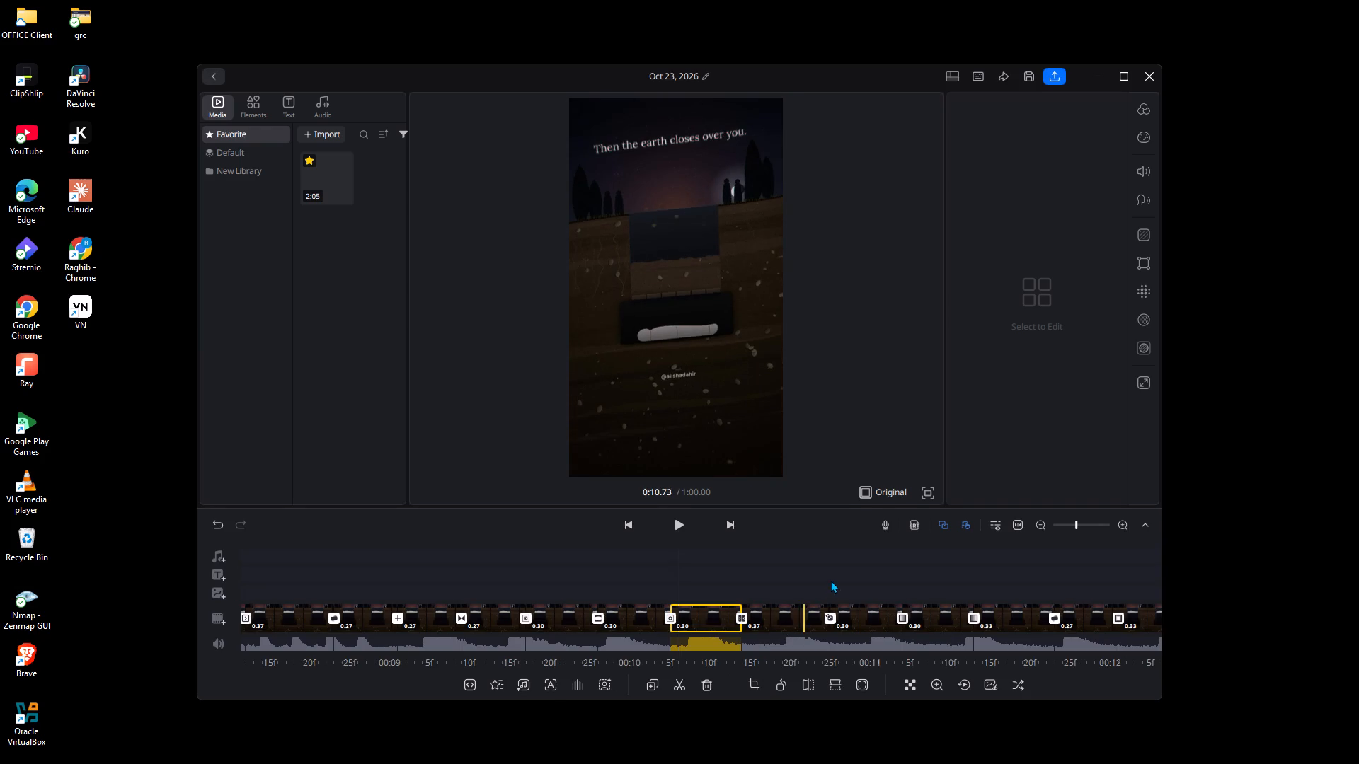
{"action": "left_click_drag", "start_coordinate": [830, 580], "coordinate": [589, 567]}
{"action": "left_click_drag", "start_coordinate": [864, 581], "coordinate": [481, 574]}
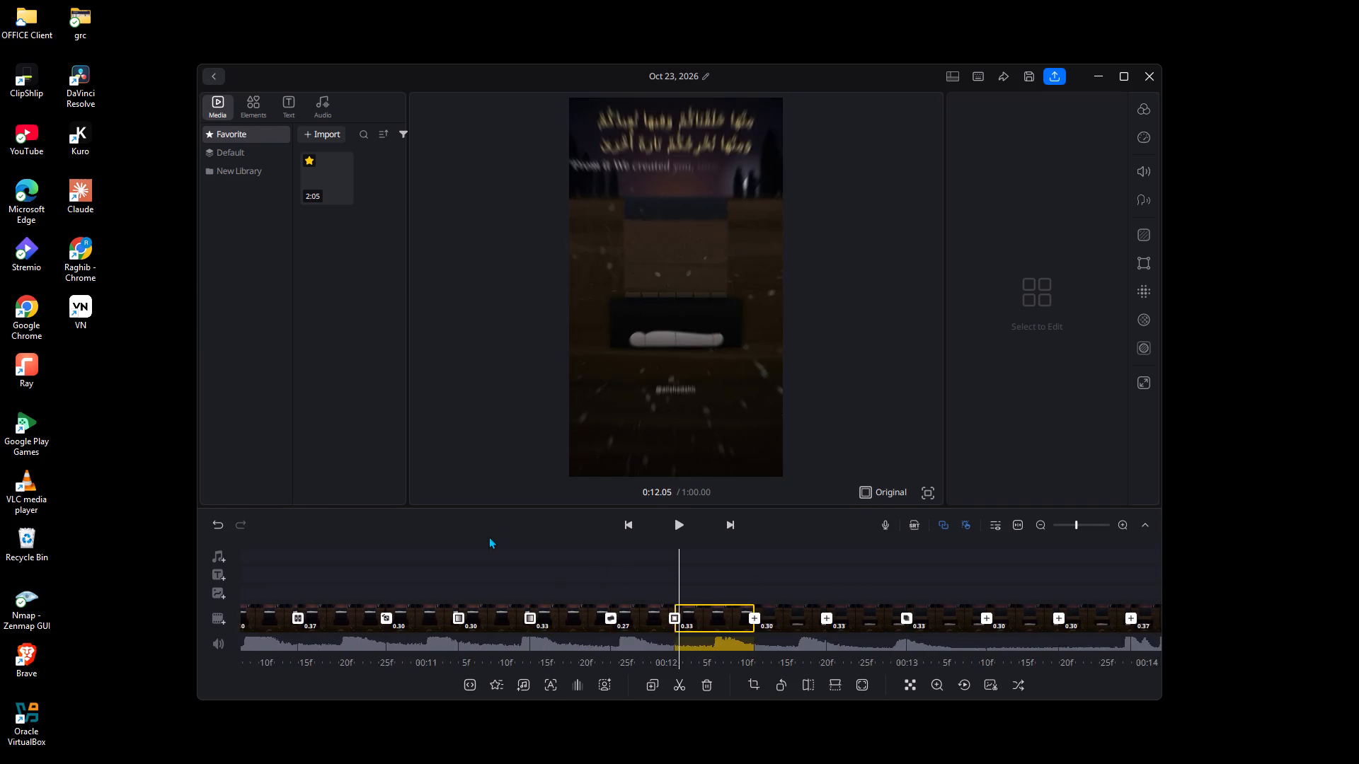
{"action": "left_click", "coordinate": [293, 618]}
{"action": "left_click", "coordinate": [372, 585]}
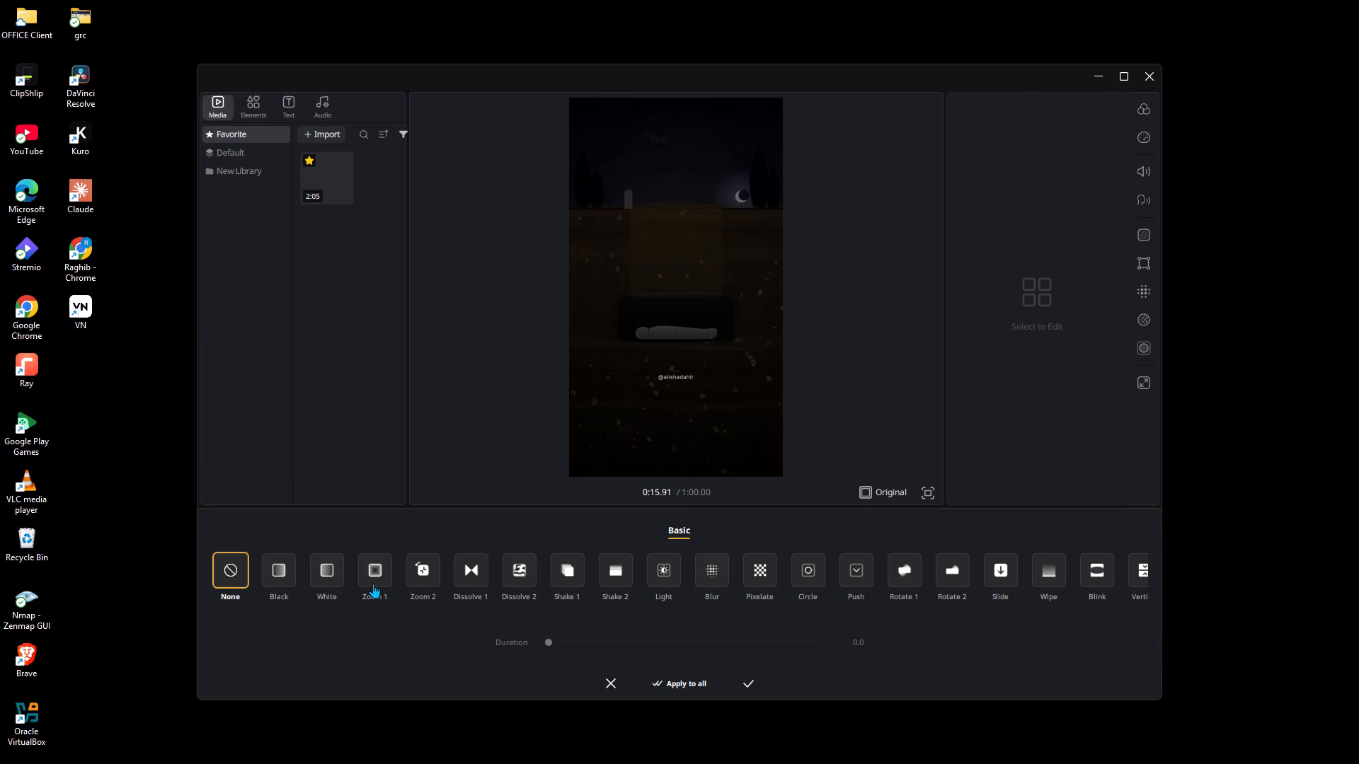
{"action": "left_click", "coordinate": [415, 574]}
{"action": "left_click", "coordinate": [716, 649]}
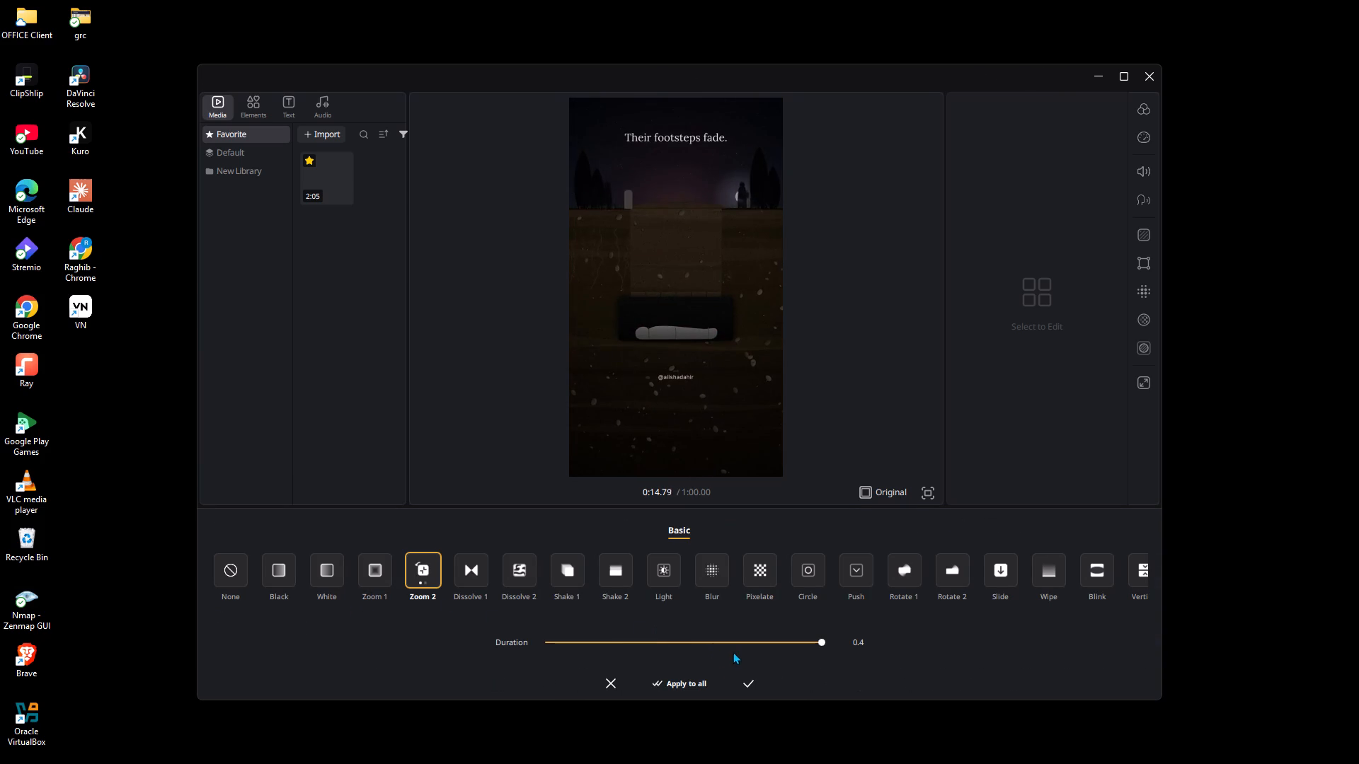
{"action": "left_click", "coordinate": [736, 639]}
{"action": "left_click", "coordinate": [745, 682]}
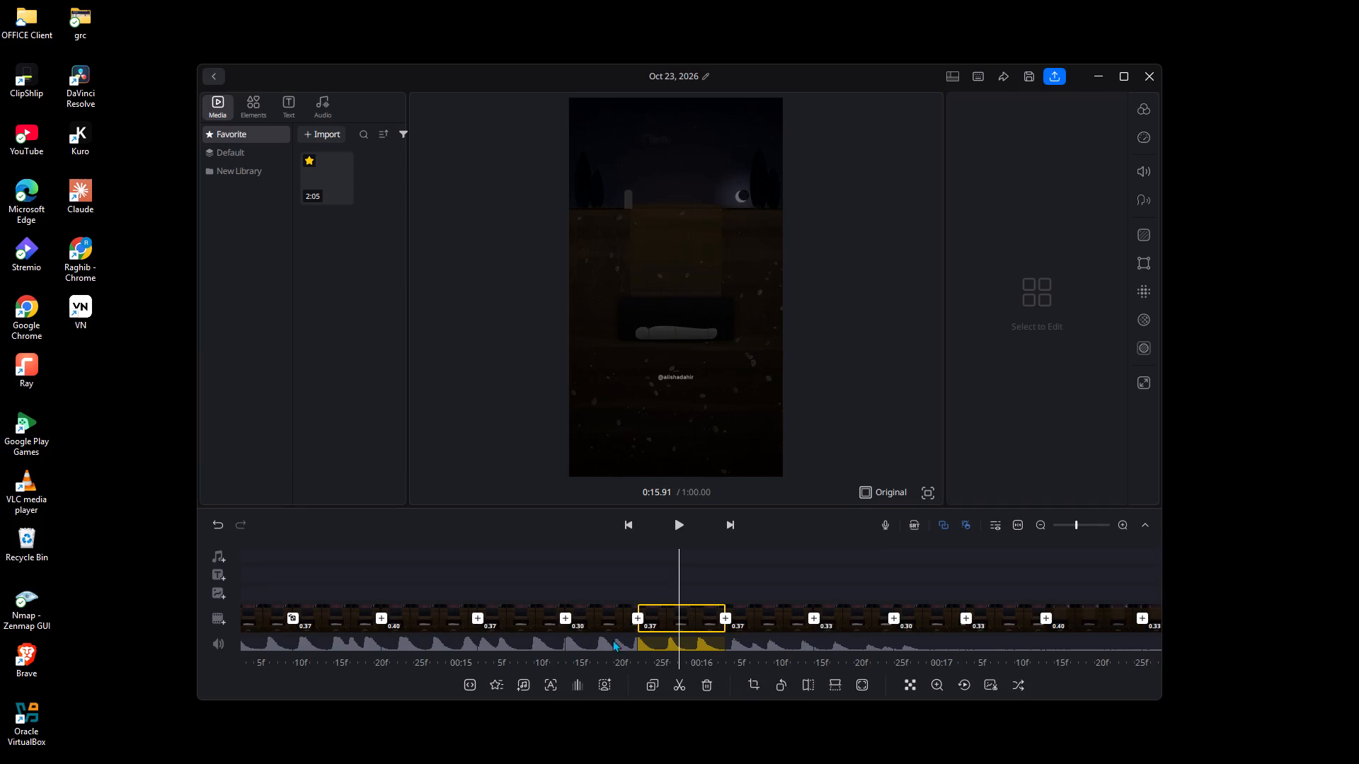
Add a Dissolve 2 transition with a duration of 0.2 at the cut near 0:14.7.
{"action": "left_click", "coordinate": [382, 616]}
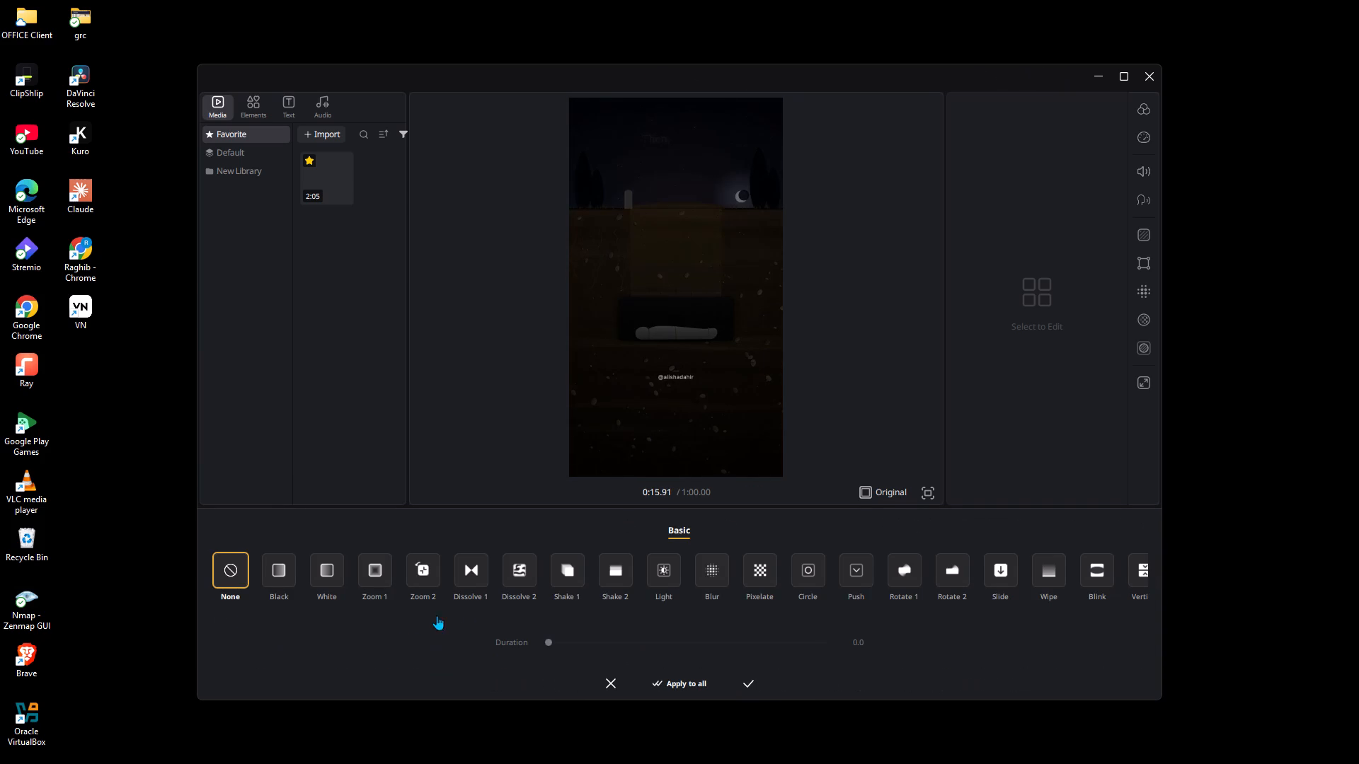
{"action": "left_click", "coordinate": [515, 580]}
{"action": "left_click", "coordinate": [694, 640]}
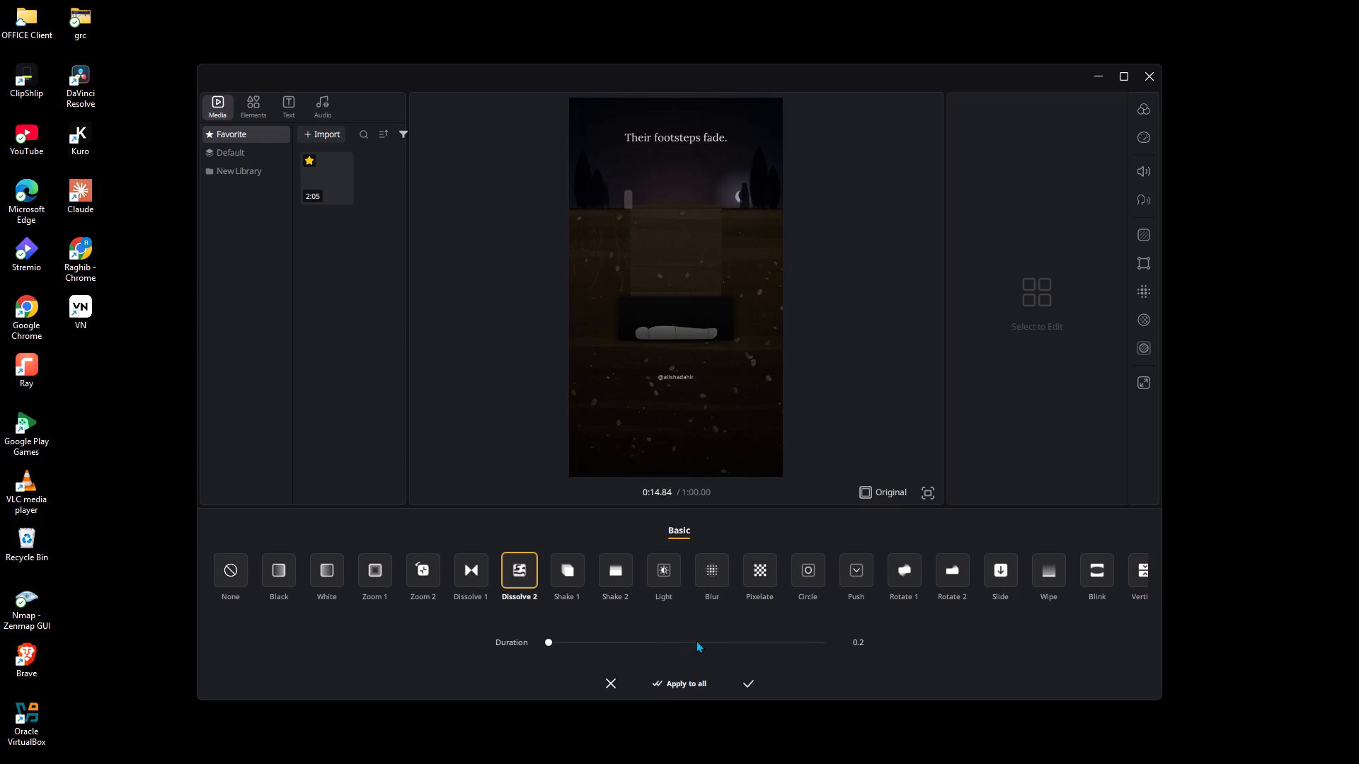
{"action": "left_click", "coordinate": [748, 685]}
Add a Shake 2 transition with a duration of 0.3 at the cut near 0:15.1.
{"action": "left_click", "coordinate": [475, 620]}
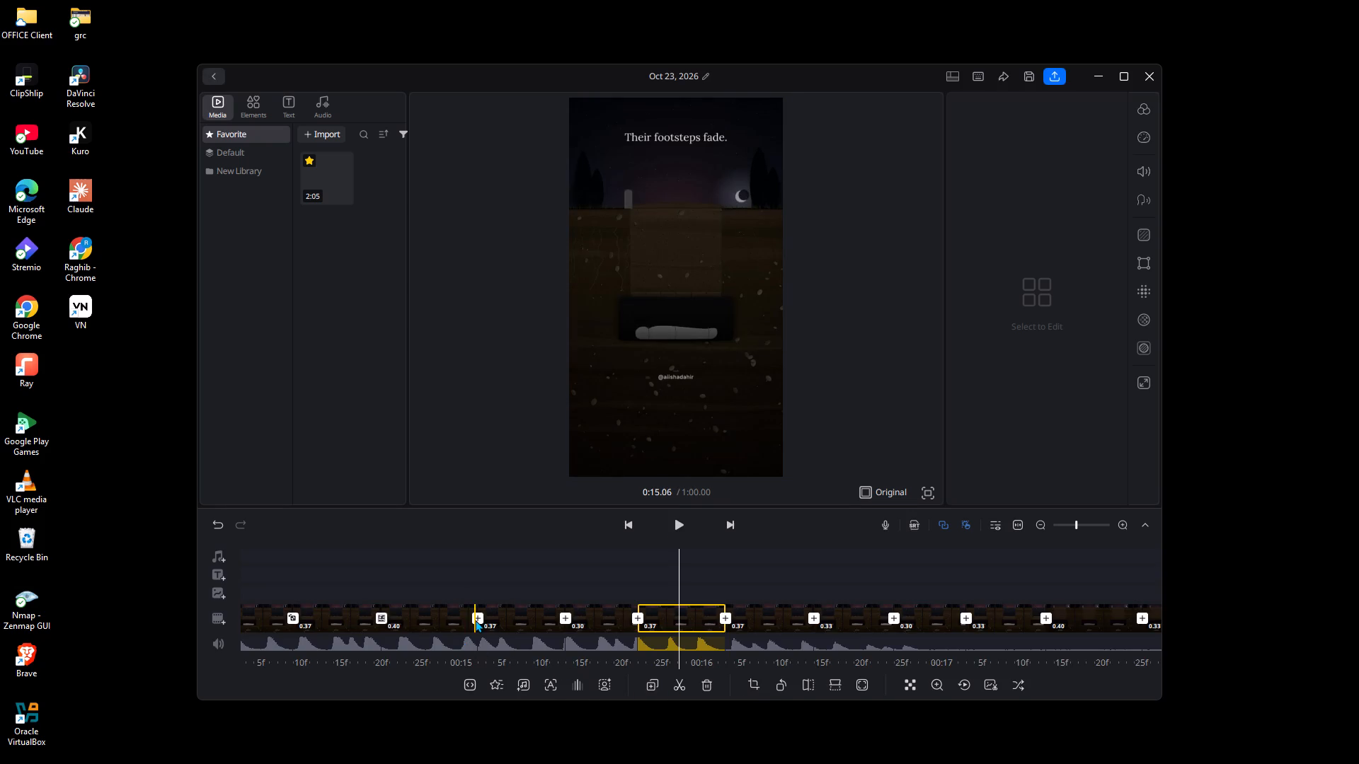
{"action": "left_click", "coordinate": [613, 579]}
{"action": "left_click", "coordinate": [692, 643]}
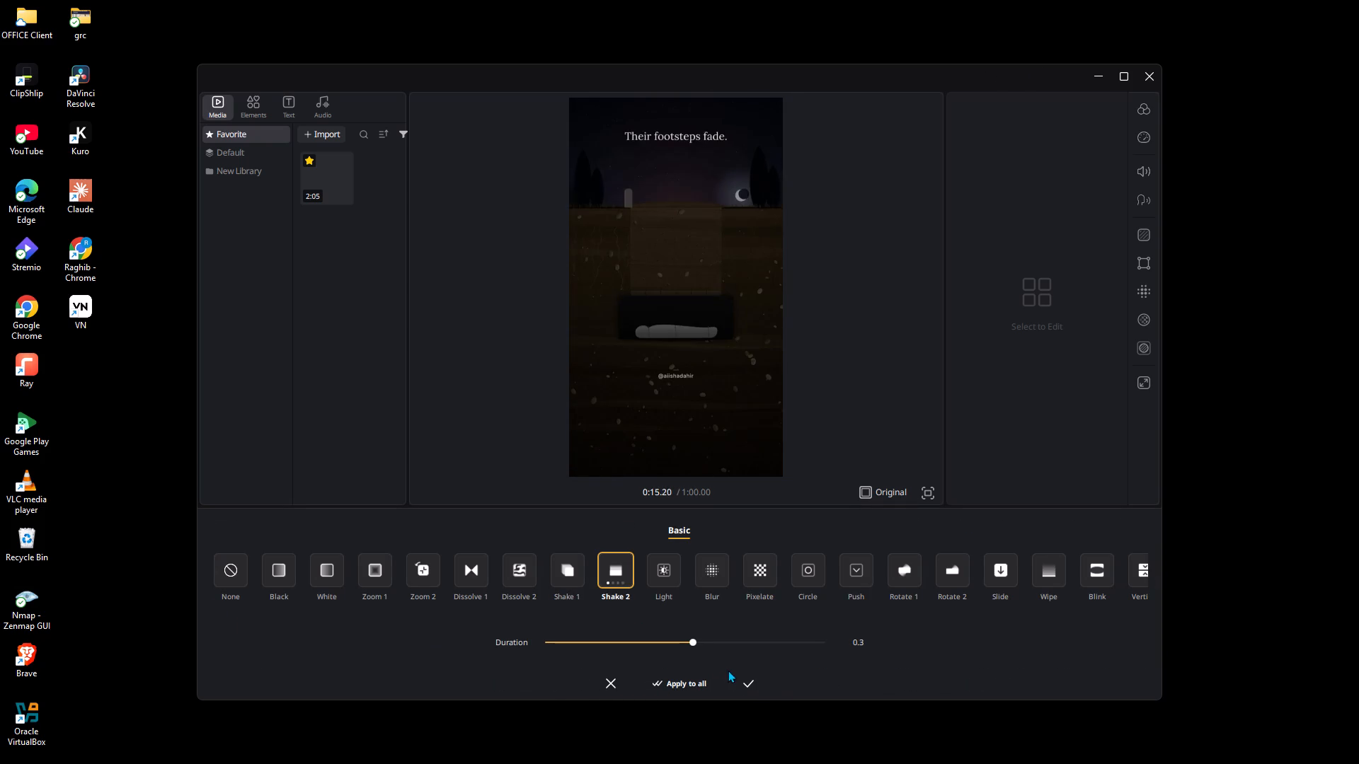
{"action": "left_click", "coordinate": [752, 681]}
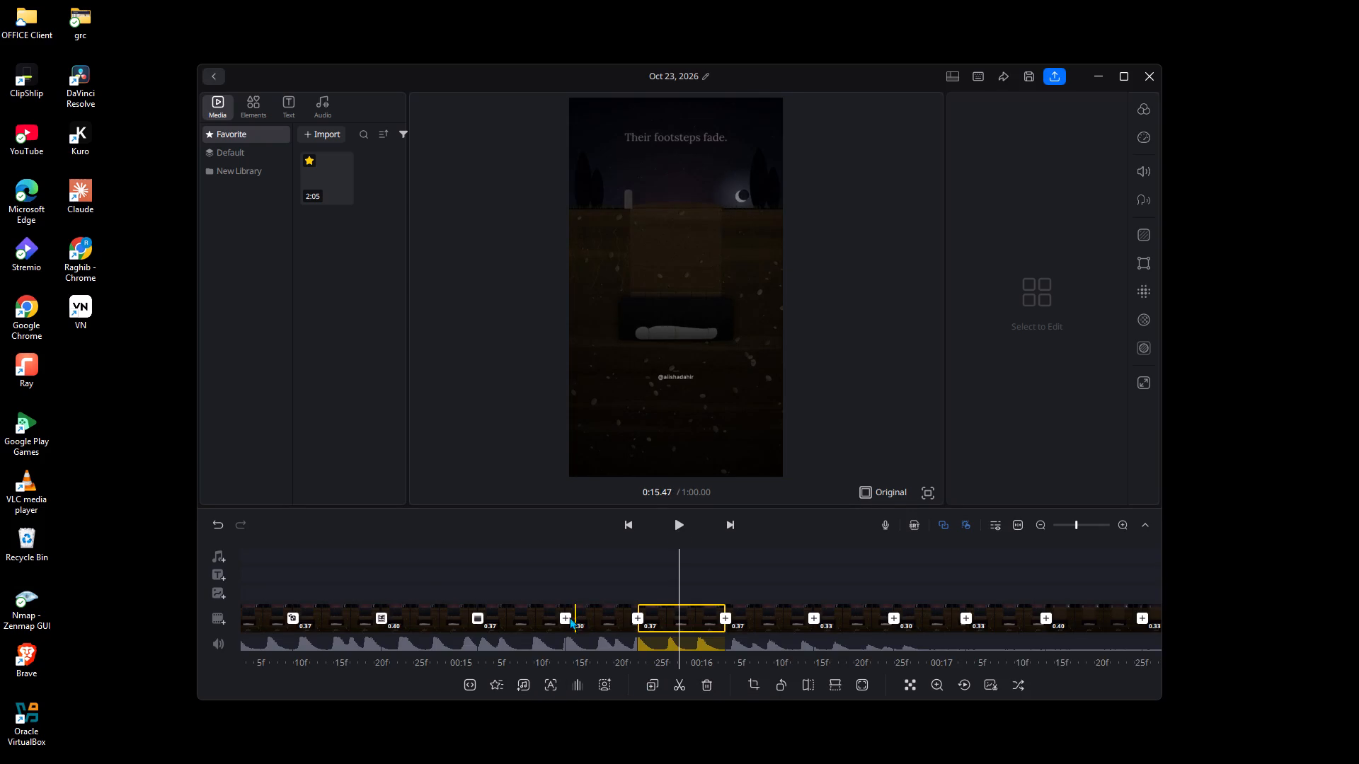
Add a Pixelate transition with a duration of 0.2 at the cut near 0:15.4.
{"action": "left_click", "coordinate": [569, 617]}
{"action": "left_click_drag", "start_coordinate": [770, 577], "coordinate": [772, 593]}
{"action": "left_click", "coordinate": [767, 642]}
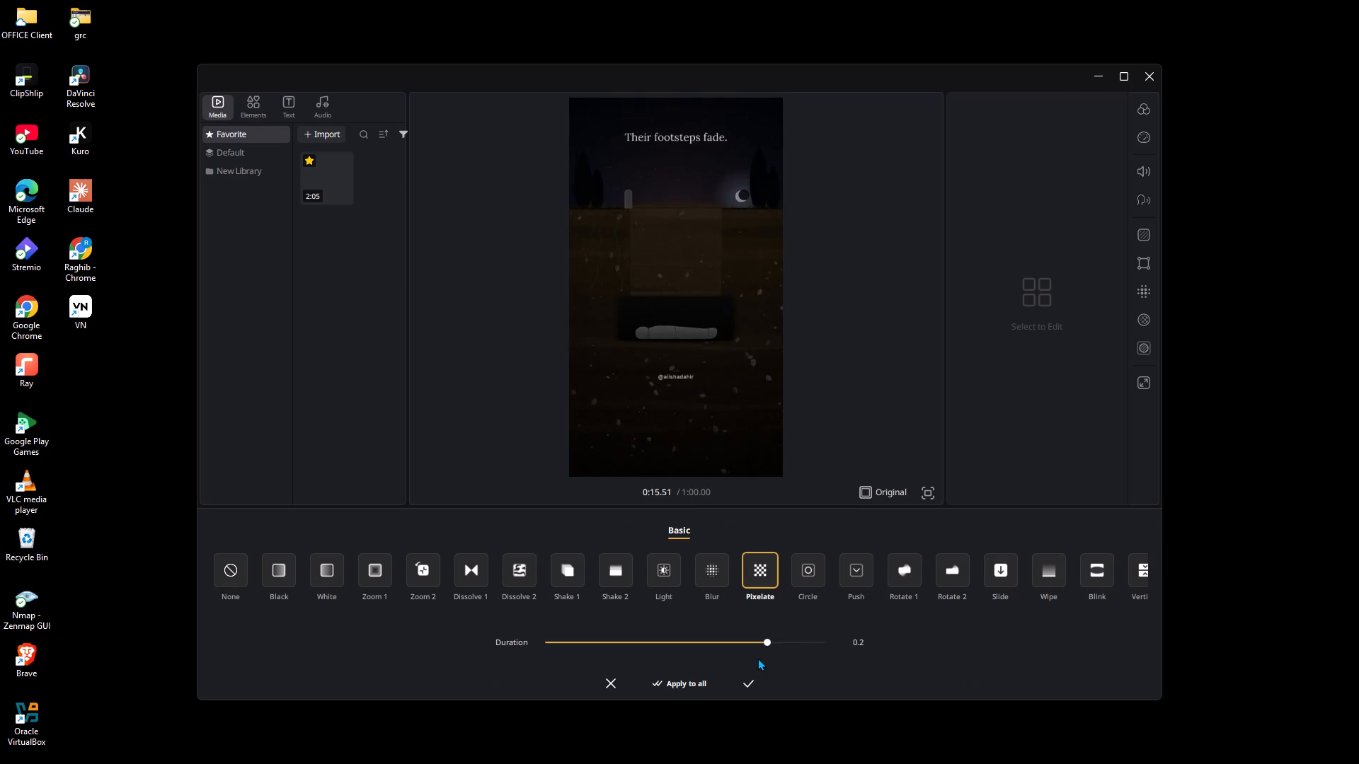
{"action": "left_click", "coordinate": [751, 681]}
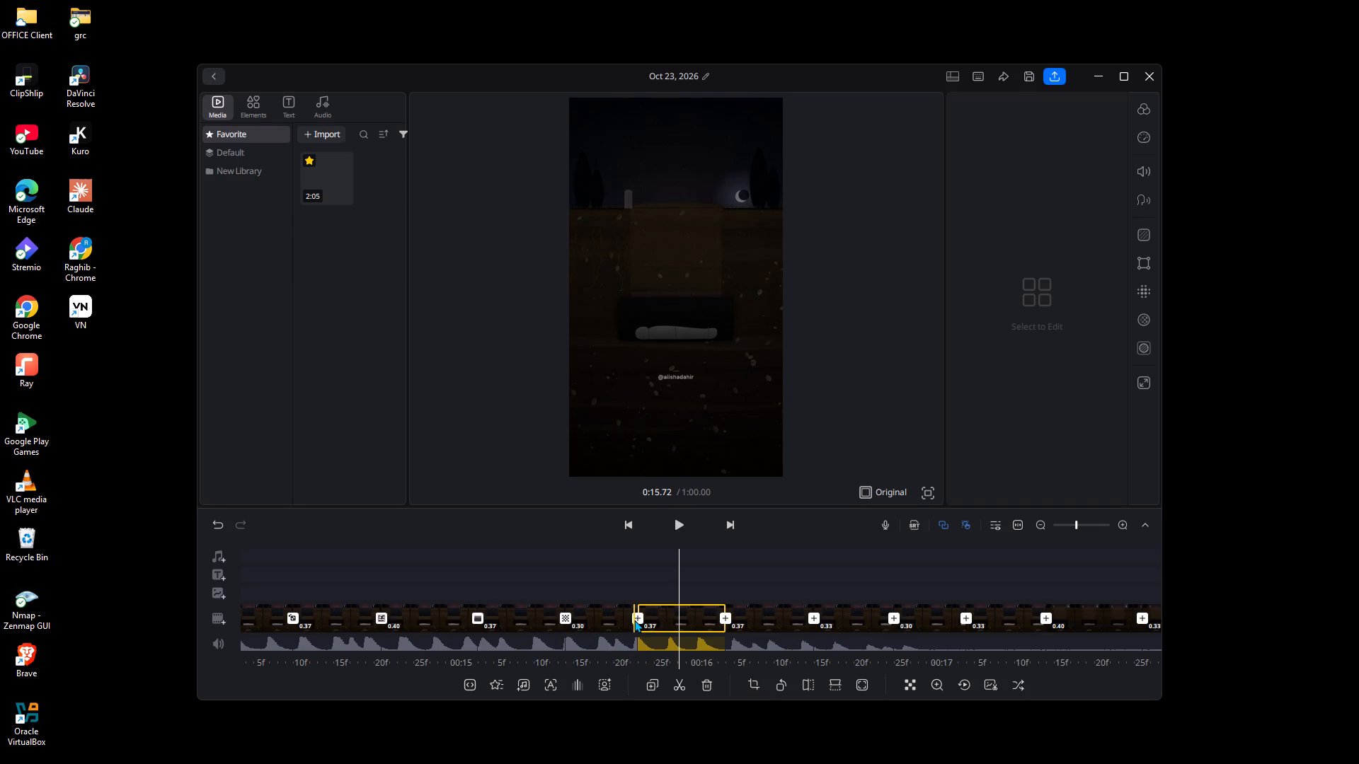
Add a Blur transition with a duration of 0.2 at the cut near 0:15.7.
{"action": "left_click", "coordinate": [634, 620]}
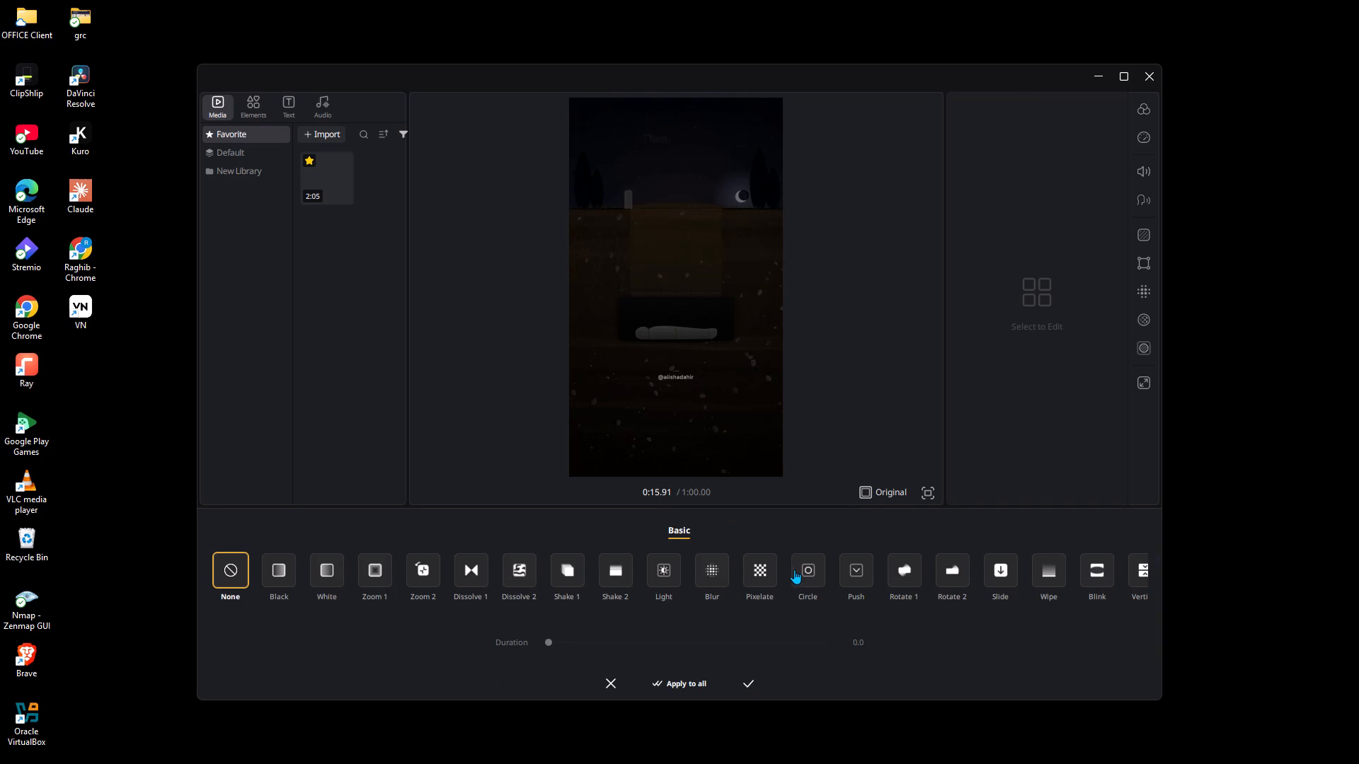
{"action": "left_click", "coordinate": [703, 587]}
{"action": "left_click", "coordinate": [738, 644]}
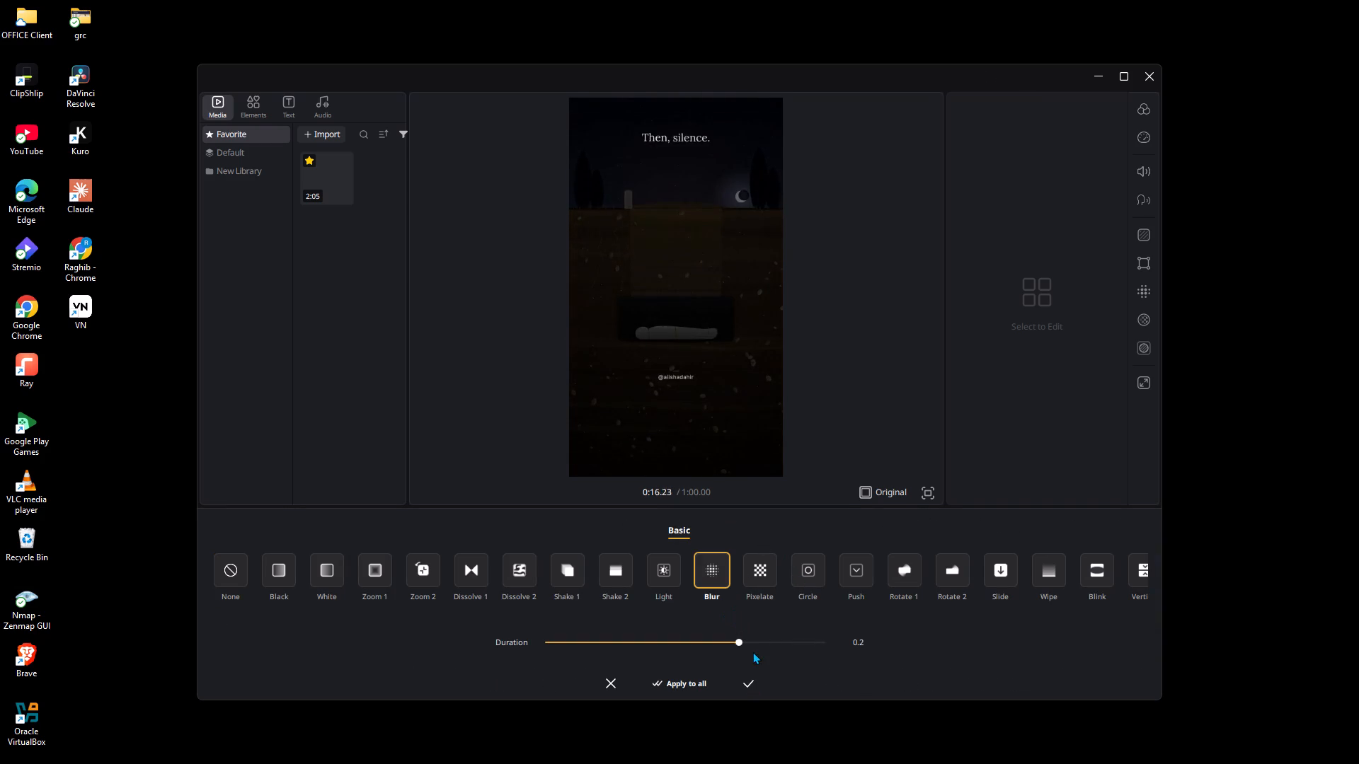
{"action": "left_click", "coordinate": [752, 682]}
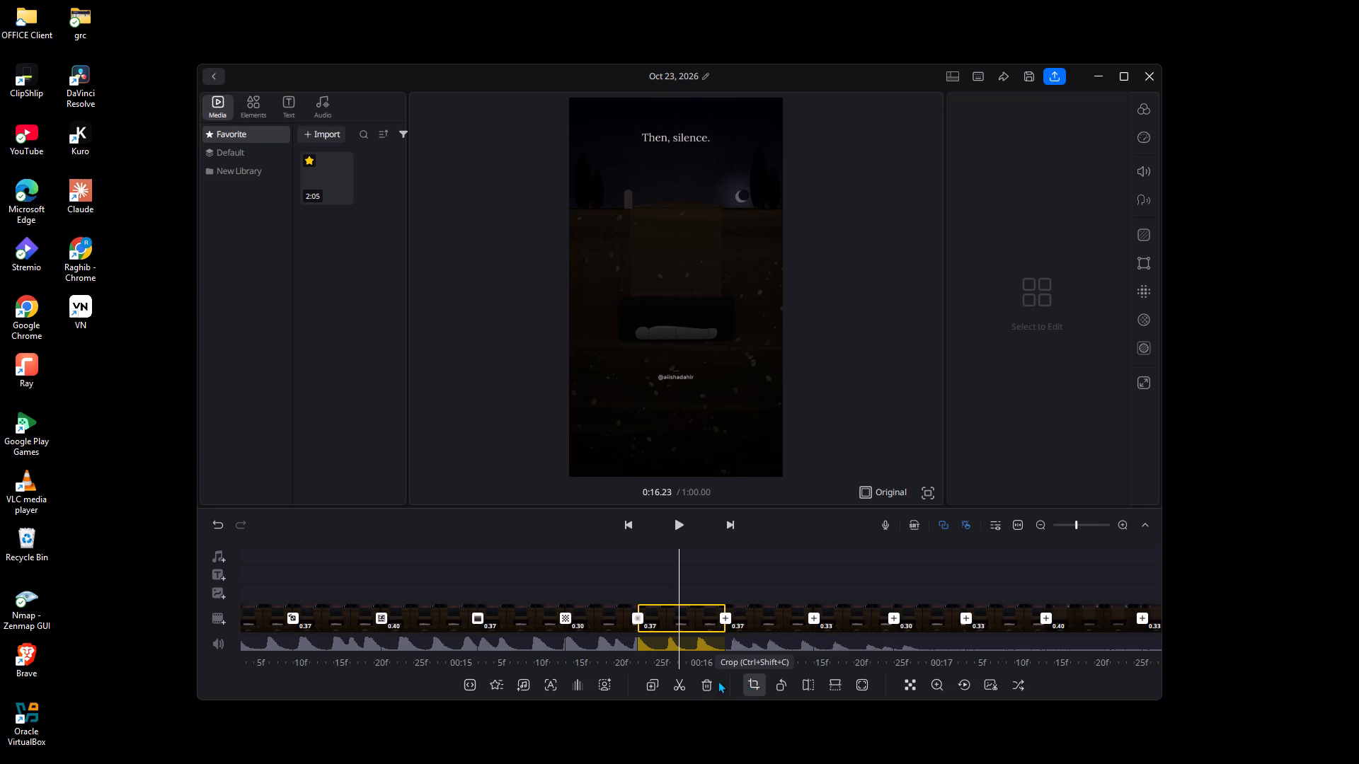
Add a Circle transition at the cut near 0:16.1 and adjust its duration.
{"action": "left_click", "coordinate": [722, 620]}
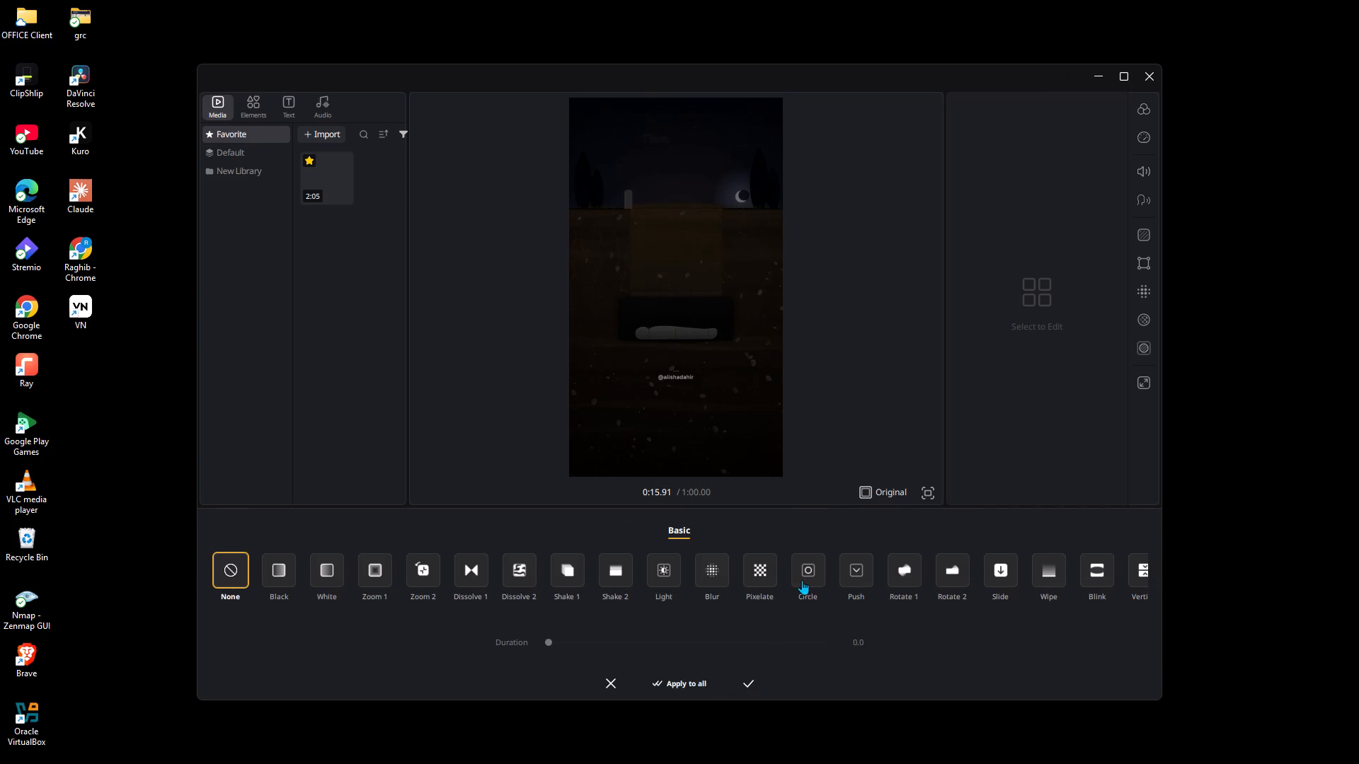
{"action": "left_click", "coordinate": [805, 578]}
{"action": "left_click", "coordinate": [721, 647]}
{"action": "left_click", "coordinate": [750, 681]}
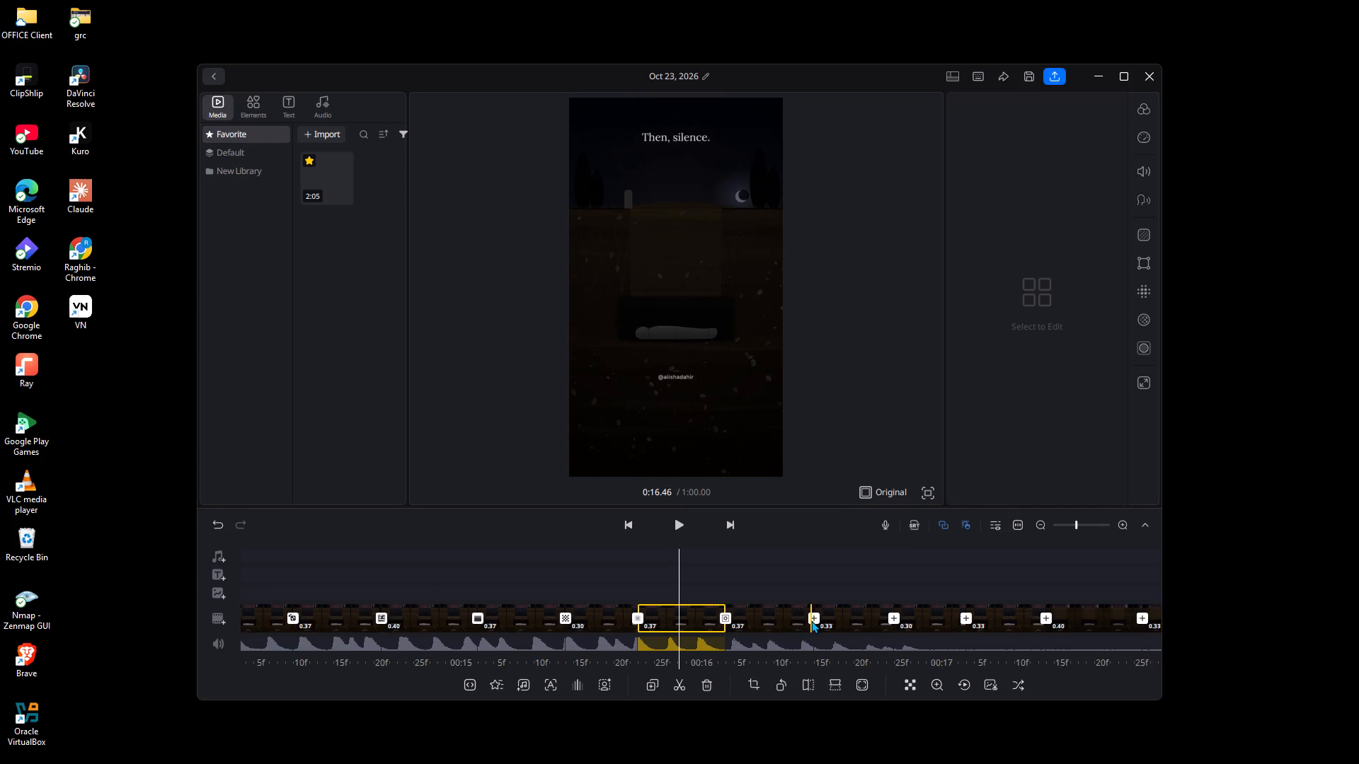
Add a Rotate 1 transition with a duration of 0.3 at the cut near 0:16.5.
{"action": "left_click", "coordinate": [811, 620]}
{"action": "left_click", "coordinate": [893, 579]}
{"action": "left_click", "coordinate": [768, 639]}
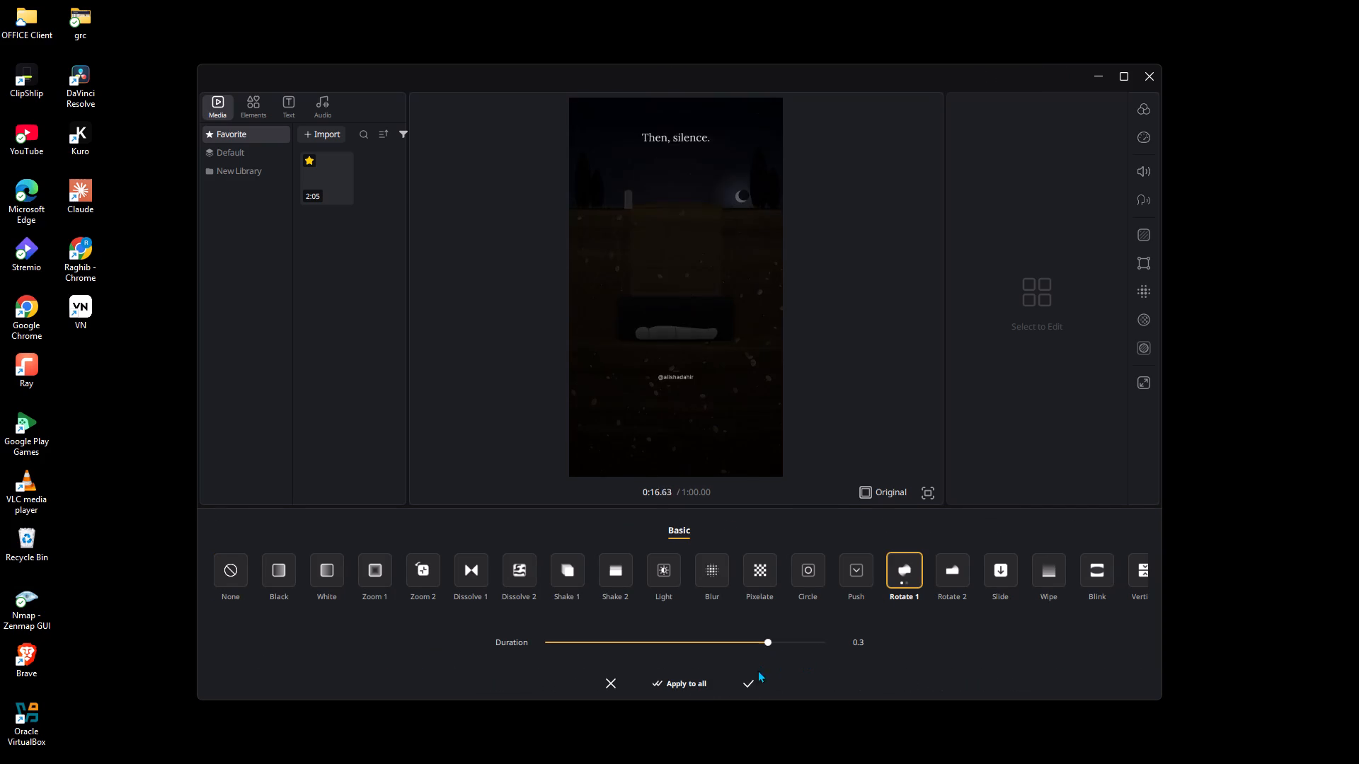
{"action": "left_click", "coordinate": [740, 684]}
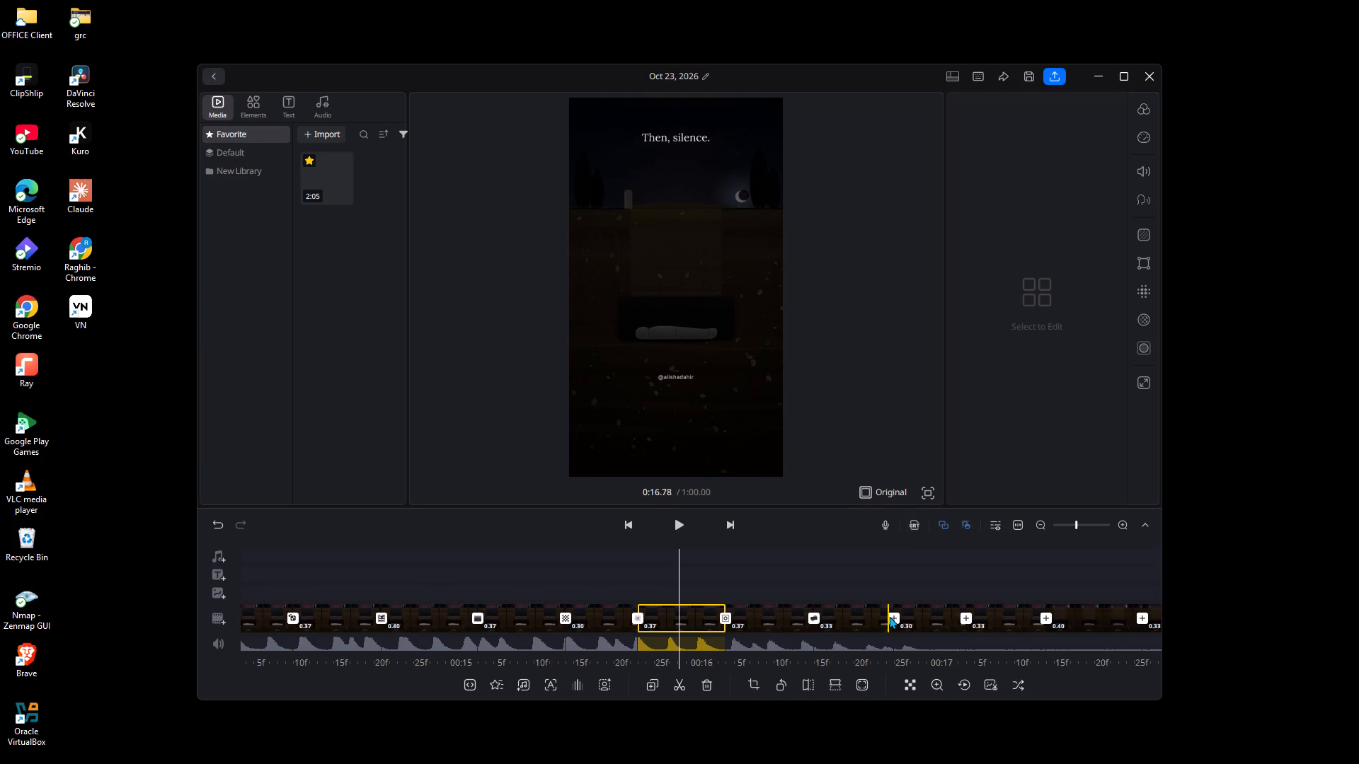
Add a Slide transition at the cut near 0:16.8 and adjust its duration.
{"action": "left_click", "coordinate": [889, 616]}
{"action": "left_click", "coordinate": [1026, 574]}
{"action": "left_click", "coordinate": [1002, 577]}
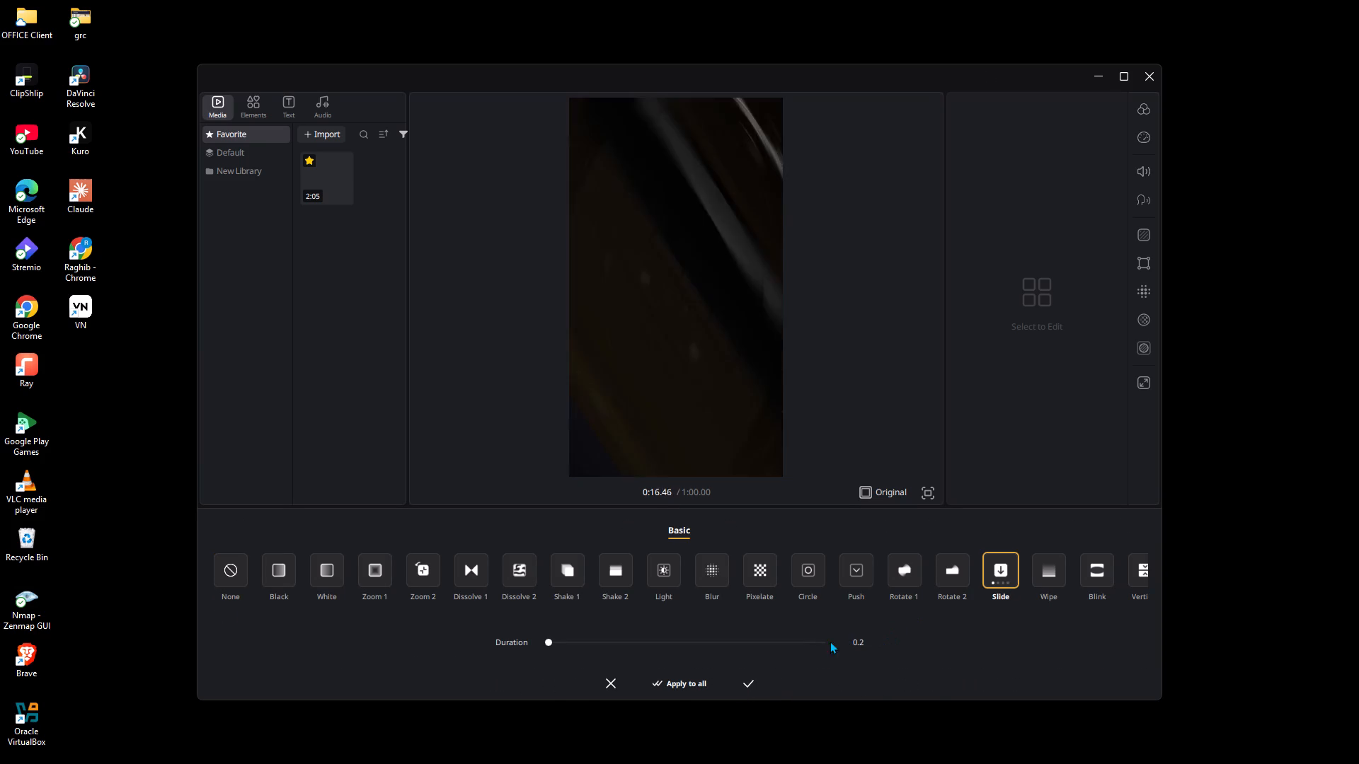
{"action": "left_click", "coordinate": [788, 638]}
{"action": "left_click", "coordinate": [751, 685]}
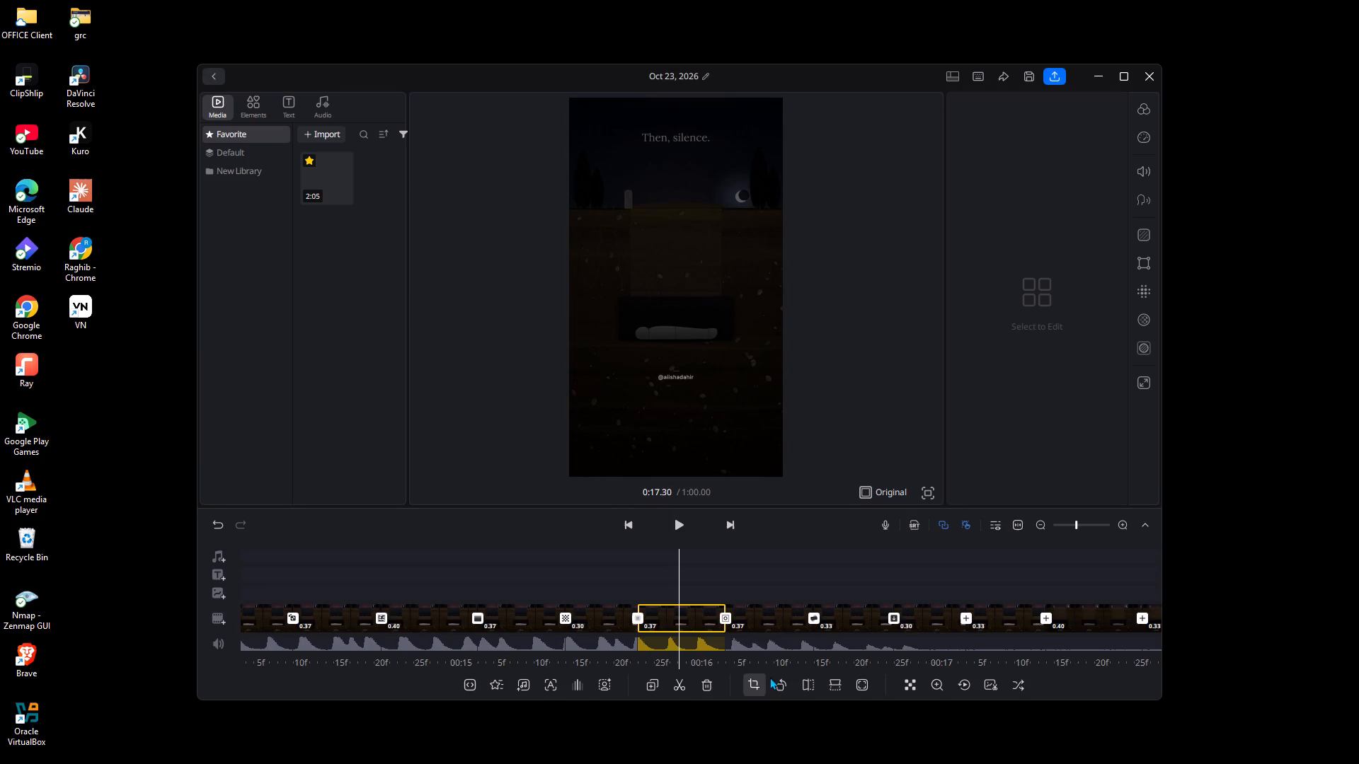
Add a Wipe transition with a duration of 0.2 at the cut near 0:17.1.
{"action": "left_click", "coordinate": [967, 618]}
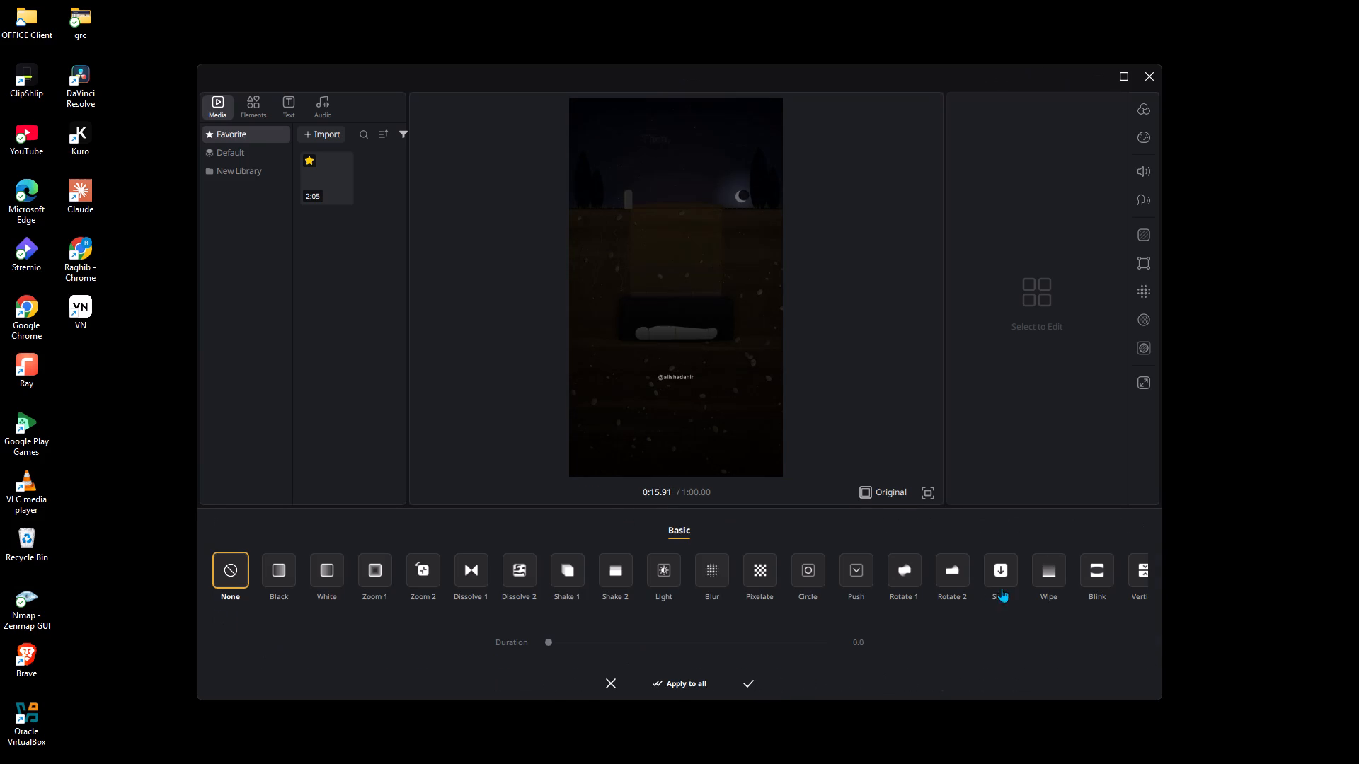
{"action": "double_click", "coordinate": [1051, 575]}
{"action": "left_click", "coordinate": [767, 636]}
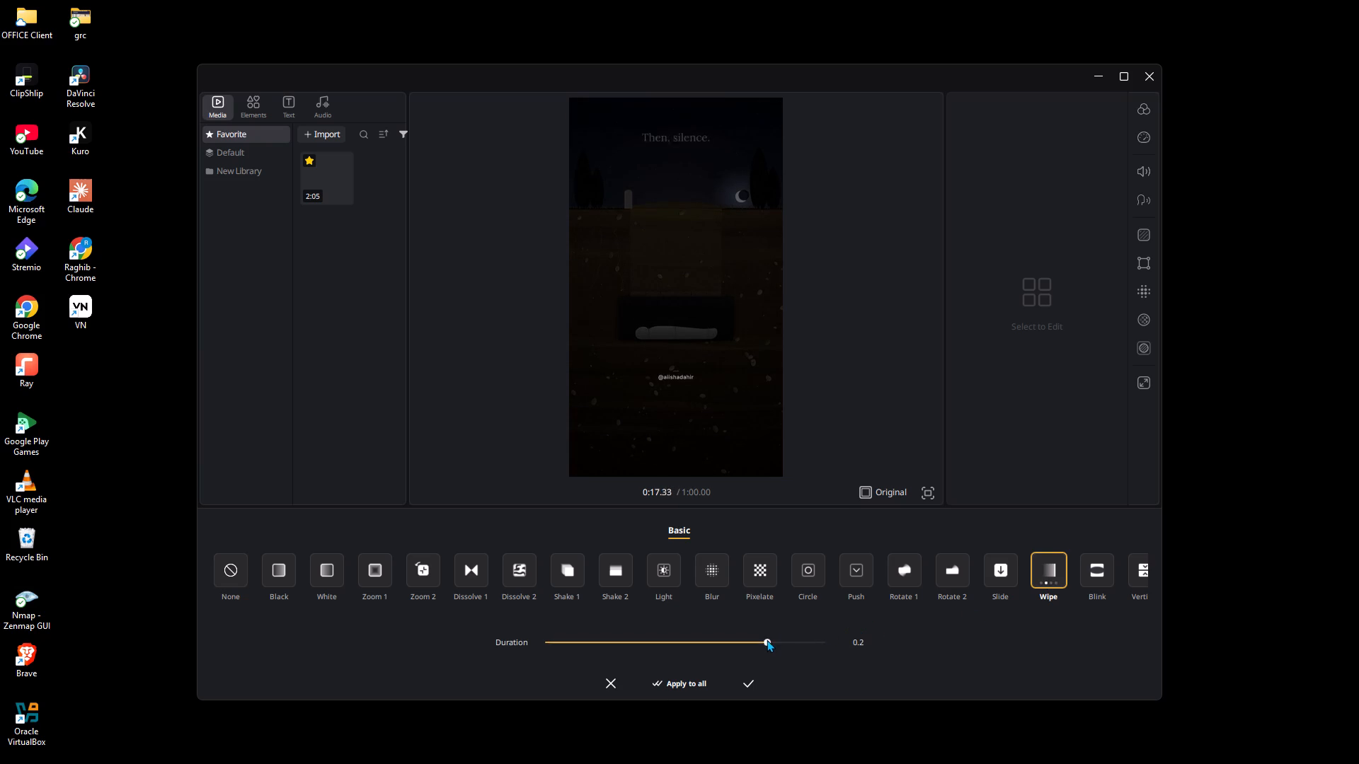
{"action": "left_click", "coordinate": [751, 683]}
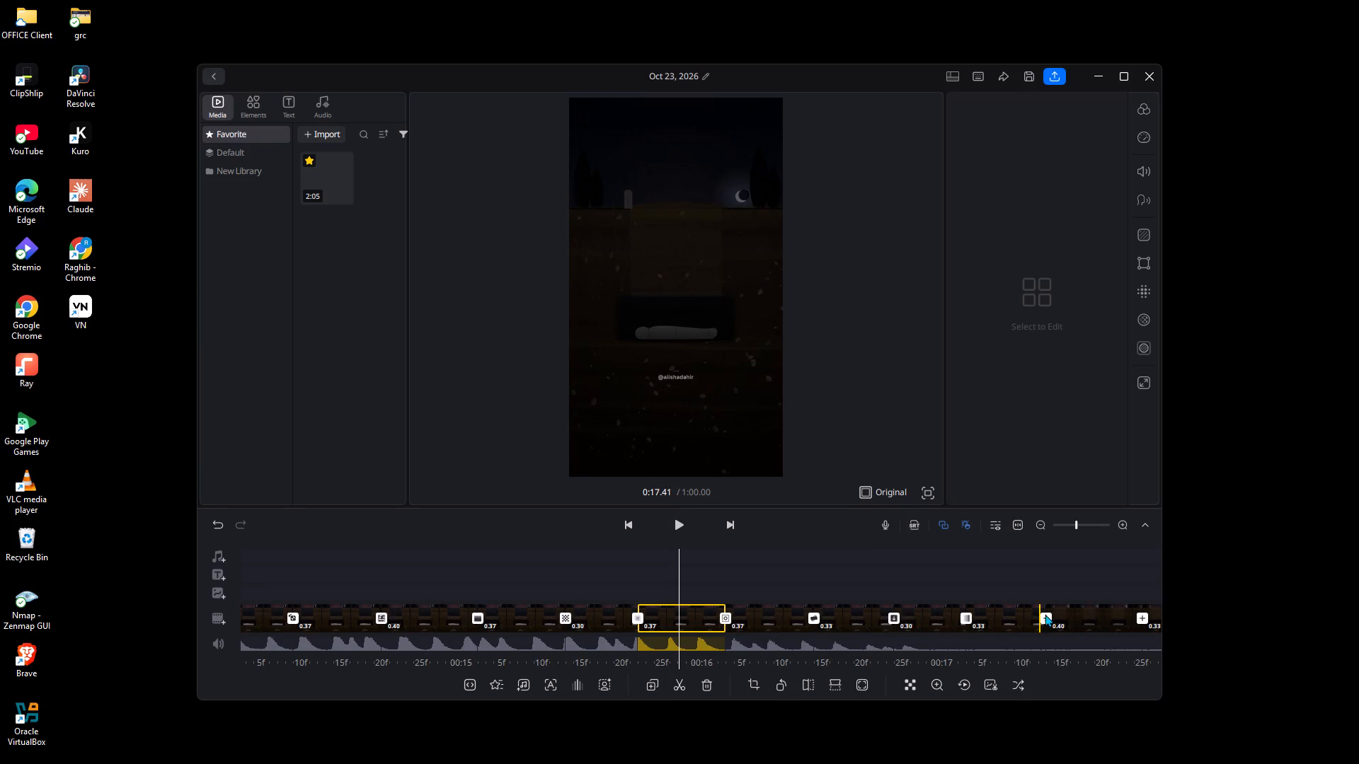
Add a Blink transition at the cut near 0:17.4 and shorten its duration.
{"action": "left_click", "coordinate": [1048, 617]}
{"action": "left_click", "coordinate": [1082, 579]}
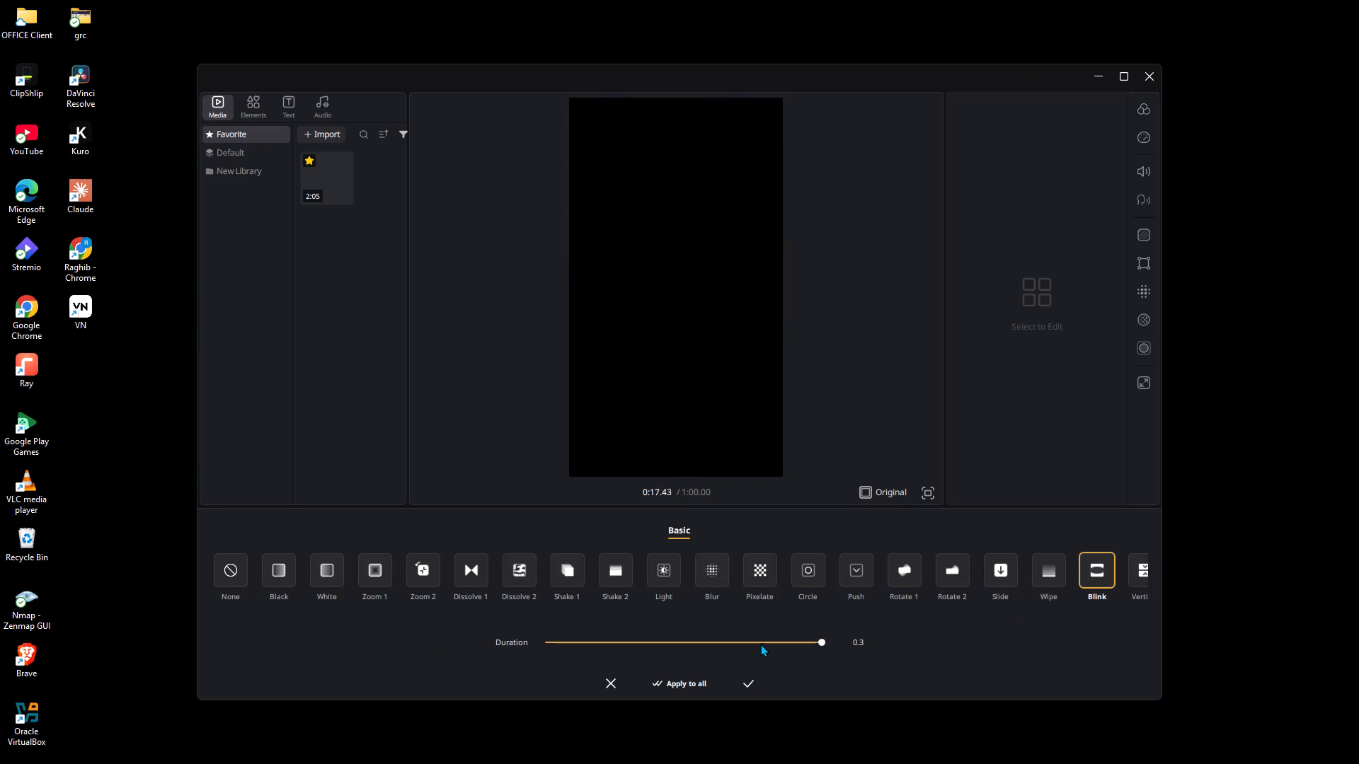
{"action": "left_click", "coordinate": [760, 643]}
{"action": "left_click", "coordinate": [750, 681]}
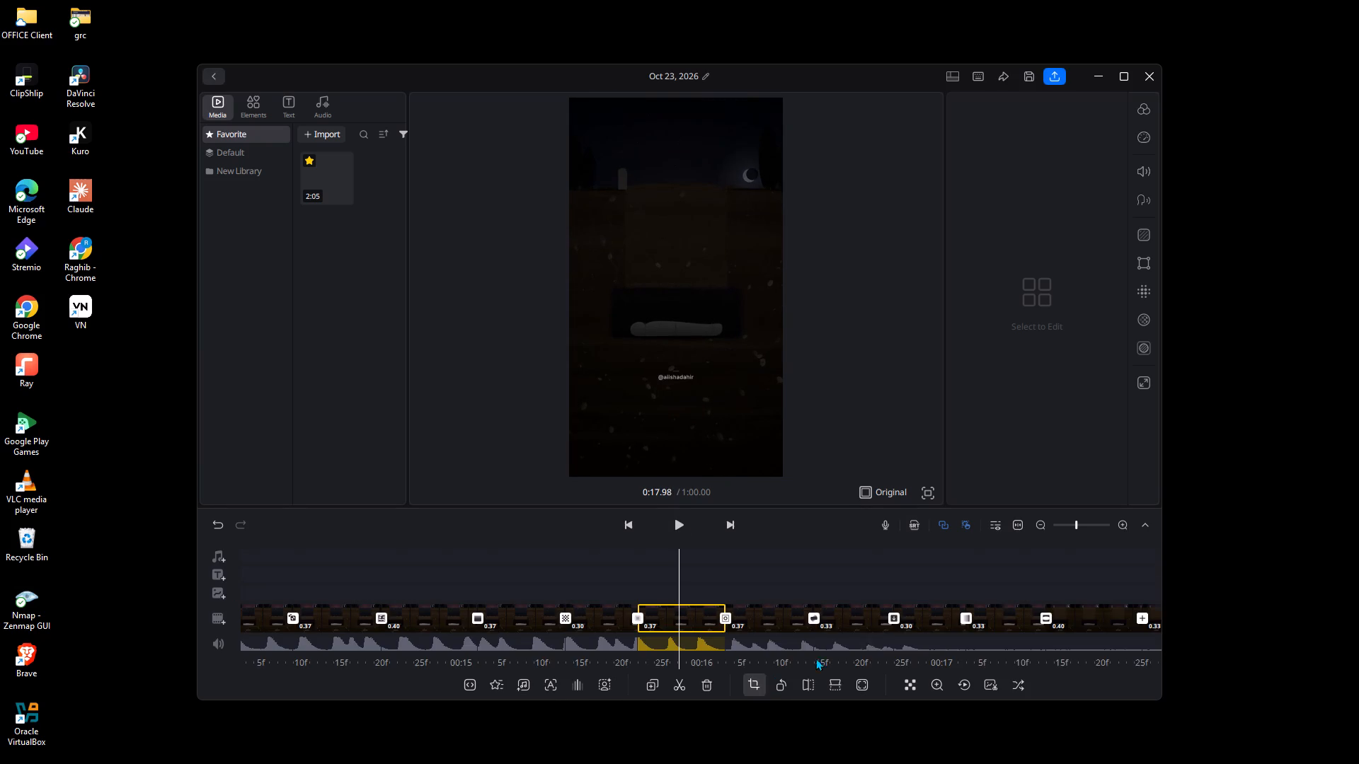
Add the vertical transition that follows Blink, with a duration of 0.3, at the cut near 0:17.8.
{"action": "left_click", "coordinate": [1140, 618]}
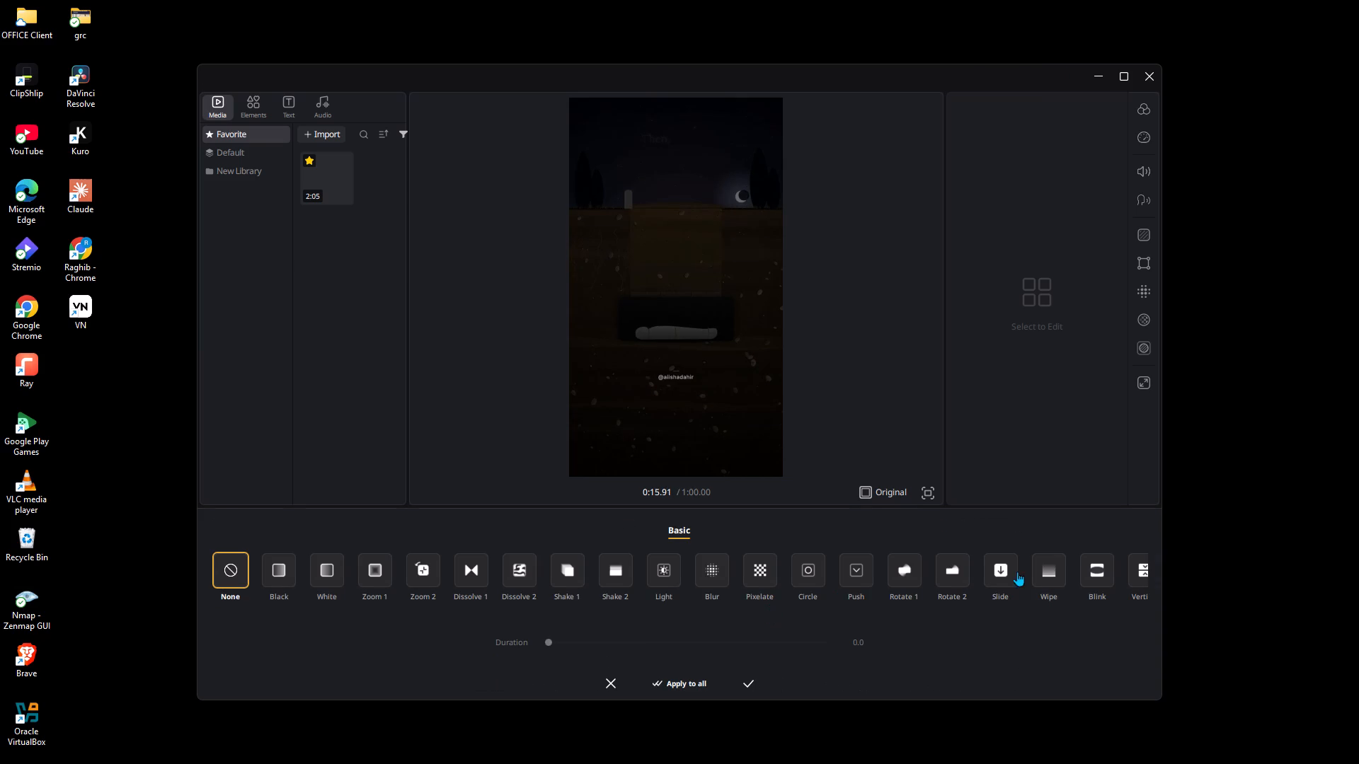
{"action": "left_click", "coordinate": [1141, 577]}
{"action": "left_click", "coordinate": [767, 638]}
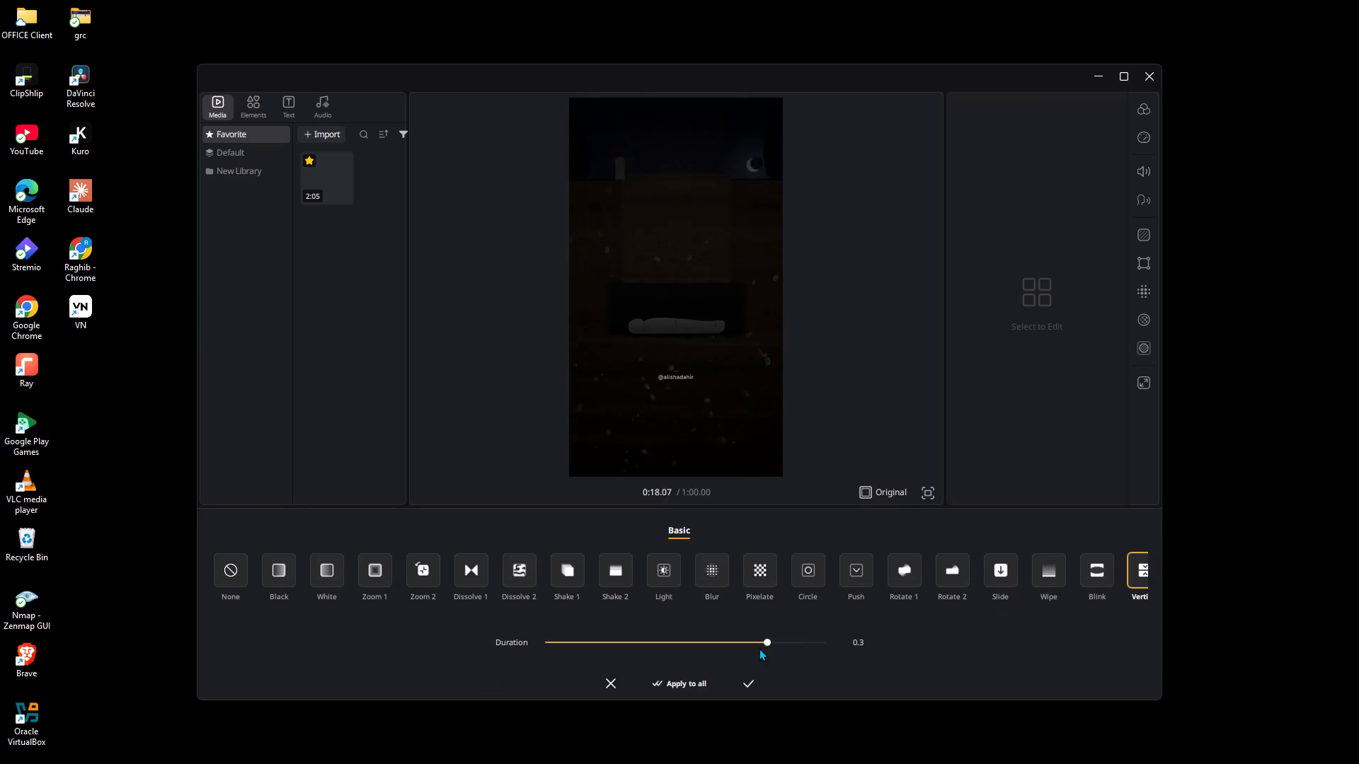
{"action": "left_click", "coordinate": [751, 681]}
Add a Zoom 1 transition with a duration of 0.3 at the cut near 0:18.2.
{"action": "left_click_drag", "start_coordinate": [876, 566], "coordinate": [496, 562]}
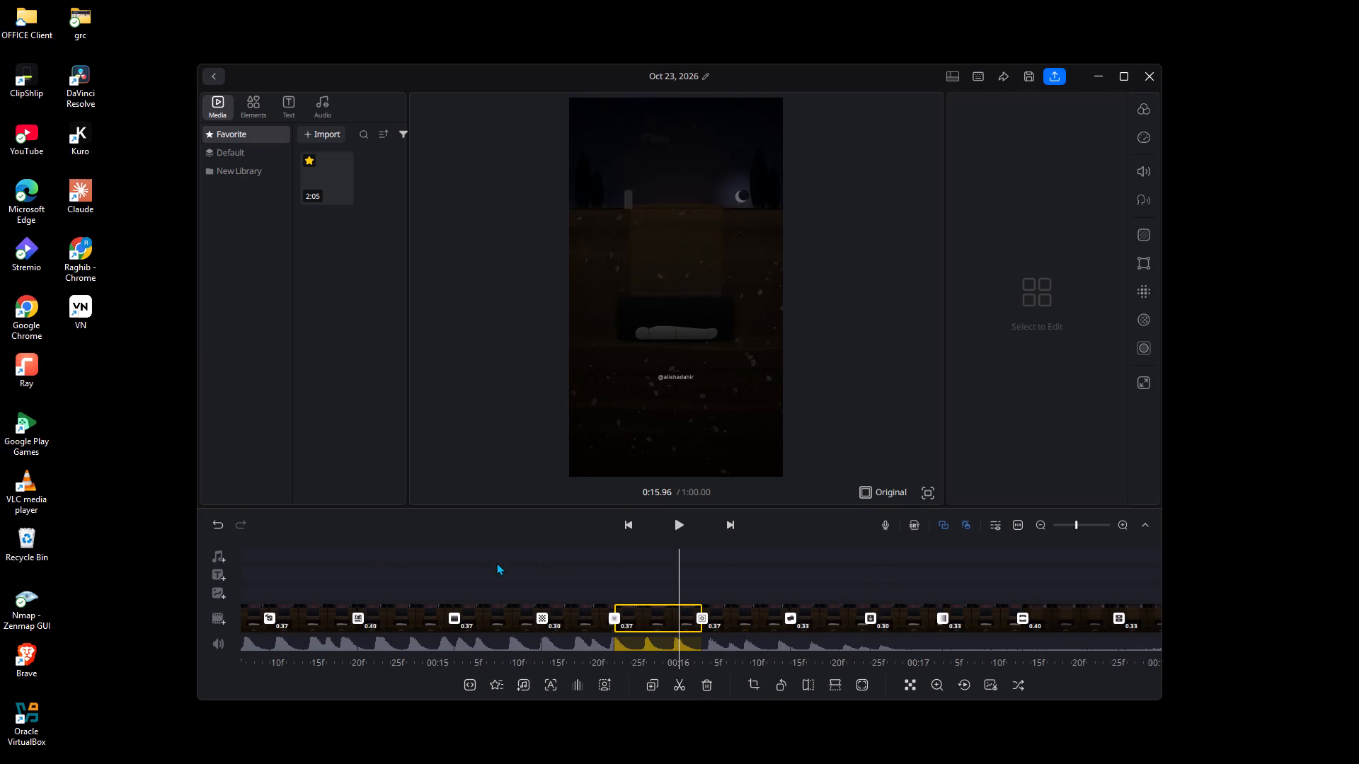
{"action": "left_click_drag", "start_coordinate": [496, 562], "coordinate": [467, 563]}
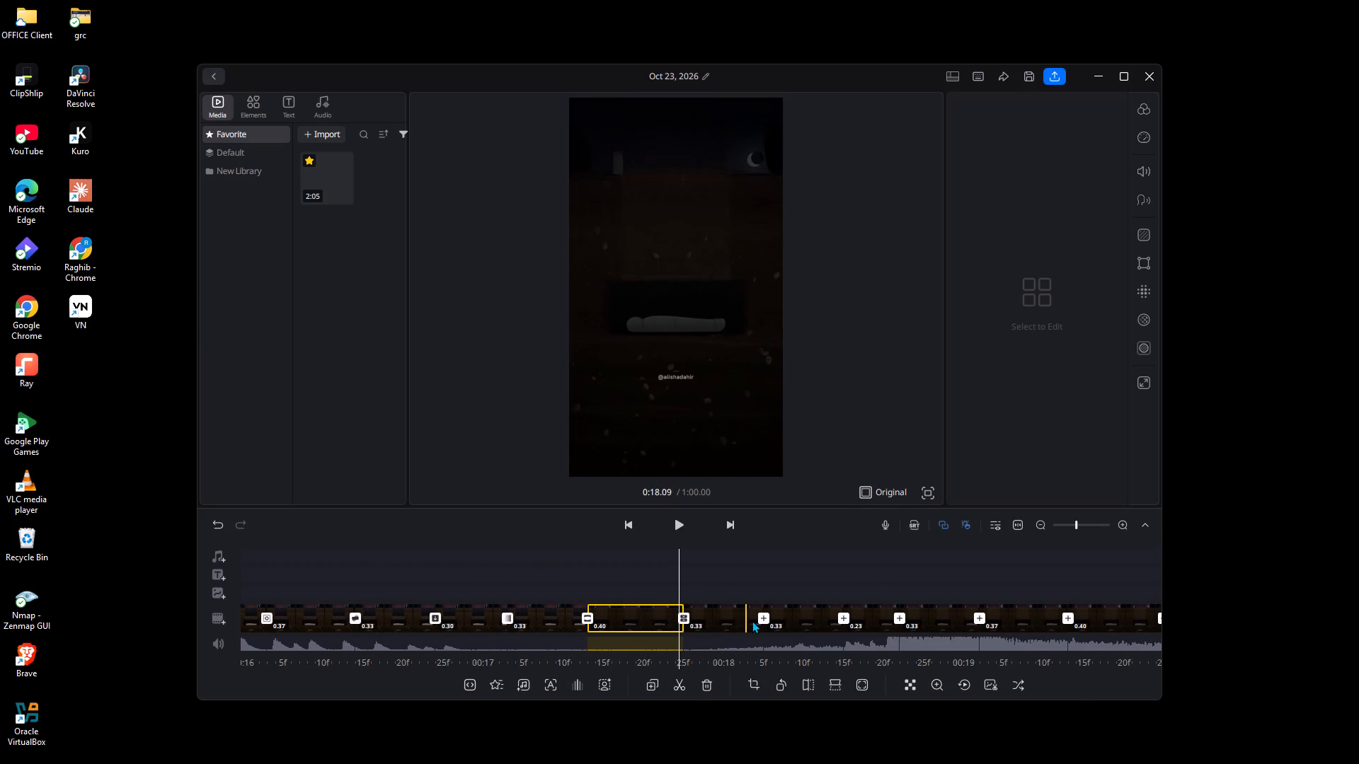
{"action": "left_click", "coordinate": [767, 616]}
{"action": "left_click", "coordinate": [372, 557]}
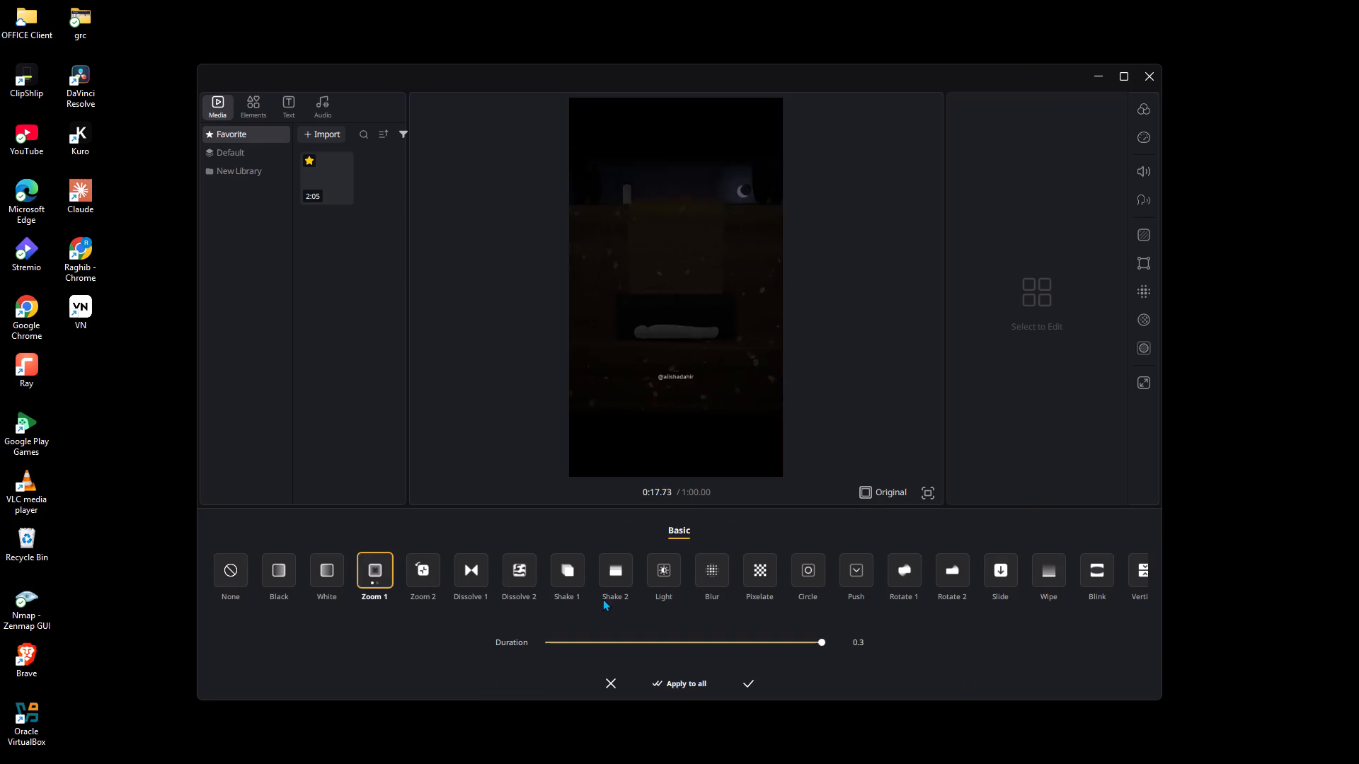
{"action": "left_click", "coordinate": [698, 633]}
{"action": "left_click", "coordinate": [701, 637]}
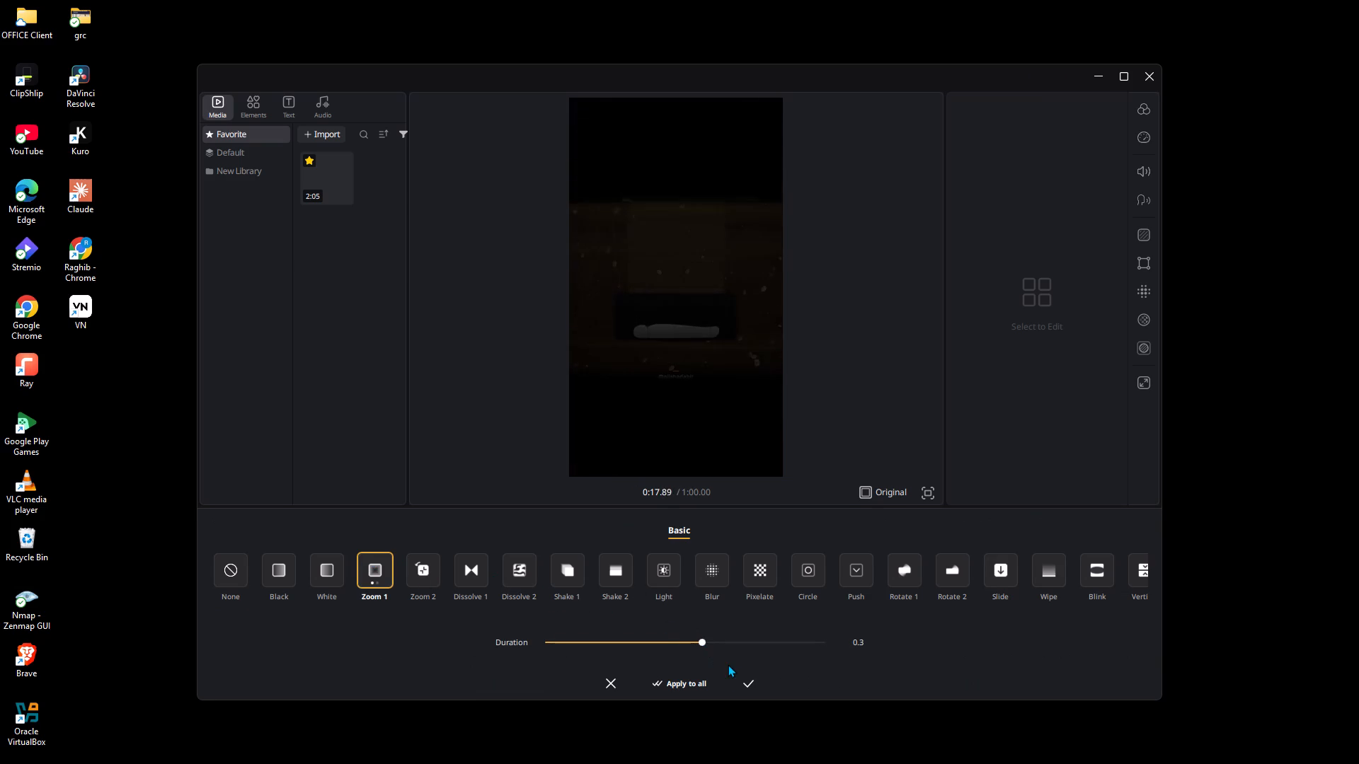
{"action": "left_click", "coordinate": [745, 678]}
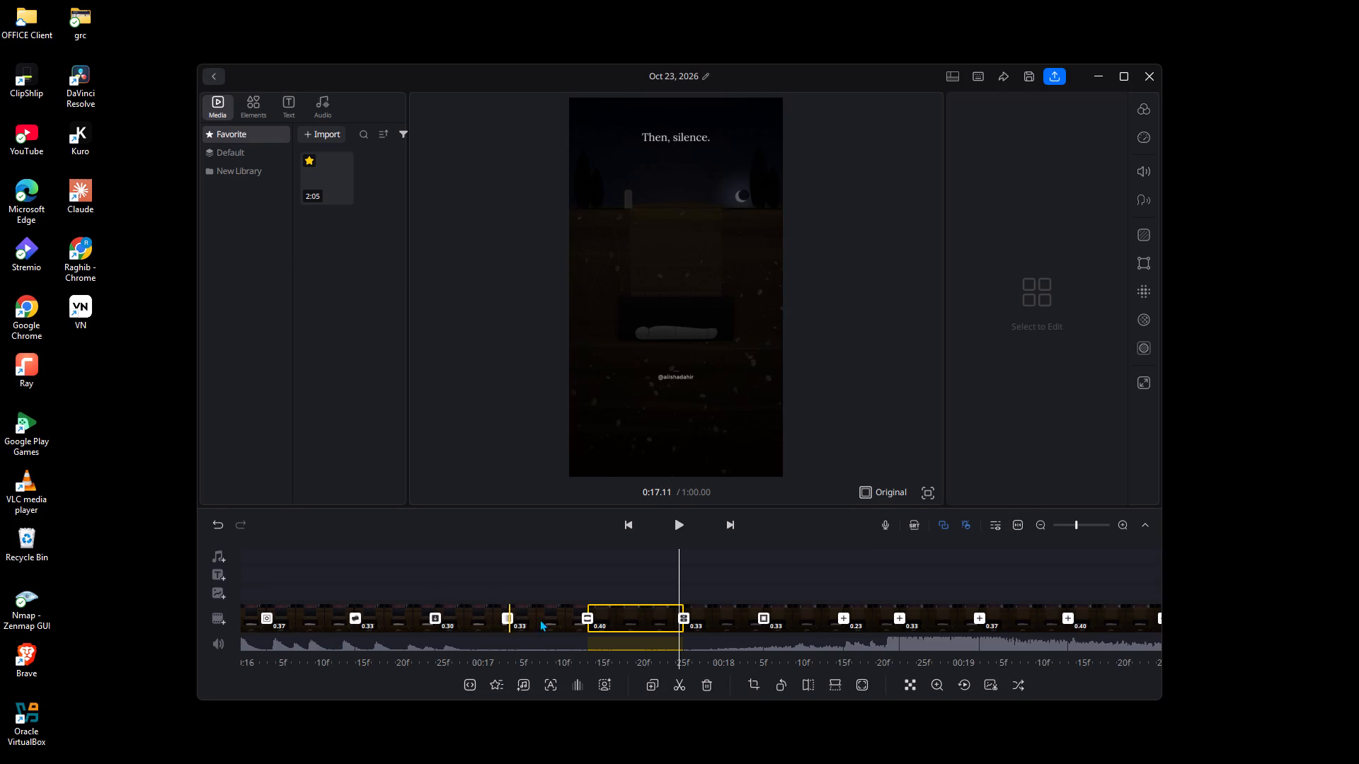
Add a Rotate 1 transition with a duration of 0.3 at the cut near 0:19.1.
{"action": "left_click_drag", "start_coordinate": [771, 589], "coordinate": [381, 567]}
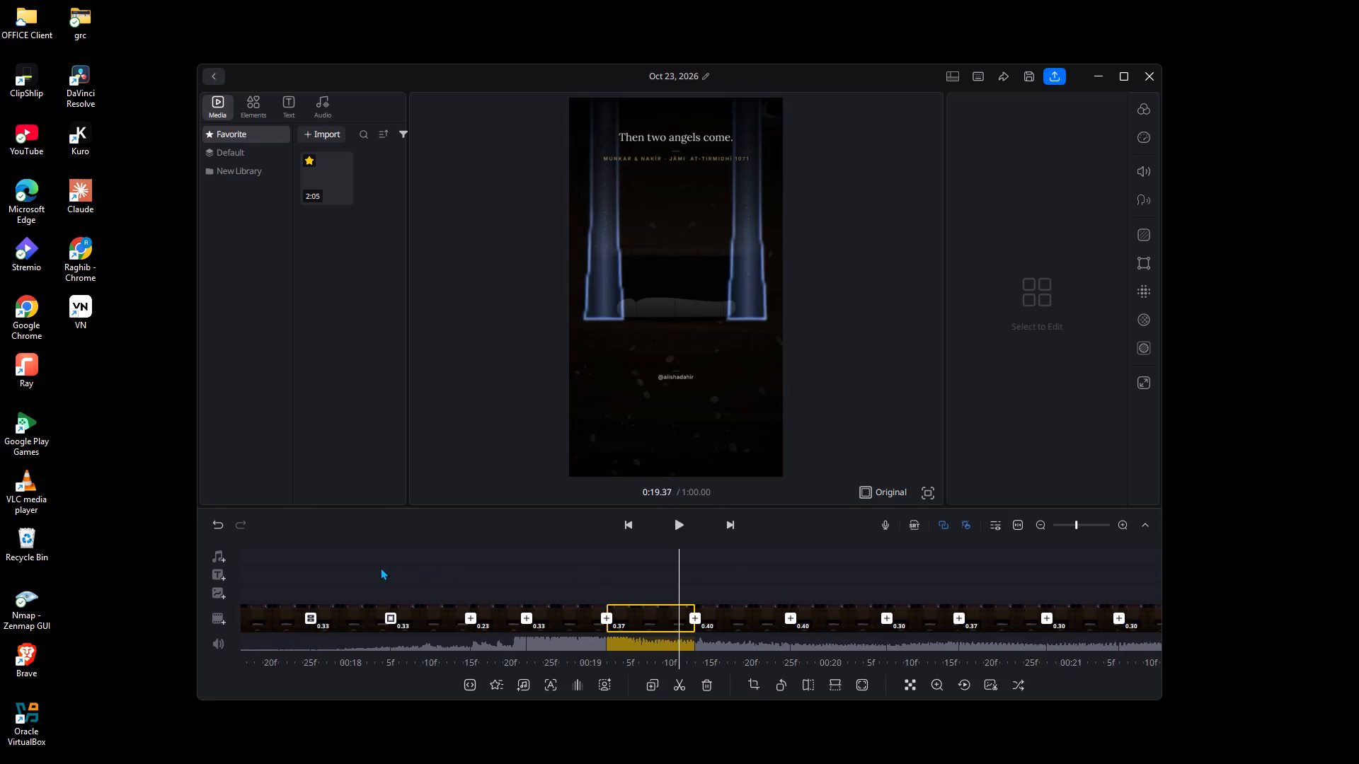
{"action": "left_click_drag", "start_coordinate": [595, 591], "coordinate": [224, 586]}
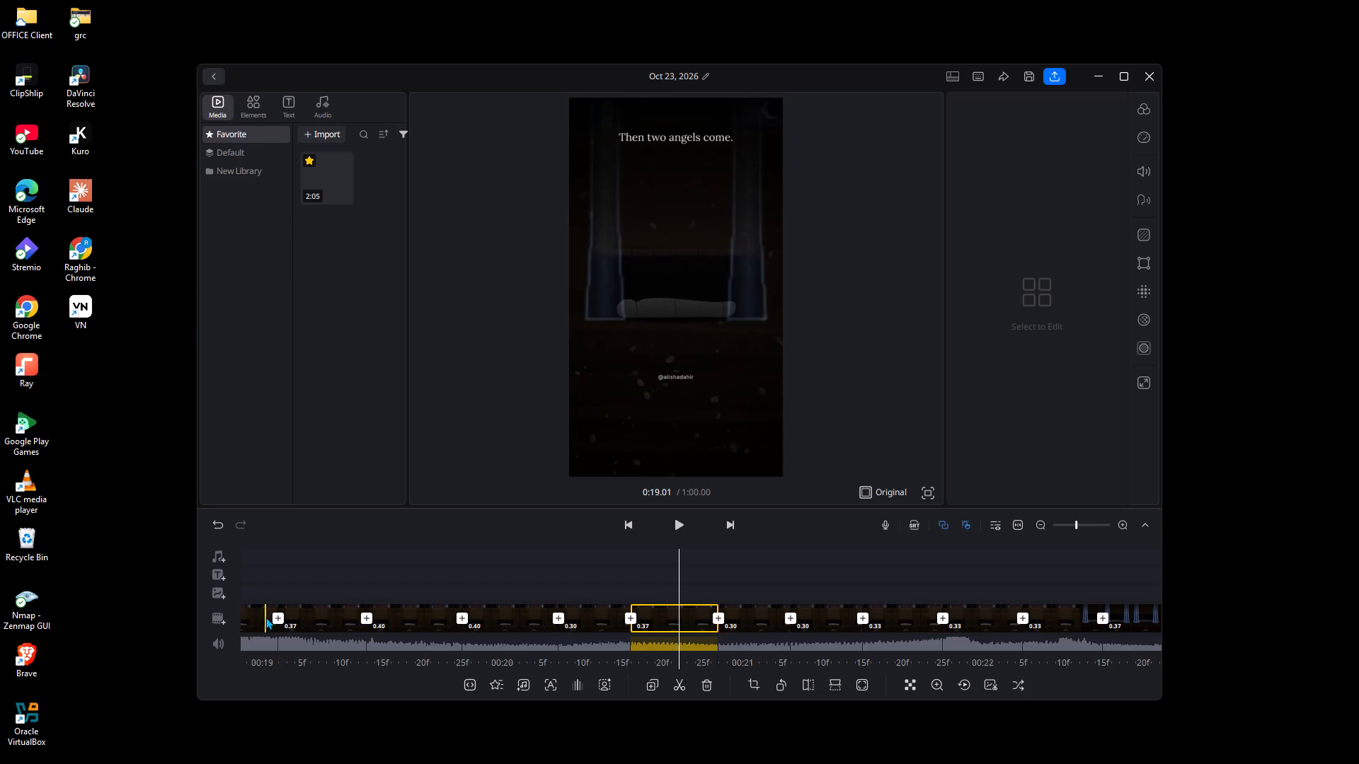
{"action": "left_click", "coordinate": [275, 618]}
{"action": "double_click", "coordinate": [888, 582]}
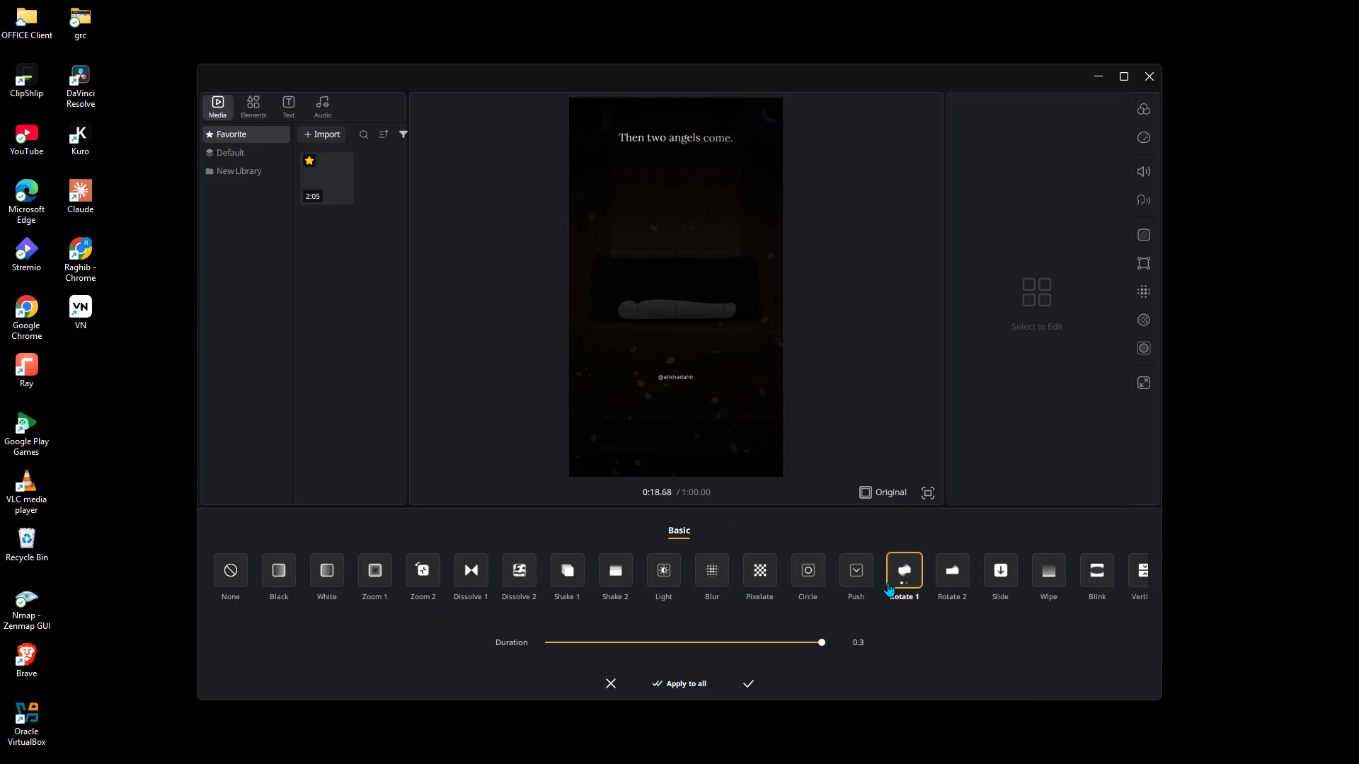
{"action": "left_click", "coordinate": [688, 647]}
{"action": "left_click", "coordinate": [690, 647]}
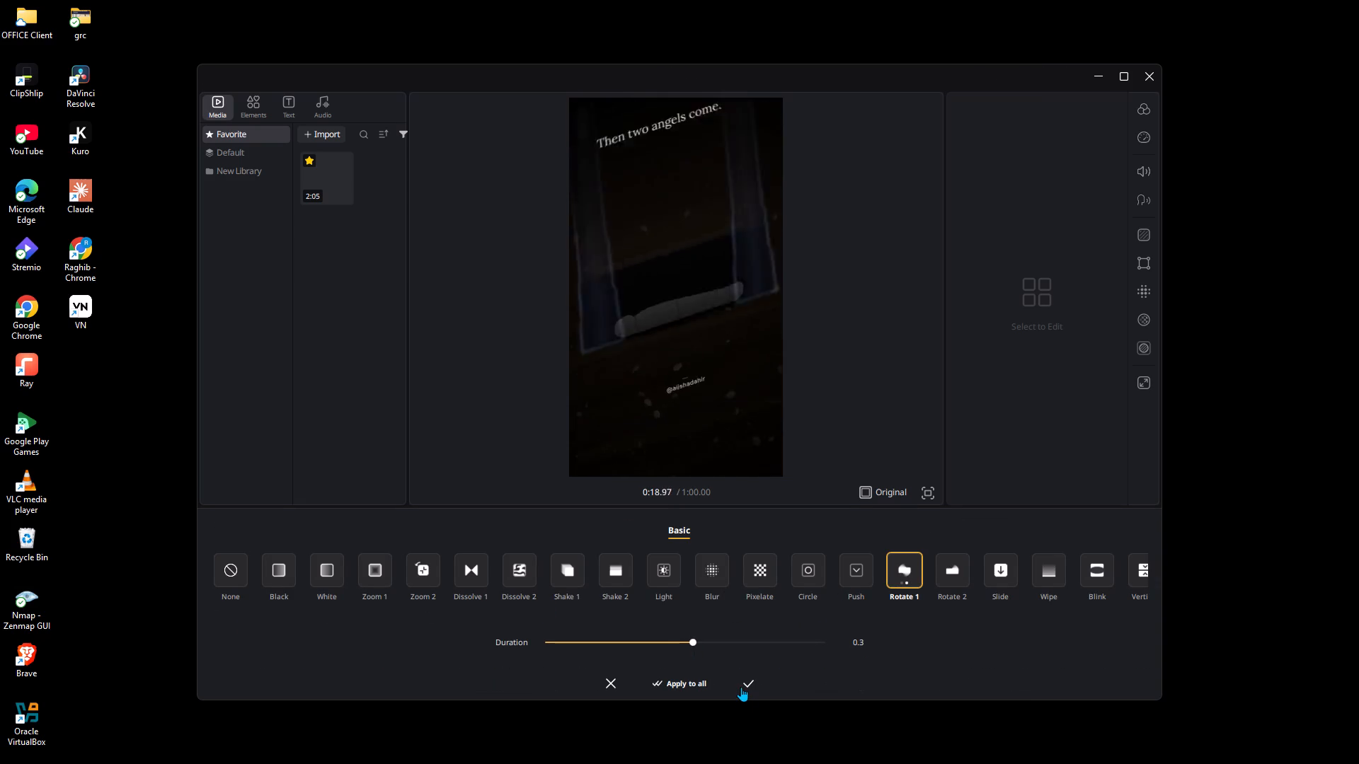
{"action": "left_click", "coordinate": [741, 687]}
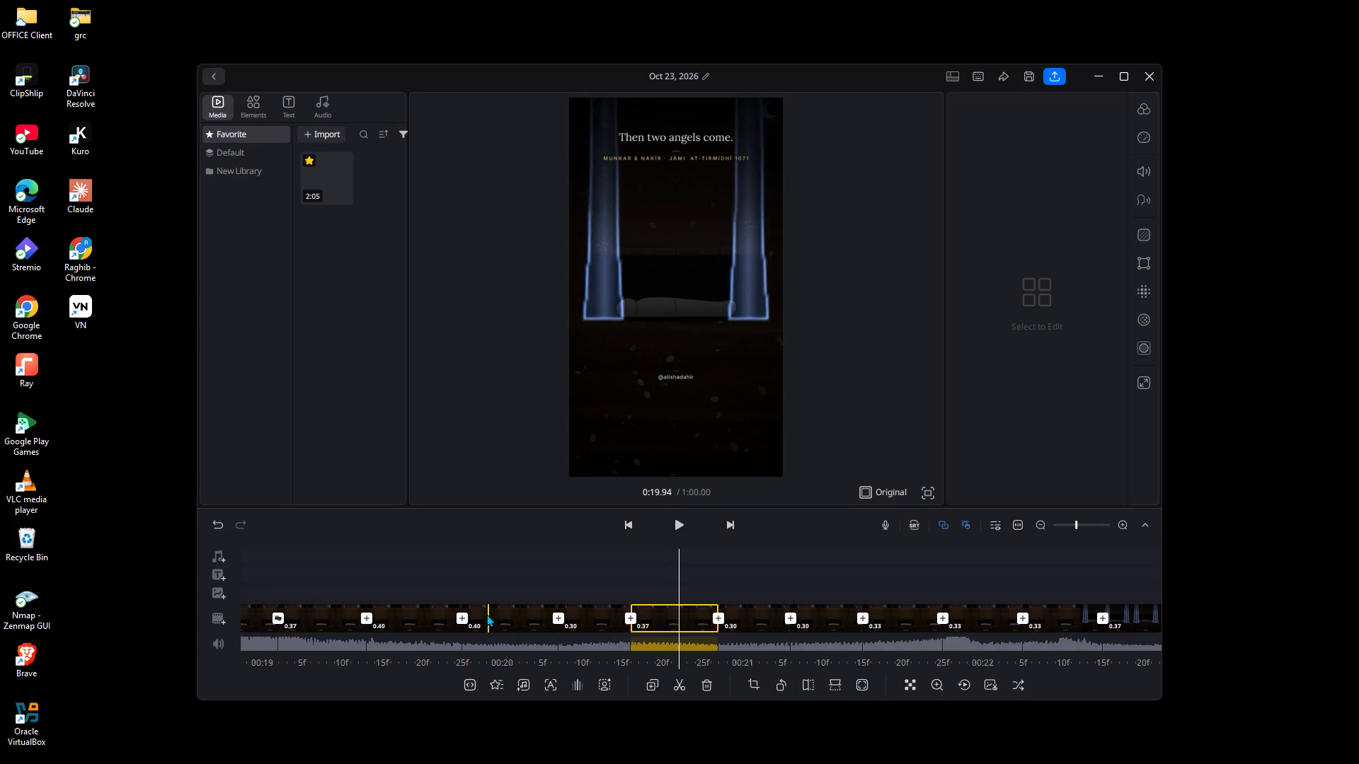
Add a Dissolve 1 transition at the cut near 0:19.4 and adjust its duration.
{"action": "left_click", "coordinate": [367, 615]}
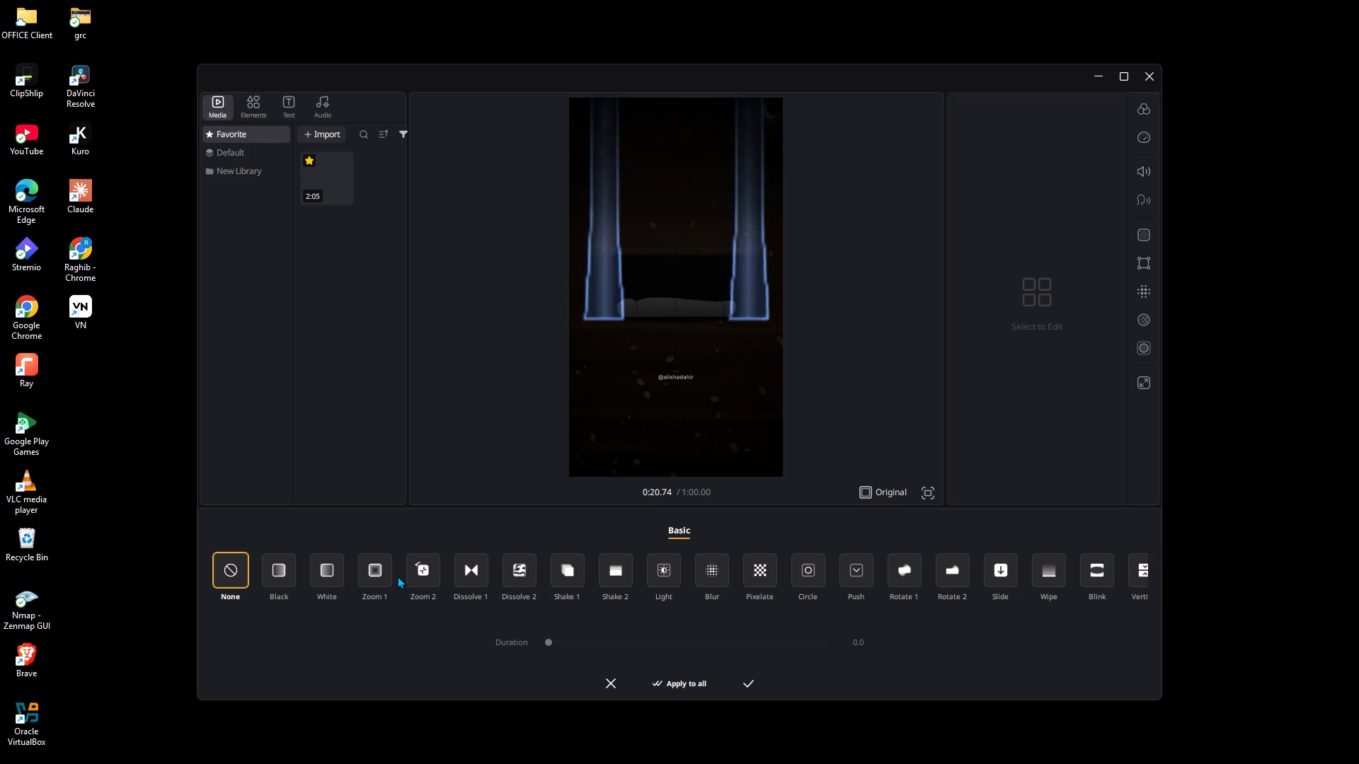
{"action": "left_click", "coordinate": [397, 577]}
{"action": "left_click", "coordinate": [465, 576]}
{"action": "left_click", "coordinate": [728, 631]}
{"action": "left_click", "coordinate": [734, 644]}
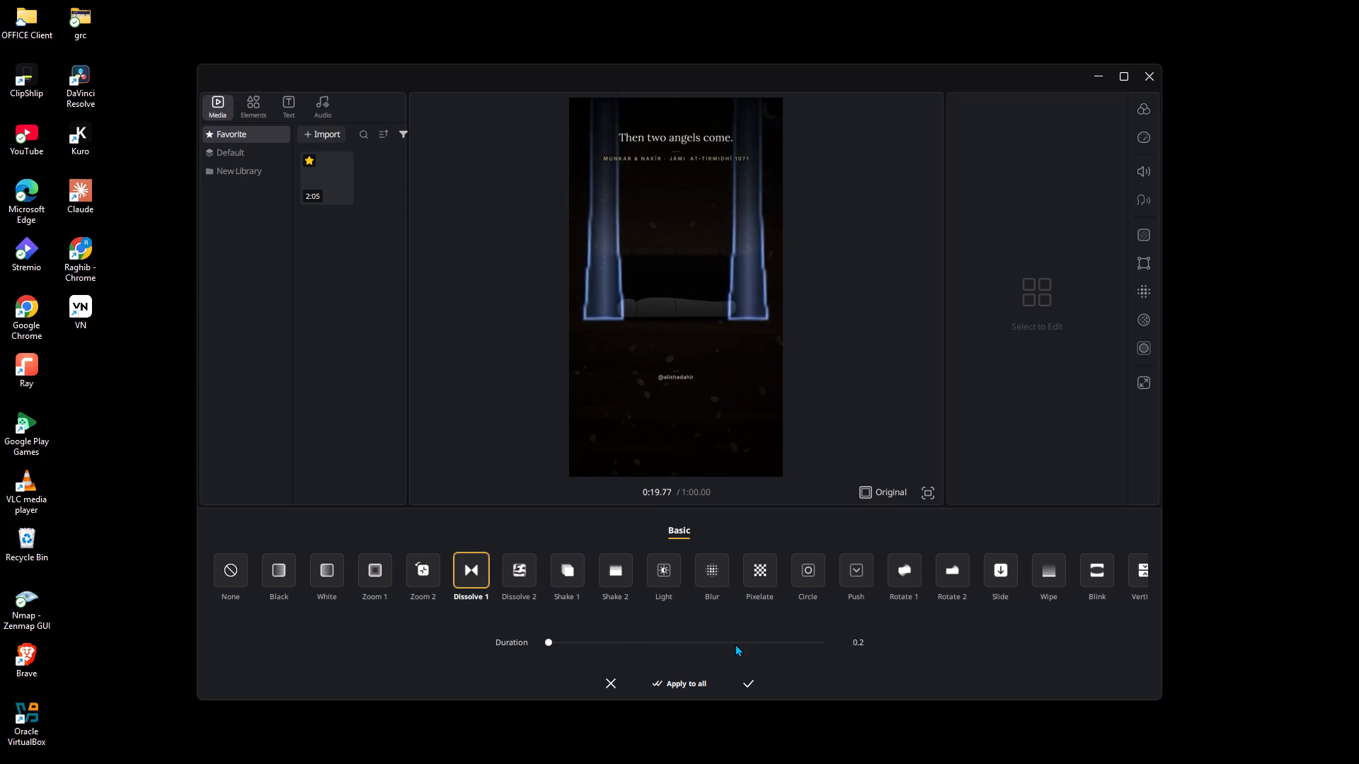
{"action": "left_click", "coordinate": [746, 681]}
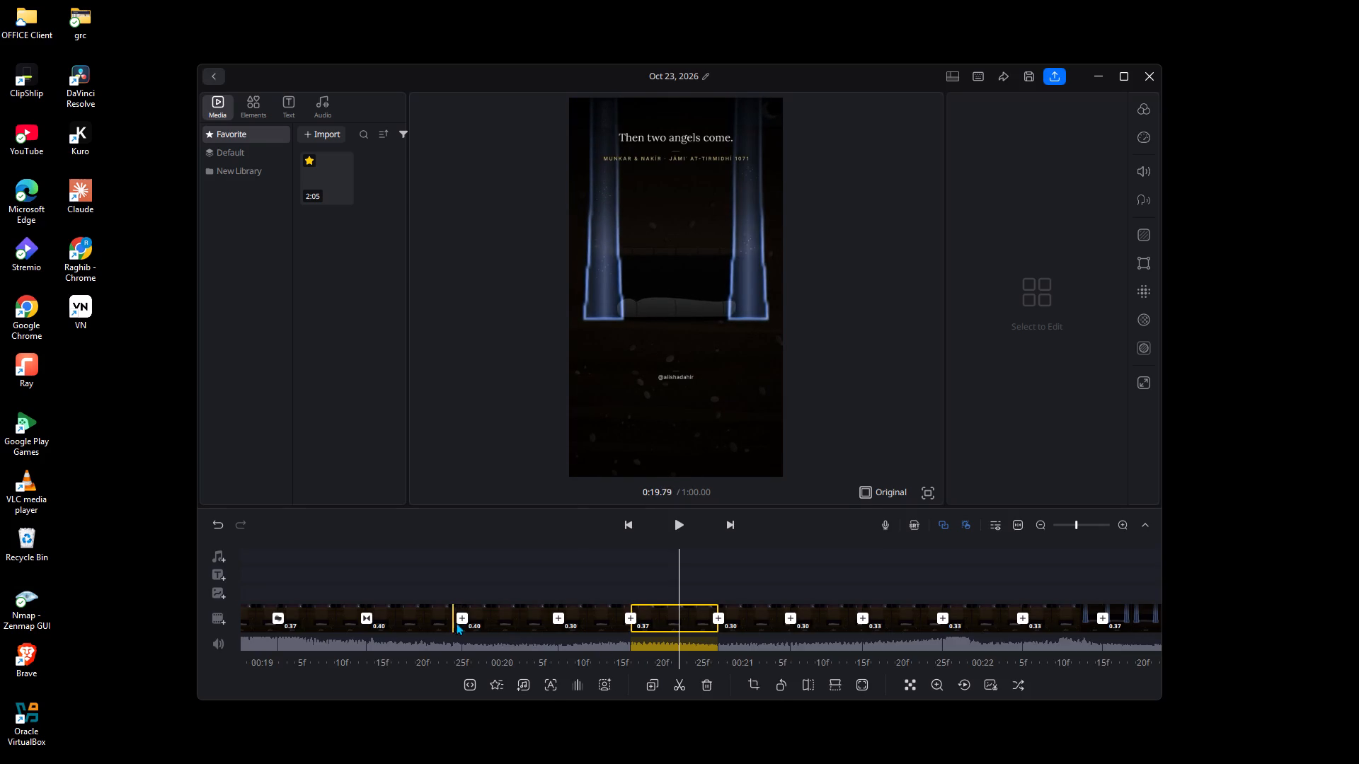
Add a Shake 2 transition at the cut near 0:19.8 and shorten its duration.
{"action": "left_click", "coordinate": [461, 623]}
{"action": "left_click", "coordinate": [624, 581]}
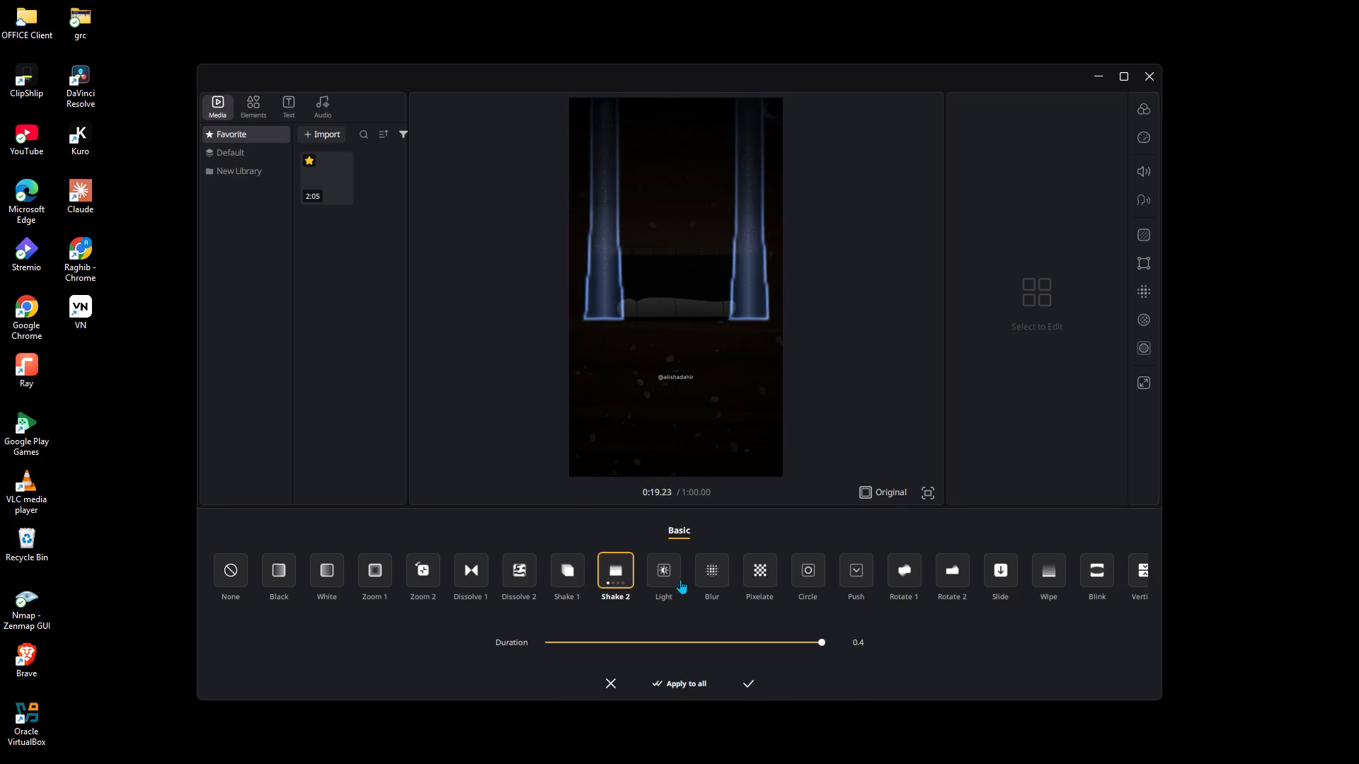
{"action": "left_click", "coordinate": [713, 642]}
{"action": "left_click", "coordinate": [748, 684]}
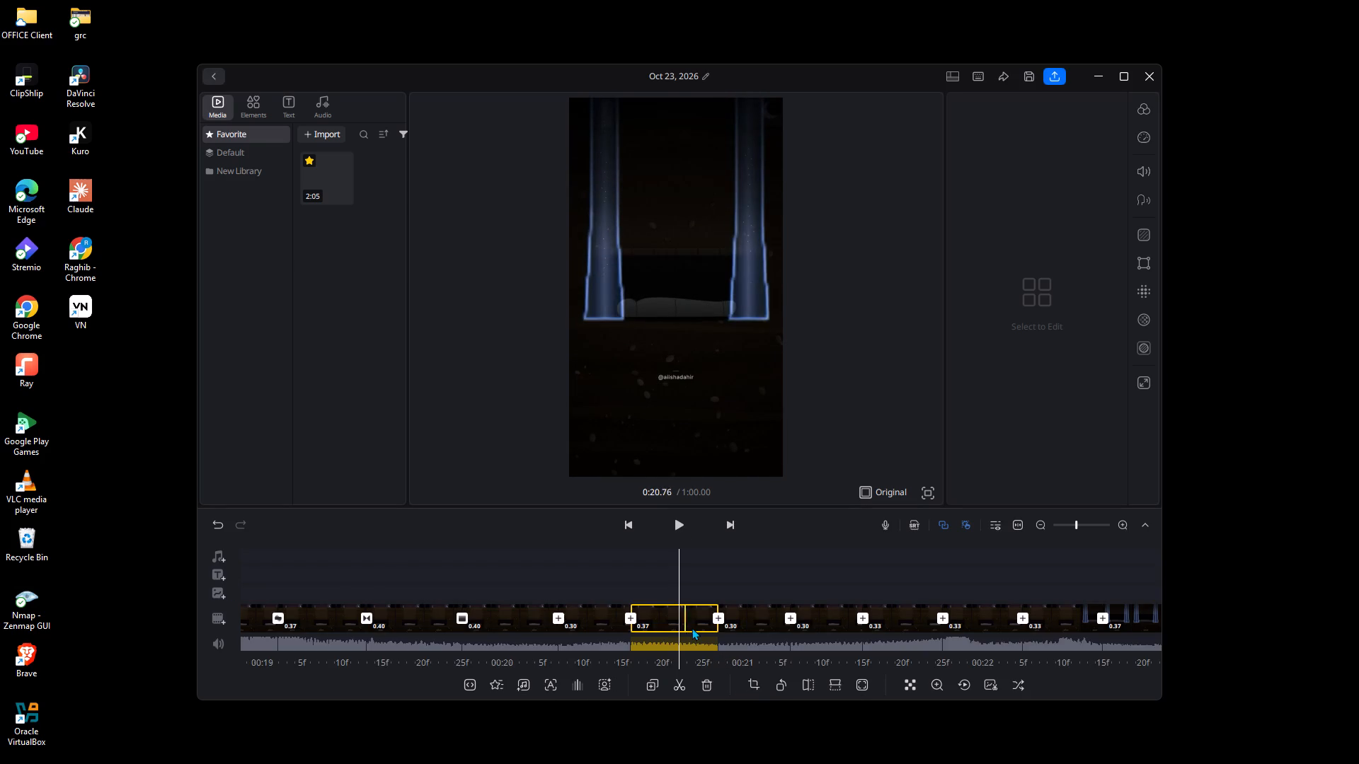
Add a Circle transition at the cut near 0:20.2 and adjust its duration.
{"action": "left_click", "coordinate": [559, 620]}
{"action": "left_click", "coordinate": [832, 577]}
{"action": "left_click", "coordinate": [806, 583]}
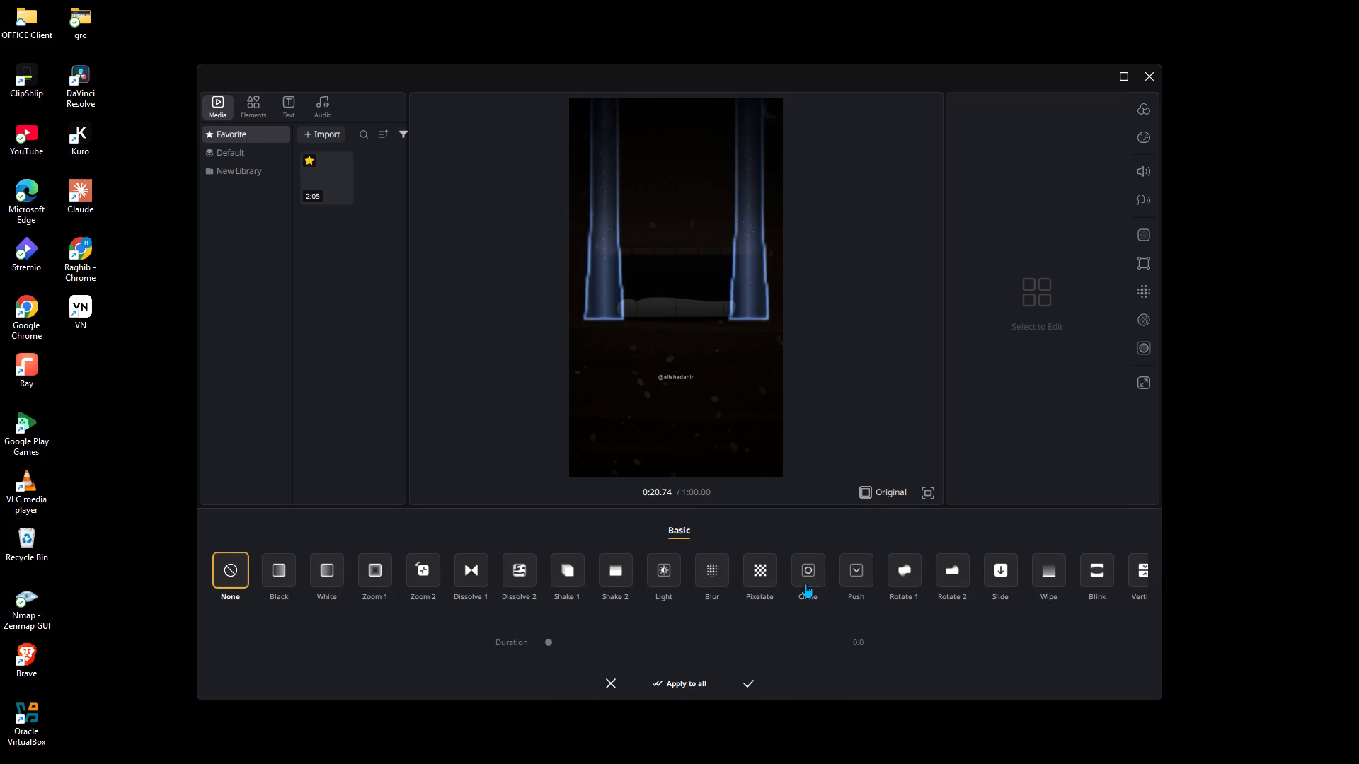
{"action": "left_click", "coordinate": [734, 646]}
{"action": "left_click", "coordinate": [752, 692]}
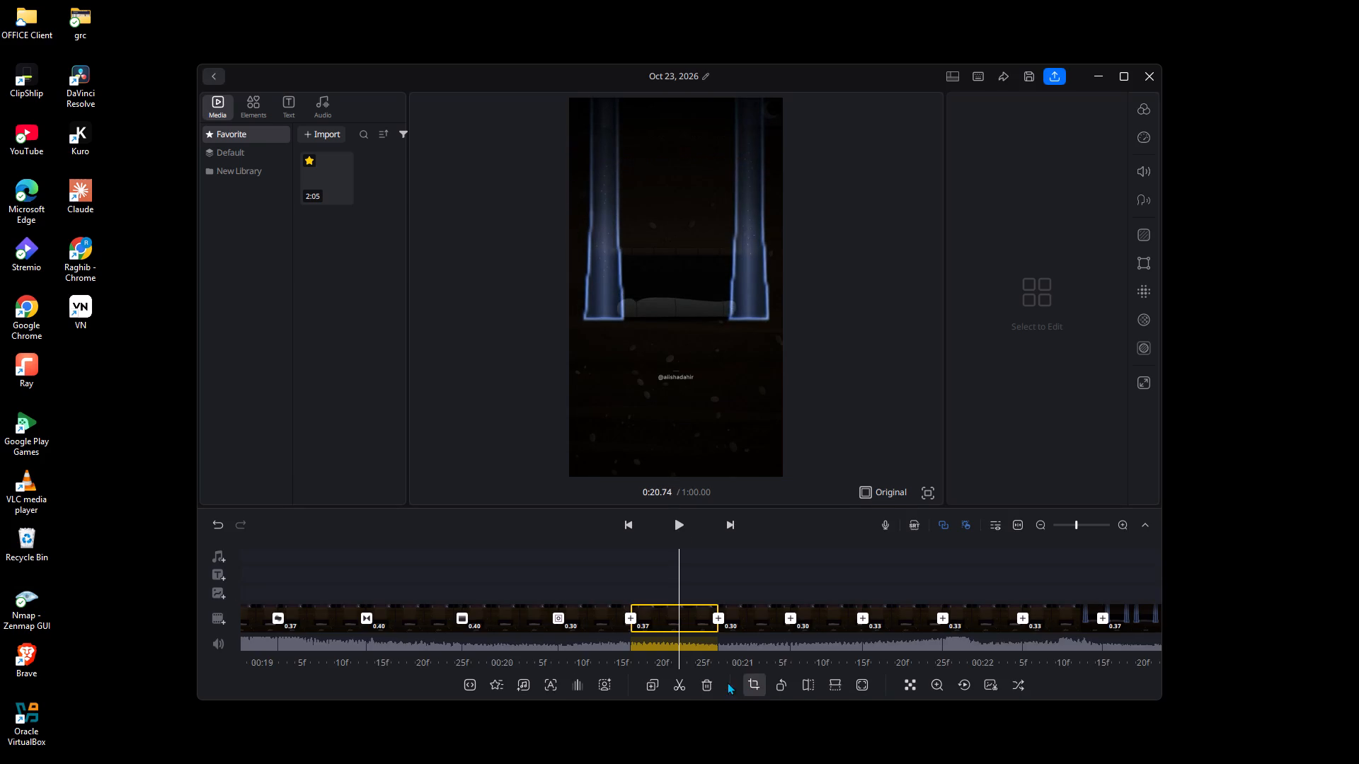
Add a Push transition at the cut near 0:20.5 and adjust its duration.
{"action": "left_click", "coordinate": [636, 619]}
{"action": "left_click", "coordinate": [854, 579]}
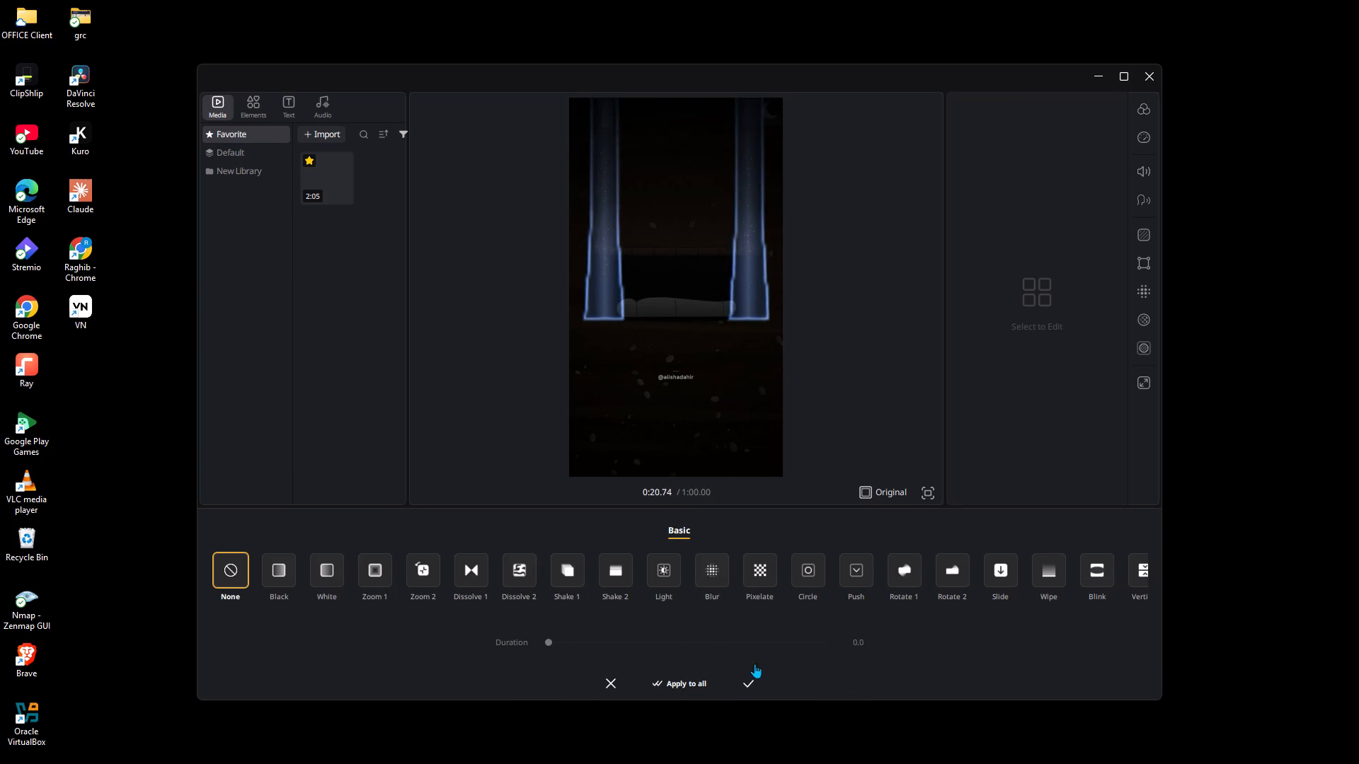
{"action": "left_click", "coordinate": [745, 644]}
{"action": "left_click", "coordinate": [750, 689]}
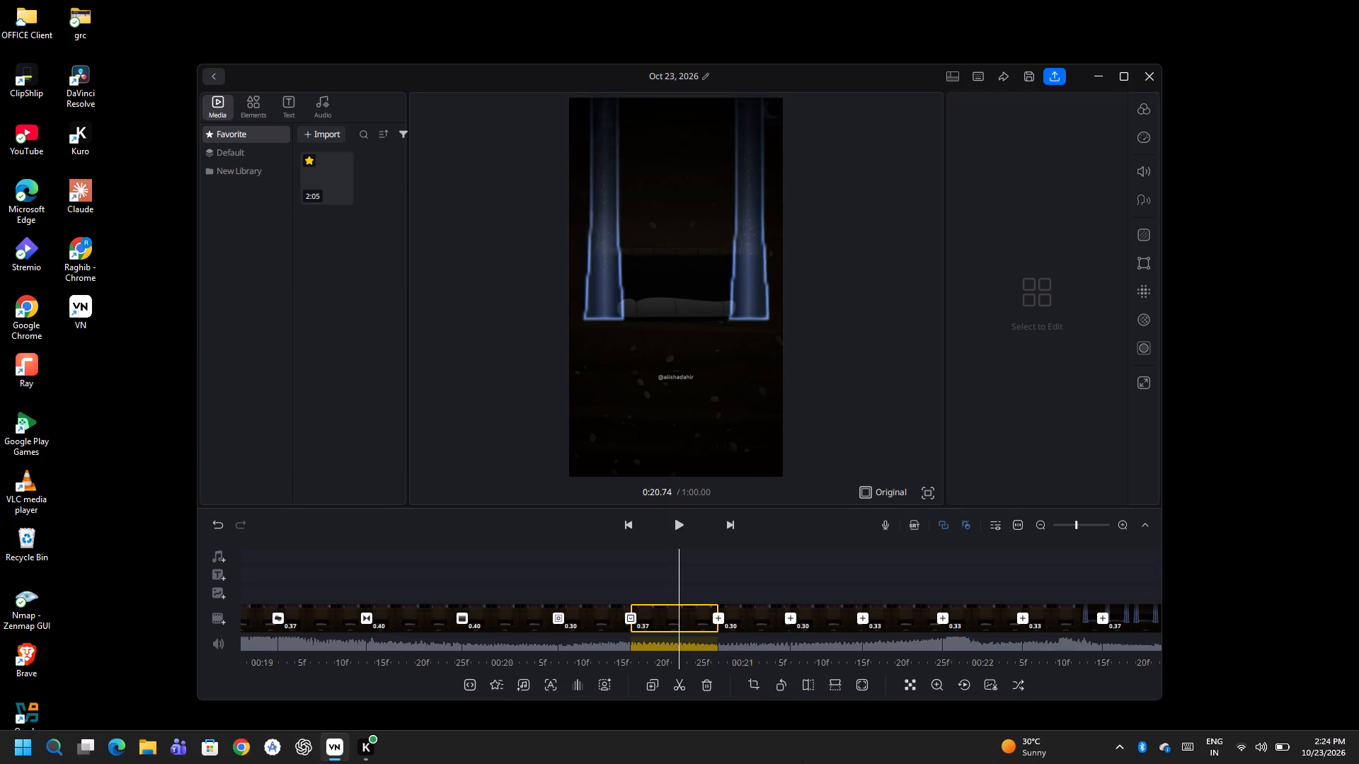
Add a Push transition at the cut near 0:20.9 with a duration of 0.2 and its direction arrow pointing left.
{"action": "left_click", "coordinate": [721, 617]}
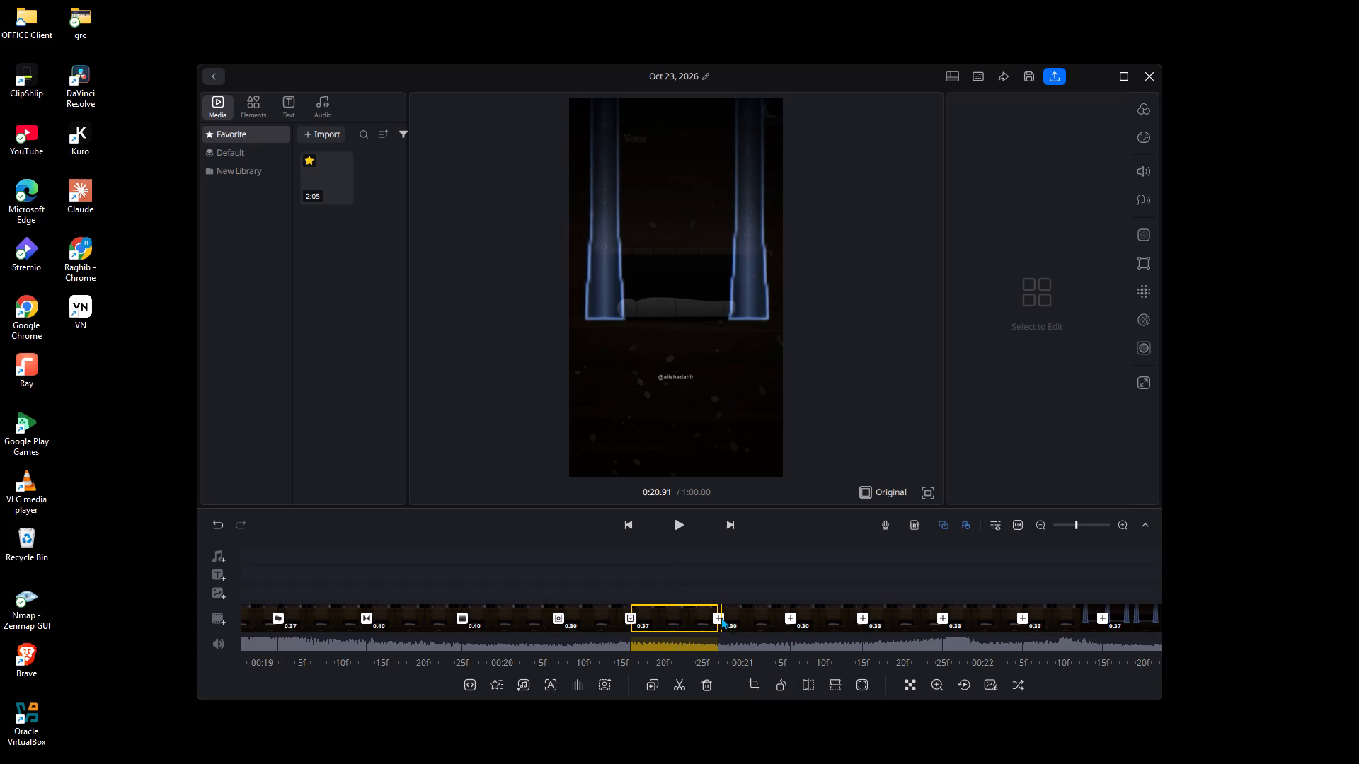
{"action": "left_click", "coordinate": [869, 560]}
{"action": "left_click", "coordinate": [708, 651]}
{"action": "left_click", "coordinate": [714, 642]}
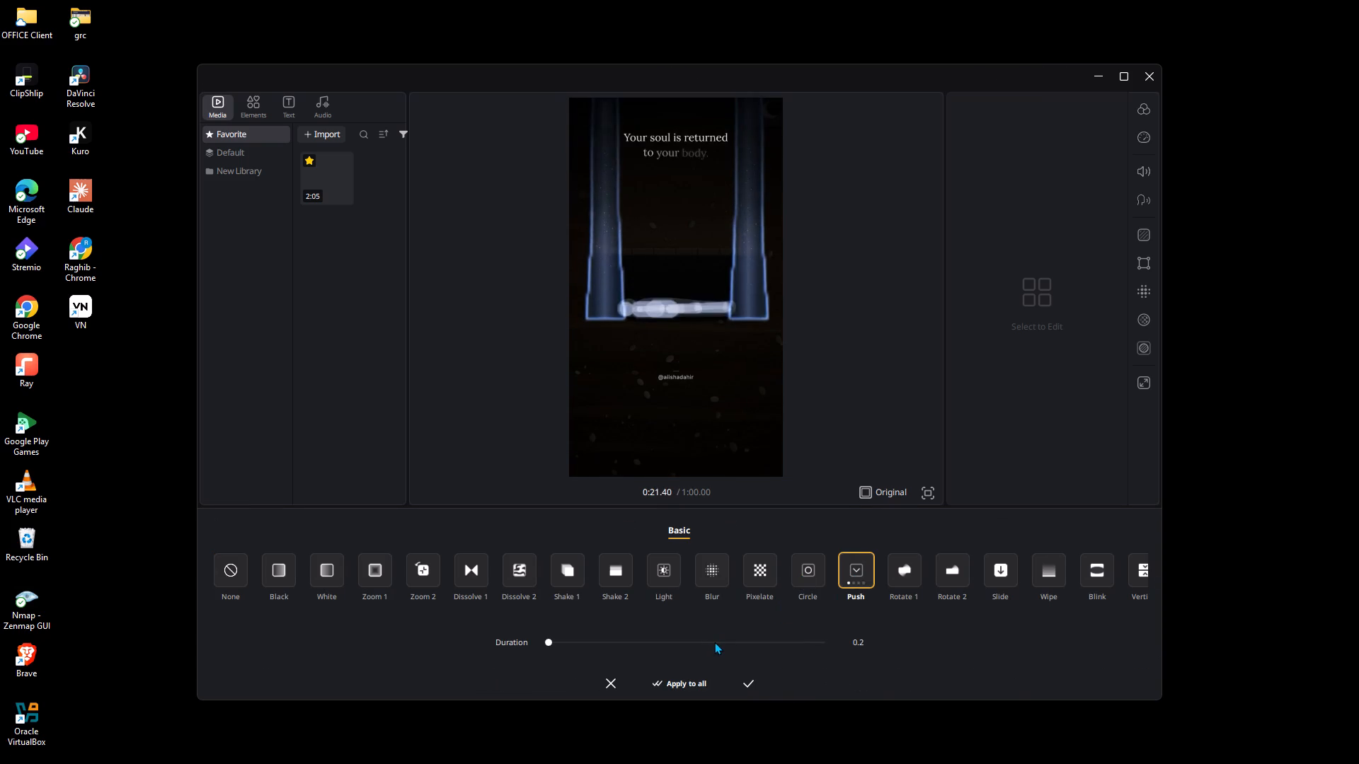
{"action": "left_click", "coordinate": [874, 578]}
{"action": "double_click", "coordinate": [864, 577]}
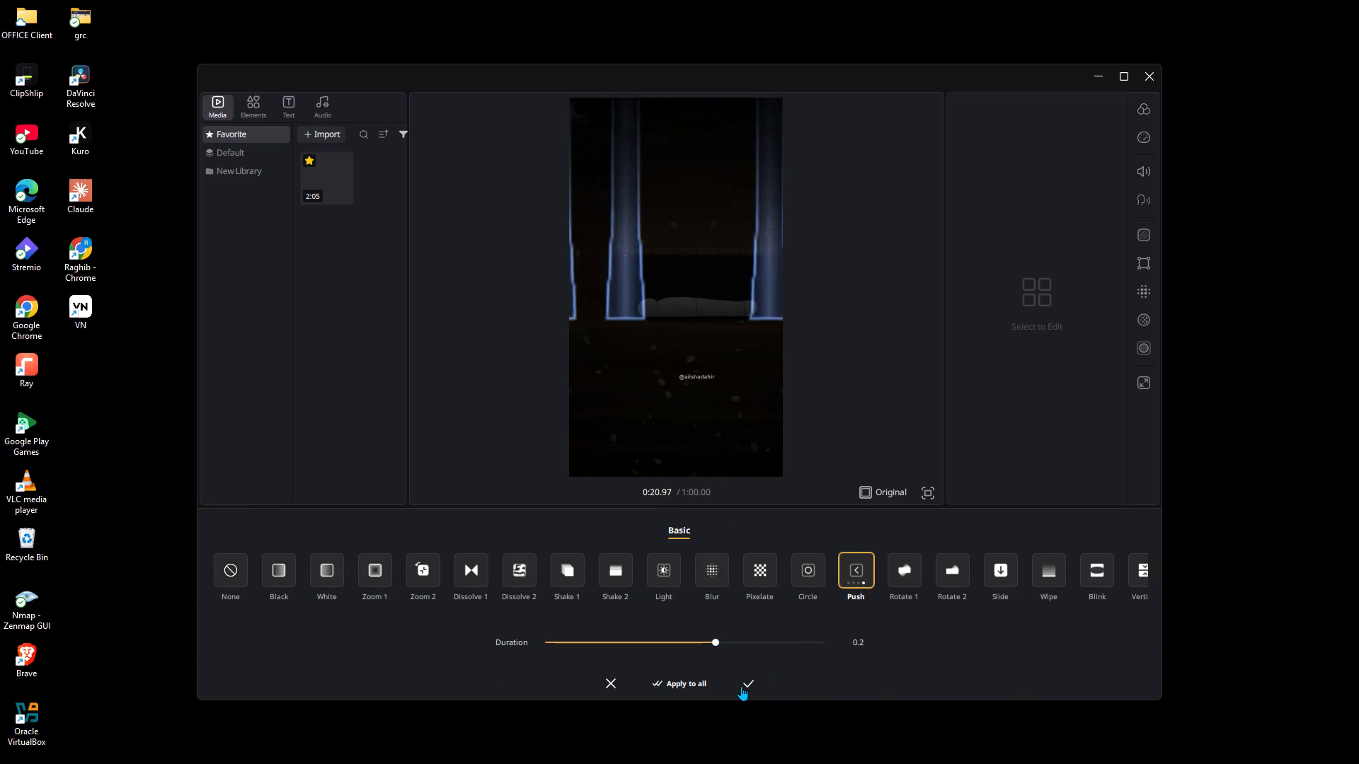
{"action": "left_click", "coordinate": [741, 686]}
Add a Zoom 2 transition with a duration of 0.3 at the cut near 0:21.2.
{"action": "left_click", "coordinate": [791, 618]}
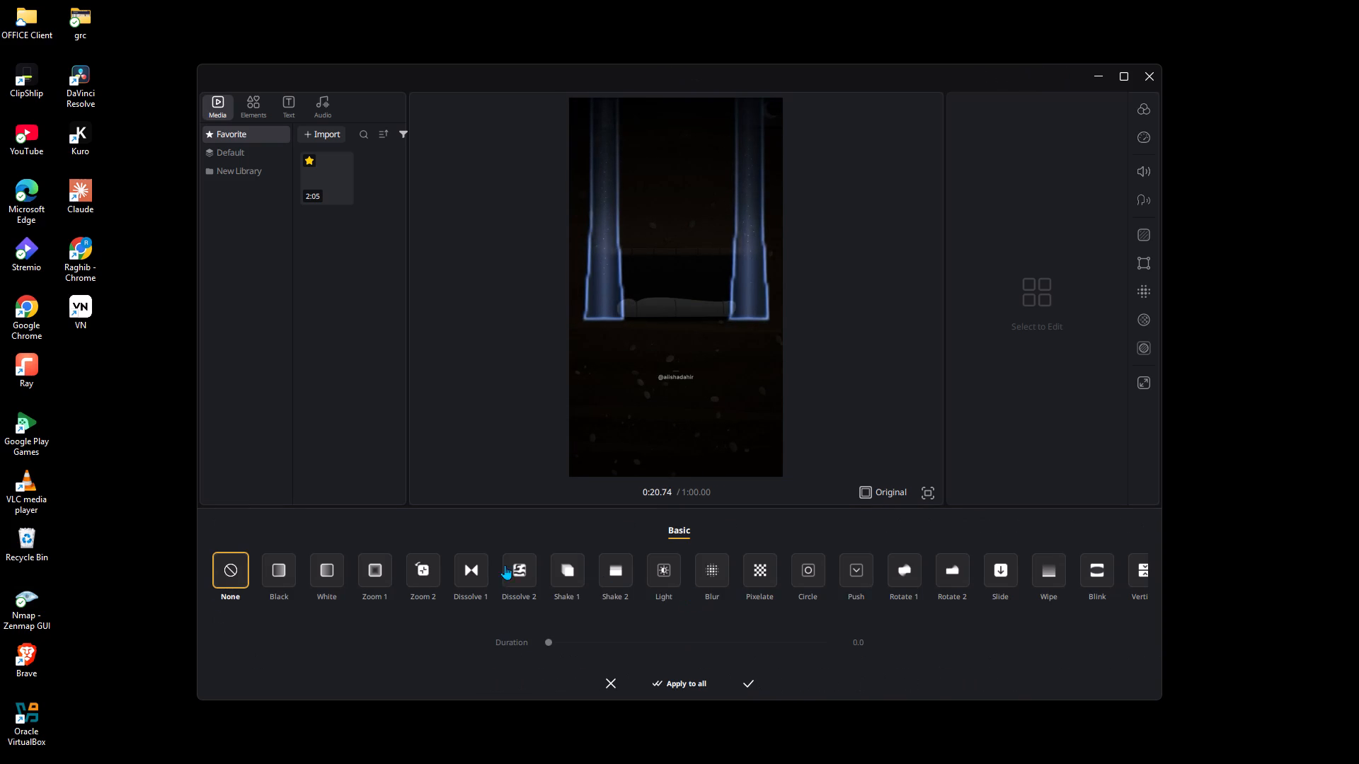
{"action": "left_click", "coordinate": [423, 565]}
{"action": "left_click", "coordinate": [779, 639]}
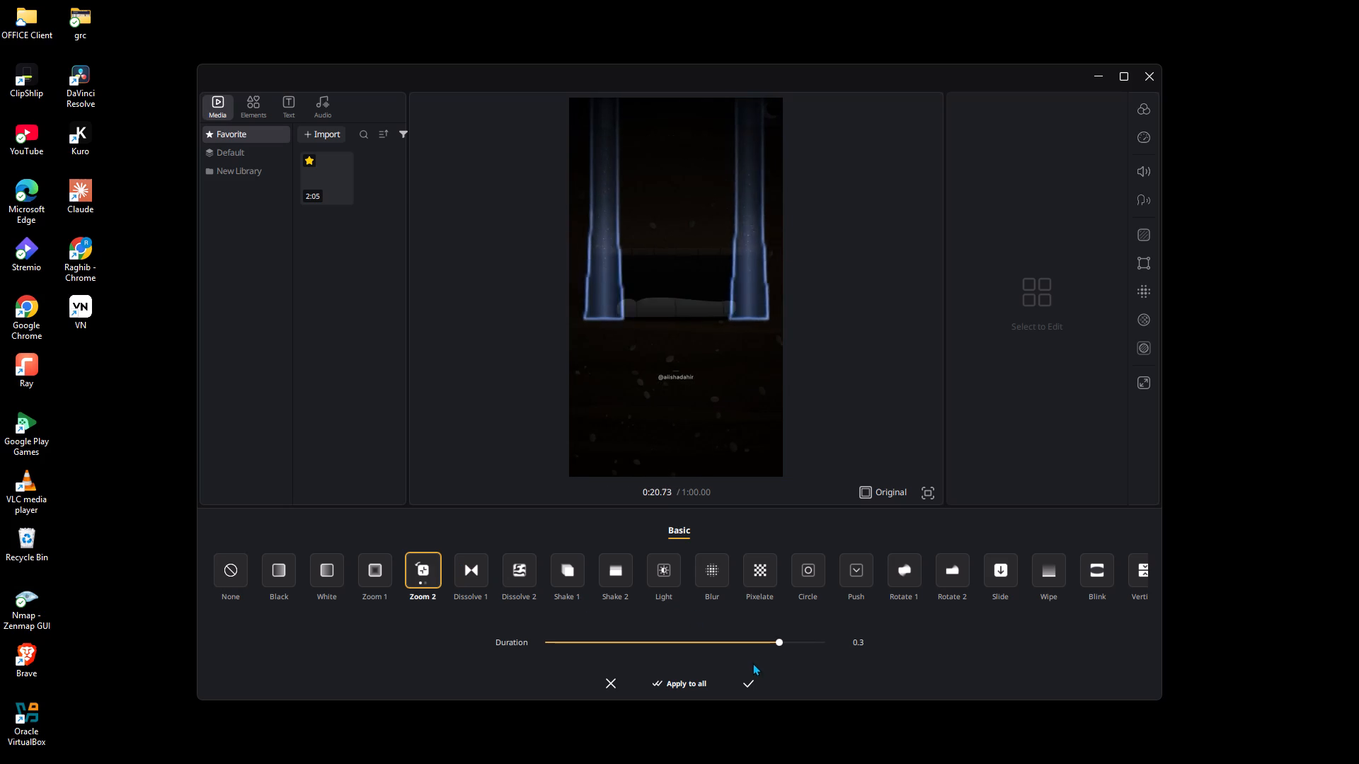
{"action": "left_click", "coordinate": [745, 684]}
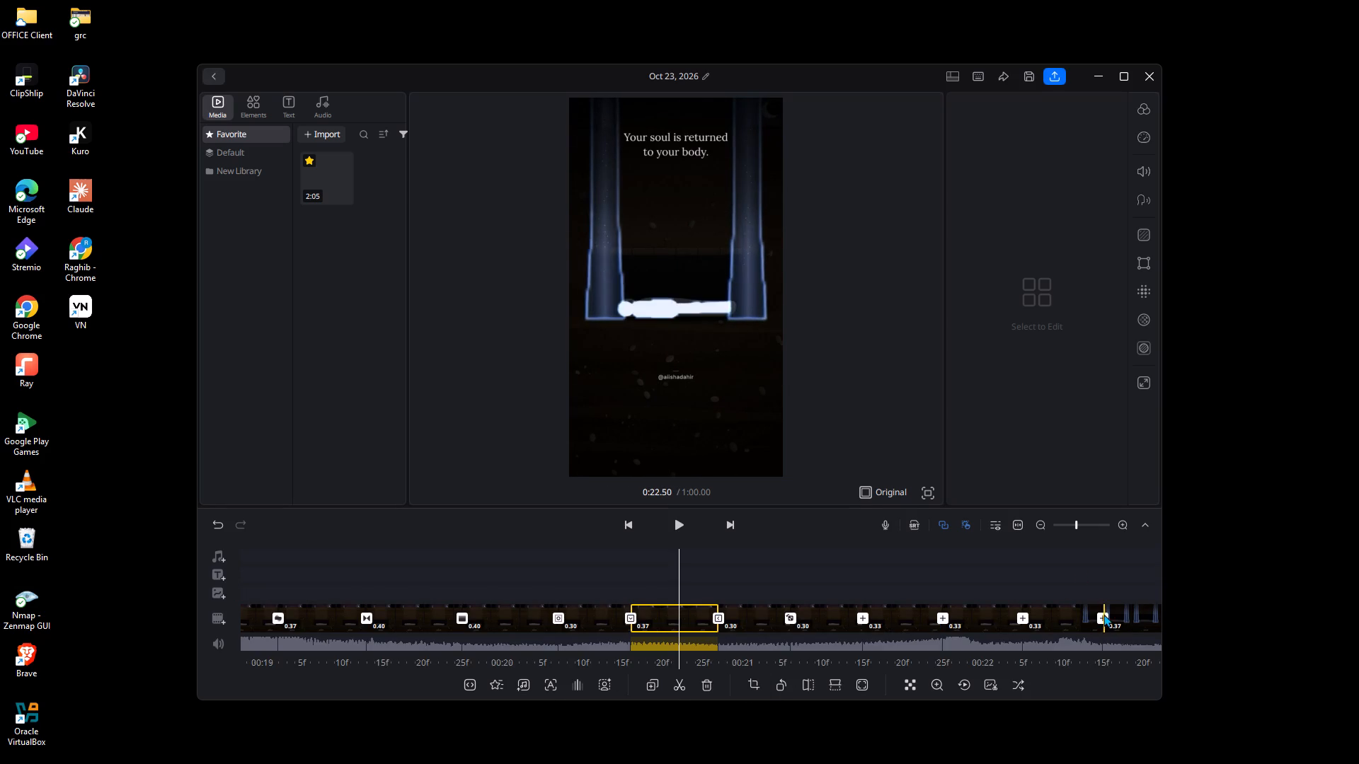
Add a Shake 1 transition at the cut near 0:22.5 and shorten its duration.
{"action": "left_click", "coordinate": [1103, 613]}
{"action": "left_click", "coordinate": [553, 560]}
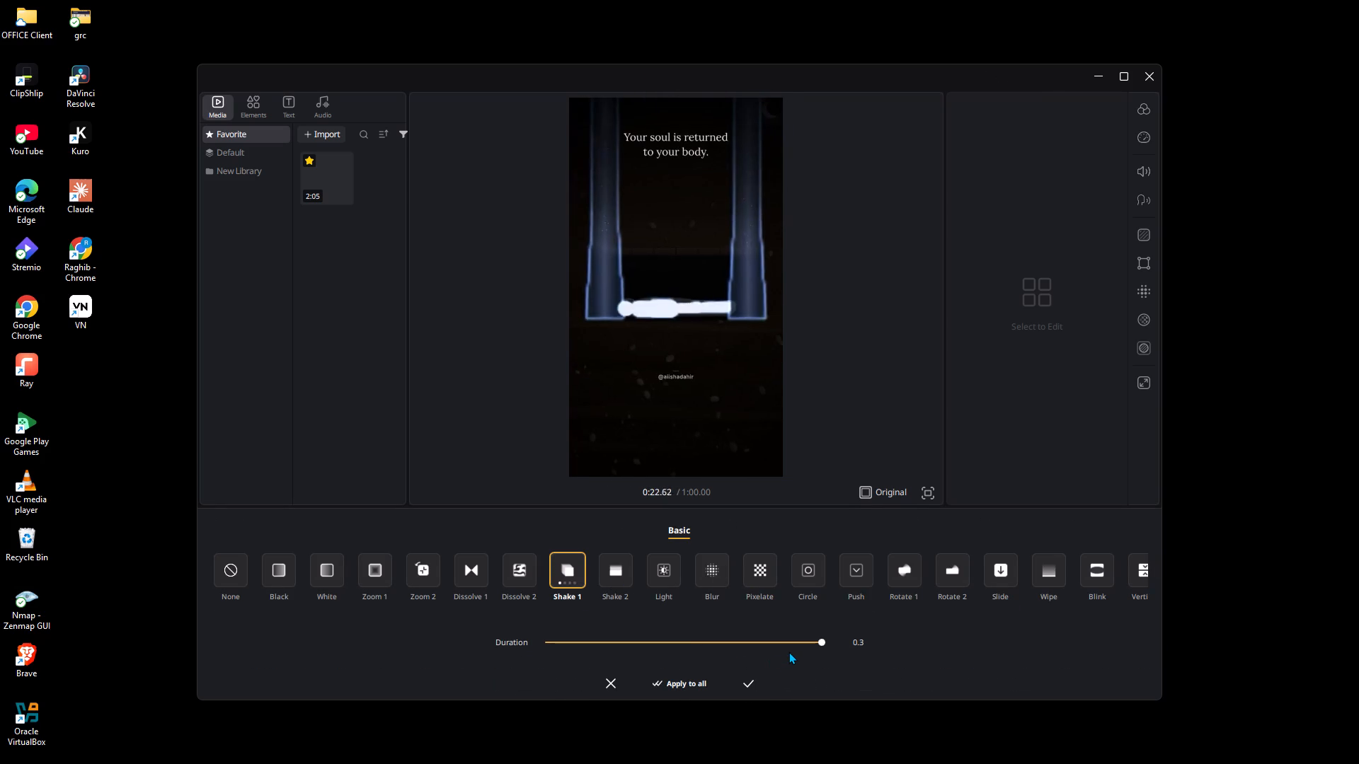
{"action": "left_click", "coordinate": [786, 648]}
{"action": "left_click", "coordinate": [740, 681]}
Add a Rotate 1 transition with a duration of 0.3 at the cut near 0:21.8.
{"action": "left_click", "coordinate": [943, 612]}
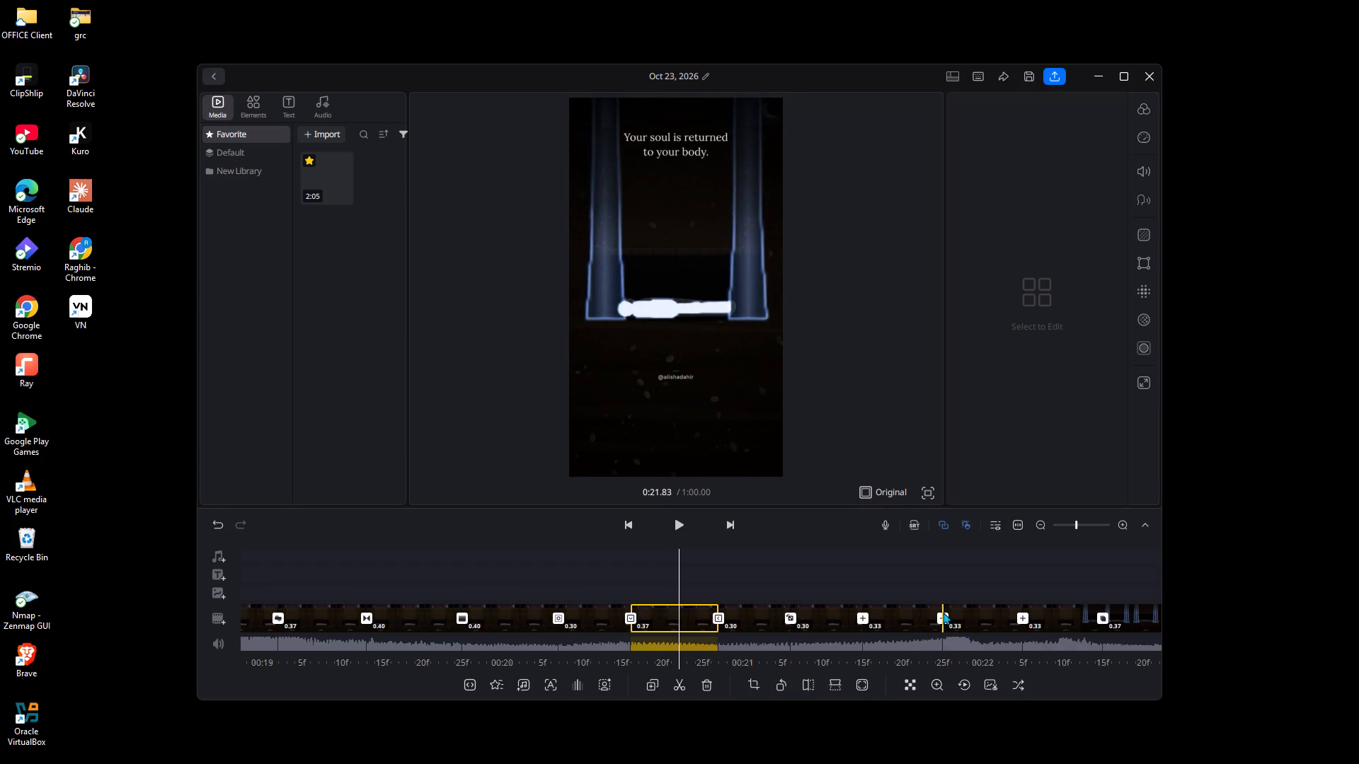
{"action": "left_click", "coordinate": [890, 567]}
{"action": "left_click", "coordinate": [709, 656]}
{"action": "left_click", "coordinate": [721, 644]}
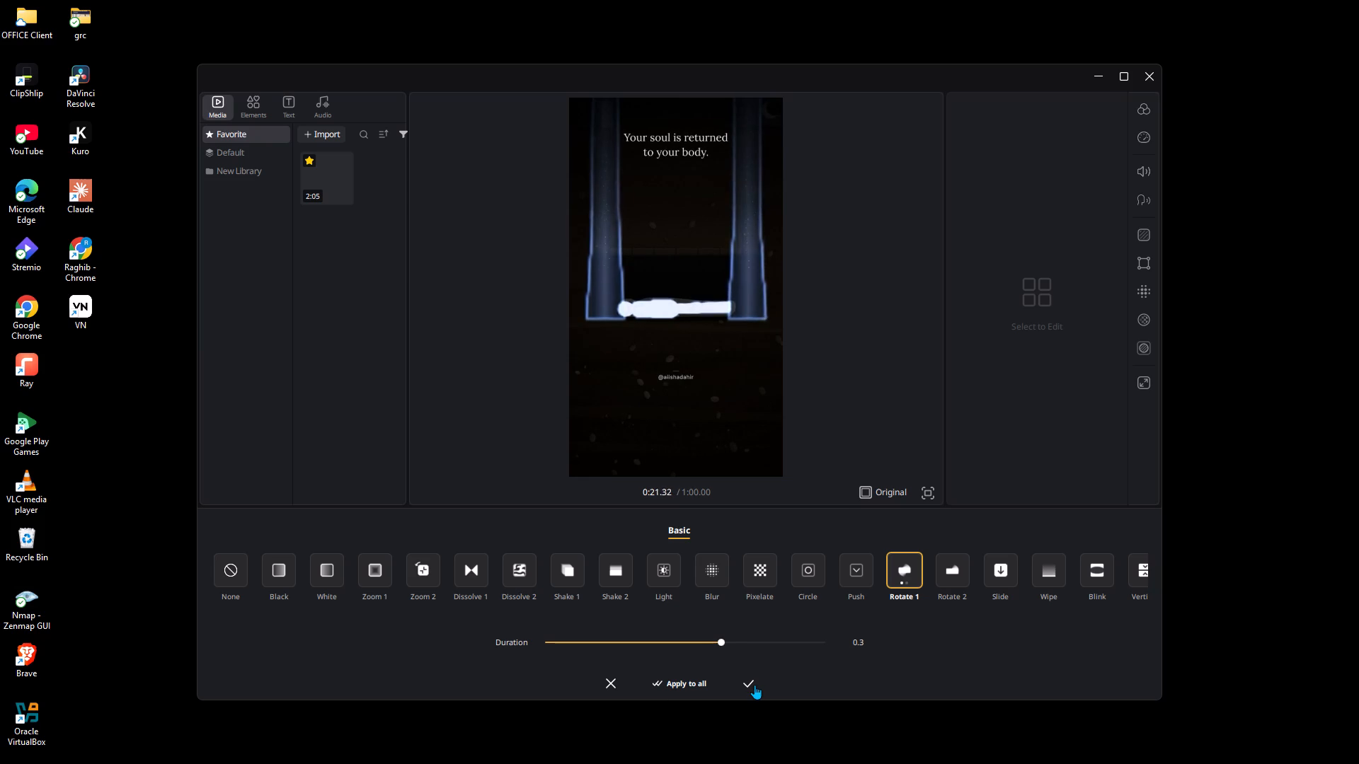
{"action": "left_click", "coordinate": [754, 683]}
Add a Push transition with a duration of 0.2 at the cut near 0:21.5.
{"action": "left_click", "coordinate": [862, 615]}
{"action": "left_click", "coordinate": [859, 584]}
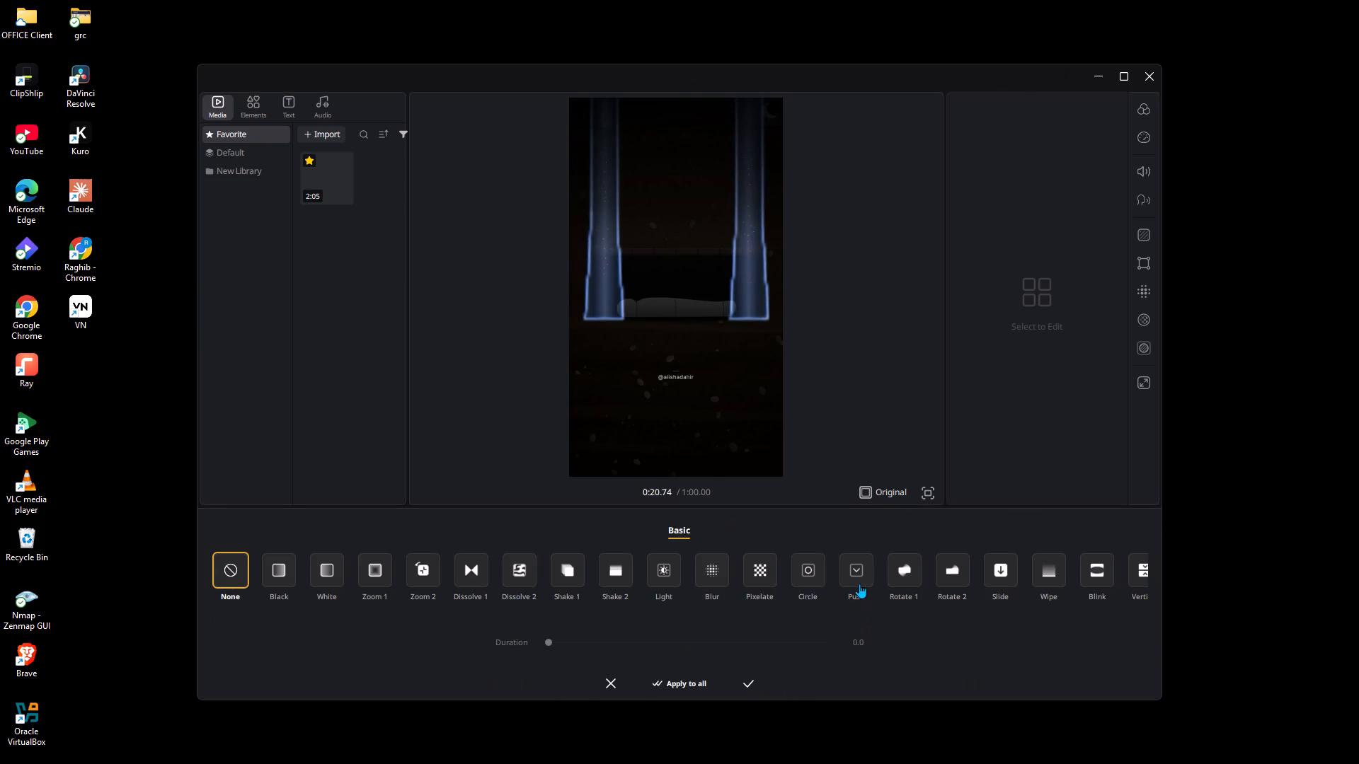
{"action": "left_click", "coordinate": [772, 644]}
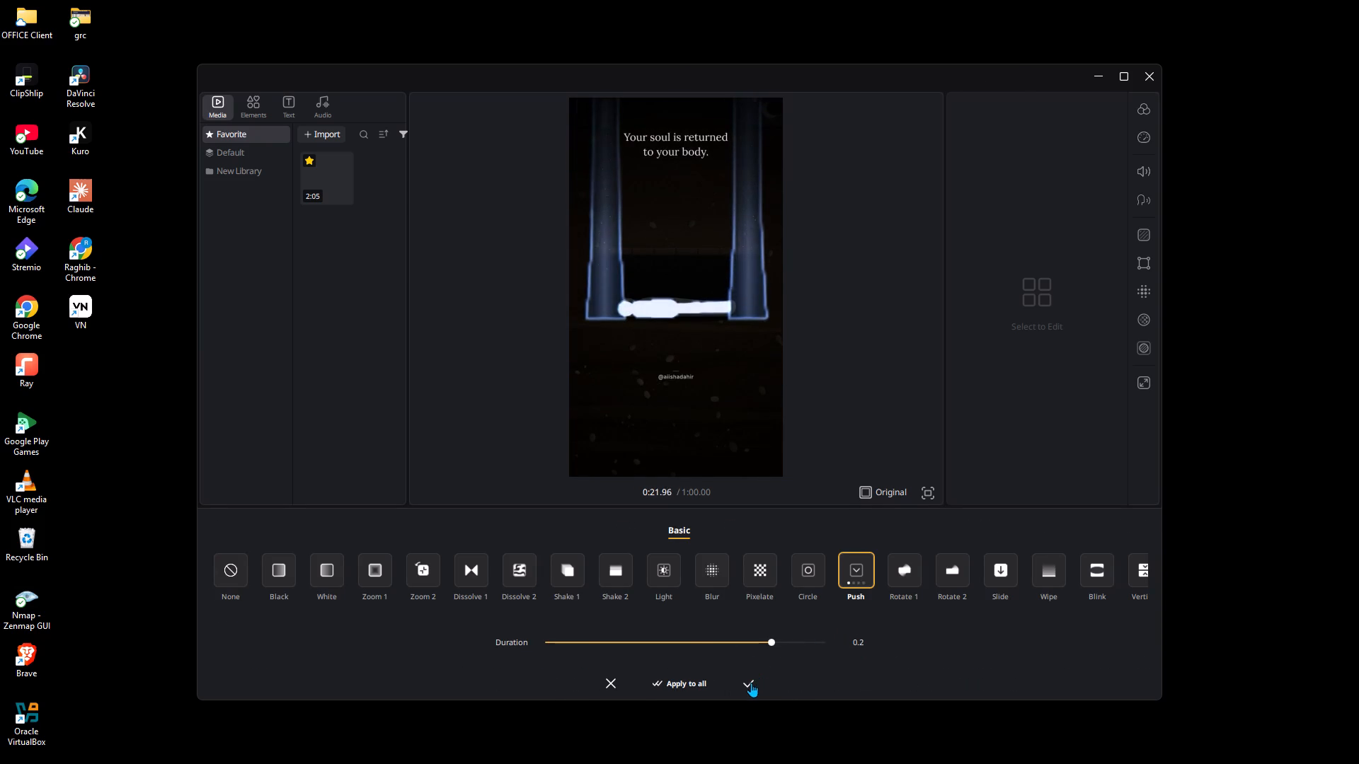
{"action": "left_click", "coordinate": [751, 683]}
Add a Slide transition with a duration of 0.2 at the cut near 0:22.2.
{"action": "left_click", "coordinate": [1027, 615]}
{"action": "left_click", "coordinate": [1009, 567]}
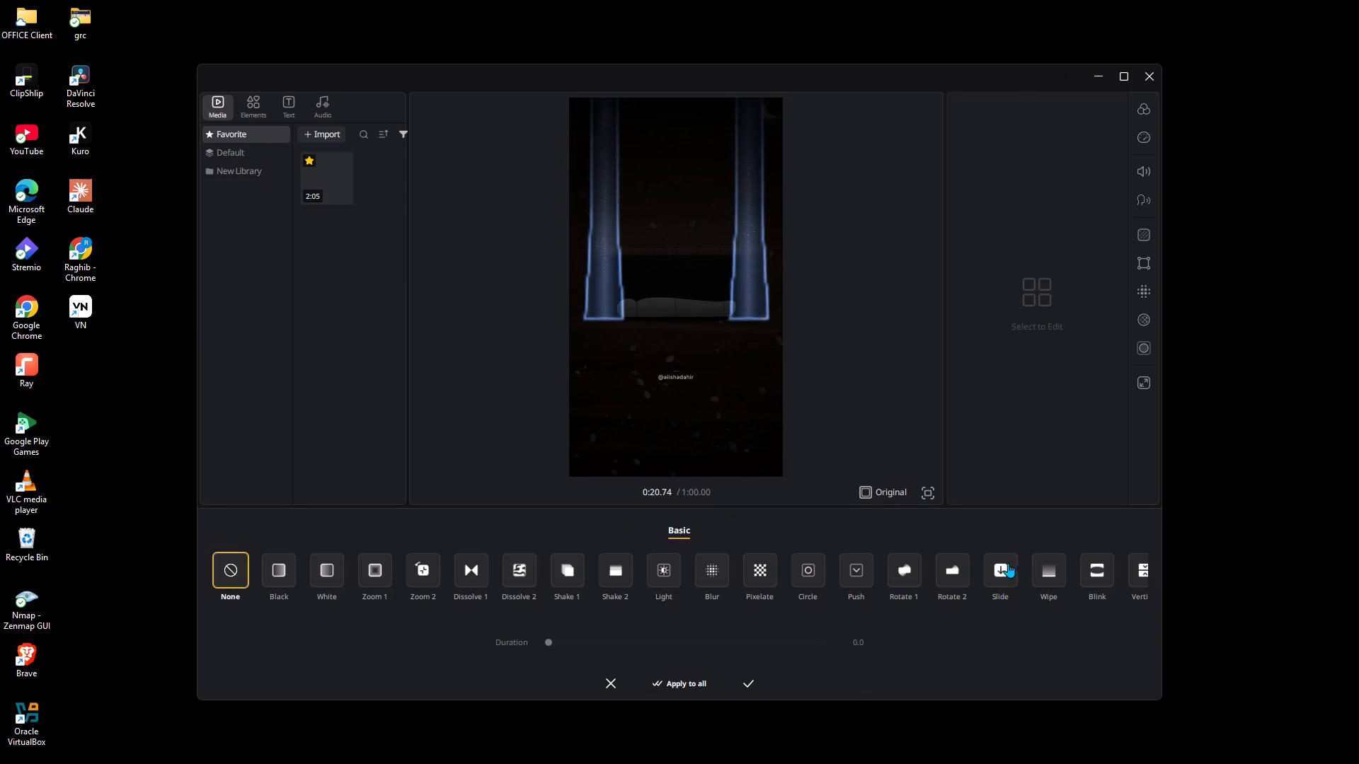
{"action": "left_click", "coordinate": [772, 642]}
{"action": "left_click", "coordinate": [748, 688]}
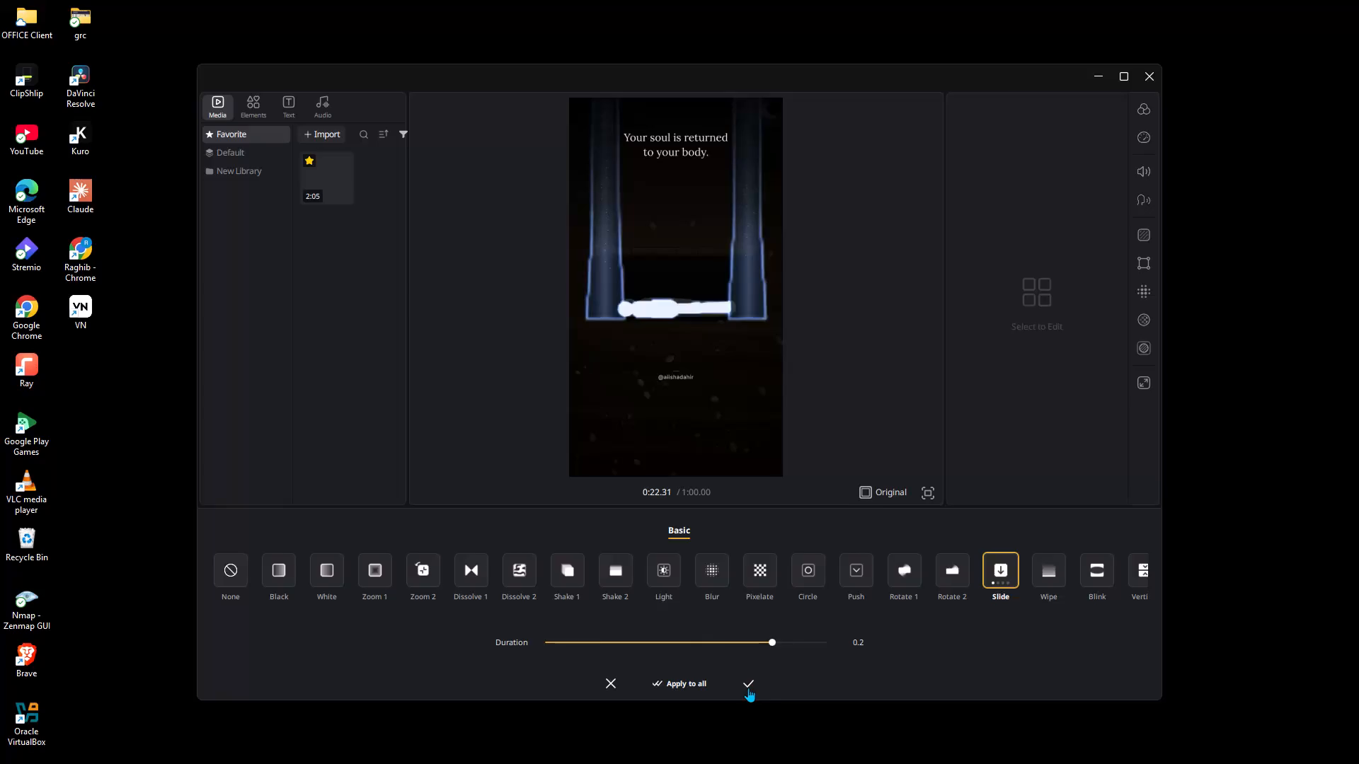
Add a White transition at the cut near 0:22.9 and shorten its duration.
{"action": "left_click_drag", "start_coordinate": [1053, 594], "coordinate": [447, 578]}
{"action": "left_click_drag", "start_coordinate": [695, 572], "coordinate": [345, 557]}
{"action": "left_click_drag", "start_coordinate": [333, 566], "coordinate": [438, 568]}
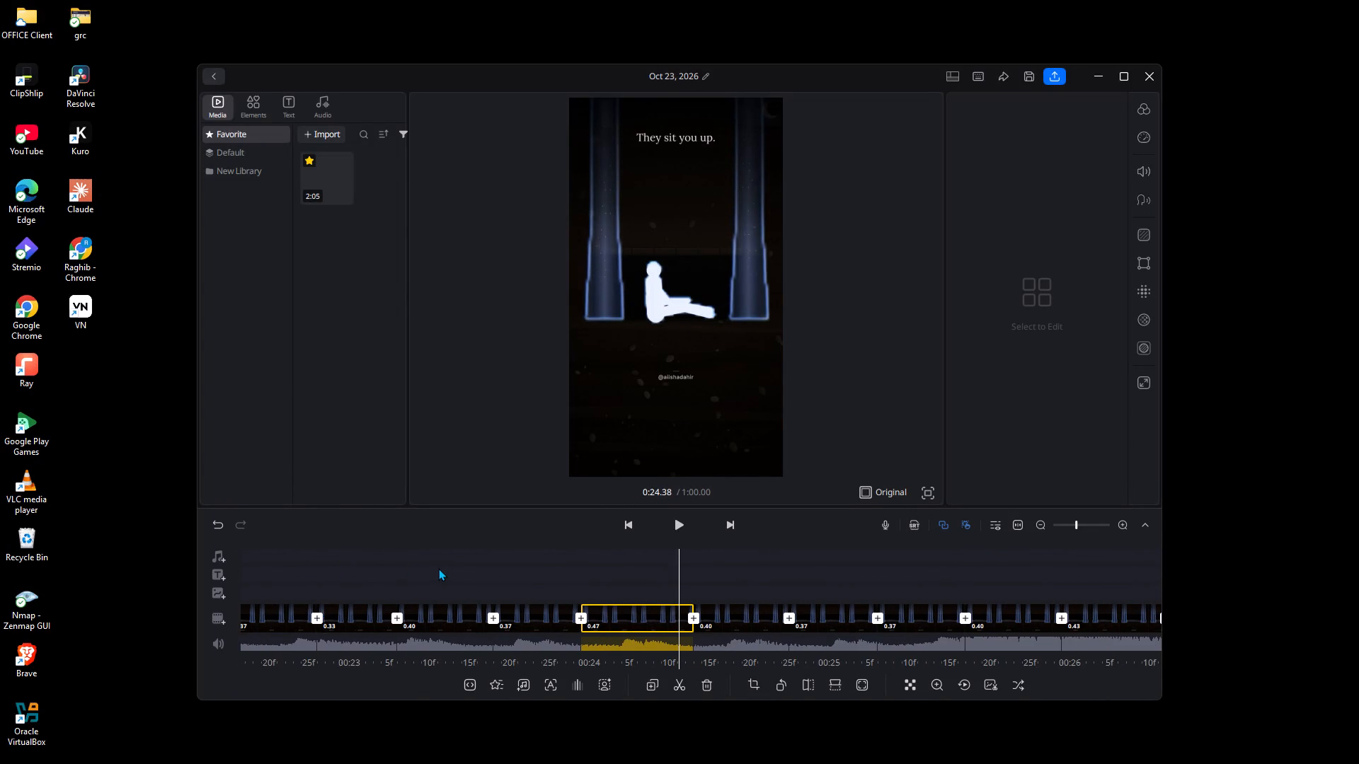
{"action": "left_click_drag", "start_coordinate": [438, 568], "coordinate": [343, 578]}
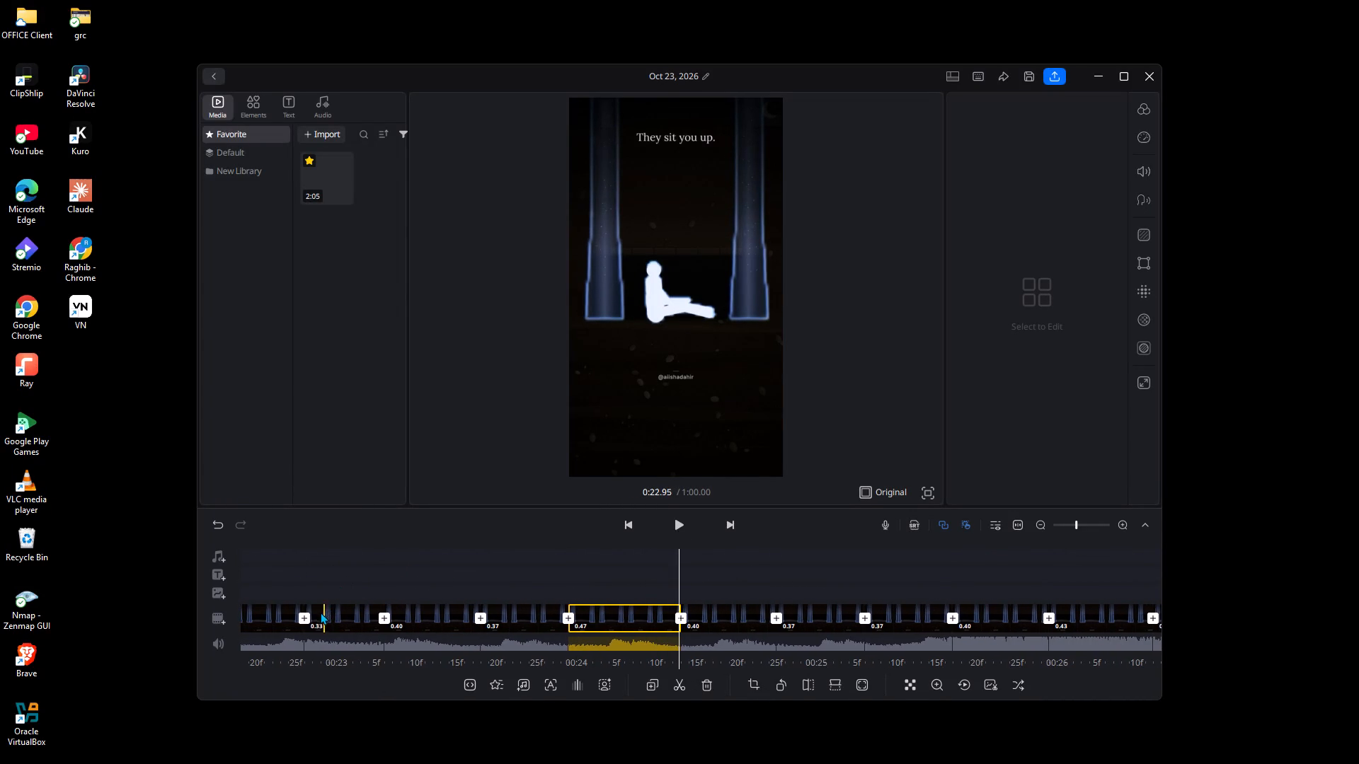
{"action": "left_click", "coordinate": [306, 616]}
{"action": "left_click", "coordinate": [326, 570]}
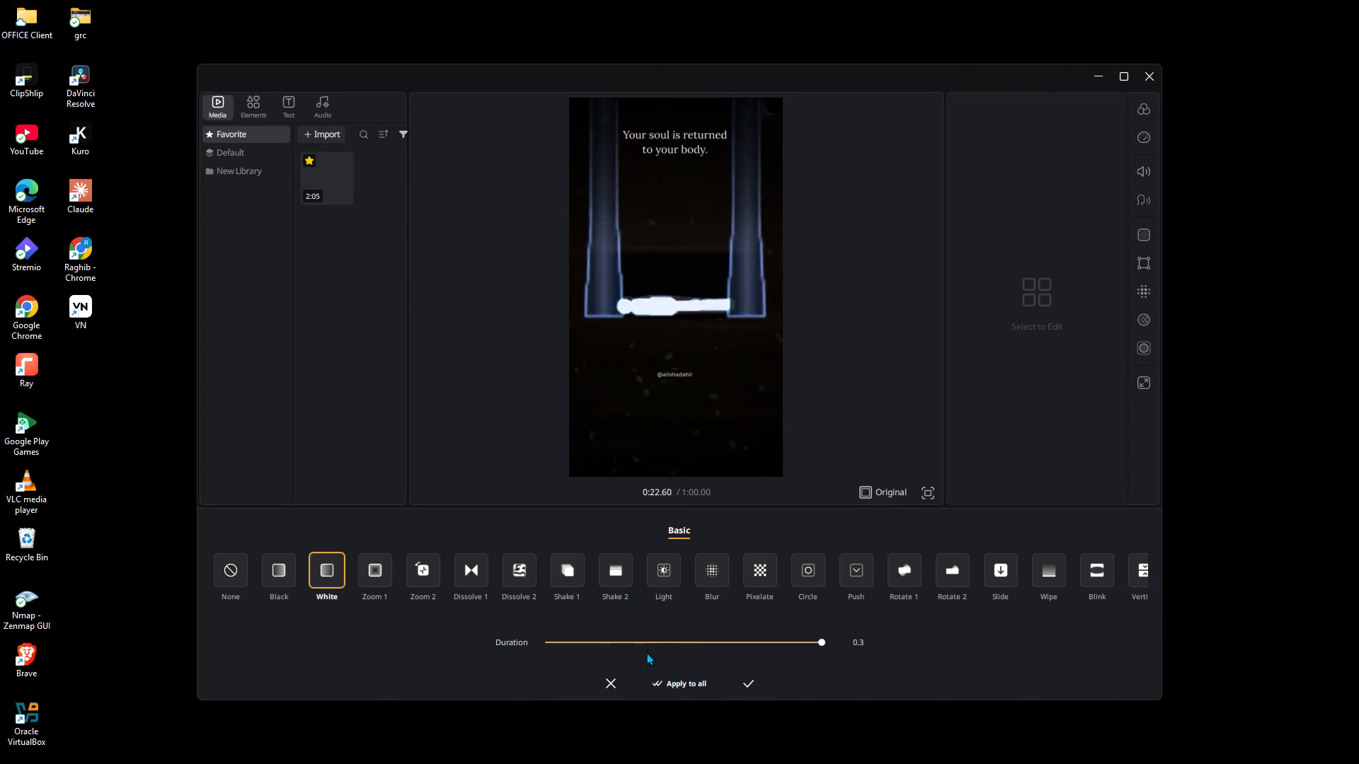
{"action": "left_click", "coordinate": [755, 647]}
{"action": "left_click", "coordinate": [745, 681]}
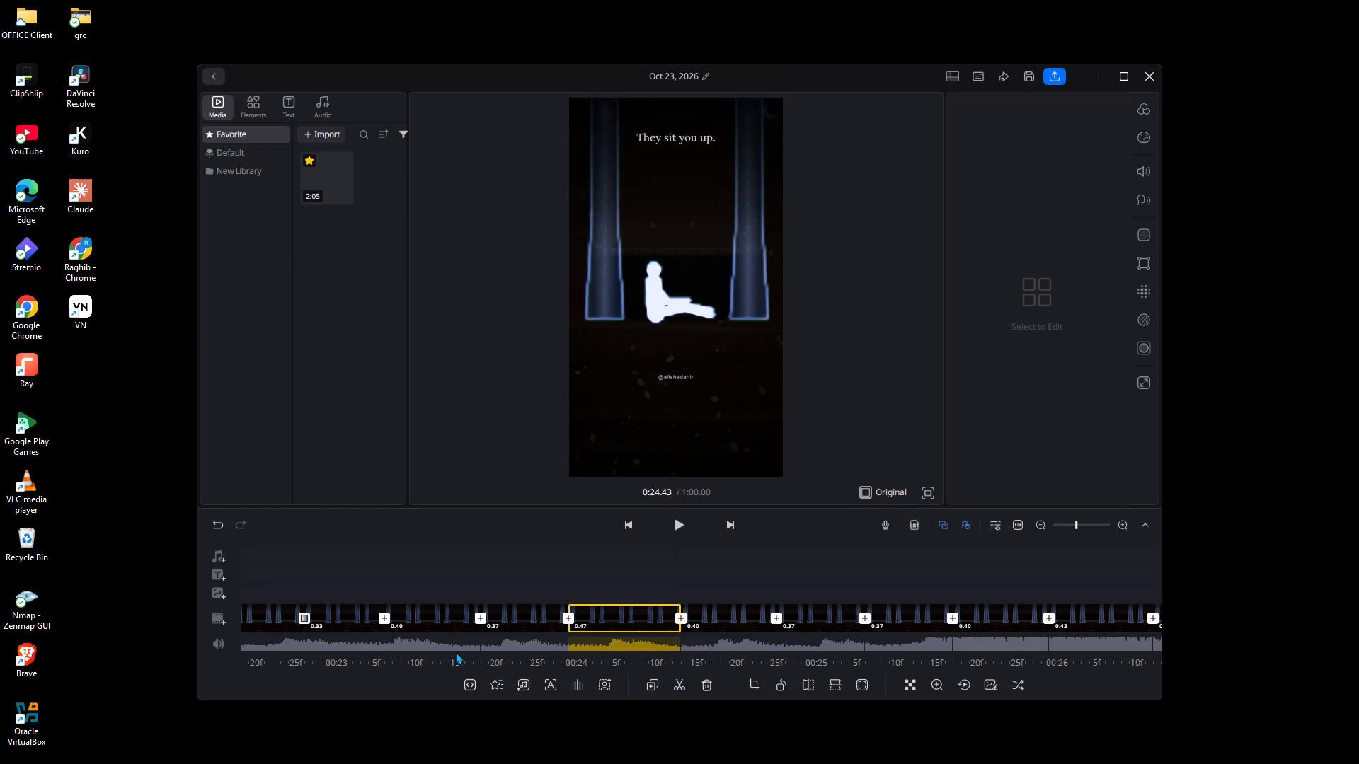
Add a Zoom 2 transition with a duration of 0.2 at the cut near 0:23.2.
{"action": "left_click", "coordinate": [383, 618]}
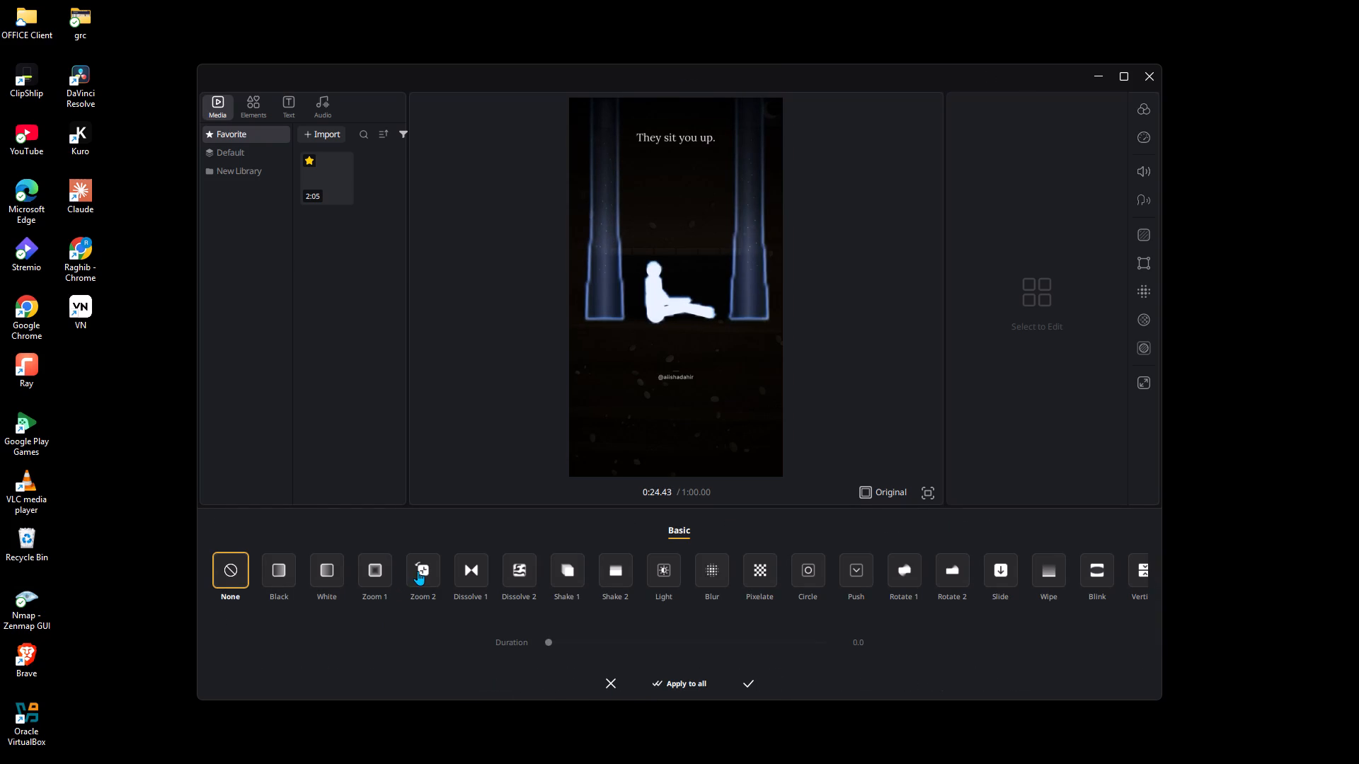
{"action": "left_click", "coordinate": [421, 571]}
{"action": "left_click", "coordinate": [674, 642]}
{"action": "left_click", "coordinate": [749, 681]}
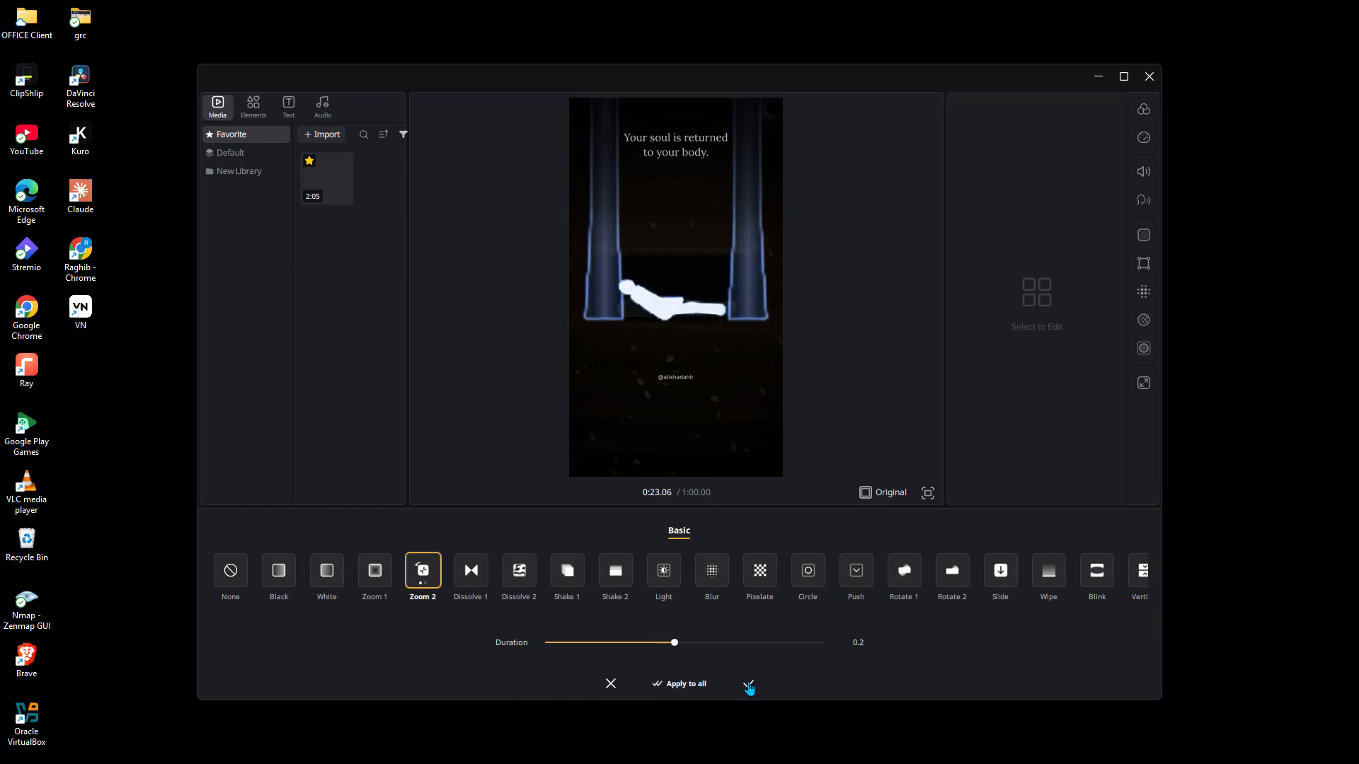
Add a Zoom 2 transition with a duration of 0.3 at the cut near 0:23.6.
{"action": "left_click", "coordinate": [481, 618]}
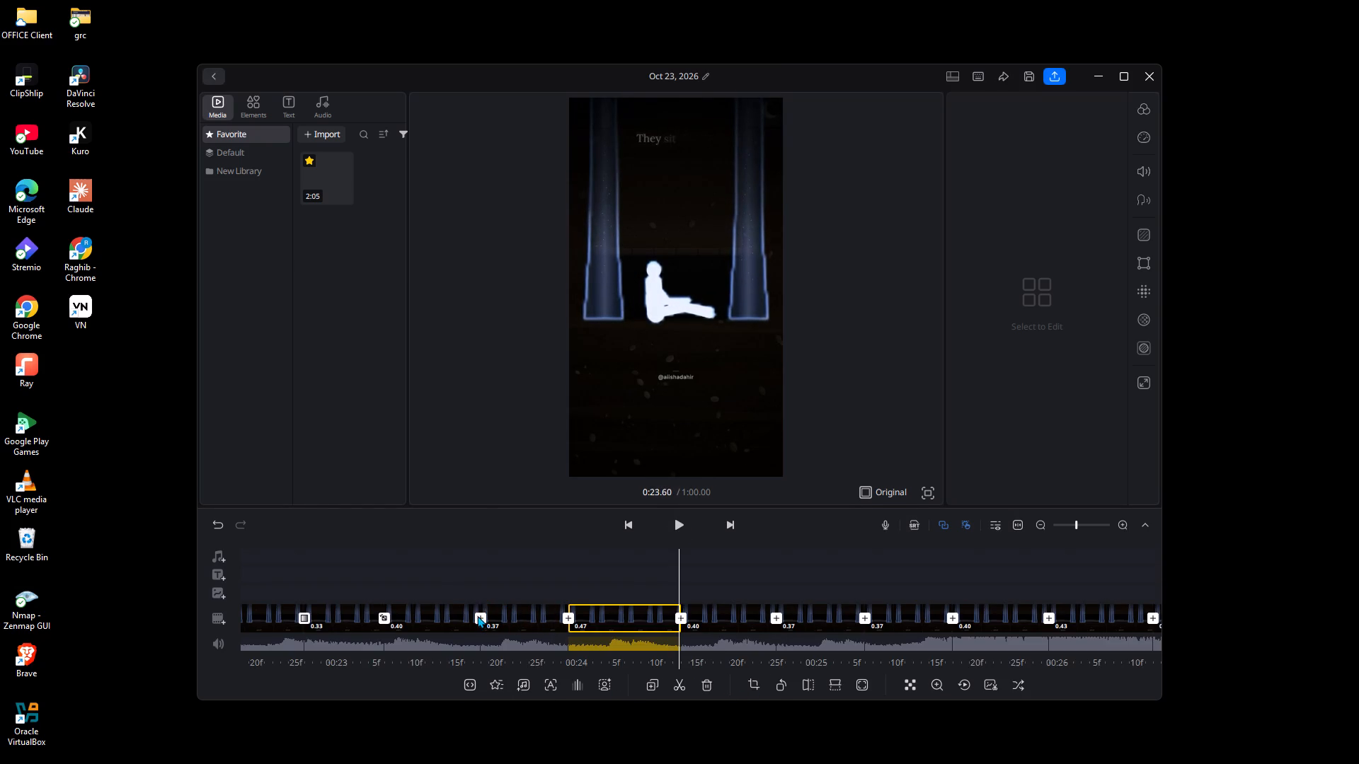
{"action": "left_click", "coordinate": [424, 568]}
{"action": "left_click", "coordinate": [718, 641]}
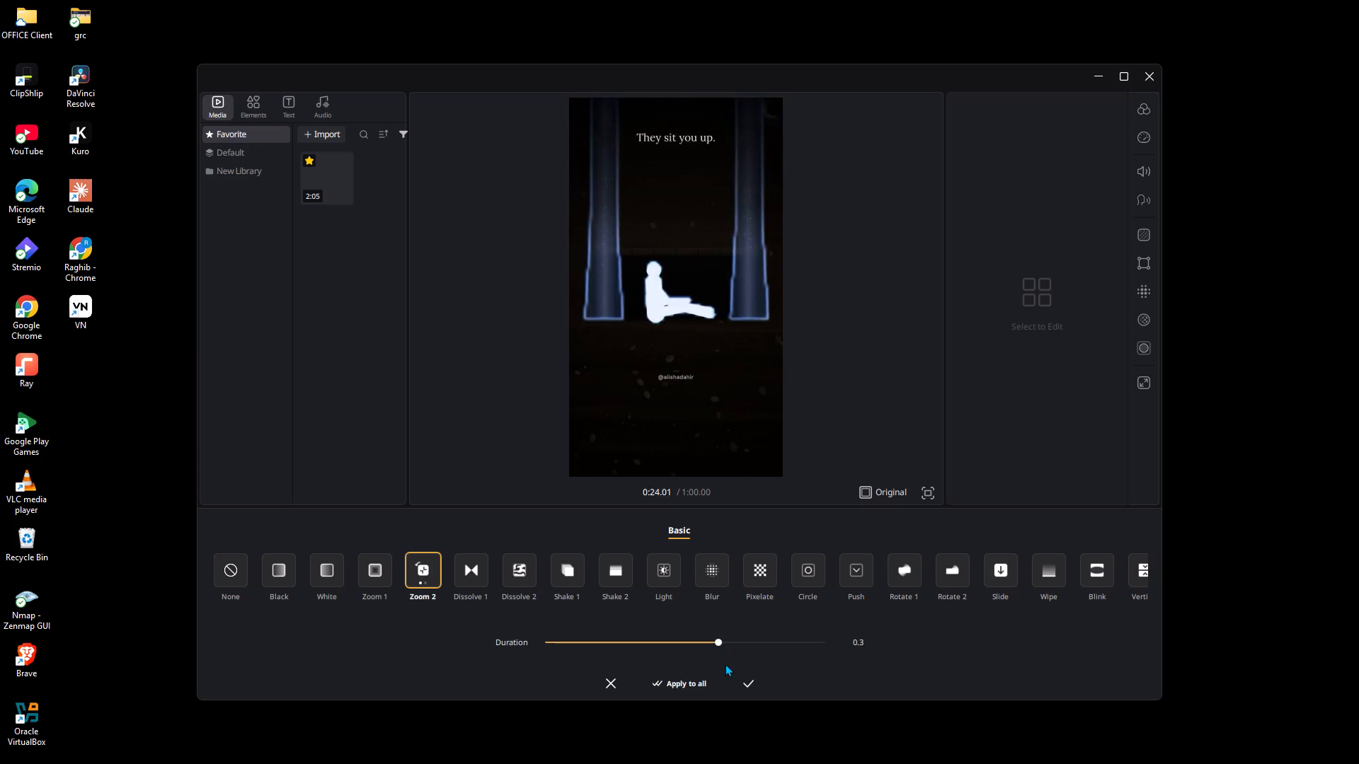
{"action": "left_click", "coordinate": [745, 678]}
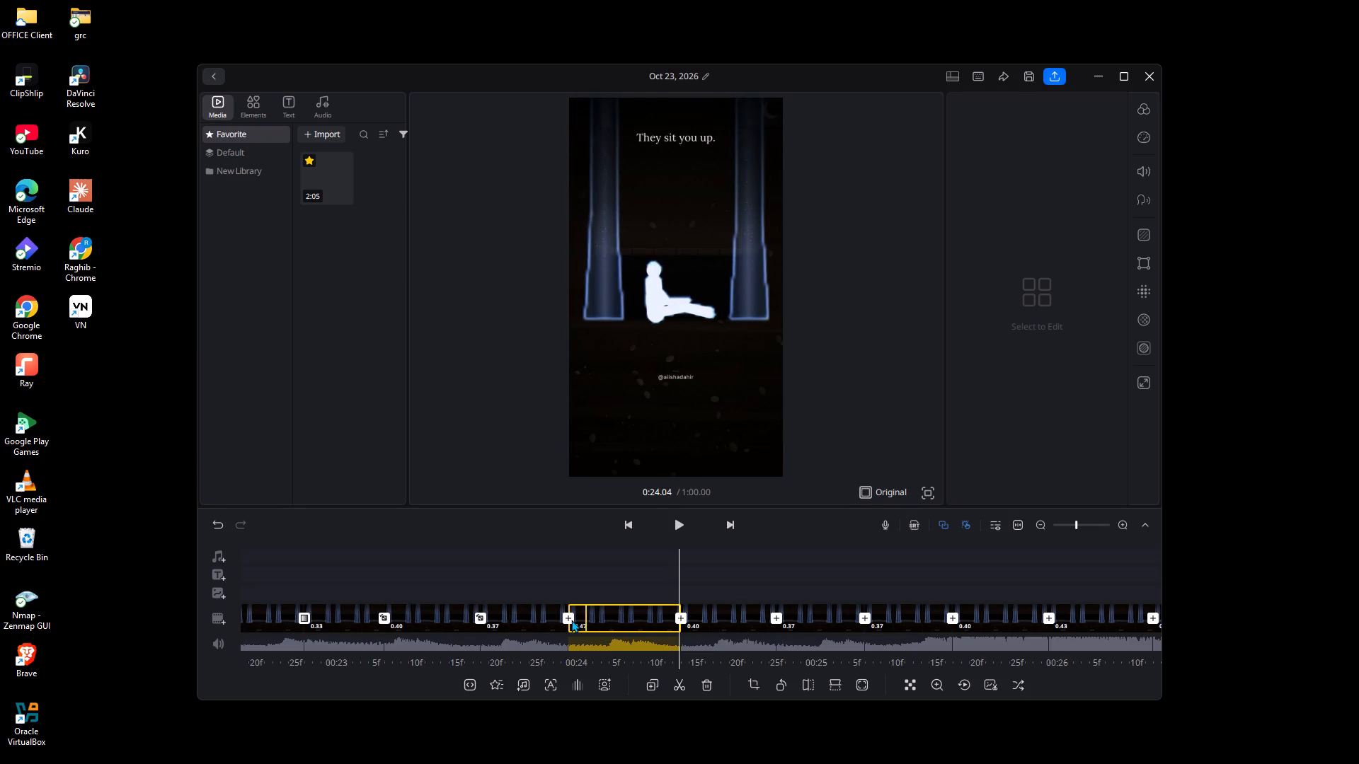
Add a Shake 1 transition with a duration of 0.3 at the cut near 0:24.0.
{"action": "left_click", "coordinate": [568, 620]}
{"action": "left_click", "coordinate": [562, 565]}
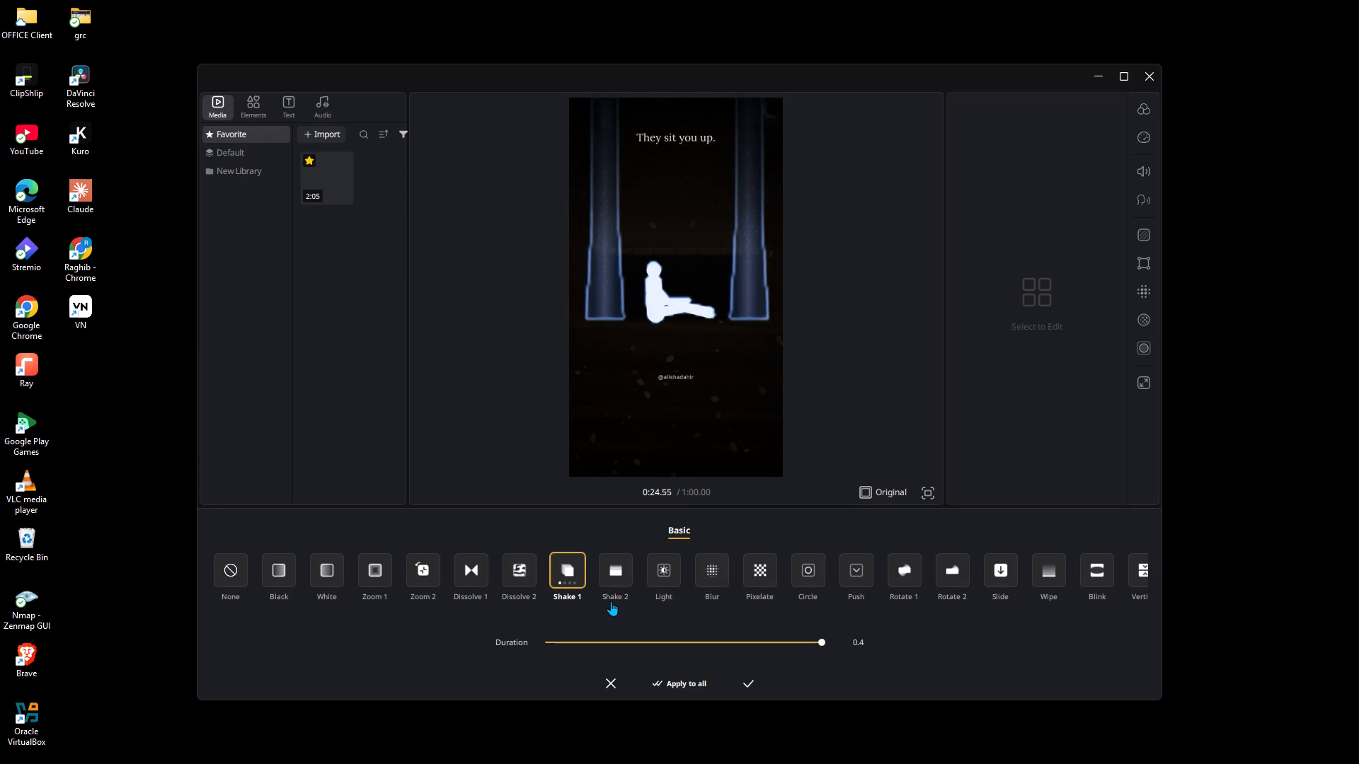
{"action": "left_click", "coordinate": [709, 638]}
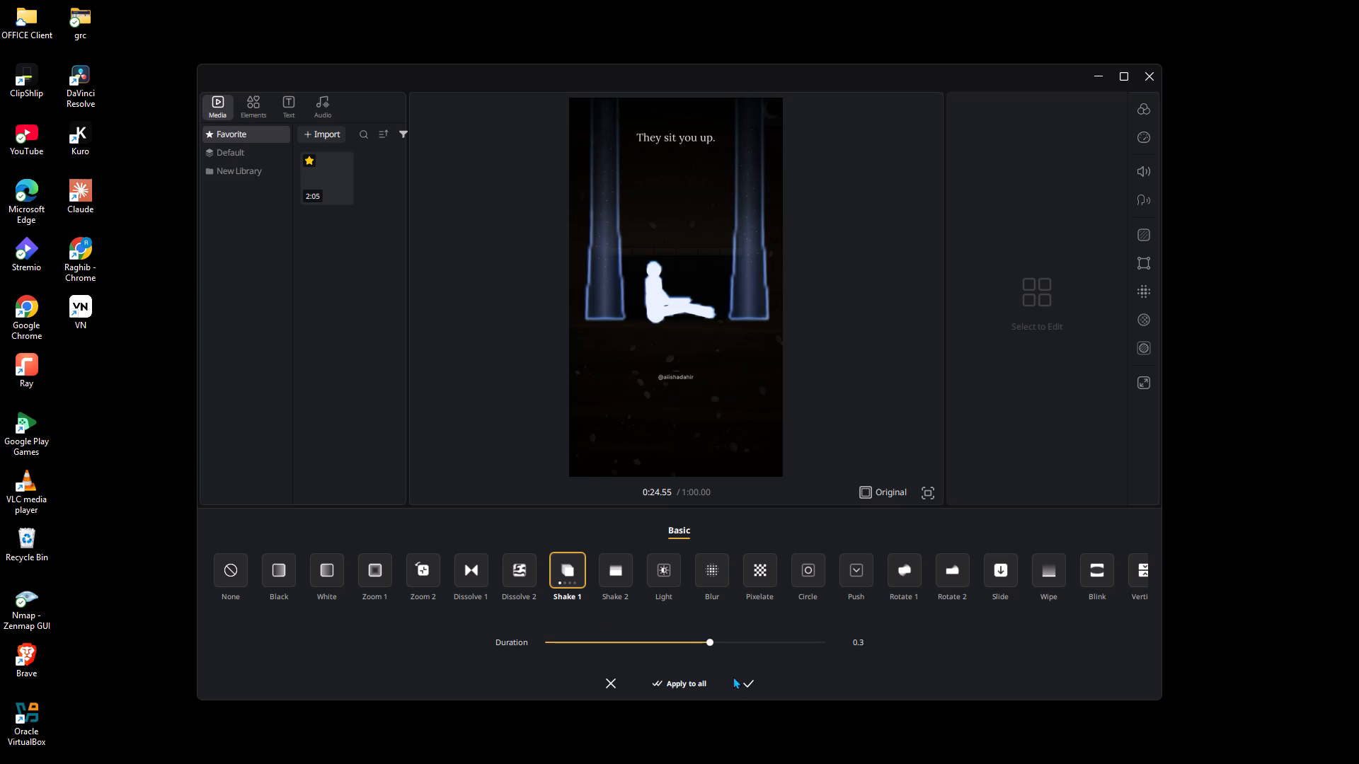
{"action": "left_click", "coordinate": [748, 683]}
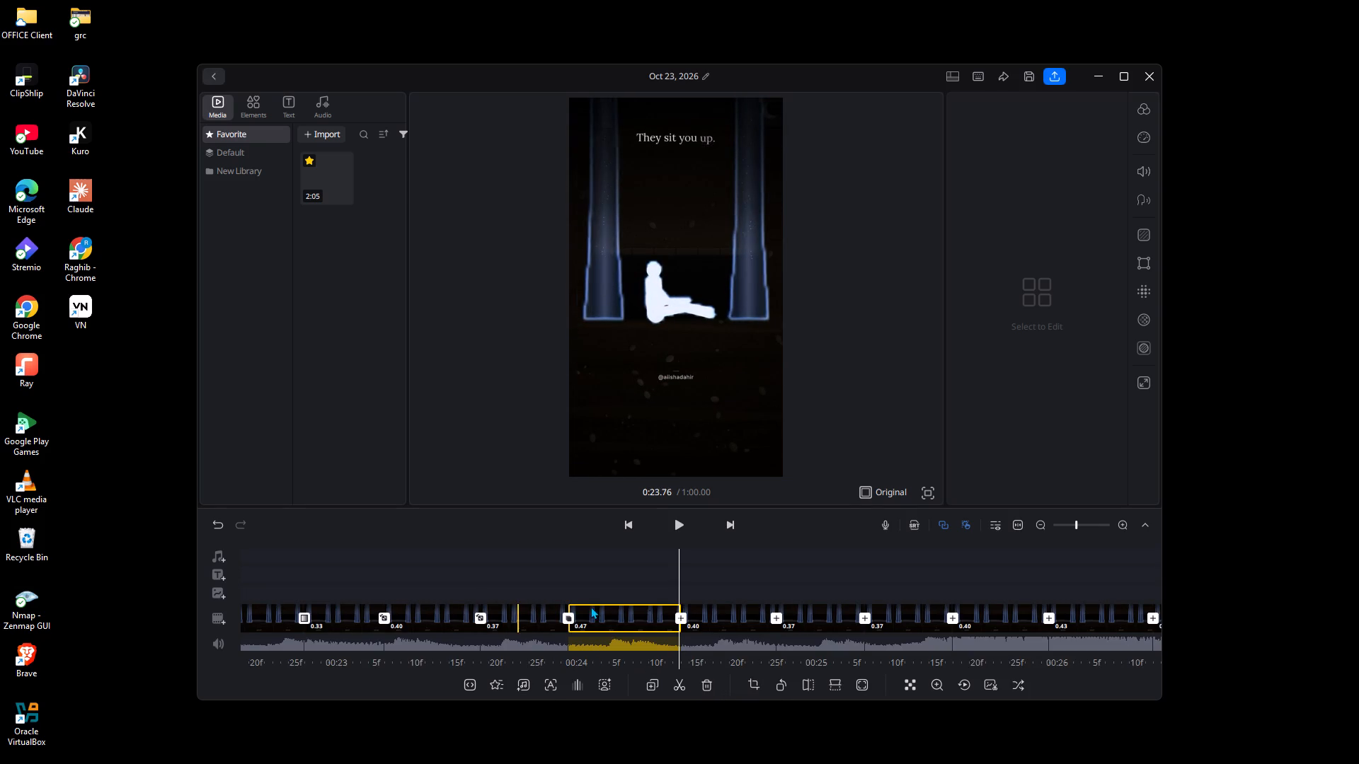
Add a Shake 1 transition with a duration of 0.4 at the cut near 0:24.4.
{"action": "left_click", "coordinate": [681, 617]}
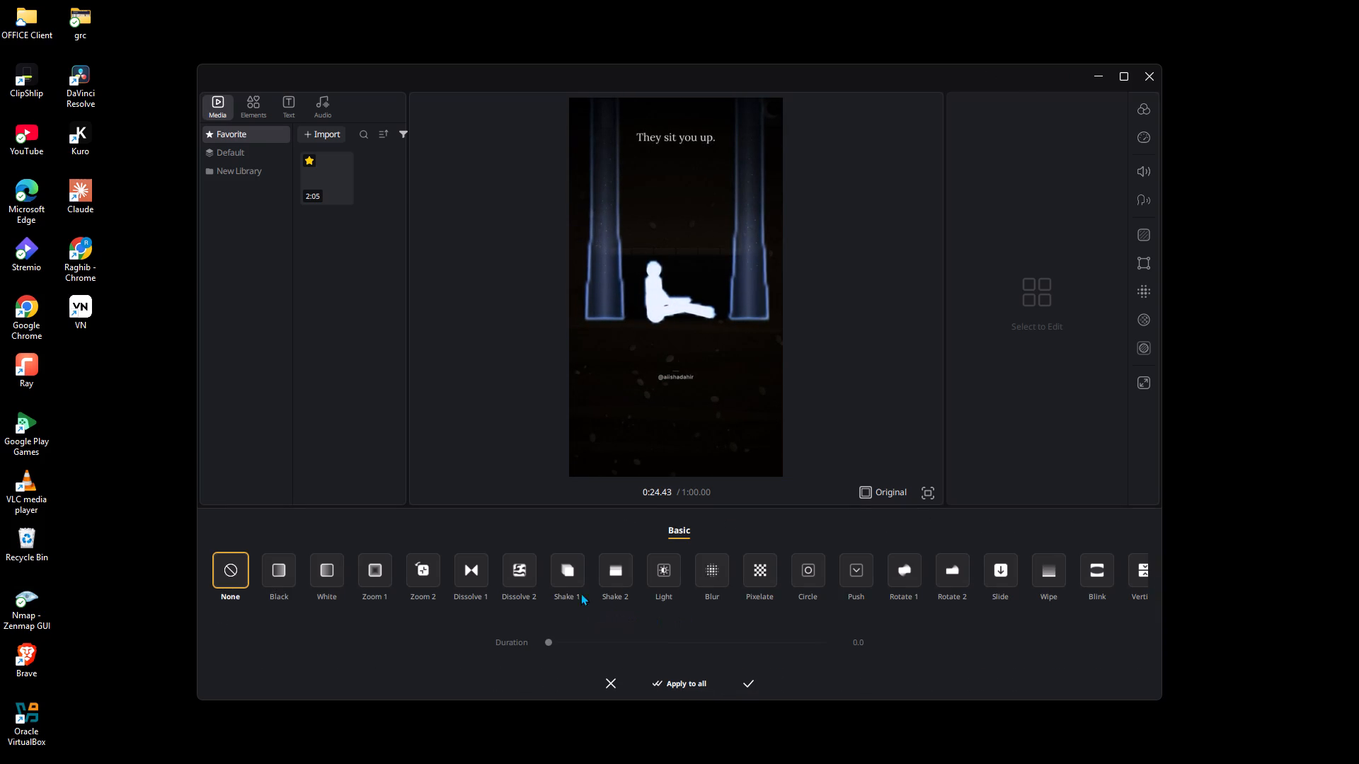
{"action": "double_click", "coordinate": [572, 585]}
{"action": "left_click_drag", "start_coordinate": [581, 584], "coordinate": [619, 598]}
{"action": "left_click", "coordinate": [772, 641]}
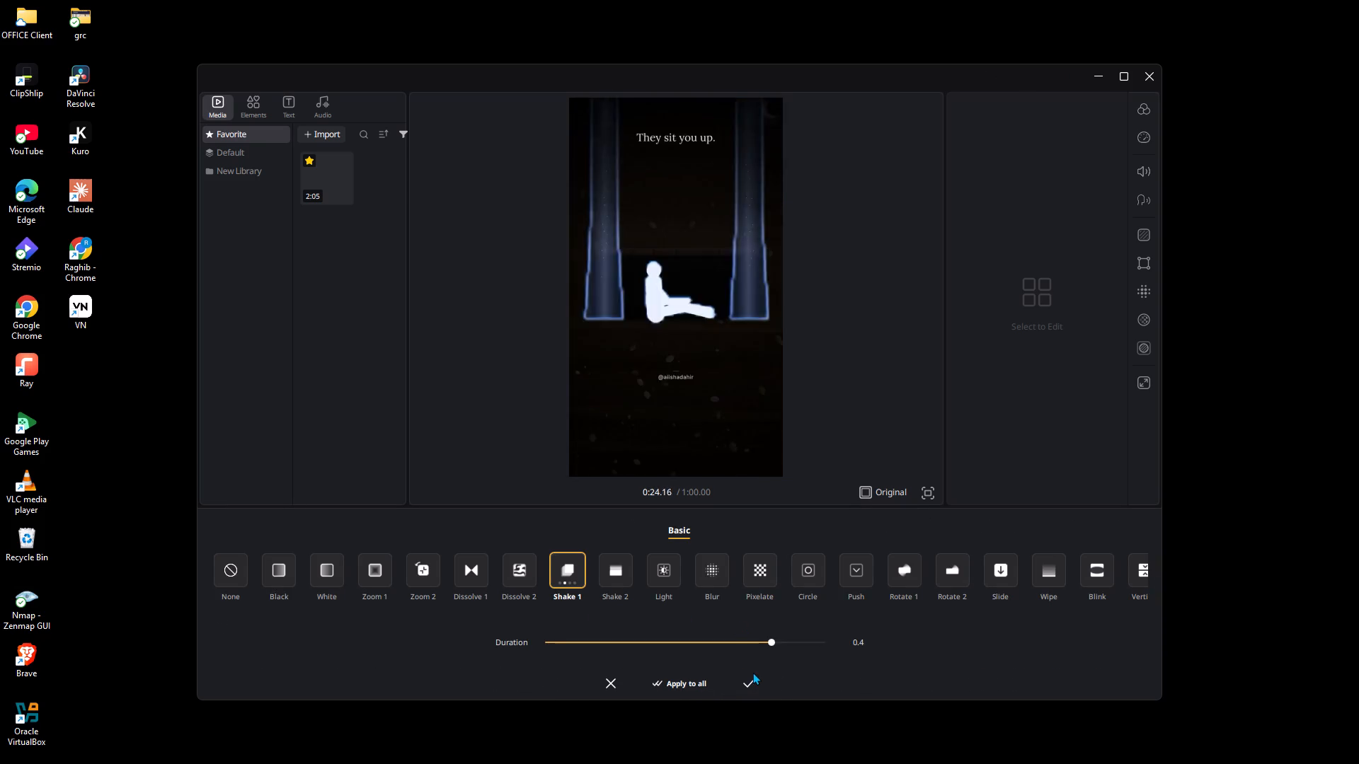
{"action": "left_click", "coordinate": [749, 683]}
Add a Pixelate transition with a duration of 0.2 at the cut near 0:24.8.
{"action": "left_click", "coordinate": [775, 620]}
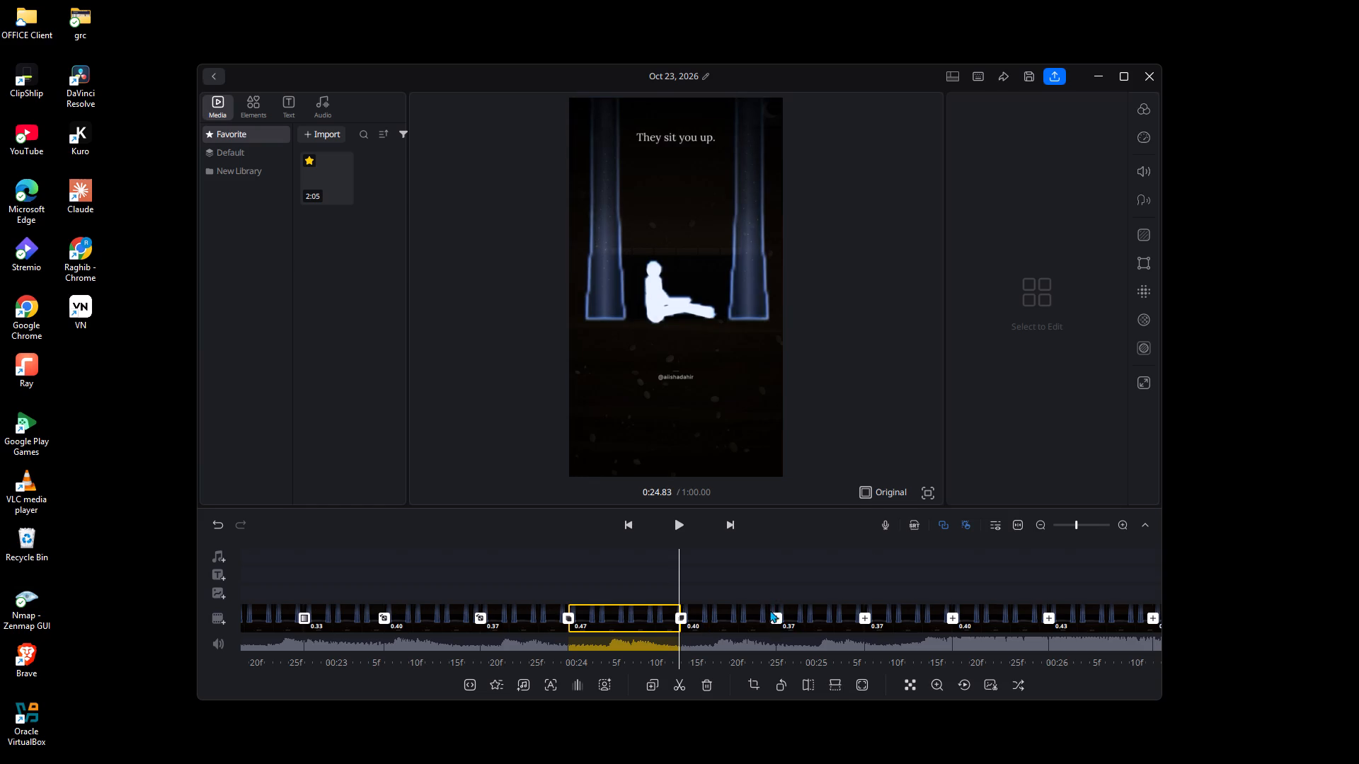
{"action": "left_click", "coordinate": [760, 580]}
{"action": "left_click", "coordinate": [736, 638]}
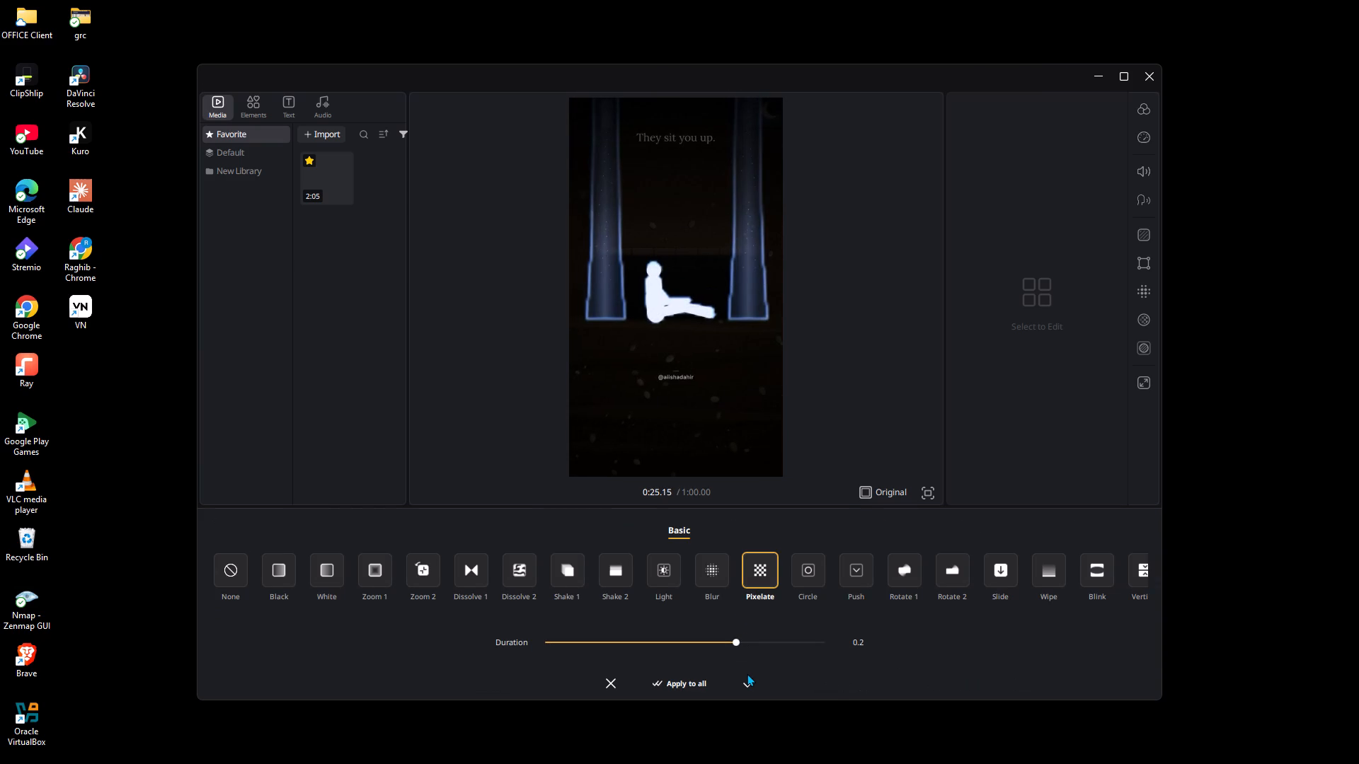
{"action": "left_click", "coordinate": [748, 677]}
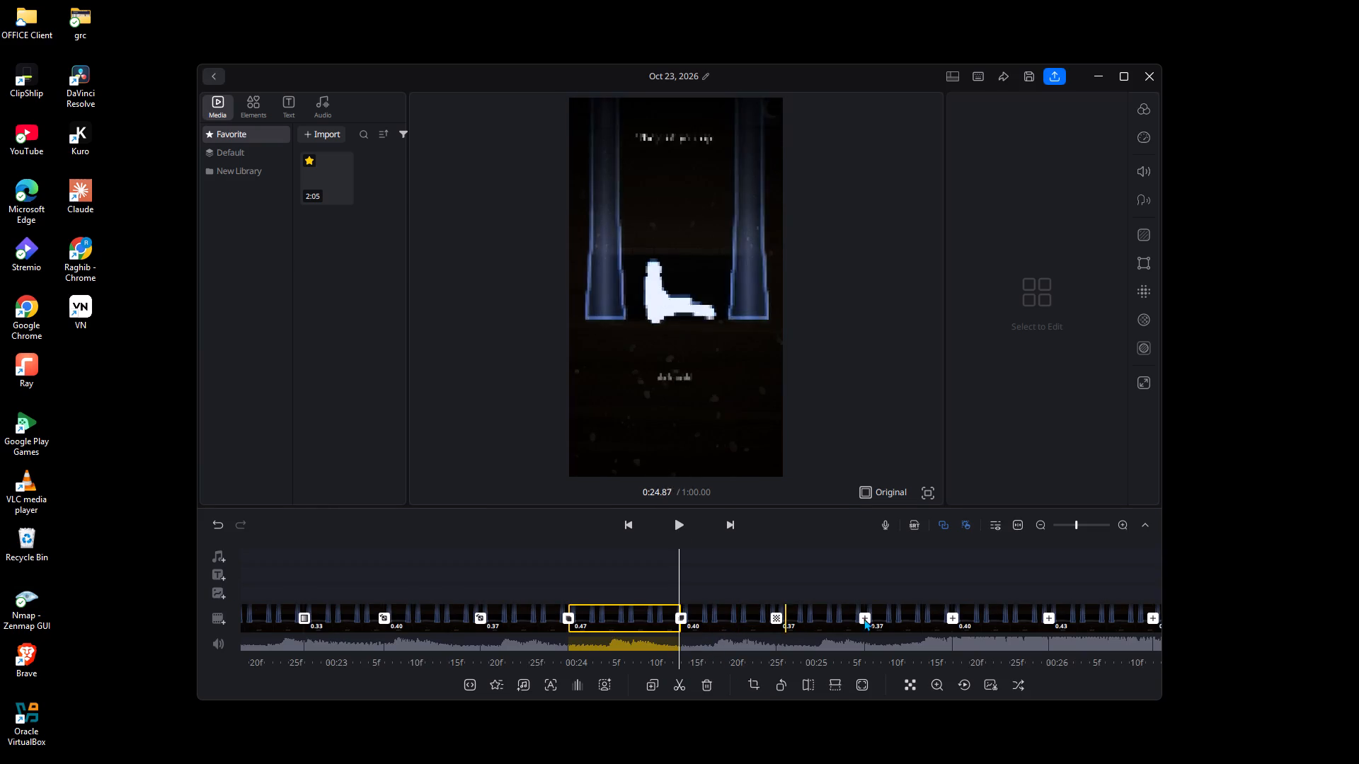
Add a Rotate 1 transition at the cut near 0:25.2 and slightly shorten its duration.
{"action": "left_click", "coordinate": [862, 619]}
{"action": "left_click", "coordinate": [904, 571]}
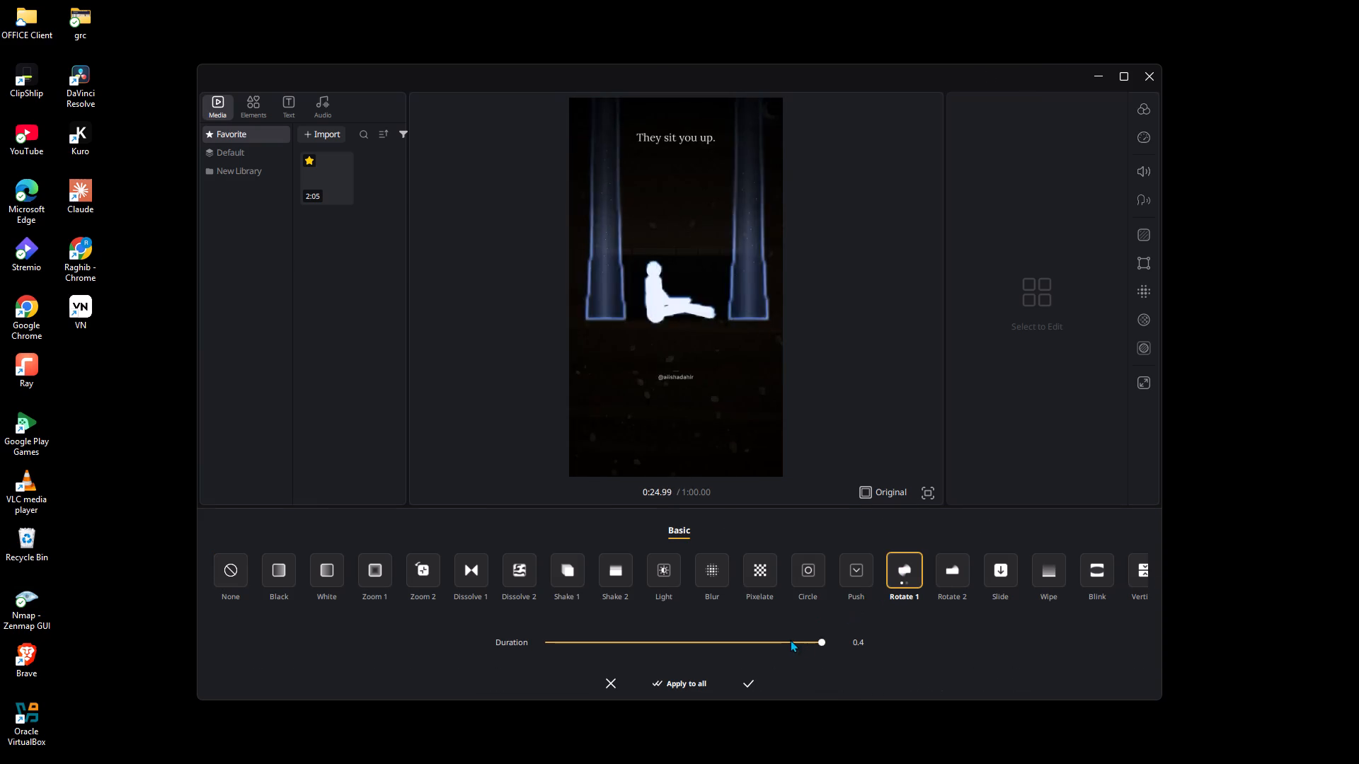
{"action": "left_click", "coordinate": [789, 639]}
{"action": "left_click", "coordinate": [750, 678]}
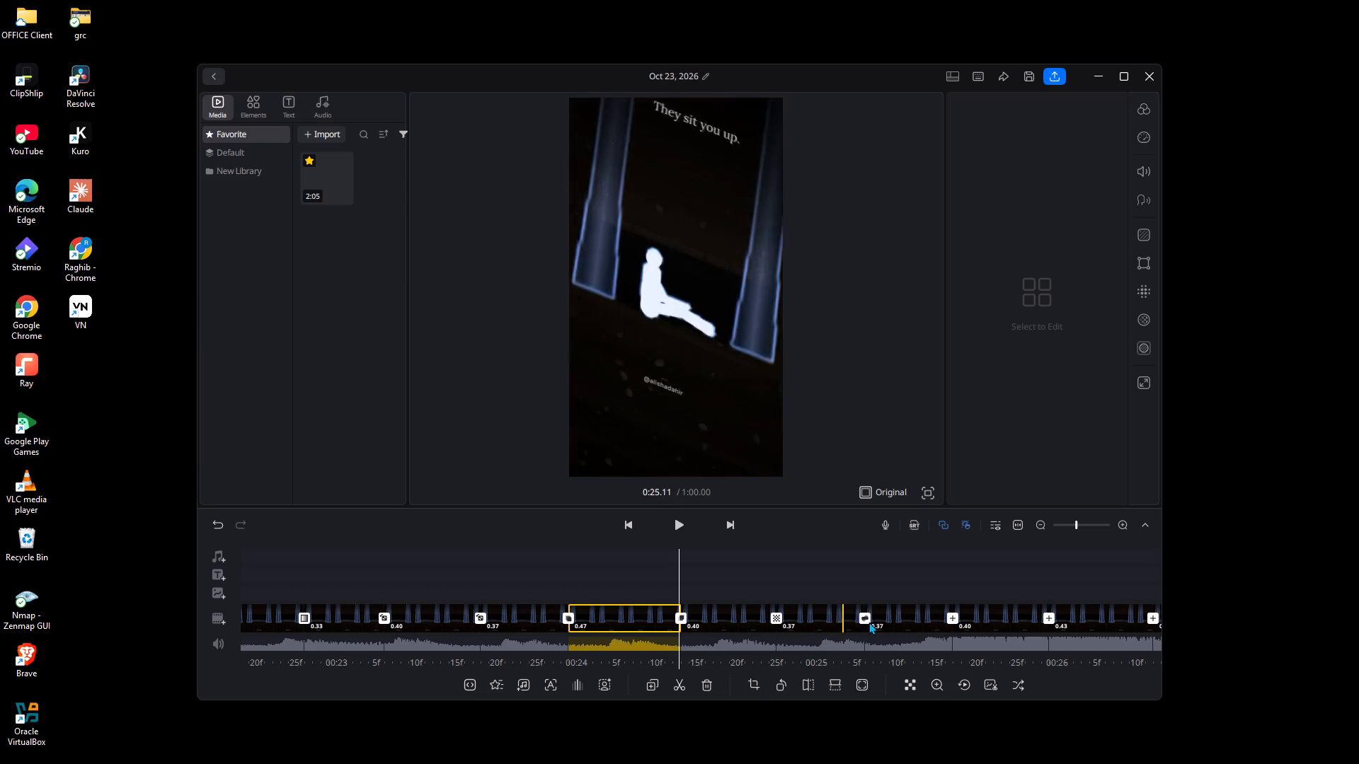
Add an upward Slide transition at the cut near 0:25.6 and lengthen its duration.
{"action": "left_click", "coordinate": [951, 618]}
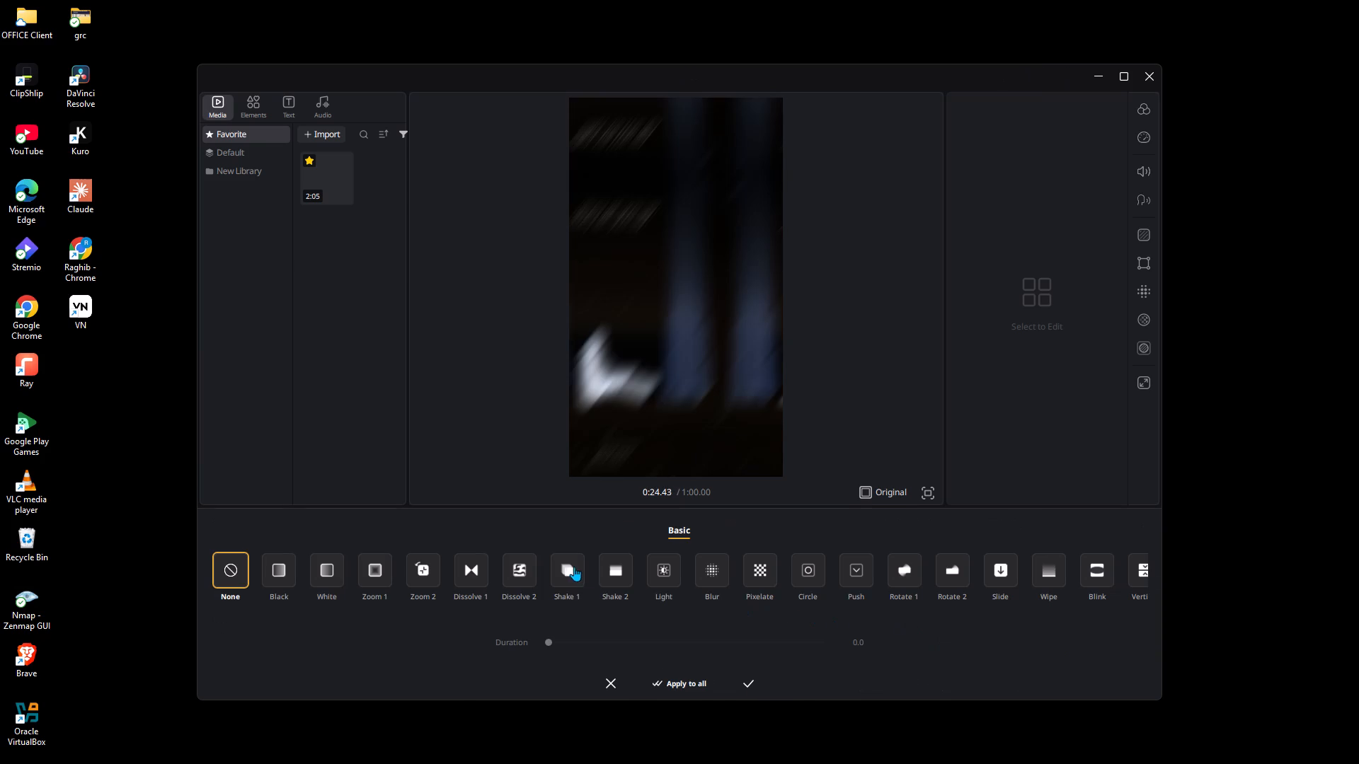
{"action": "triple_click", "coordinate": [1001, 575]}
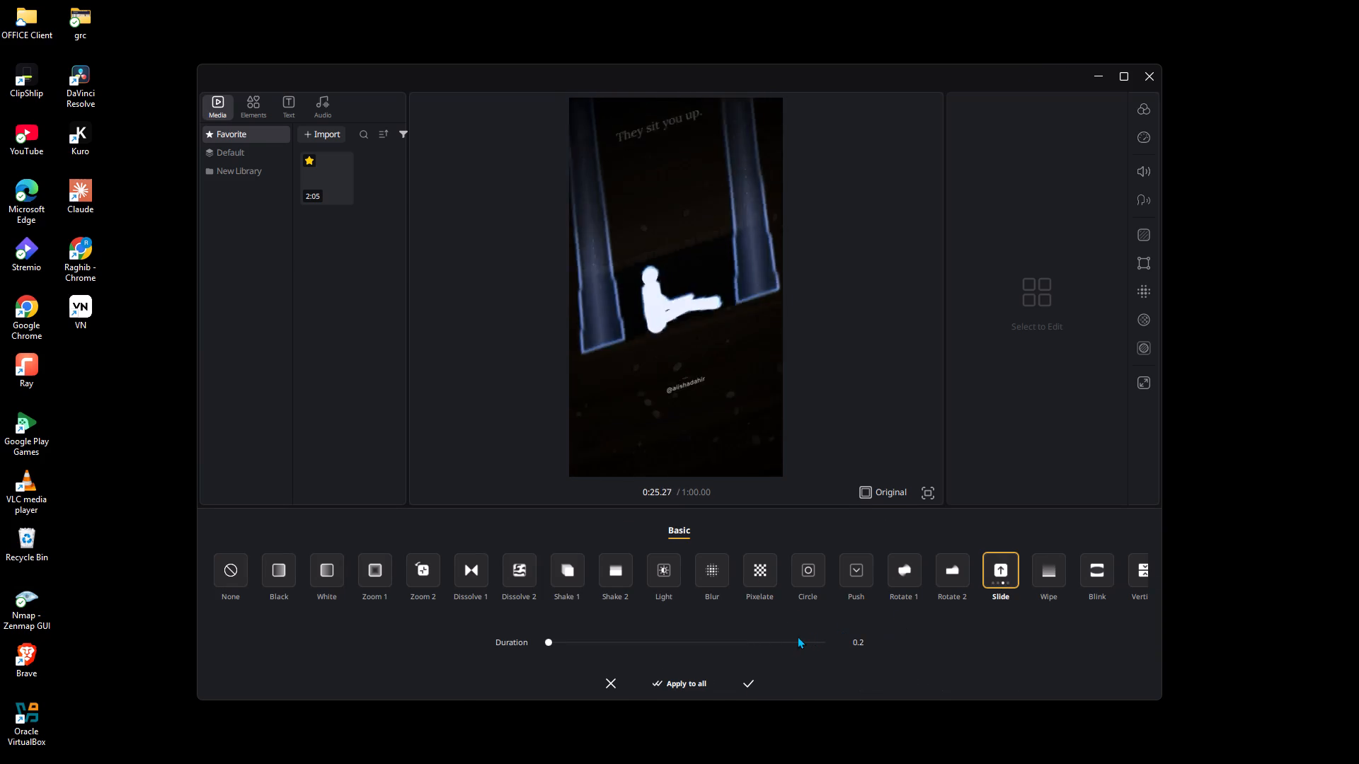
{"action": "left_click", "coordinate": [788, 639]}
{"action": "left_click", "coordinate": [750, 683]}
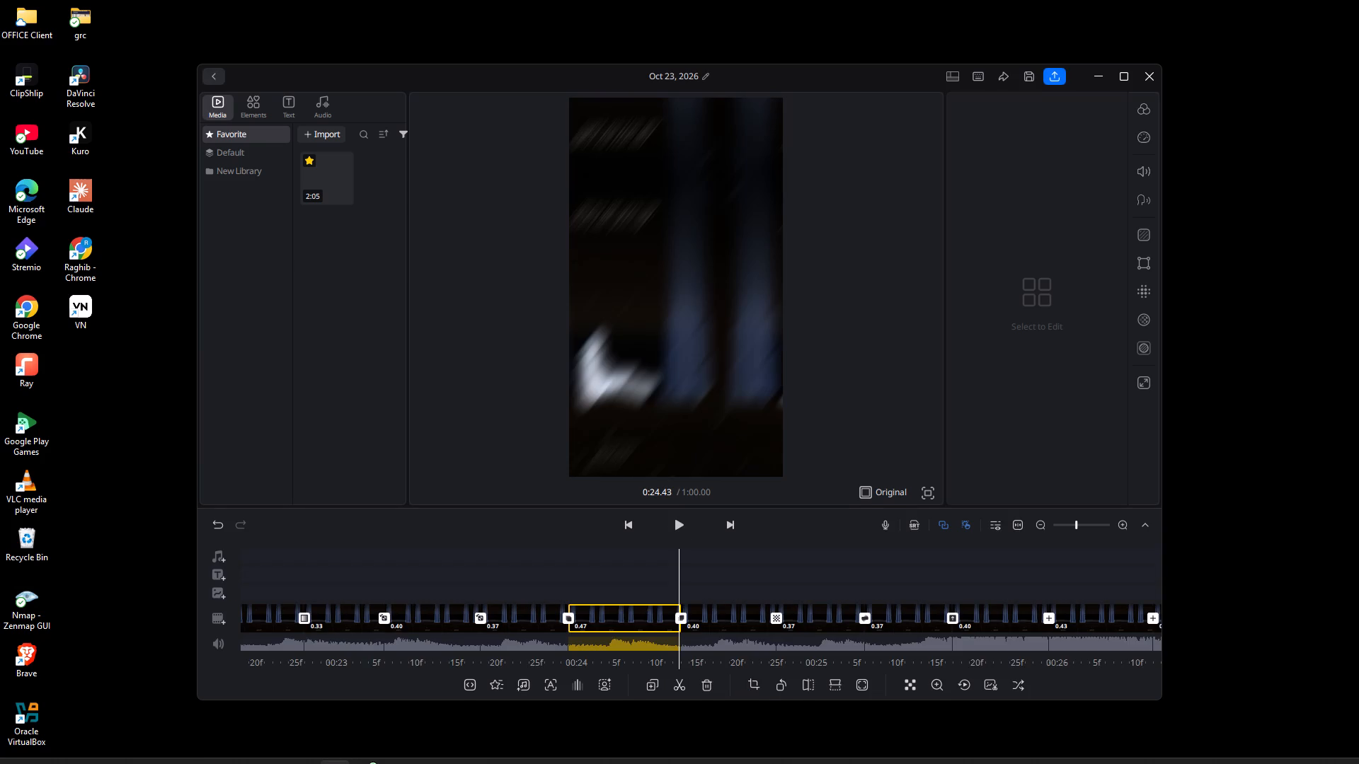